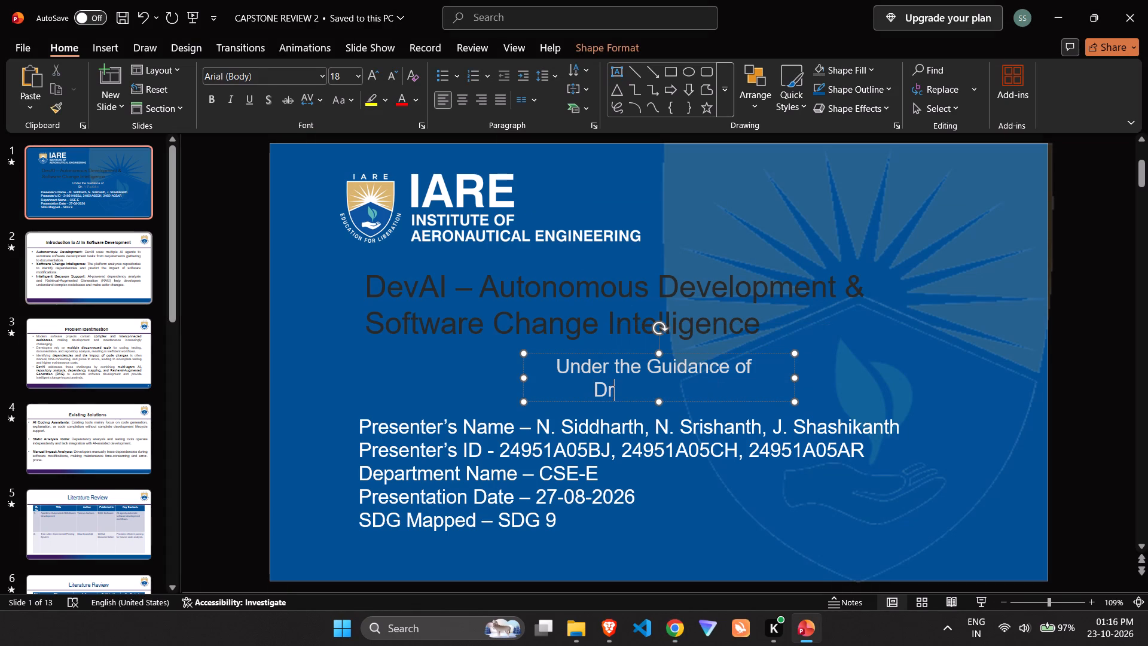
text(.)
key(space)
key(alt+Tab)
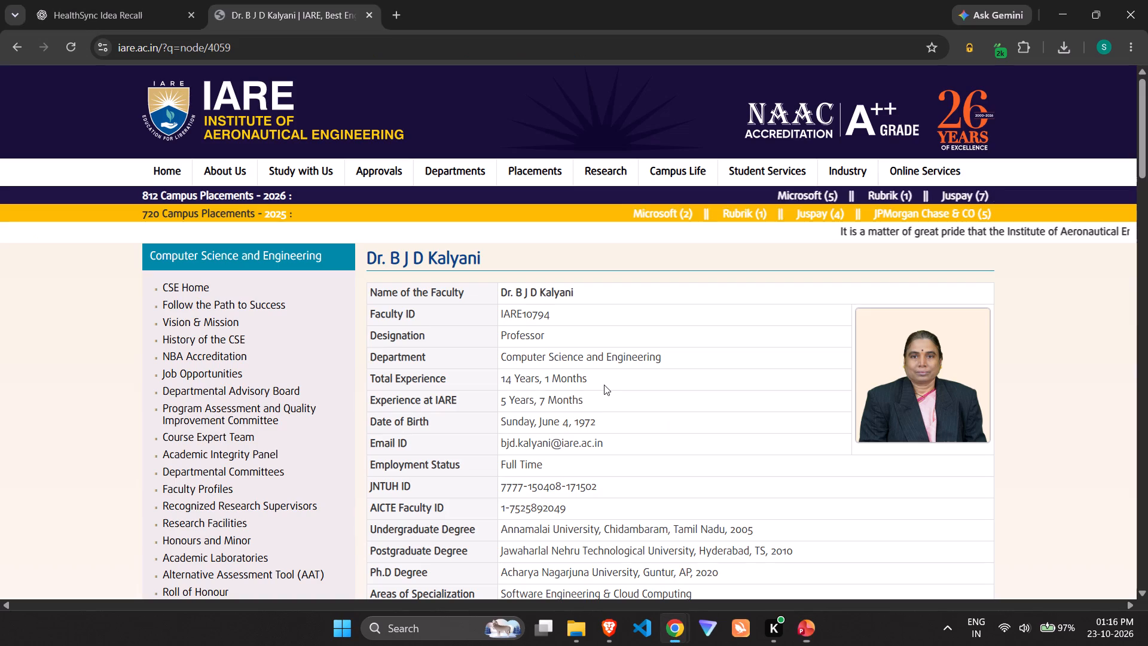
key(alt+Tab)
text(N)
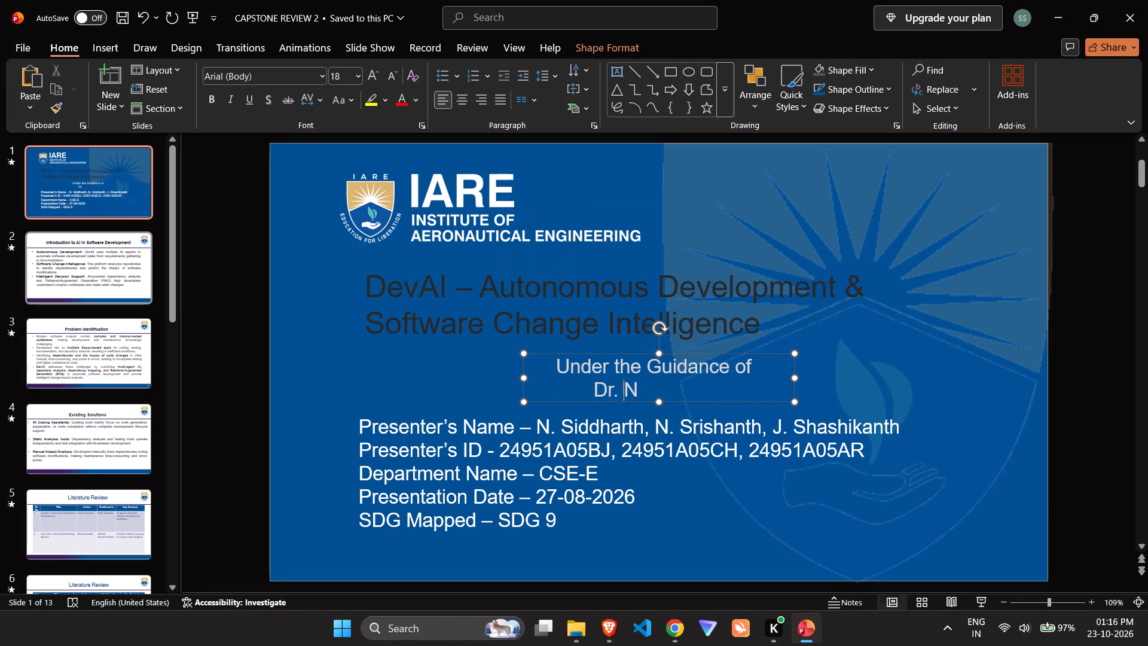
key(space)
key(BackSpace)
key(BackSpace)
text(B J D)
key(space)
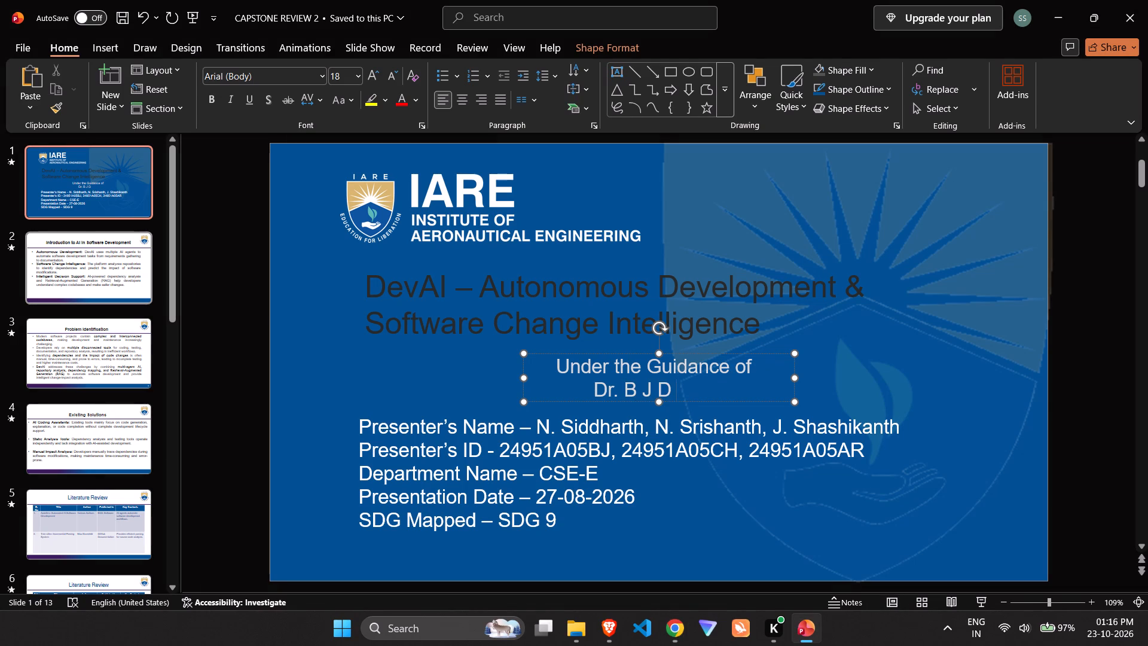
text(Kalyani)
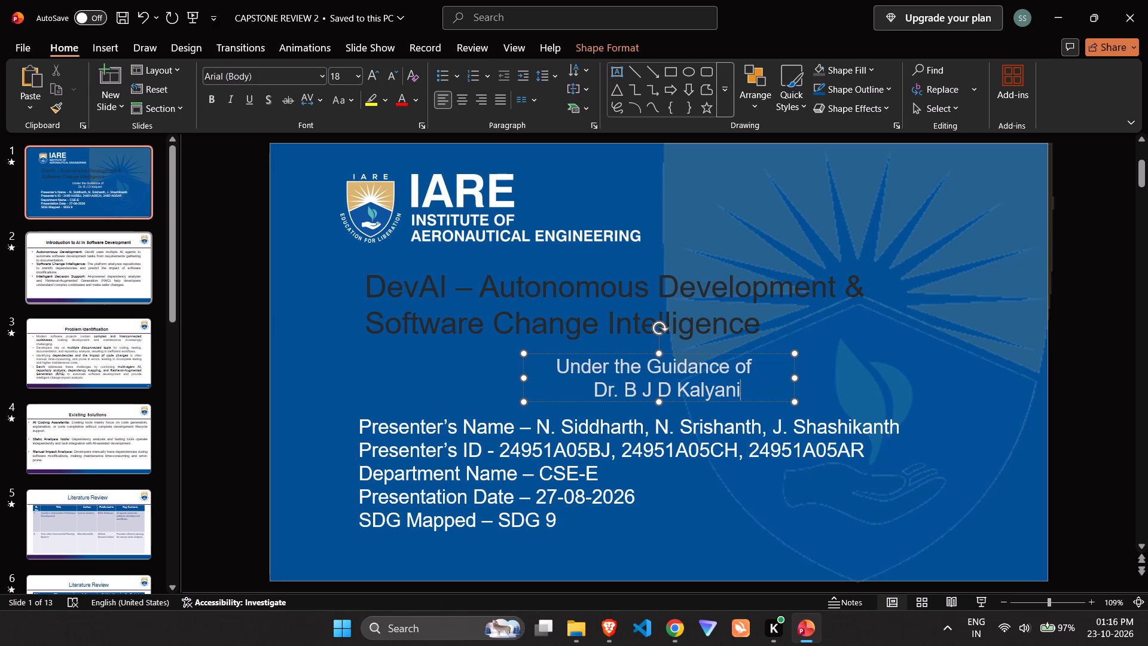
Adjust the leading spacing of the guide's name so it sits centred beneath "Under the Guidance of".
click(591, 388)
key(BackSpace)
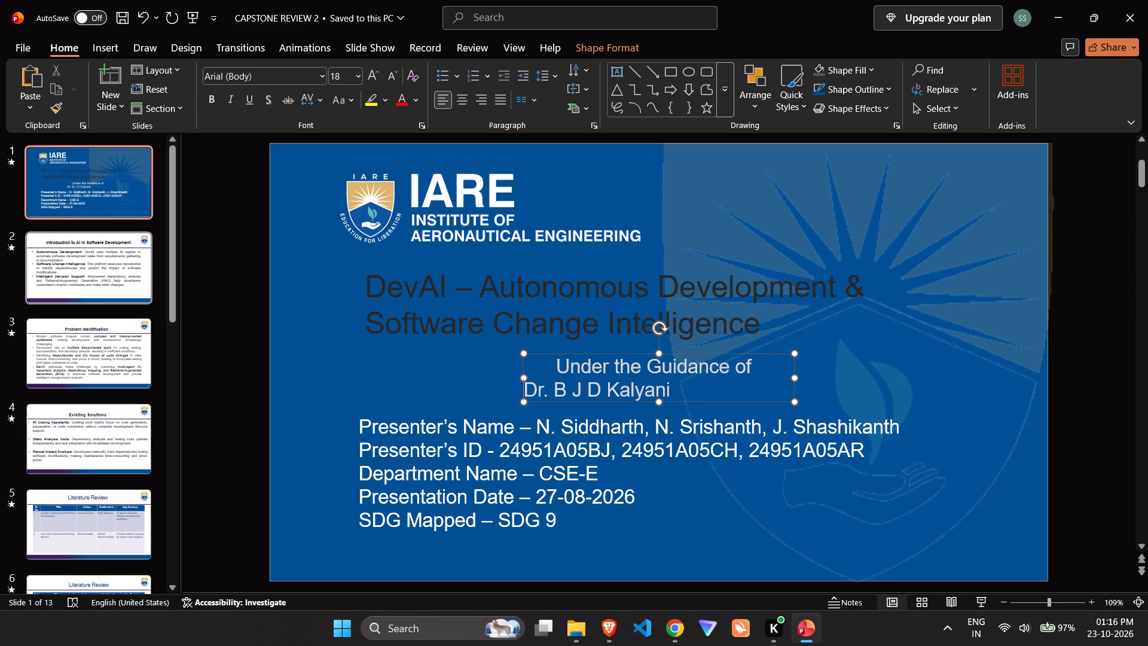
key(space)
key(space)
key(space)
key(space)
key(space)
key(space)
key(space)
key(space)
key(space)
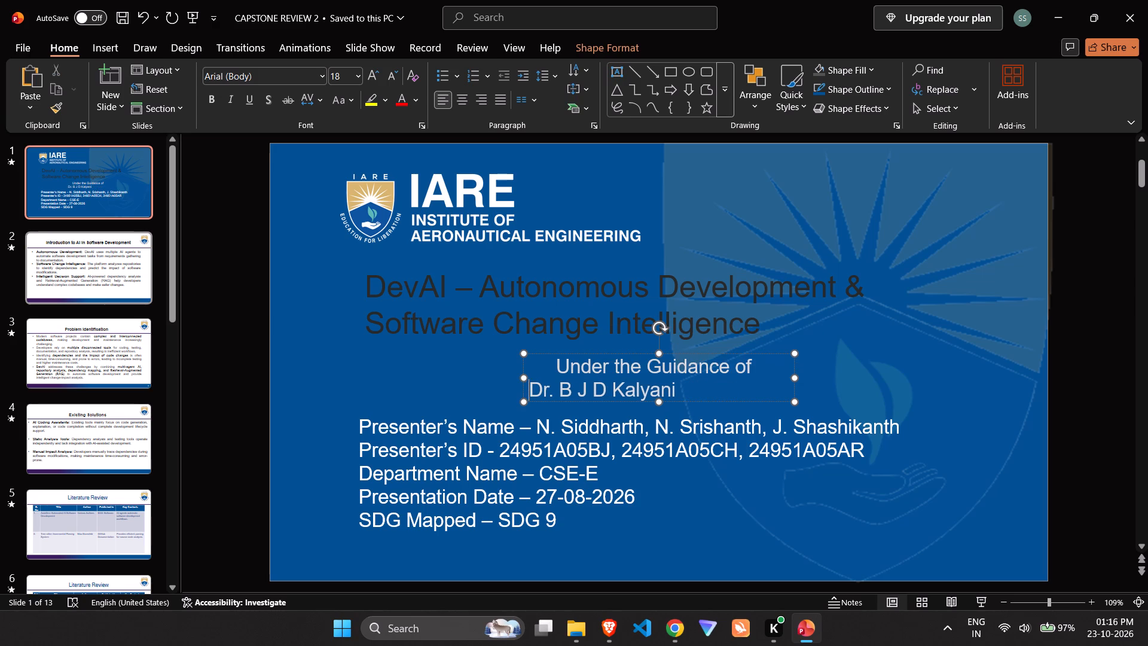
key(space)
key(space)
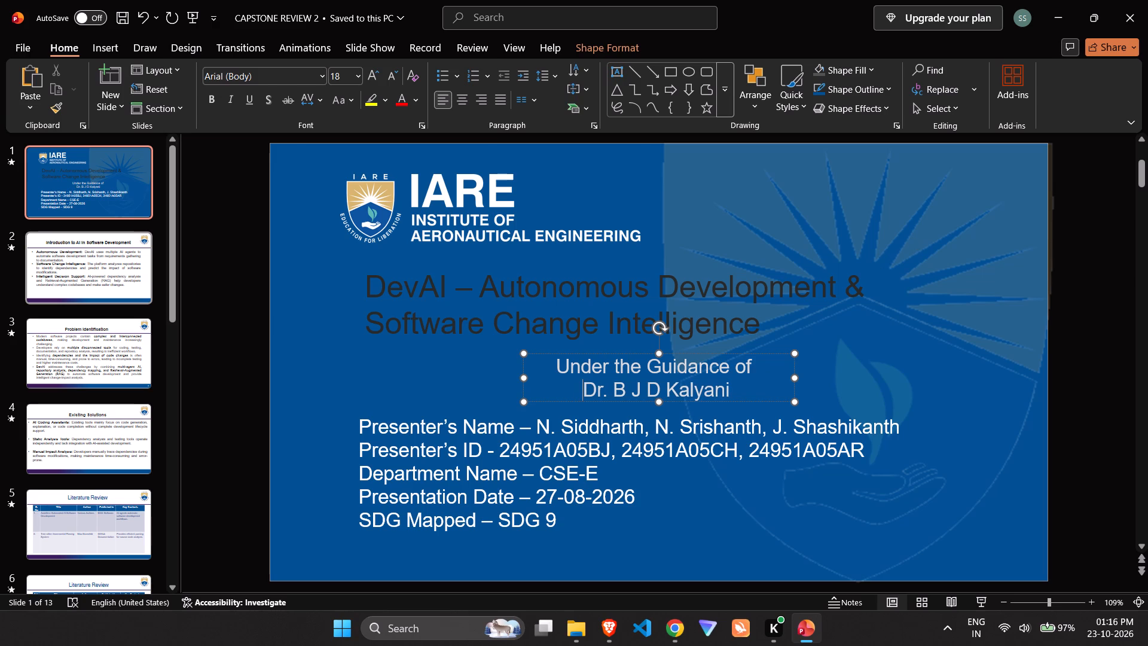
Check the project title on the generated MATRISYNC BAND title slide against the DevAI title in CAPSTONE REVIEW 2.
key(alt+Tab)
key(alt+Tab)
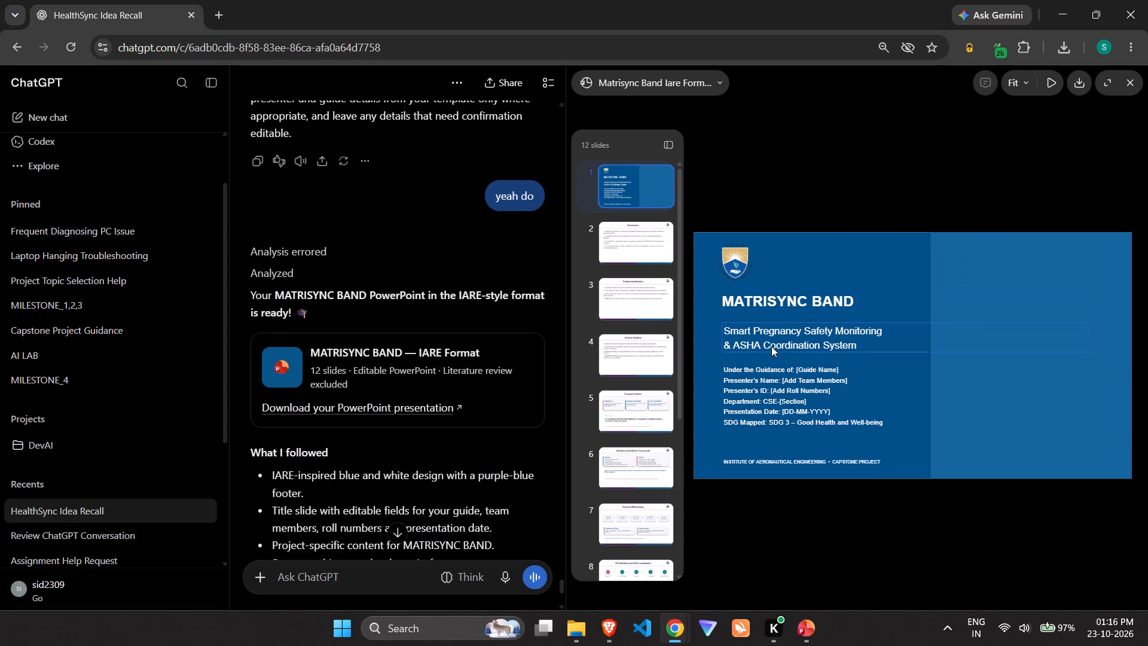
key(alt+Tab)
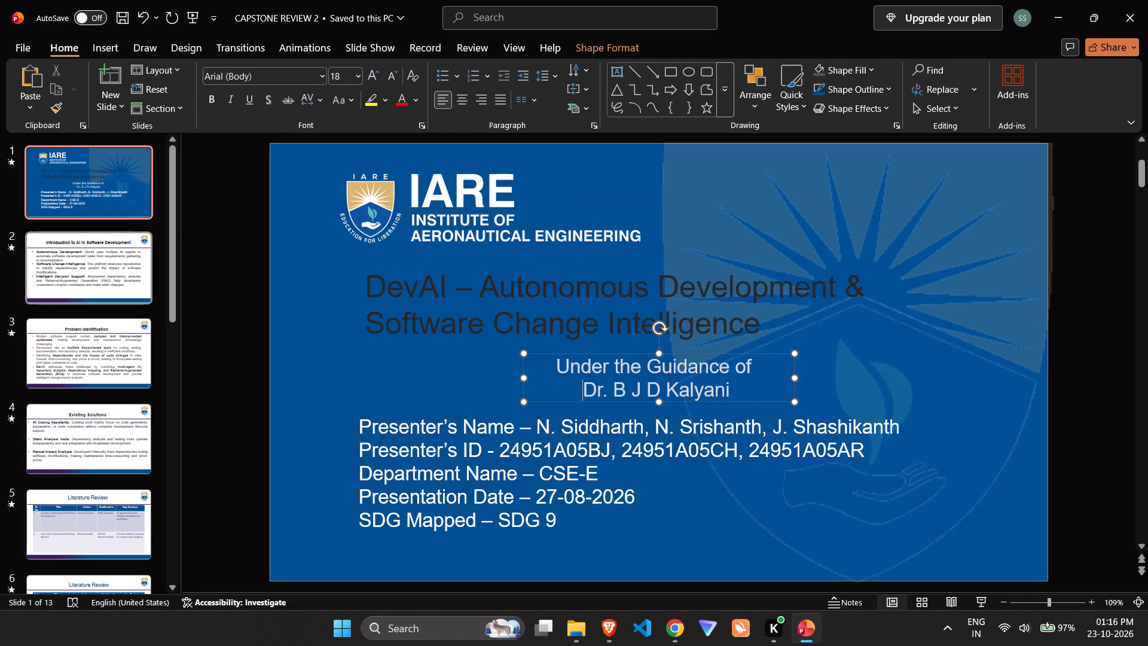
drag(442, 284, 429, 282)
click(451, 297)
Close the guide's faculty profile page in Chrome.
key(alt+Tab)
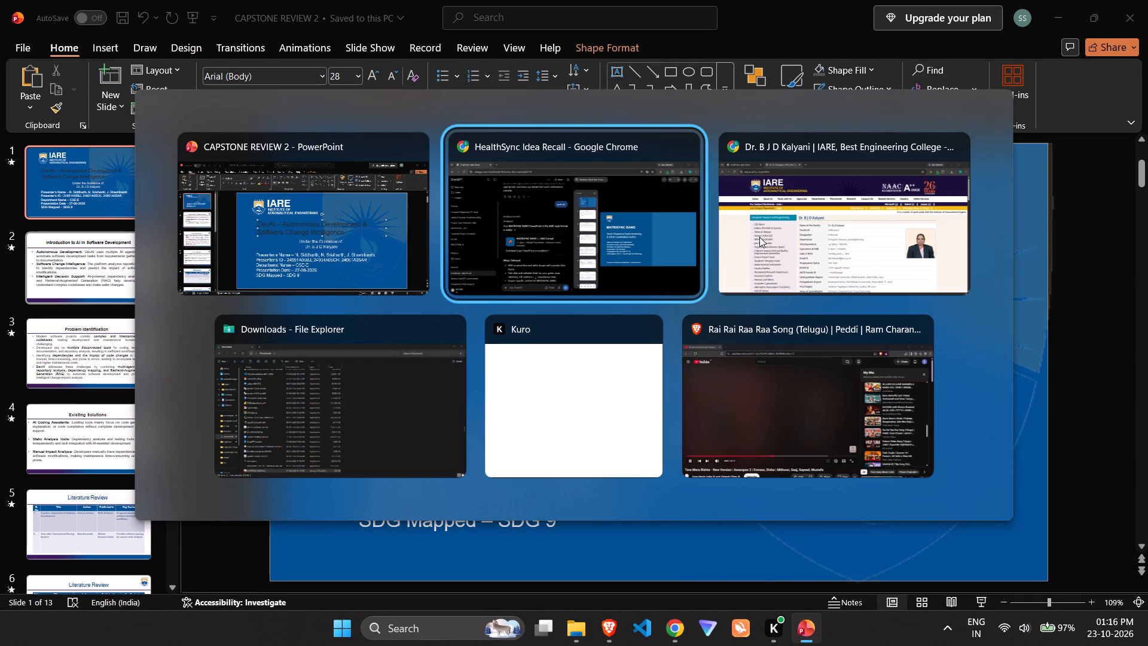
key(alt+Tab)
key(ctrl+w)
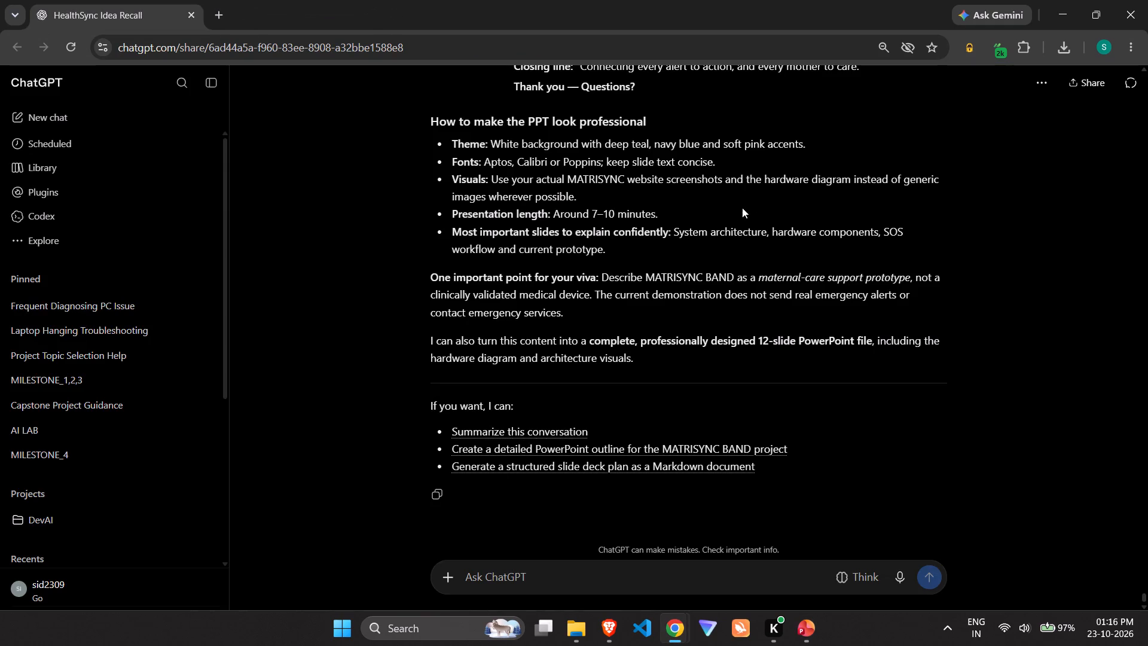
Switch to PowerPoint and replace "DevAI" with "MatriSync" in the project title on the CAPSTONE REVIEW 2 title slide.
key(alt+Tab)
key(alt+Tab)
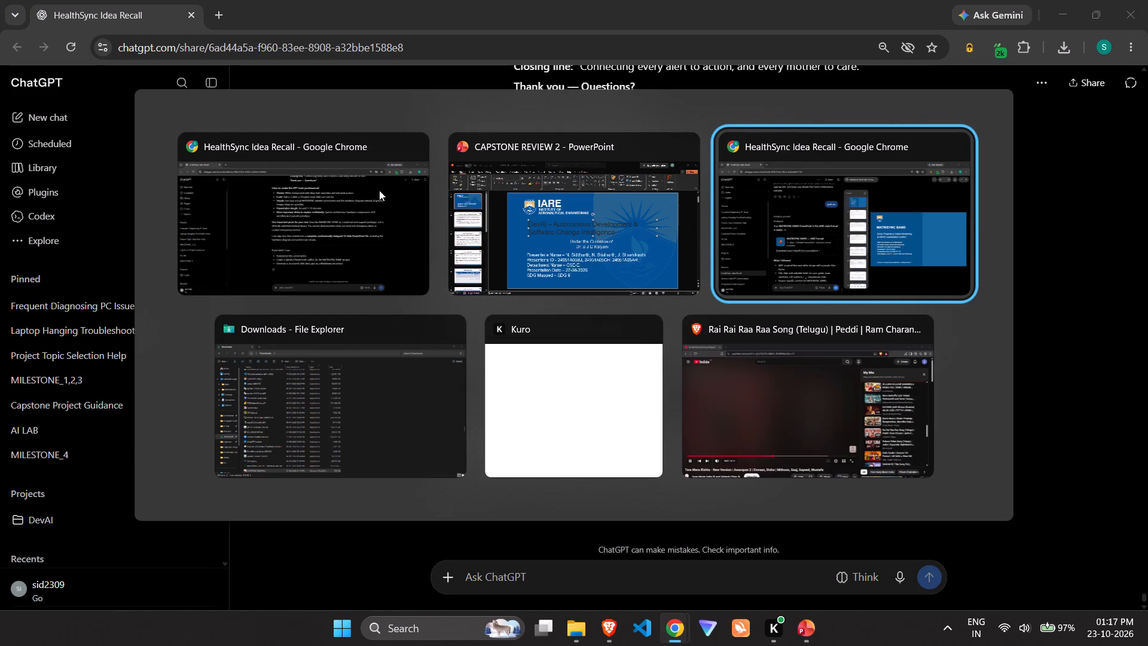
alt+click(414, 152)
alt+click(514, 187)
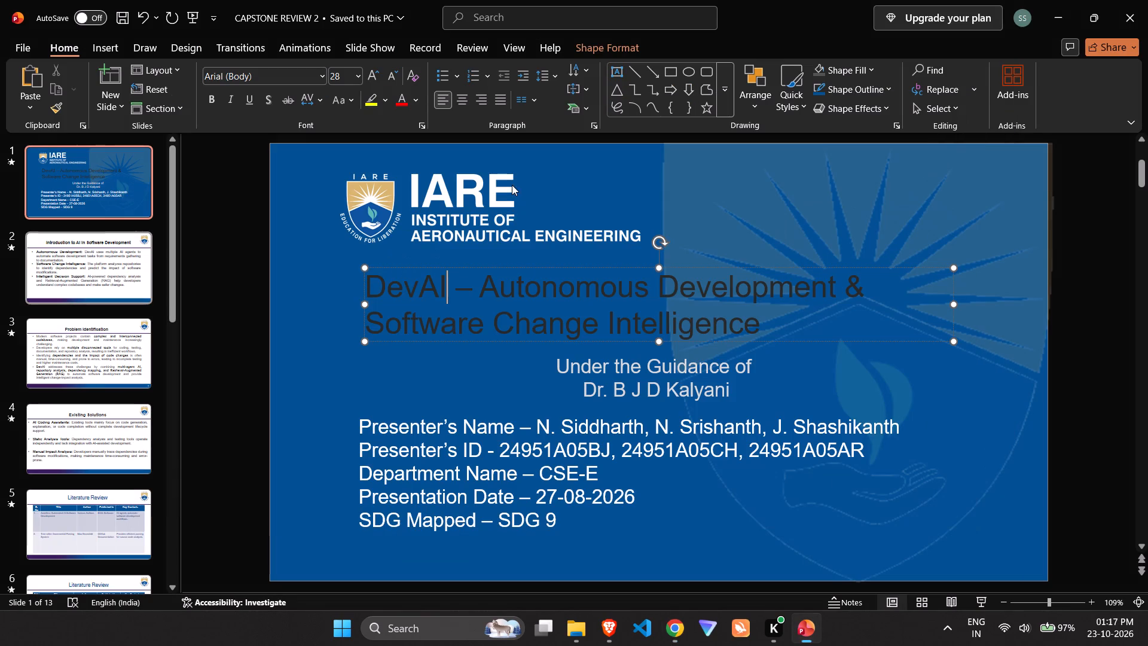
key(alt+Tab)
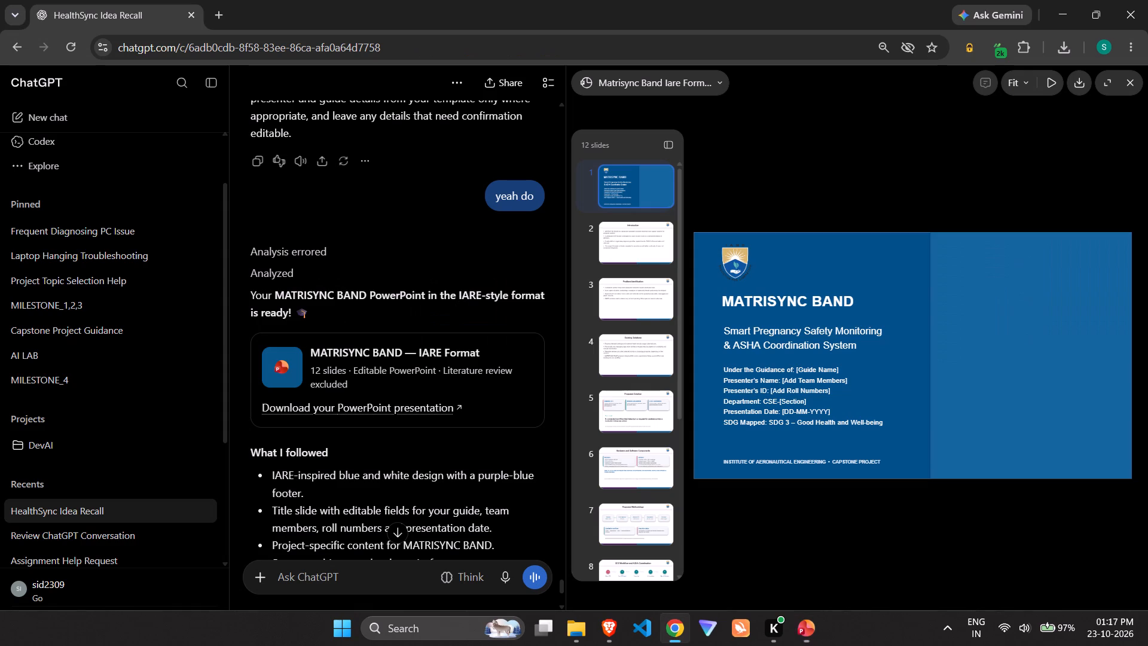
key(alt+Tab)
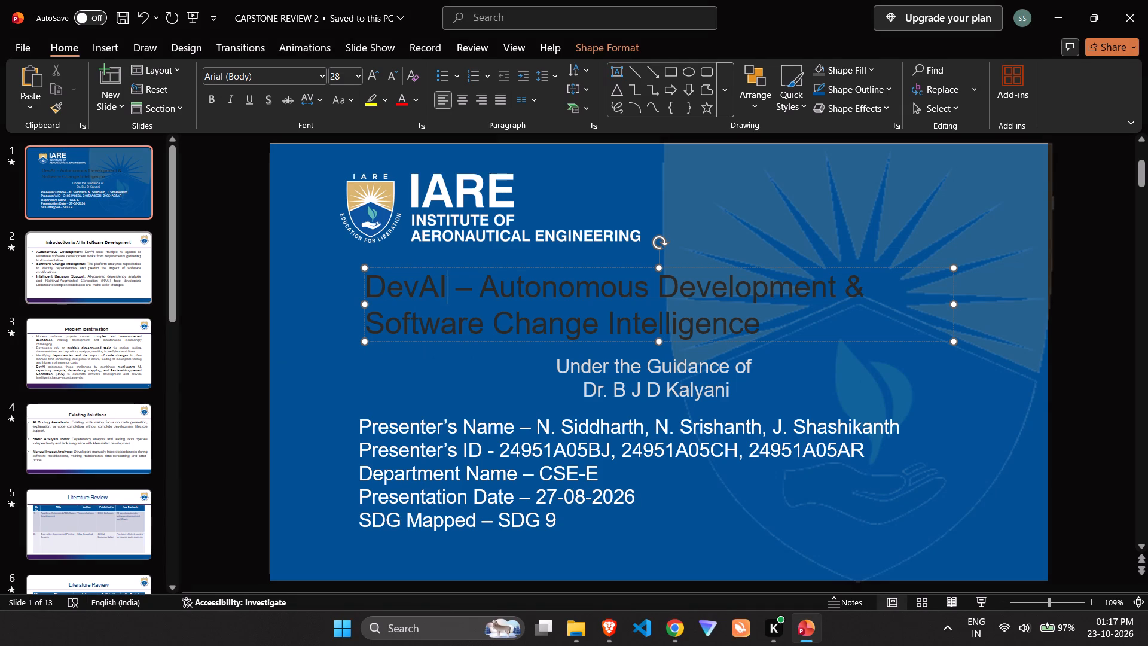
key(BackSpace)
key(BackSpace)
key(BackSpace)
key(BackSpace)
key(BackSpace)
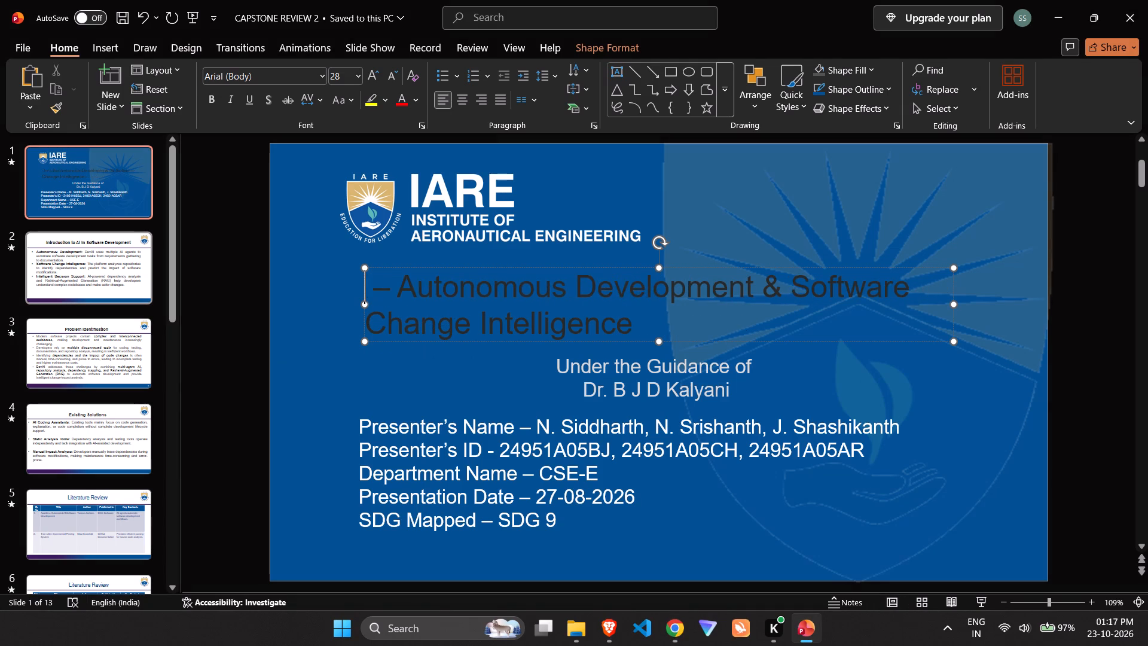
text(Matr)
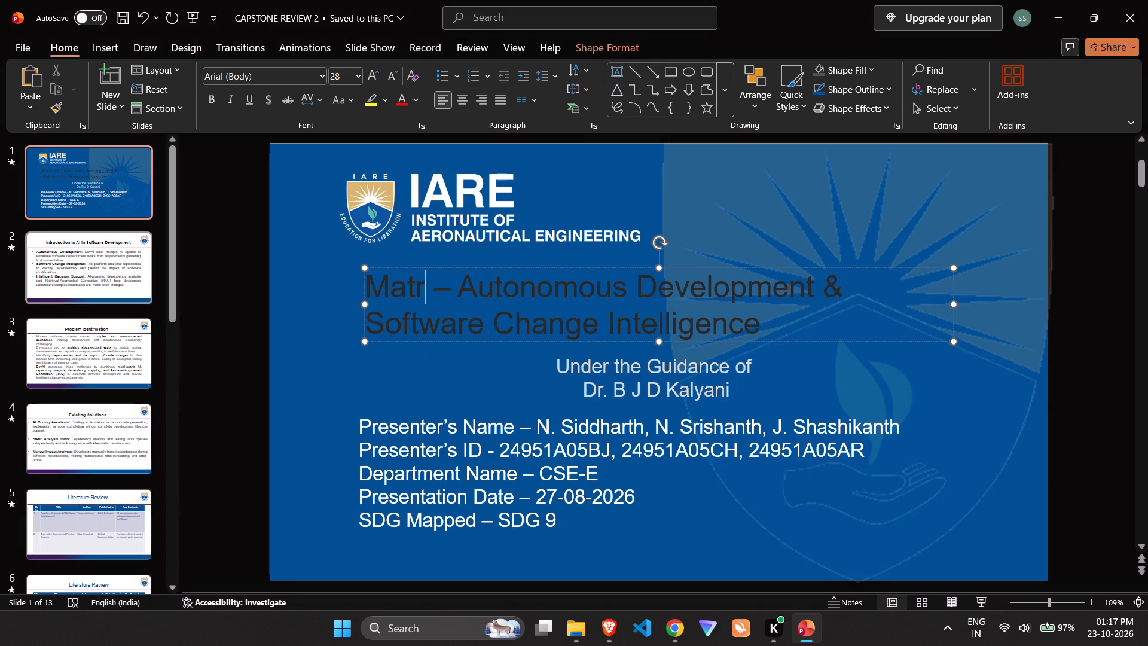
text(iSyn)
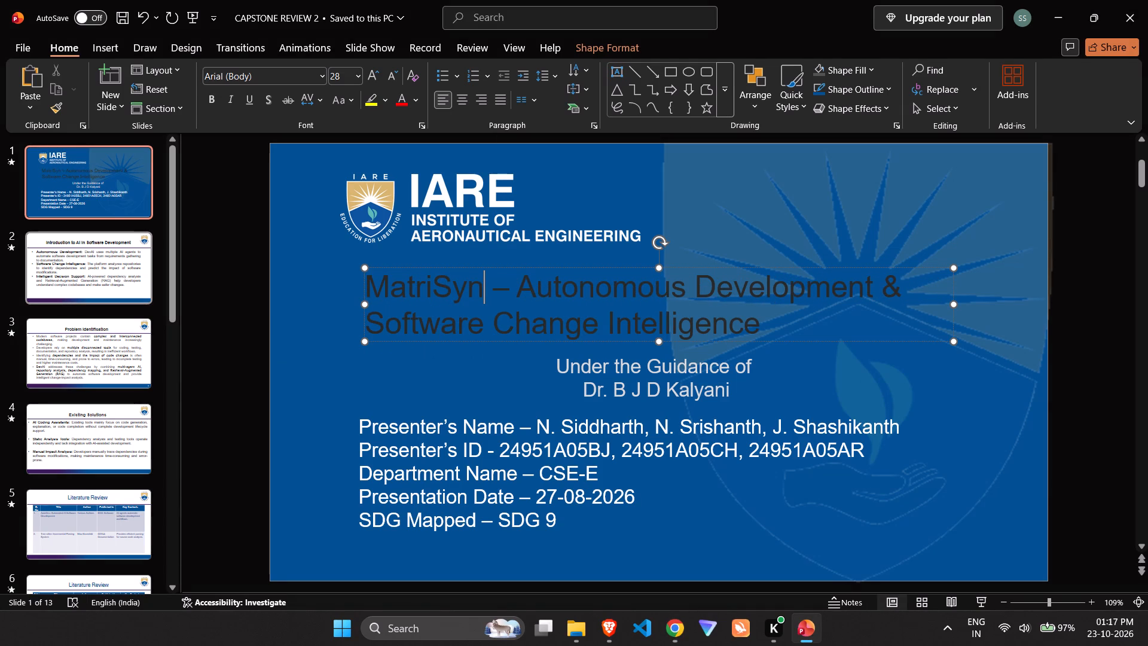
key(c)
Replace "Autonomous Development & Software Change Intelligence" in the project title with "Smart Pregnancy Safety Monitoring", following the generated title slide in ChatGPT.
key(alt+Tab)
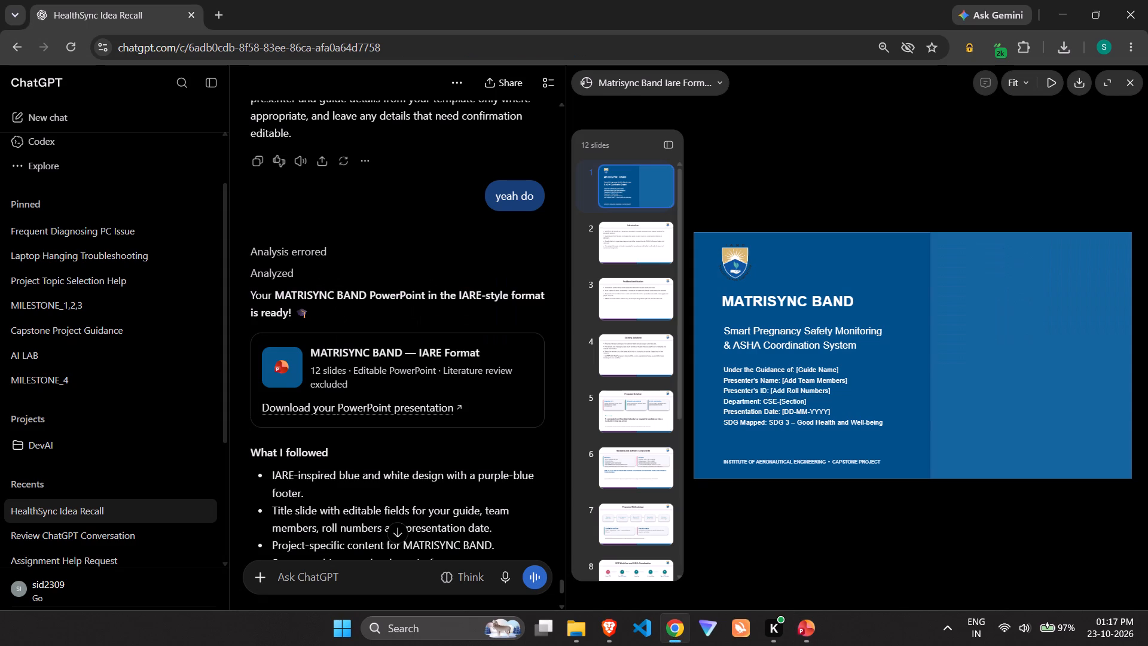
key(alt+Tab)
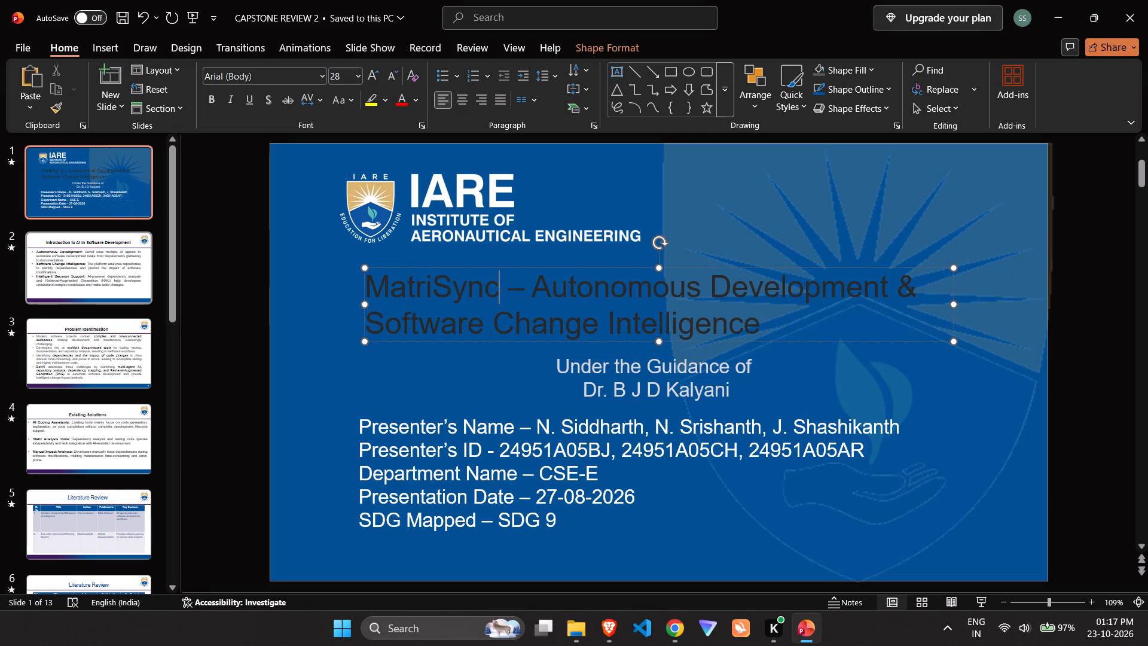
key(alt+Tab)
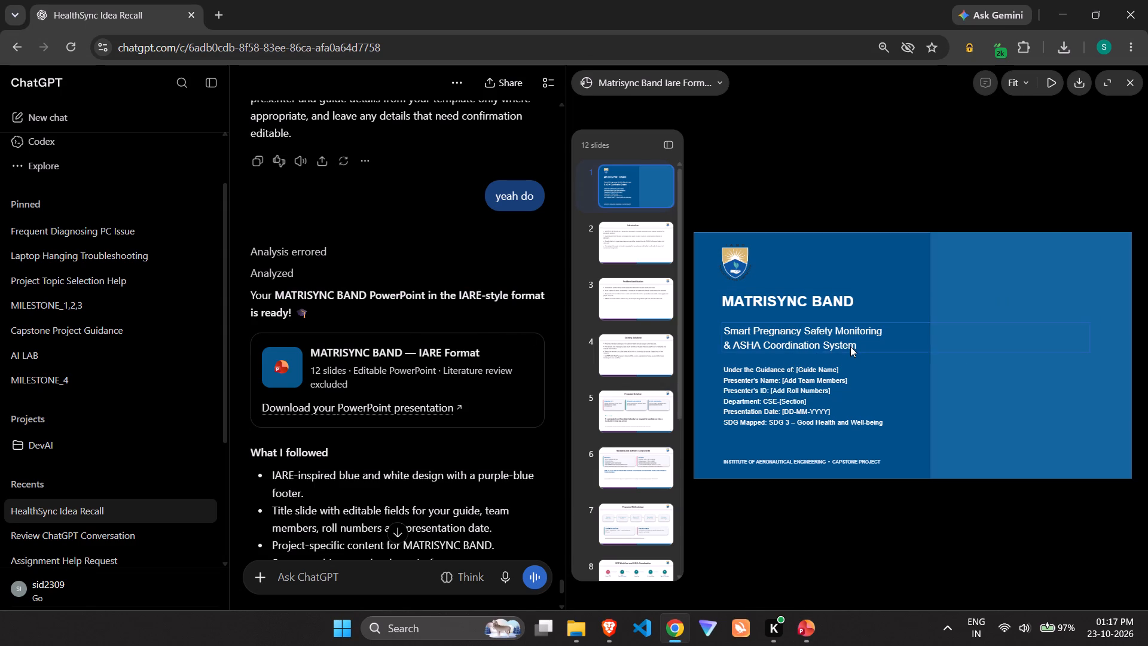
key(alt+Tab)
drag(766, 328, 593, 292)
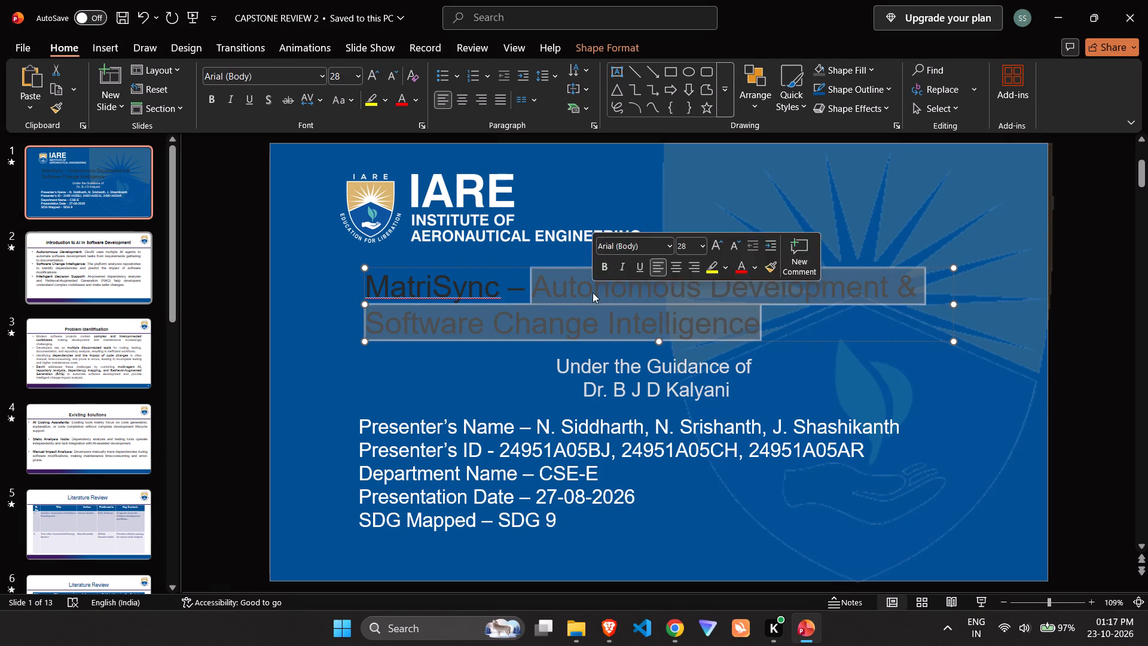
text(Smar)
text(t Pregnancy)
key(alt+Tab)
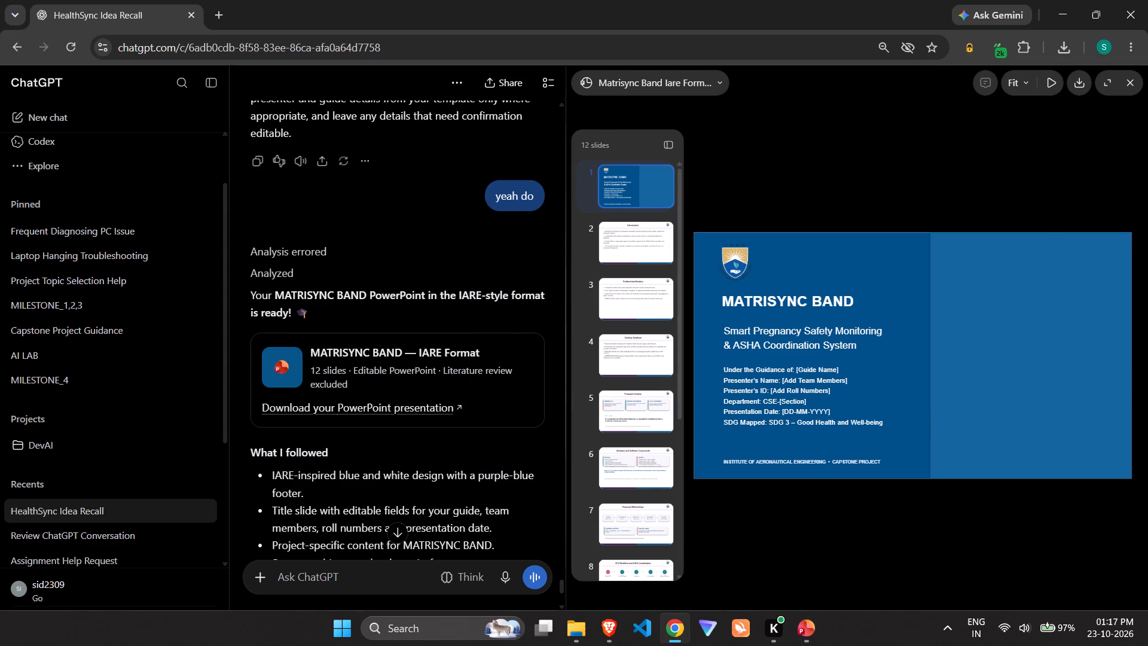
key(alt+Tab)
key(space)
text(afet)
key(BackSpace)
key(BackSpace)
key(BackSpace)
key(BackSpace)
text(Safety)
key(space)
text(Moni)
text(toring)
Complete the project title with "& ASHA Coordination System" as on the generated title slide, and save the presentation.
key(alt+Tab)
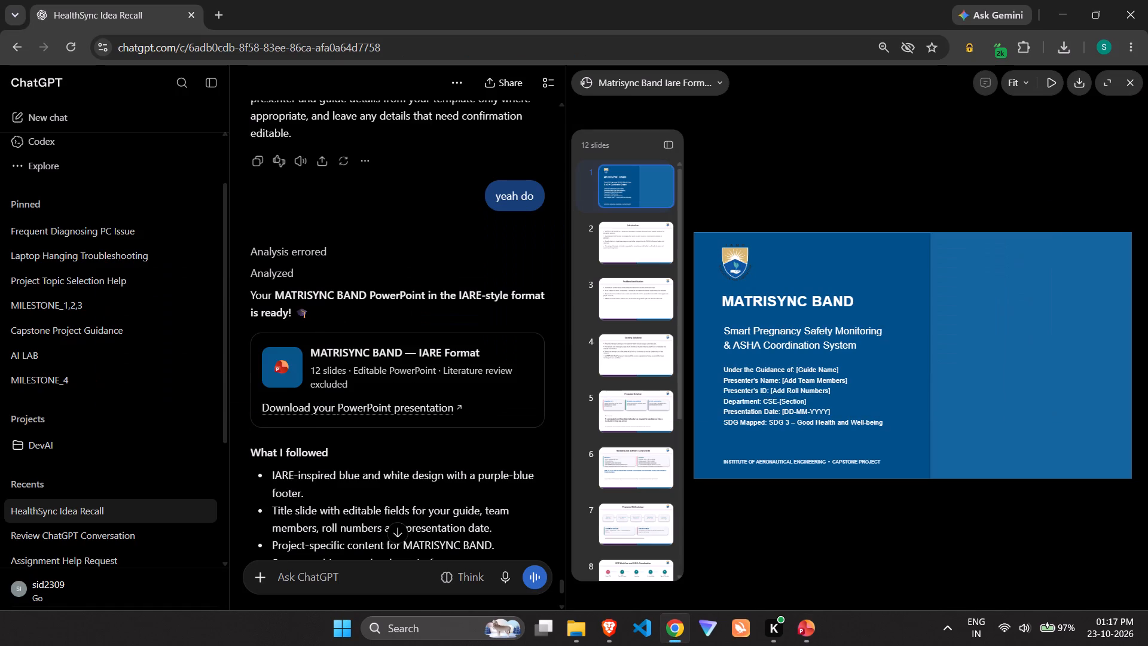
key(alt+Tab)
key(space)
text(& ASHA)
key(alt+Tab)
key(alt+Tab)
key(space)
text(Coordina)
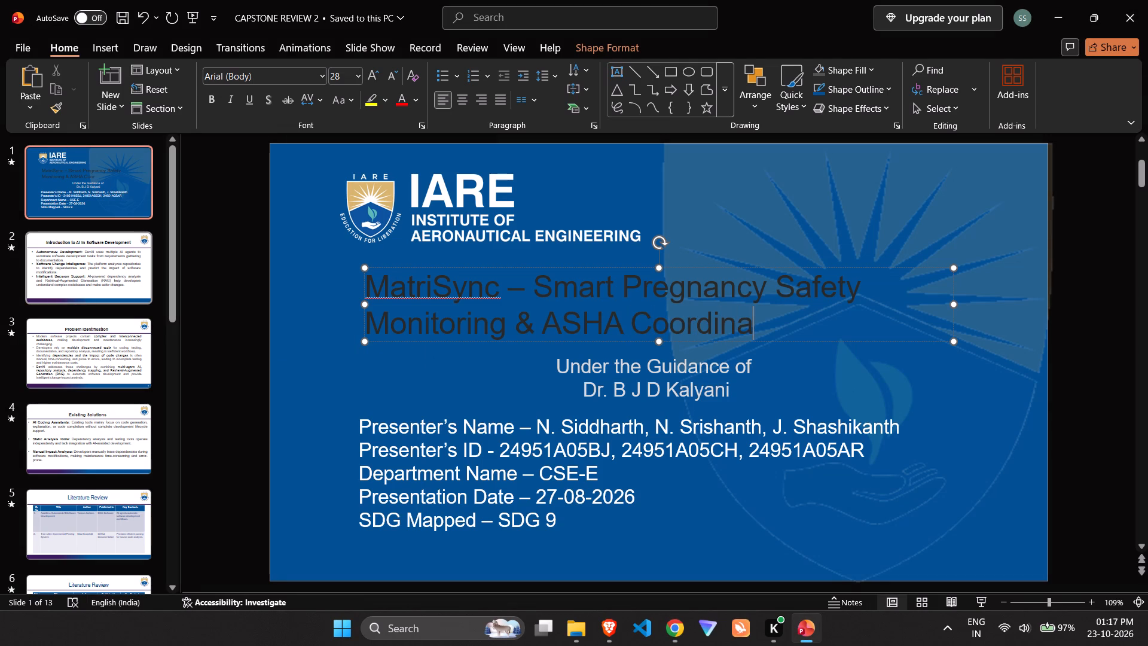
text(tions)
key(BackSpace)
key(space)
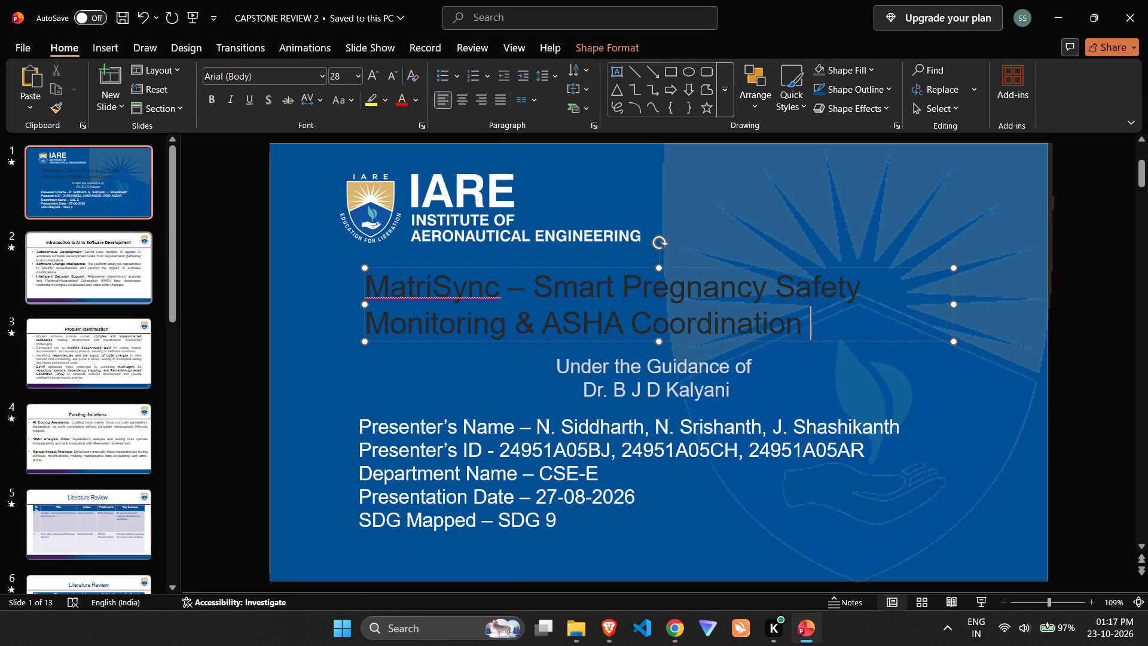
text(System)
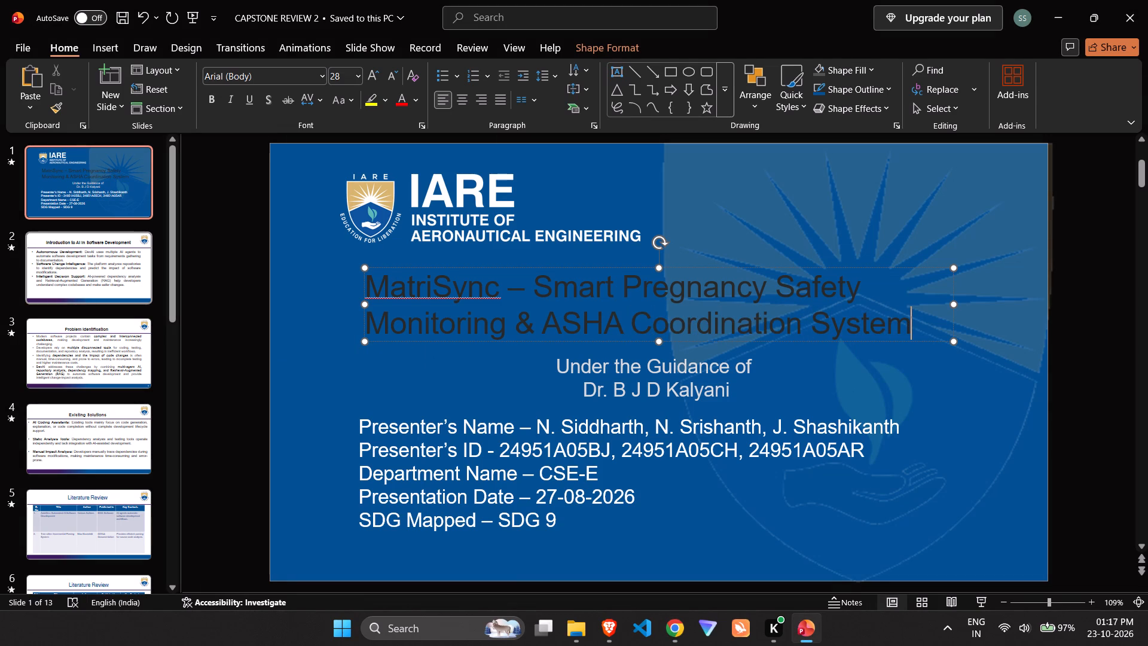
click(286, 406)
click(408, 391)
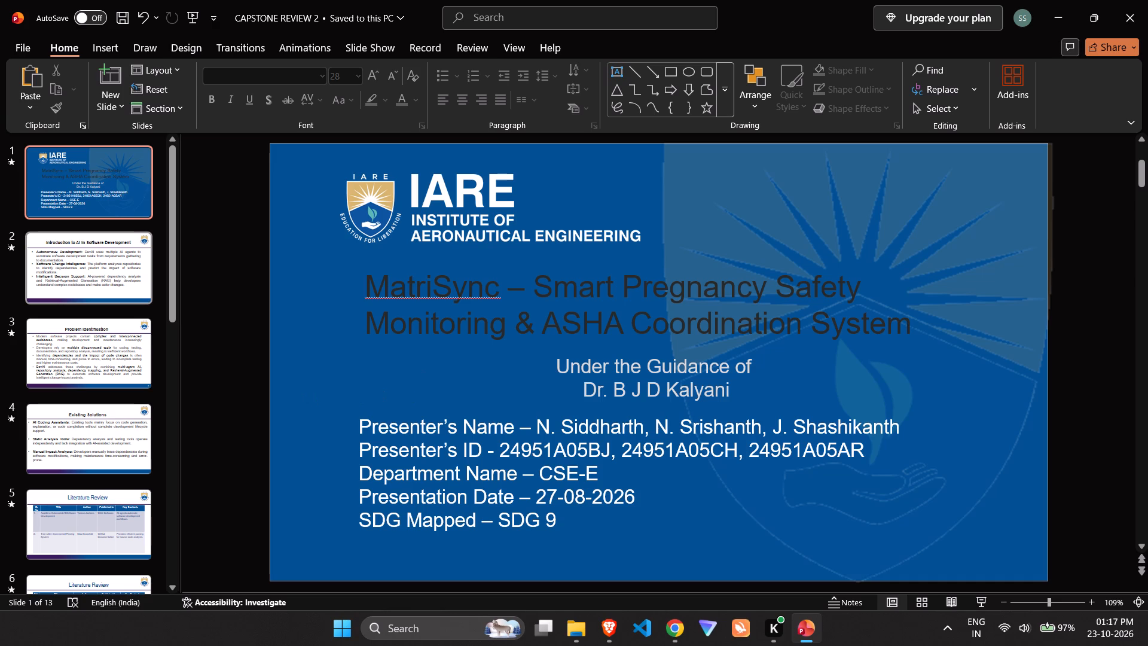
click(496, 287)
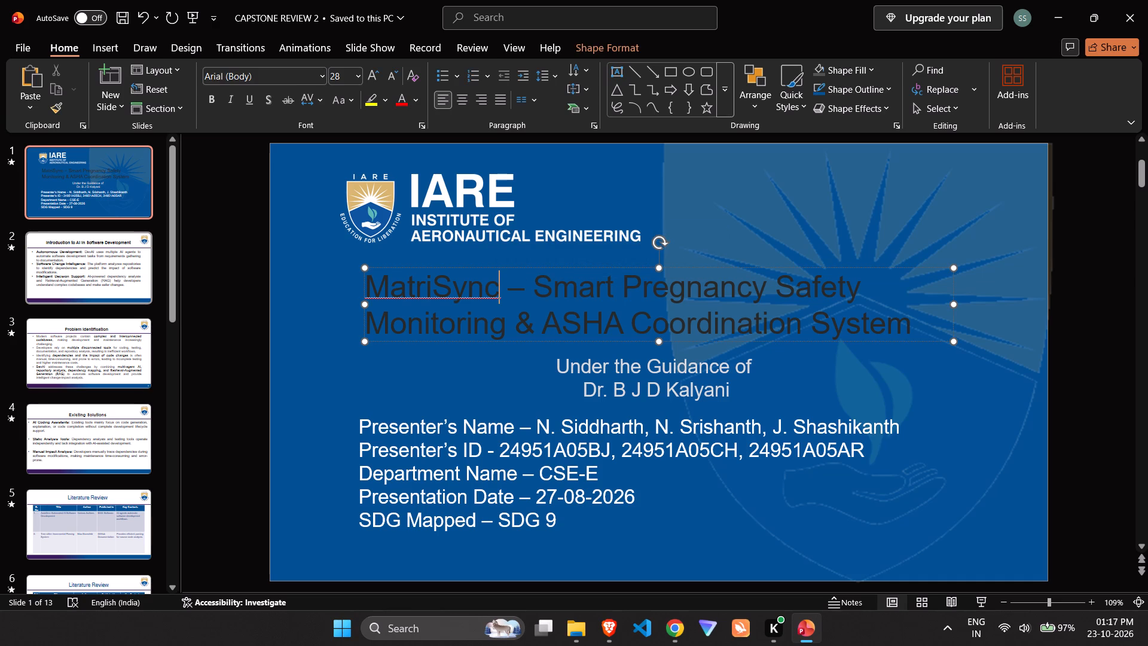
key(ctrl+s)
Replace the names on the "Presenter's Name" line with the names of the three MatriSync team members.
drag(900, 430, 528, 424)
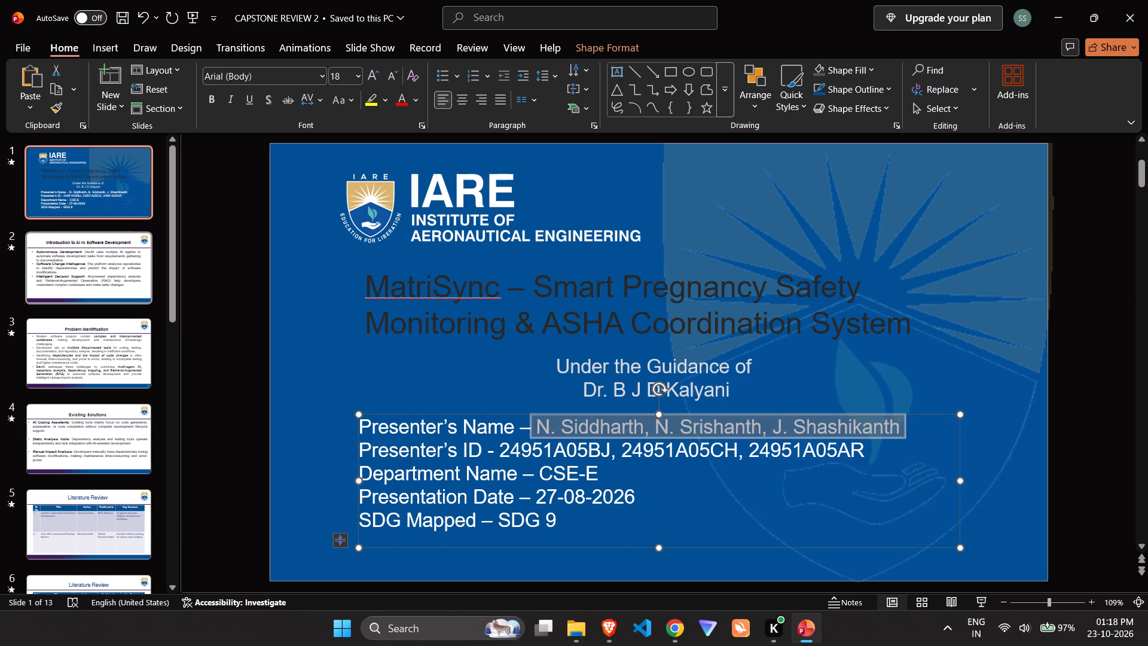
drag(528, 424, 541, 416)
key(shift+a)
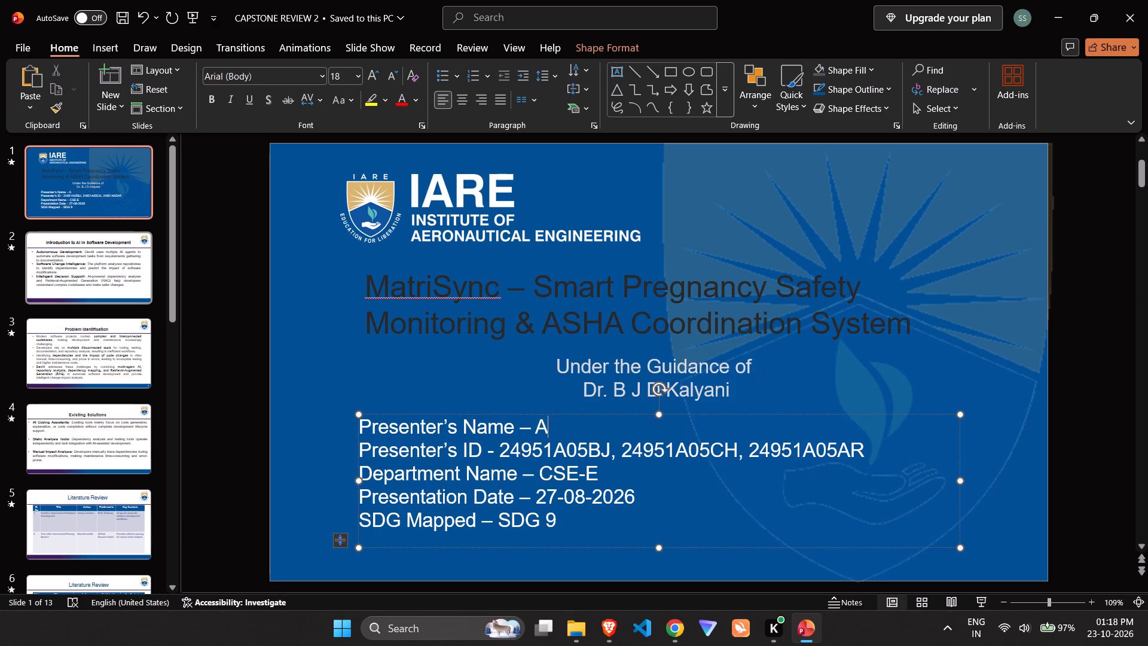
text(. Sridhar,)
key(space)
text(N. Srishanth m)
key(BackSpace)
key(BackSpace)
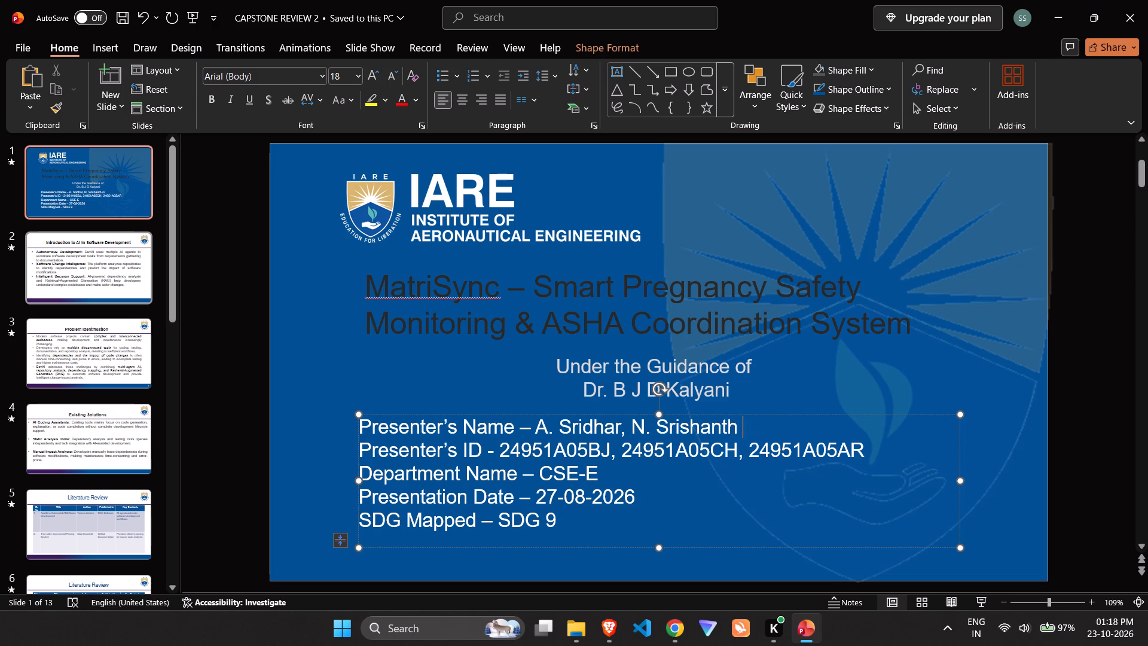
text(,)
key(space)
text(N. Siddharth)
Correct the endings of the first and third presenter IDs so the ID line matches the new order of presenters.
click(609, 441)
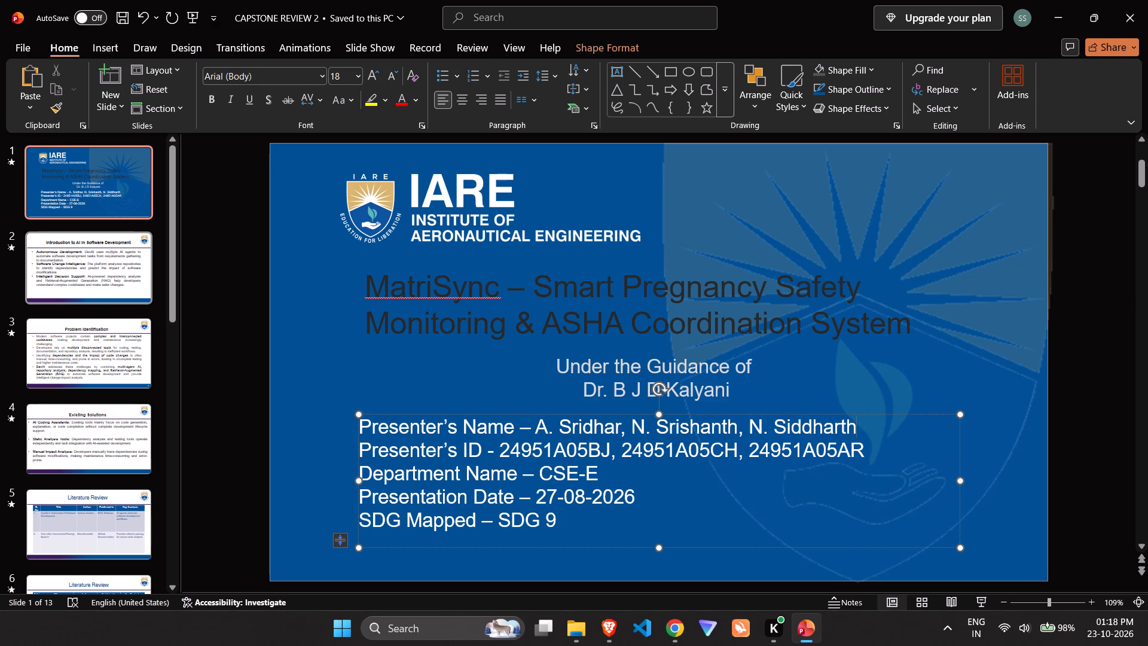
key(BackSpace)
key(BackSpace)
text(CB)
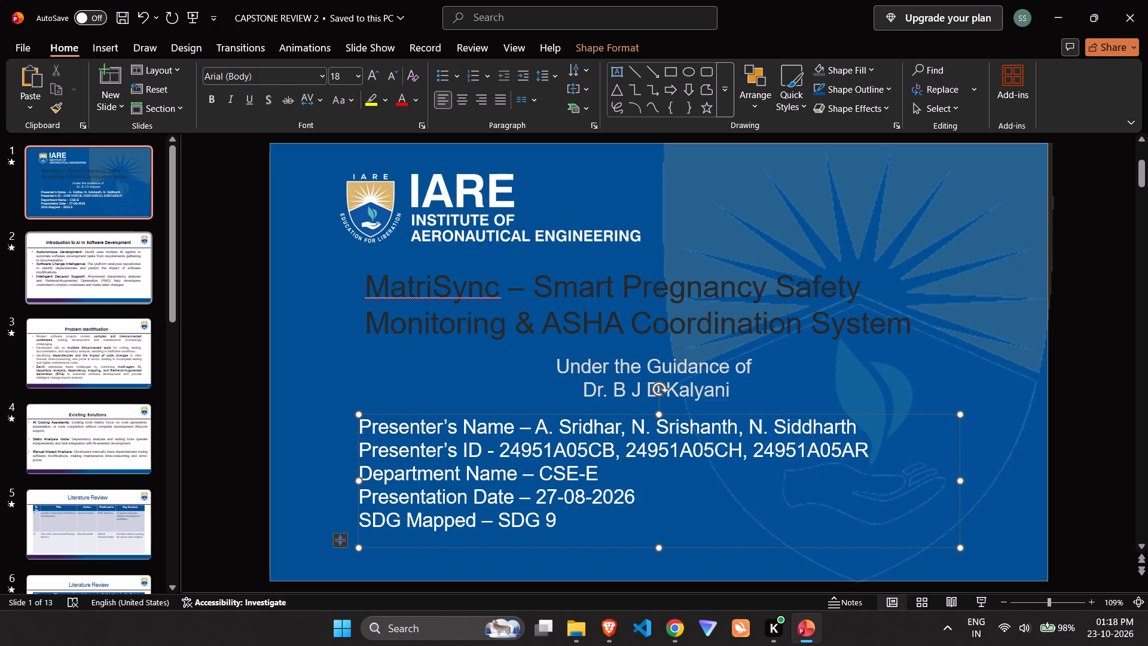
click(878, 445)
key(BackSpace)
key(BackSpace)
text(BJ)
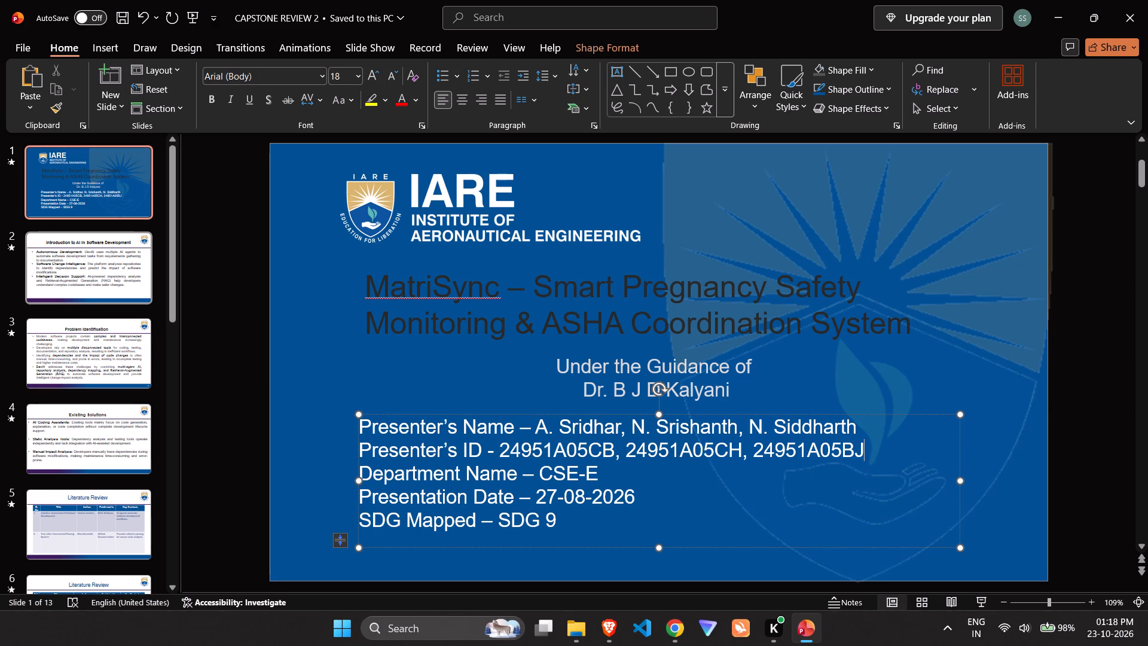
Set the presentation date on the title slide to 23-10-2026.
click(557, 491)
key(BackSpace)
key(3)
key(Right)
key(Right)
key(Right)
key(BackSpace)
key(Left)
key(1)
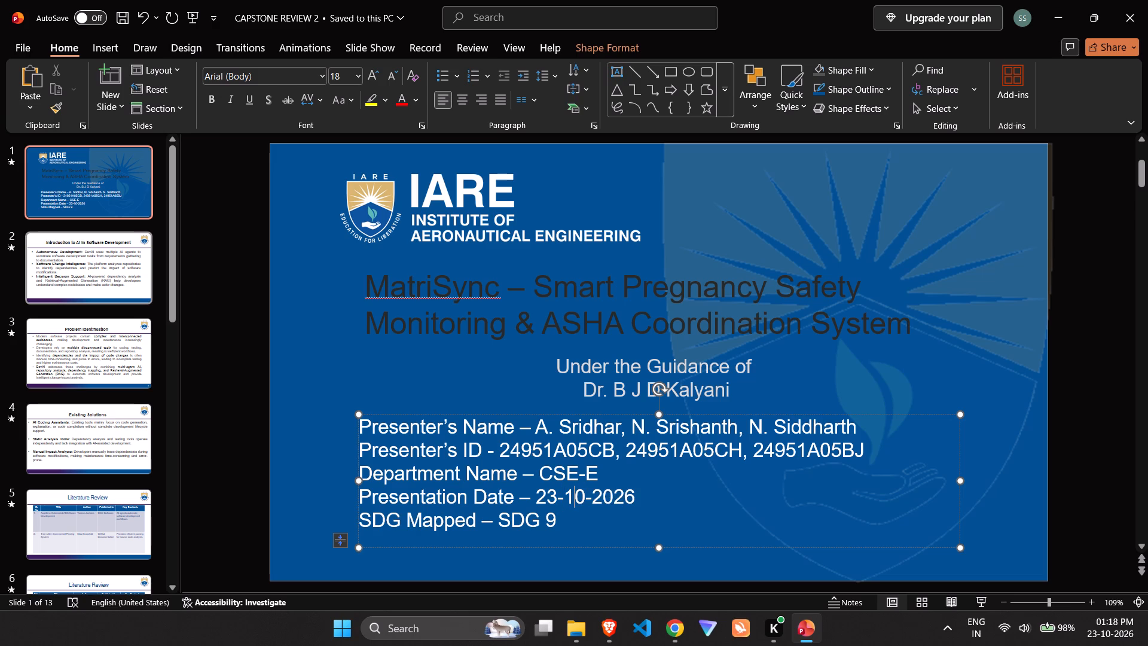
Set the mapped SDG on the title slide to SDG 3 and save the presentation.
key(Down)
key(BackSpace)
key(3)
key(ctrl+s)
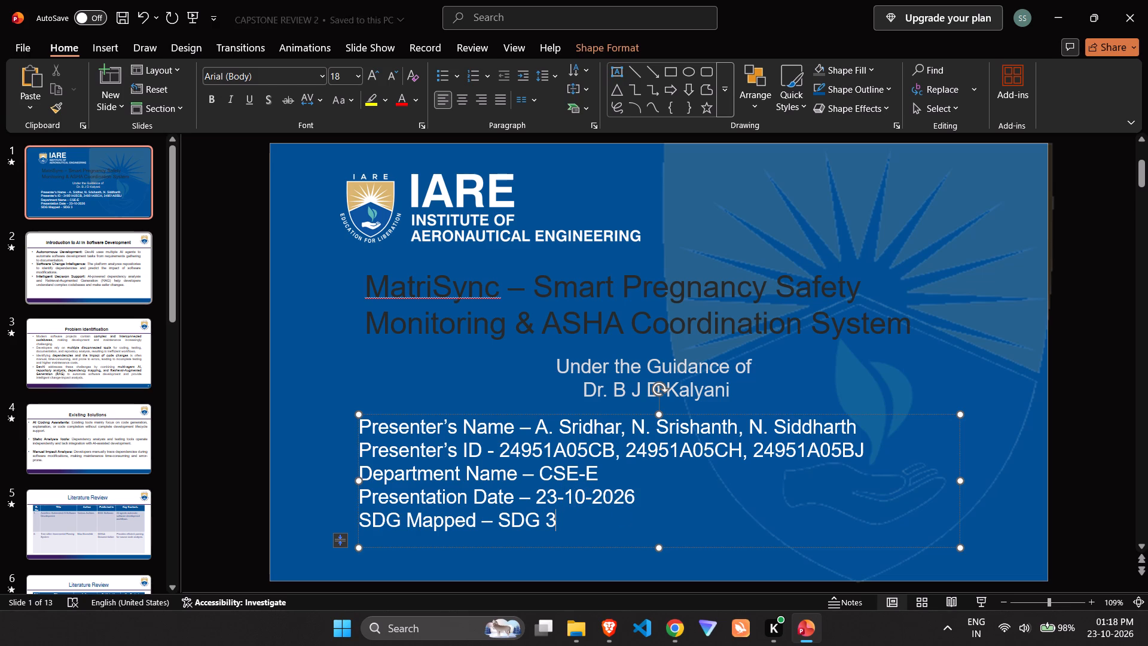
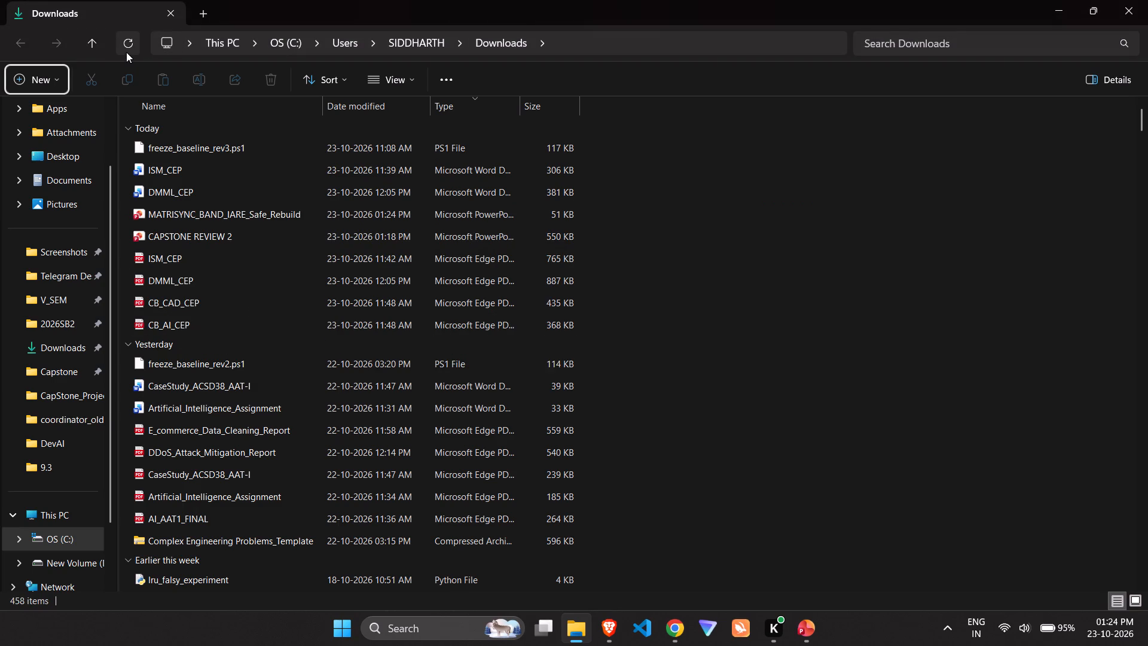
double_click(235, 221)
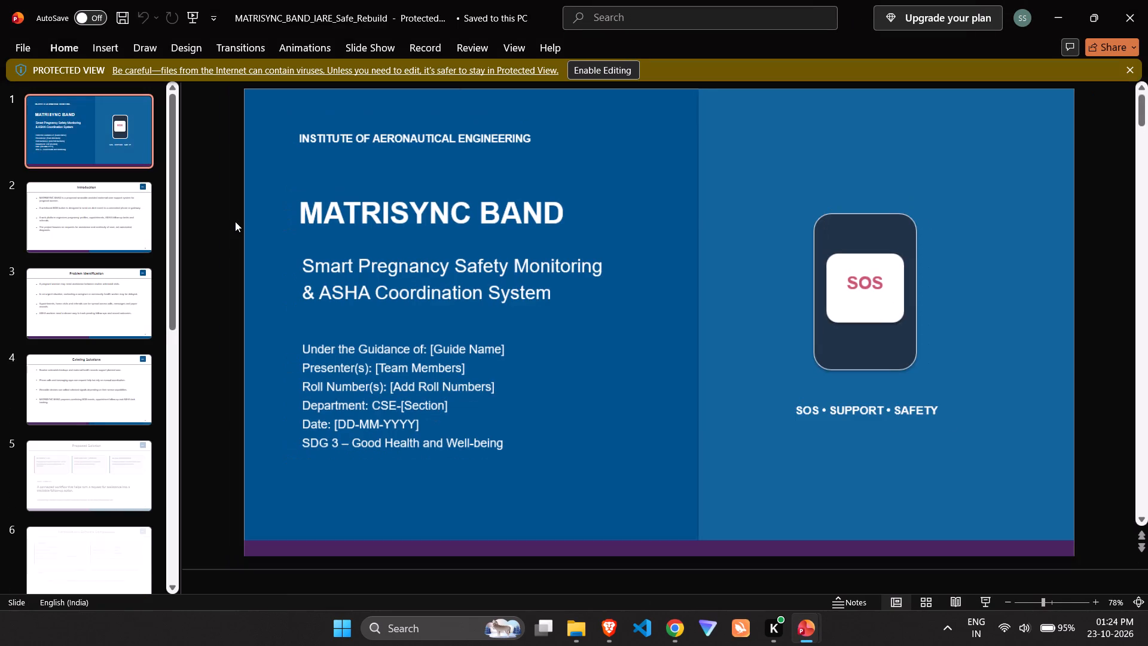
click(583, 69)
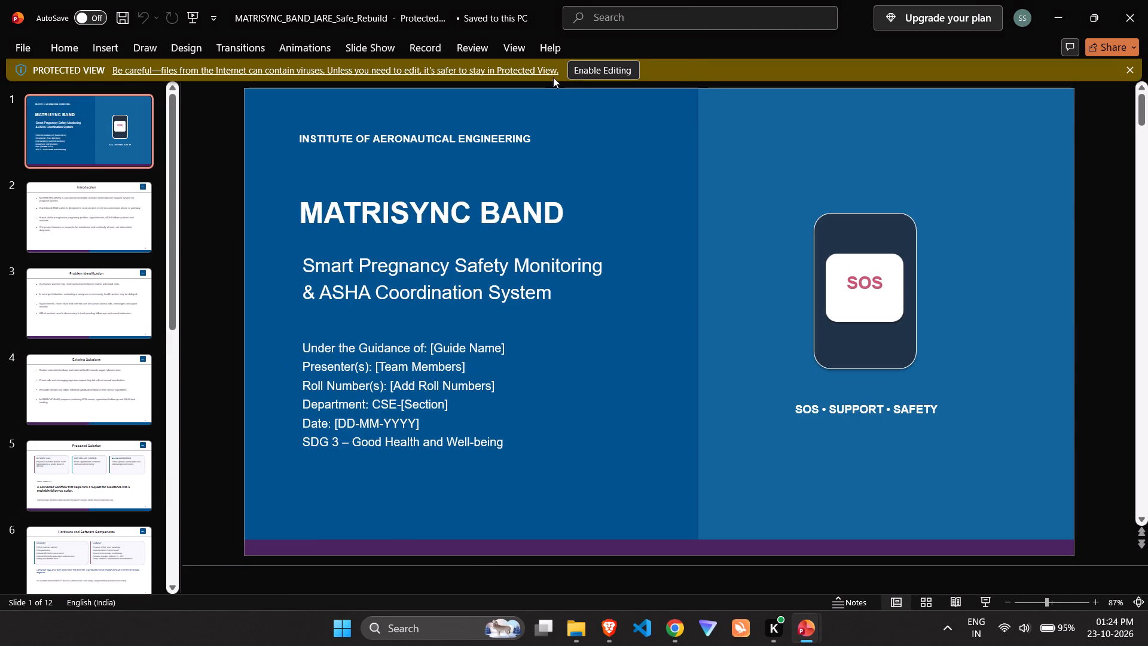
Replace the Autonomous Development bullet on CAPSTONE REVIEW 2's Introduction slide with the first Introduction sentence copied from MATRISYNC_BAND_IARE_Safe_Rebuild.
click(78, 295)
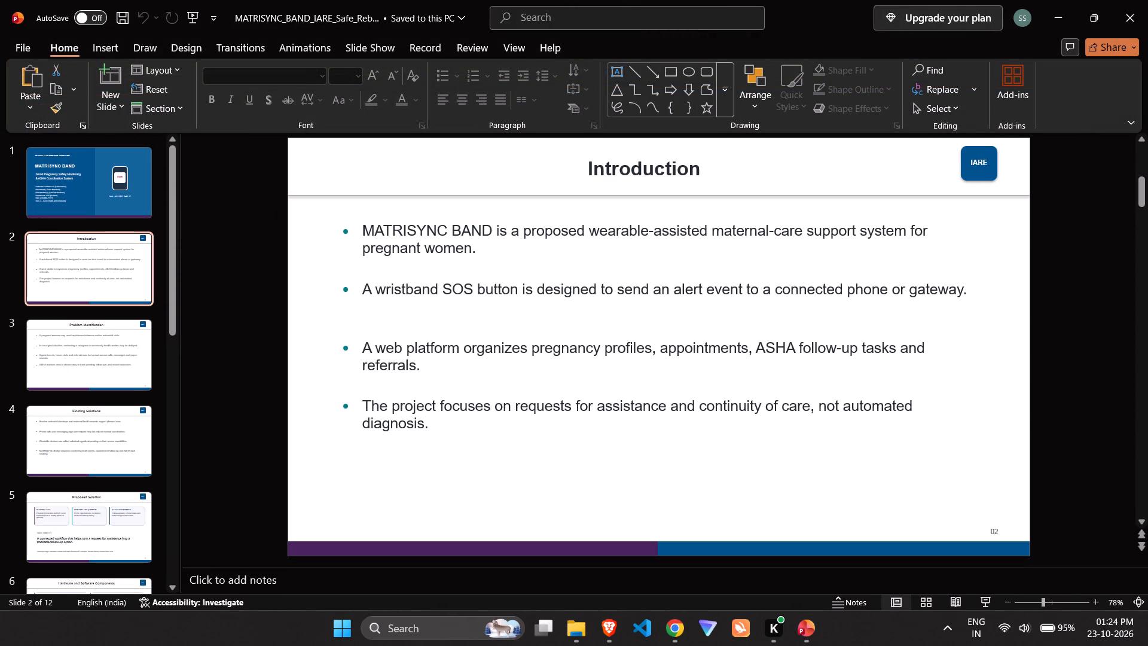
drag(353, 227, 350, 230)
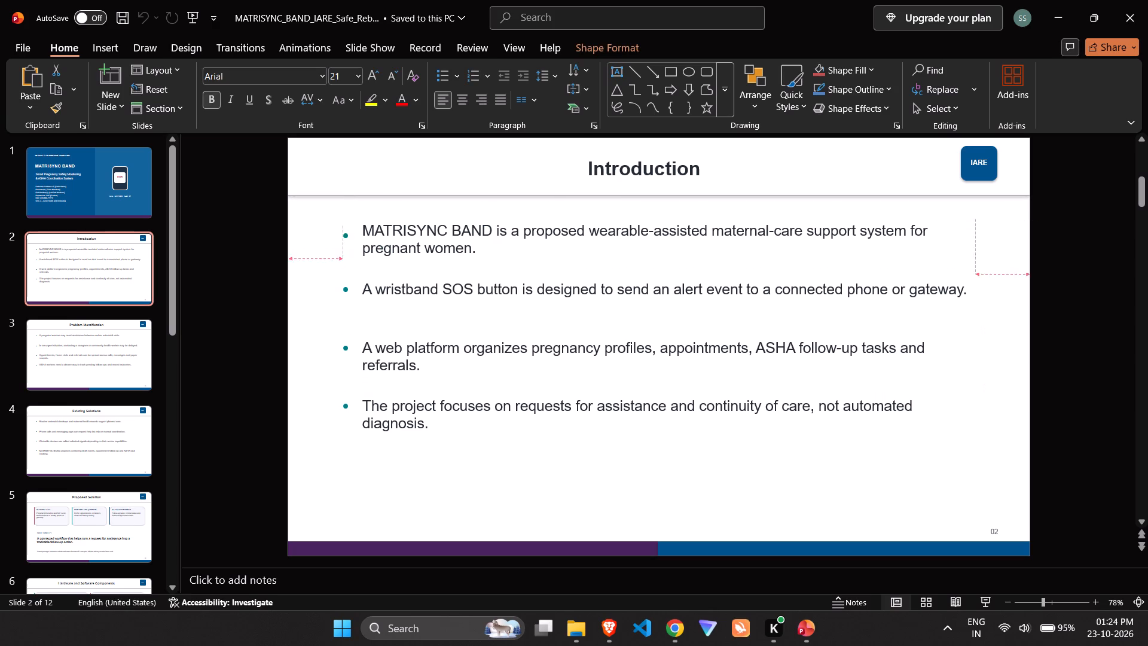
drag(350, 230, 337, 226)
key(ctrl+z)
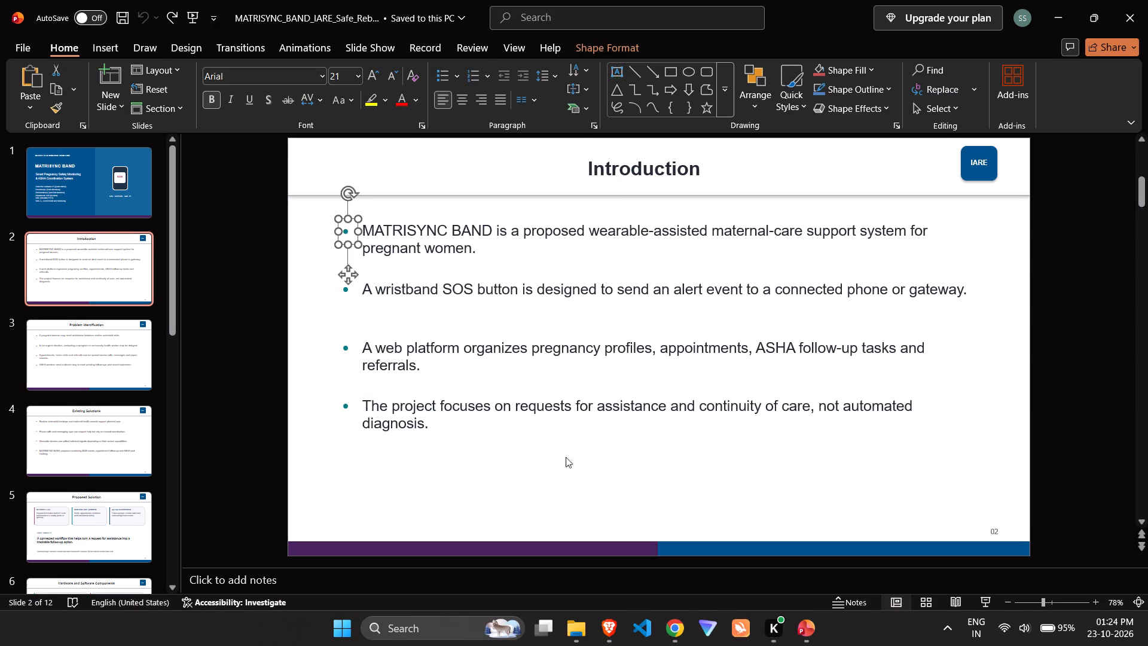
click(555, 461)
triple_click(469, 243)
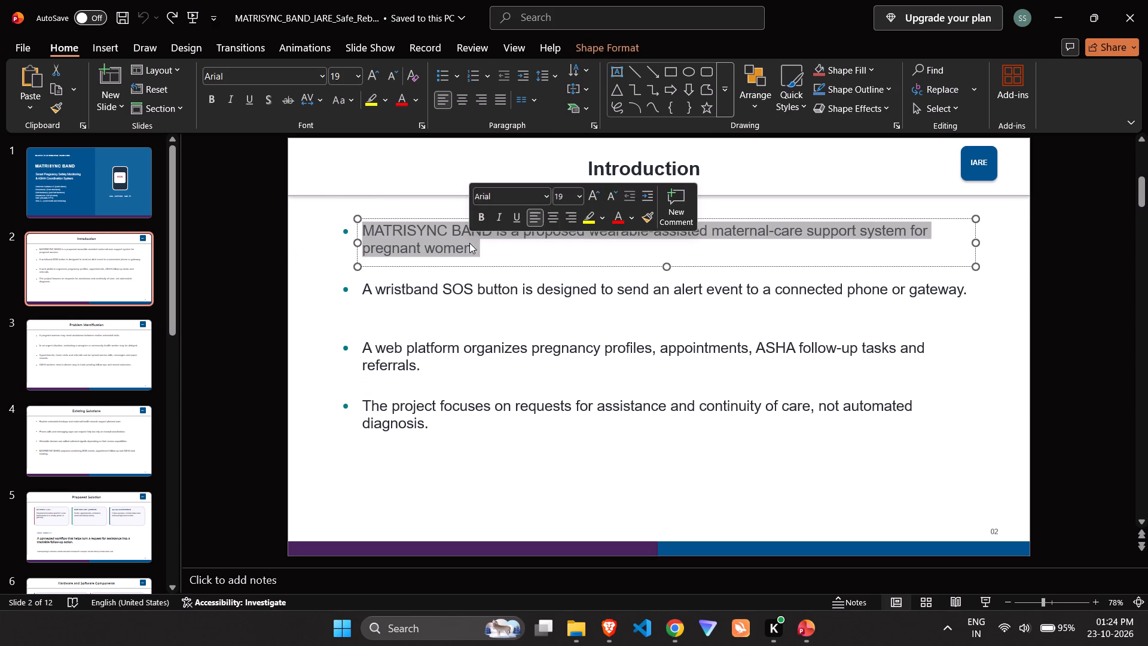
key(ctrl+c)
key(alt+Tab)
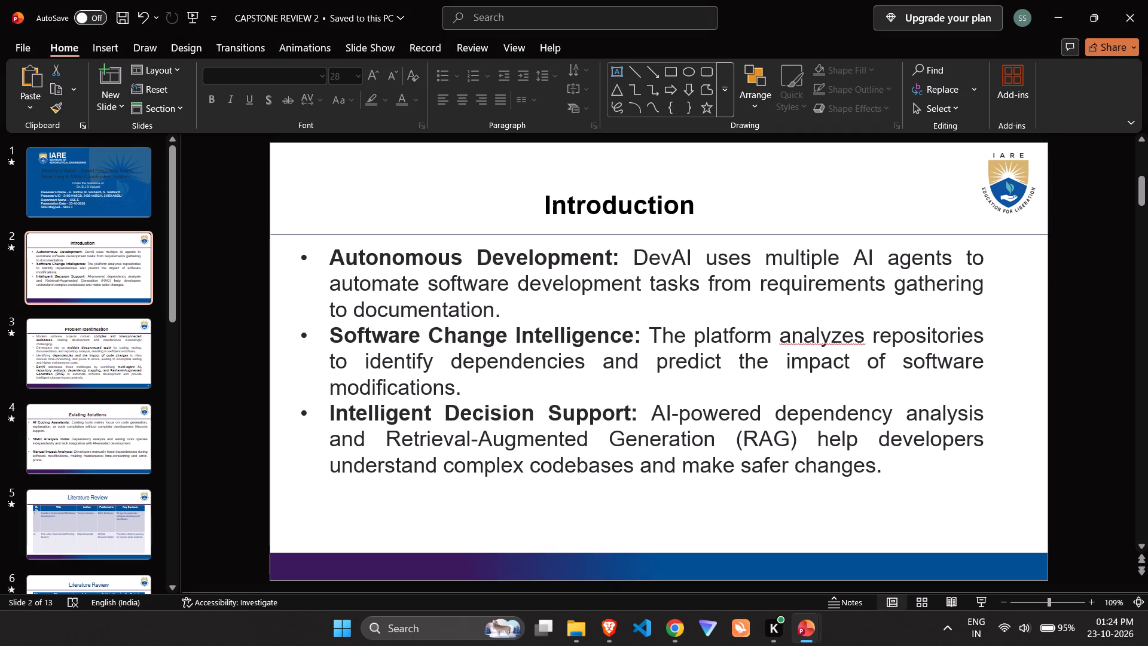
click(346, 257)
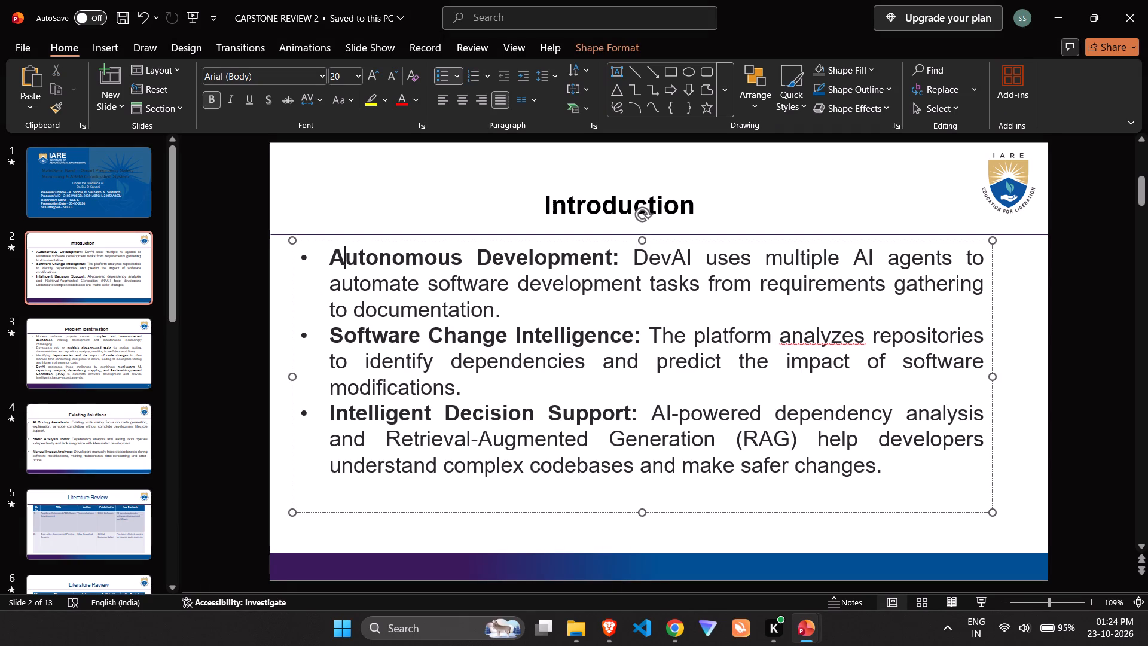
drag(516, 309, 350, 254)
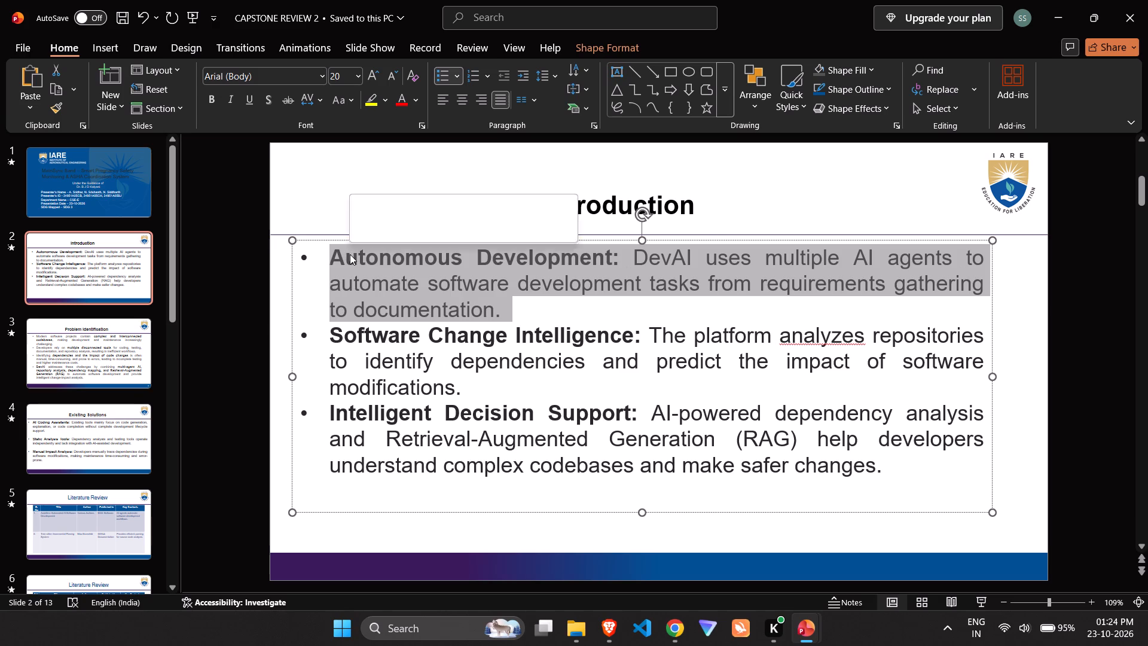
key(ctrl+v)
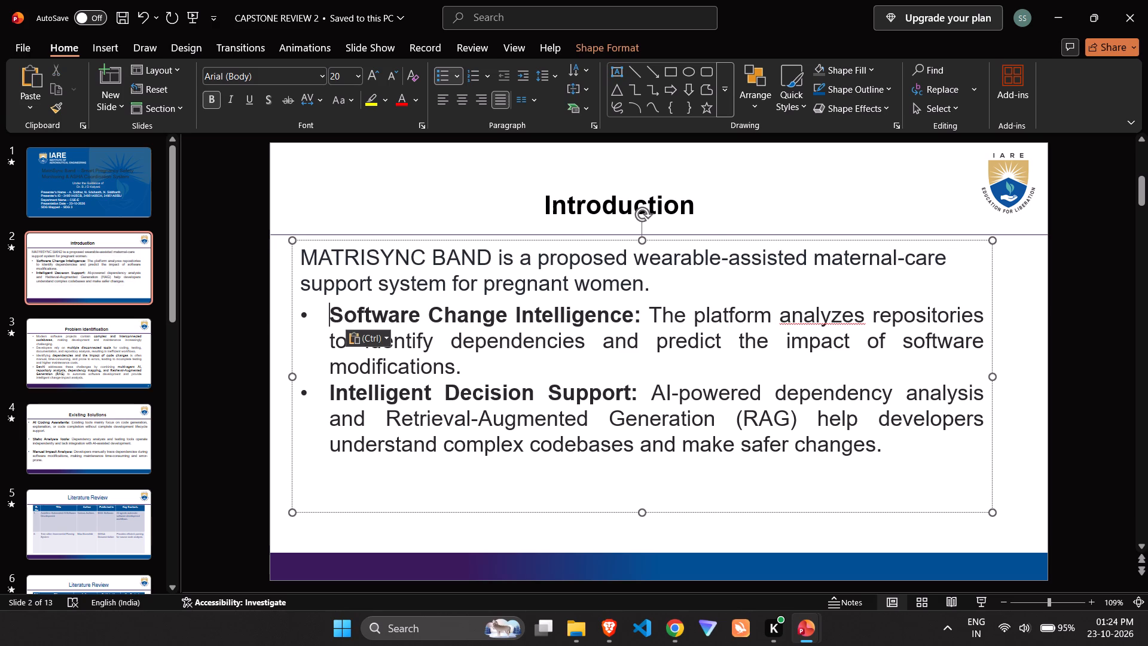
key(ctrl+z)
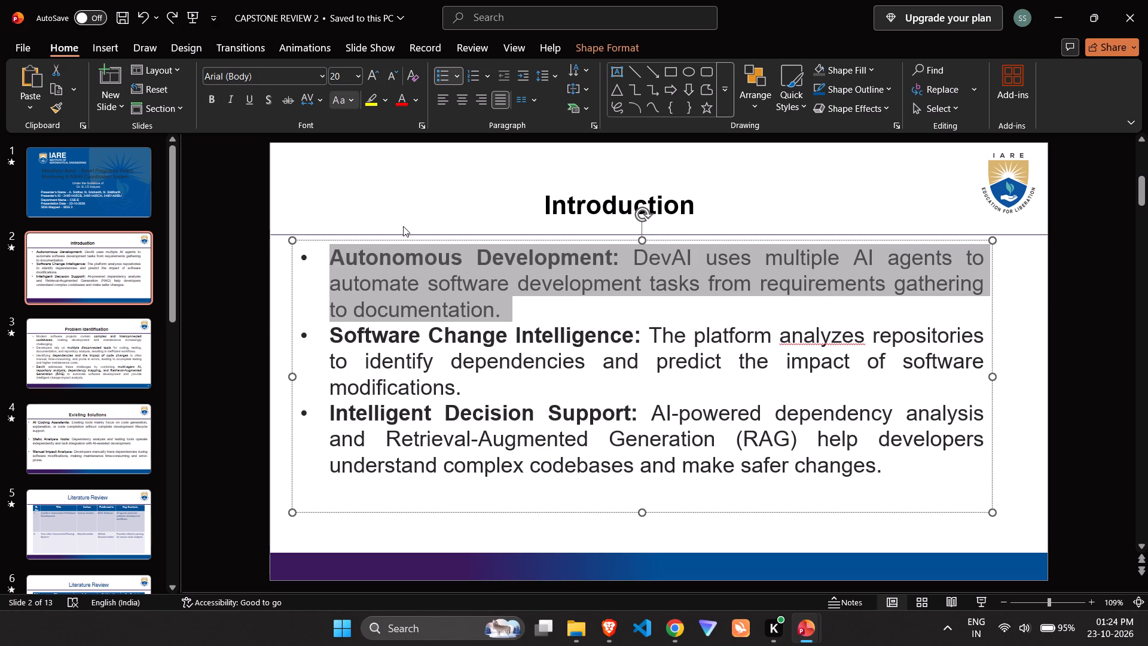
key(ctrl+v)
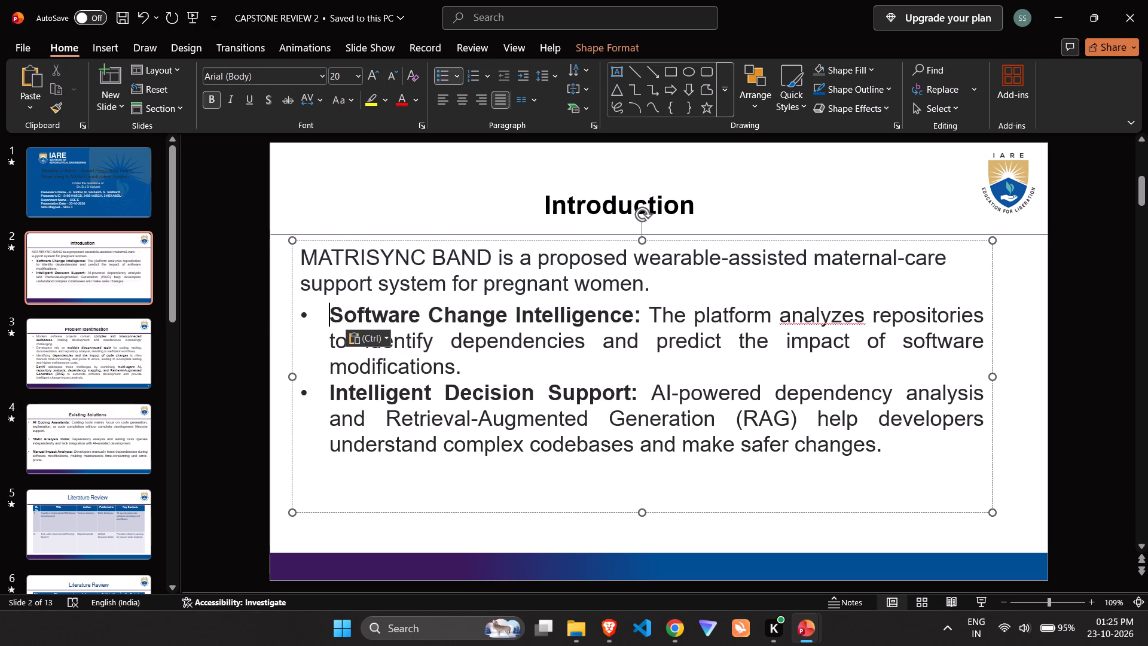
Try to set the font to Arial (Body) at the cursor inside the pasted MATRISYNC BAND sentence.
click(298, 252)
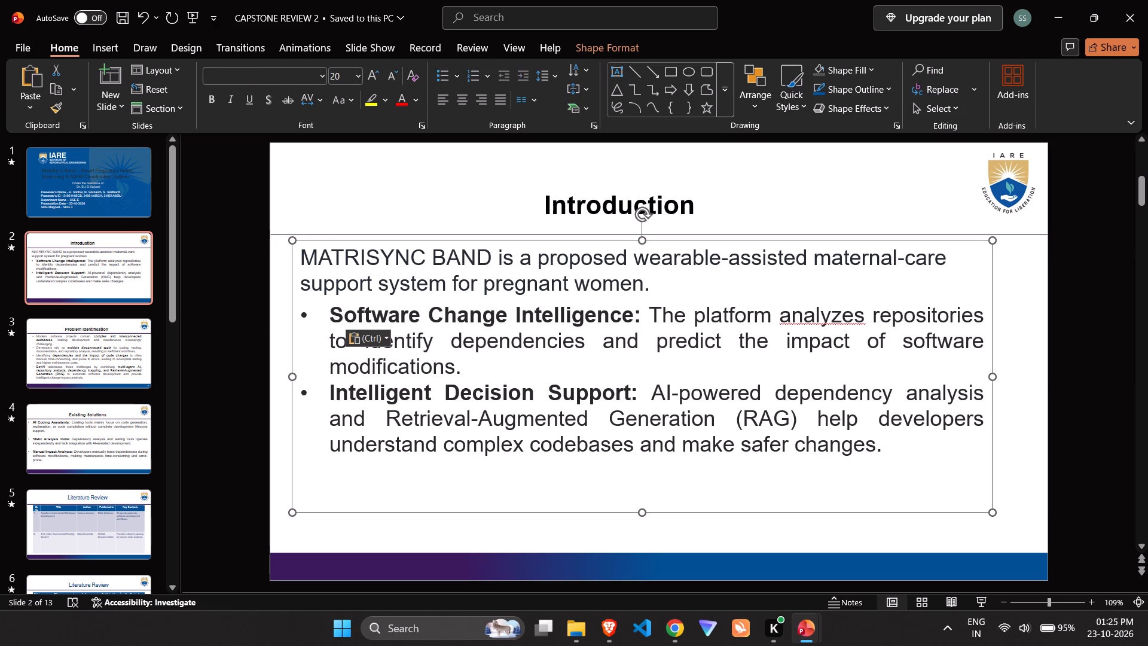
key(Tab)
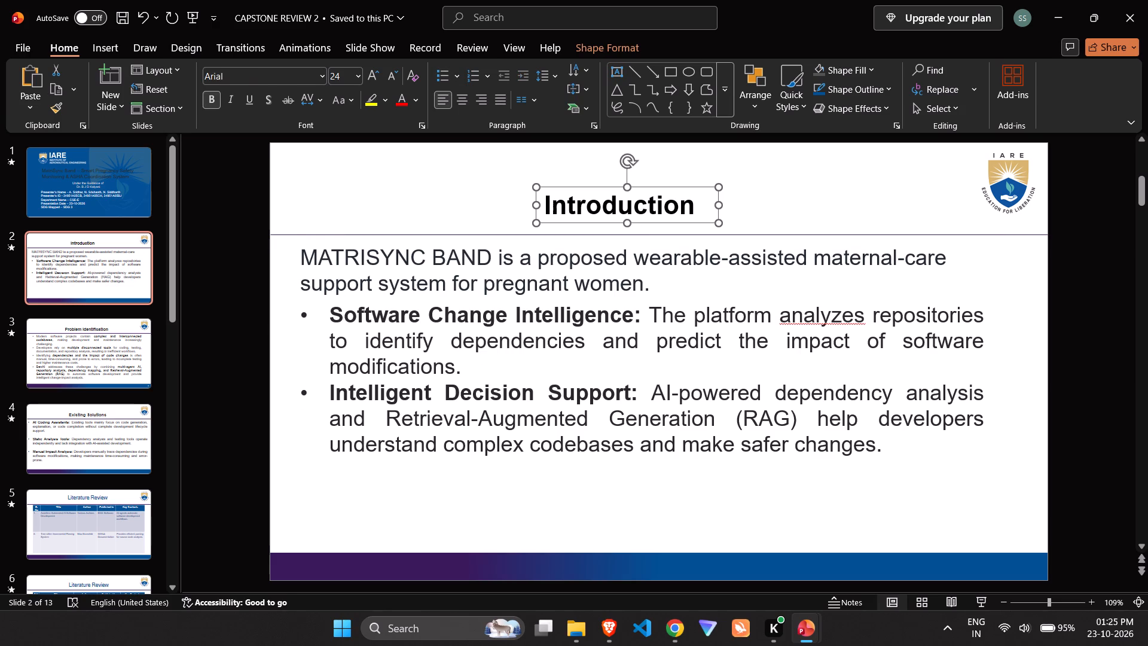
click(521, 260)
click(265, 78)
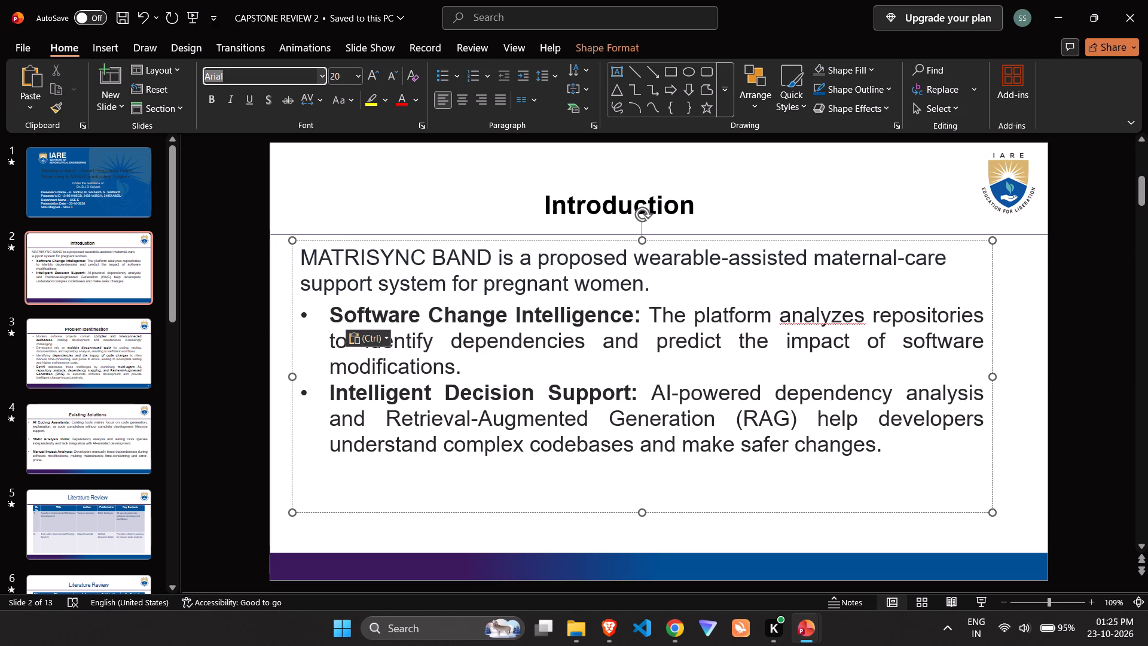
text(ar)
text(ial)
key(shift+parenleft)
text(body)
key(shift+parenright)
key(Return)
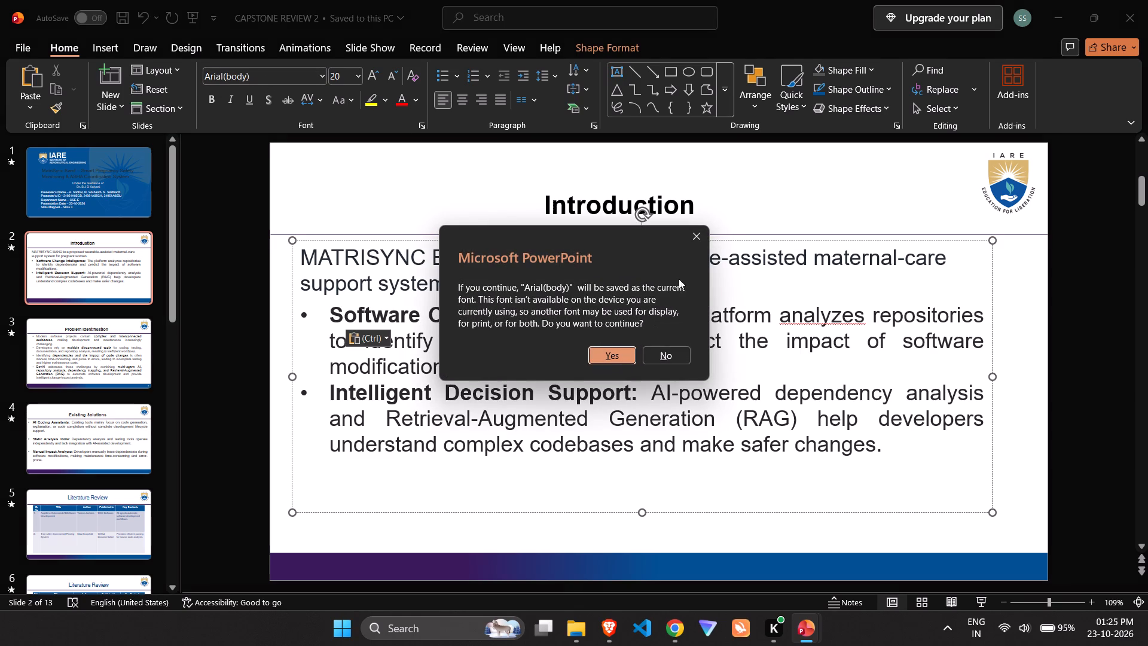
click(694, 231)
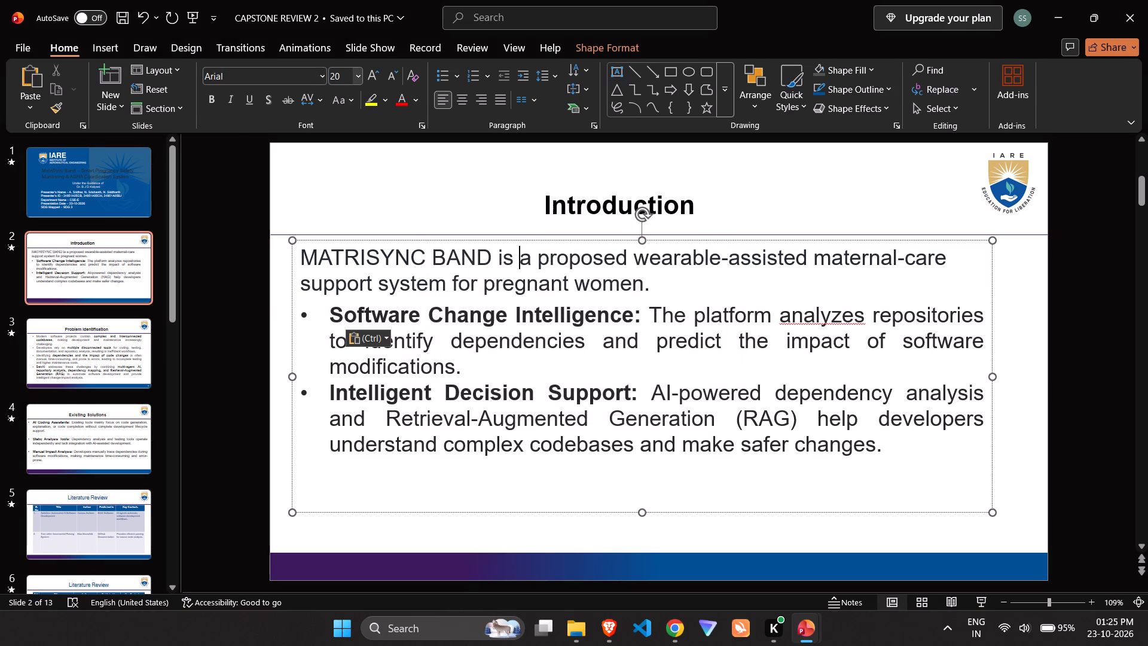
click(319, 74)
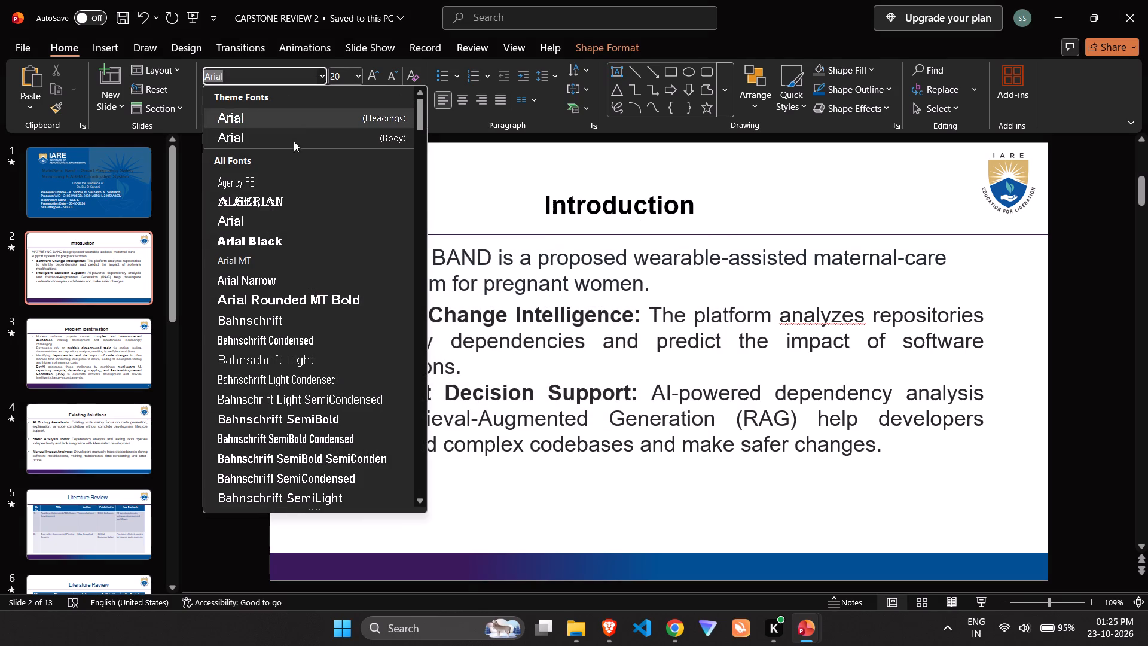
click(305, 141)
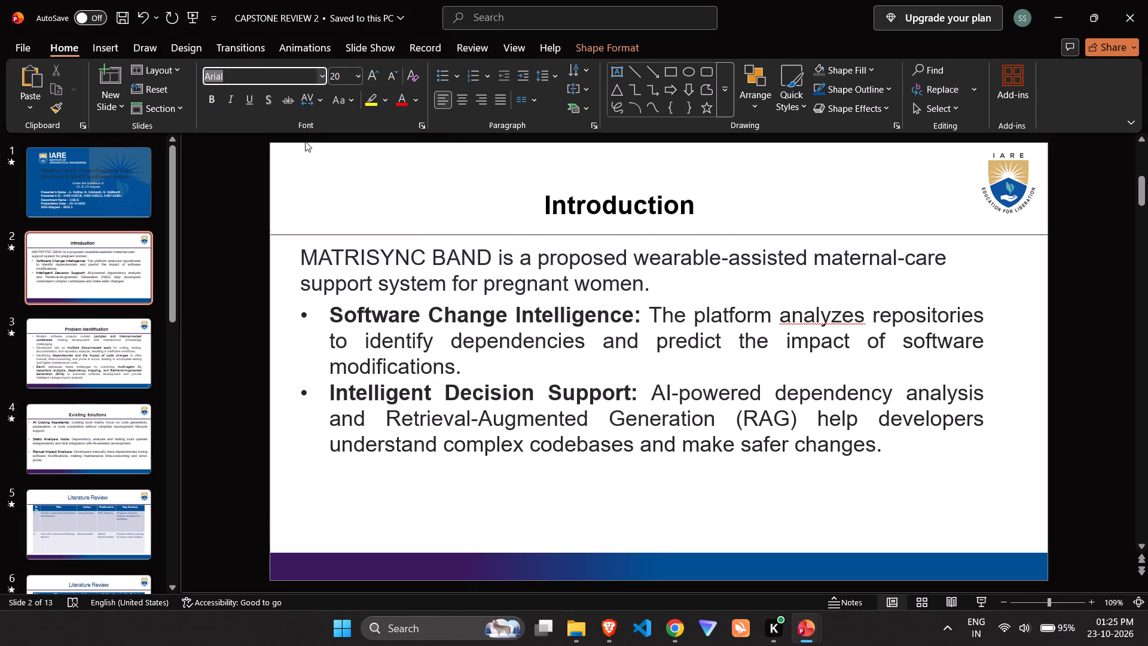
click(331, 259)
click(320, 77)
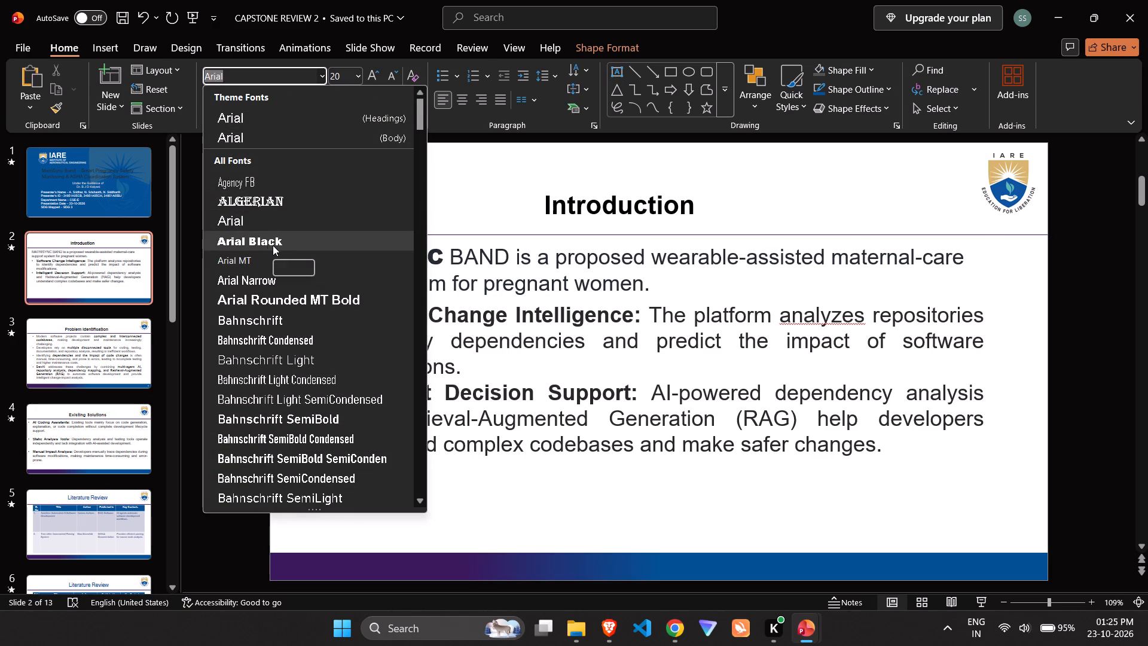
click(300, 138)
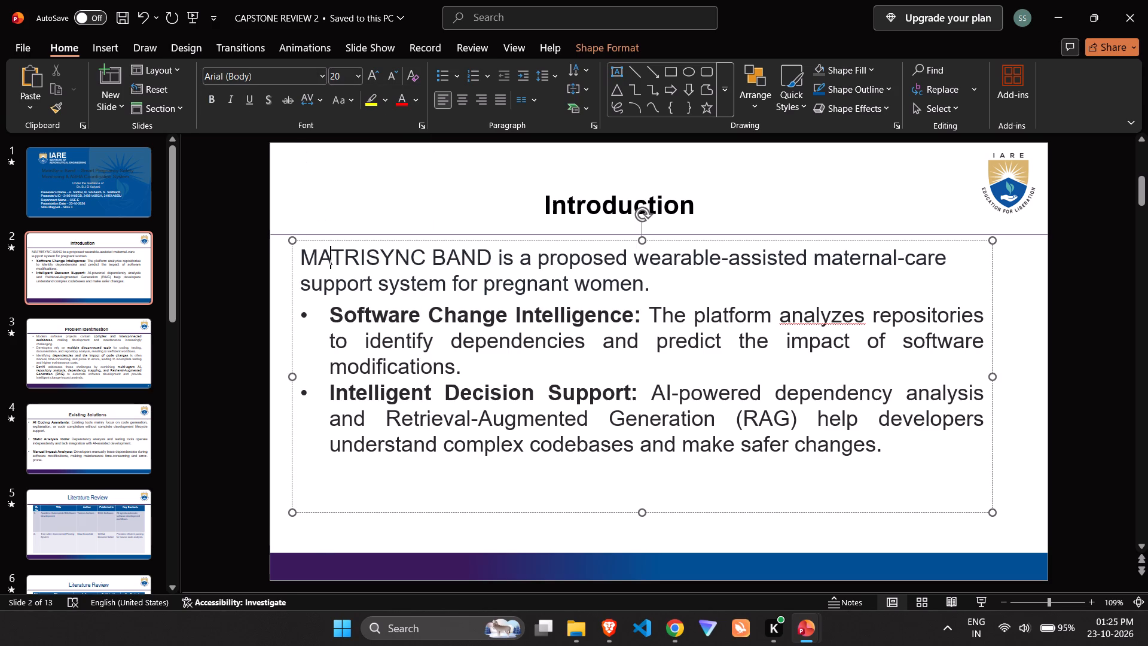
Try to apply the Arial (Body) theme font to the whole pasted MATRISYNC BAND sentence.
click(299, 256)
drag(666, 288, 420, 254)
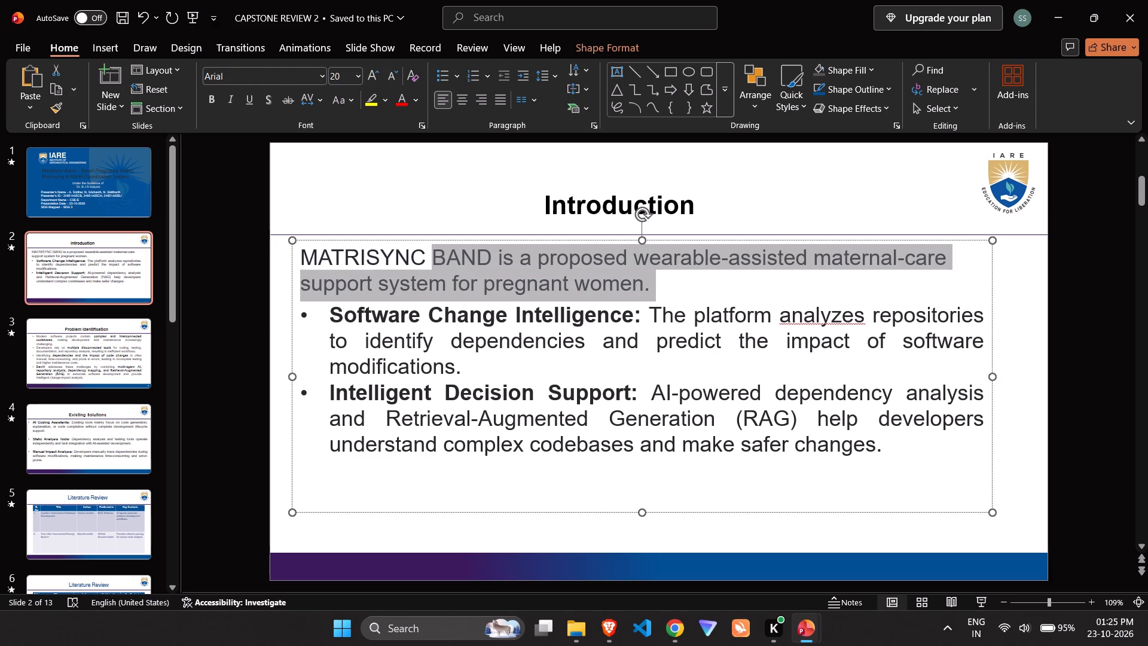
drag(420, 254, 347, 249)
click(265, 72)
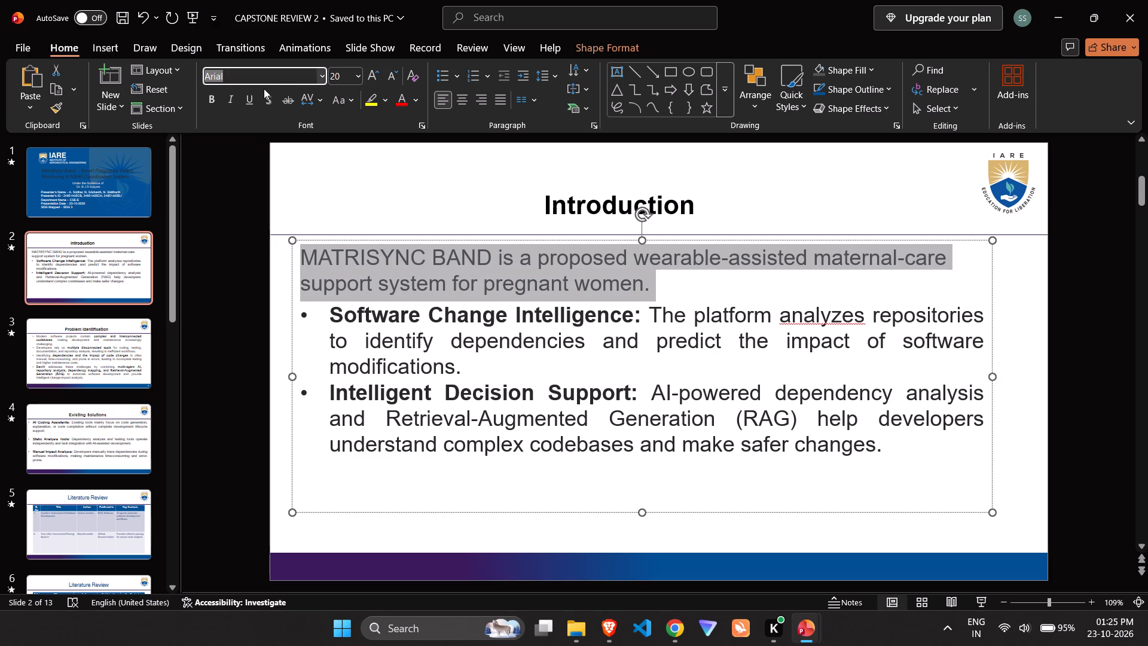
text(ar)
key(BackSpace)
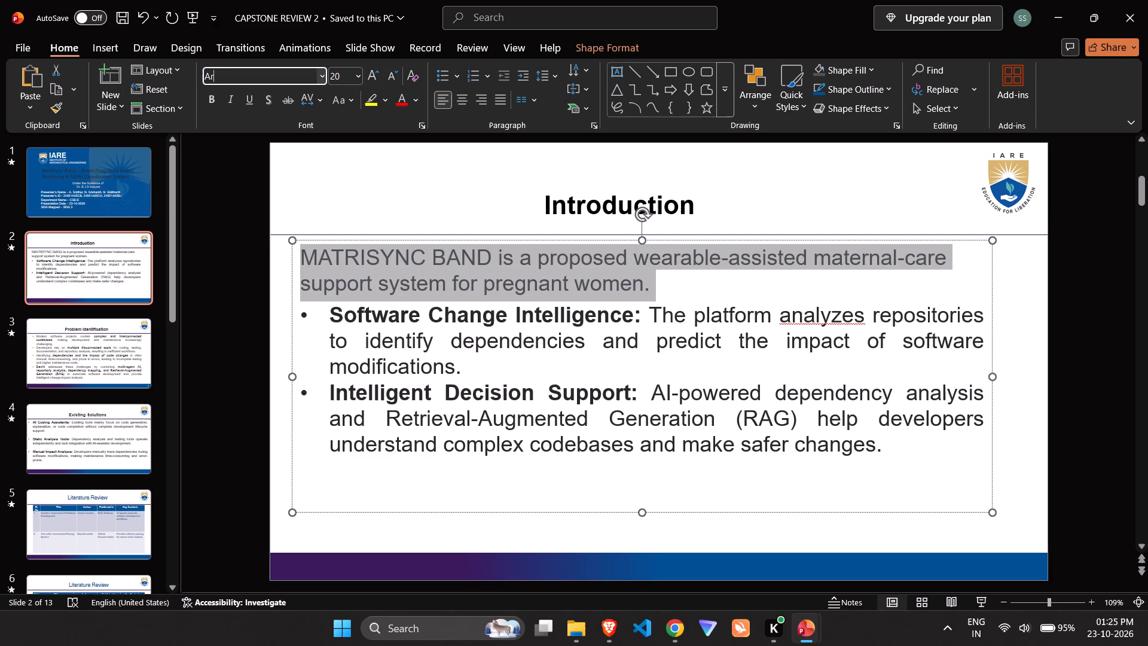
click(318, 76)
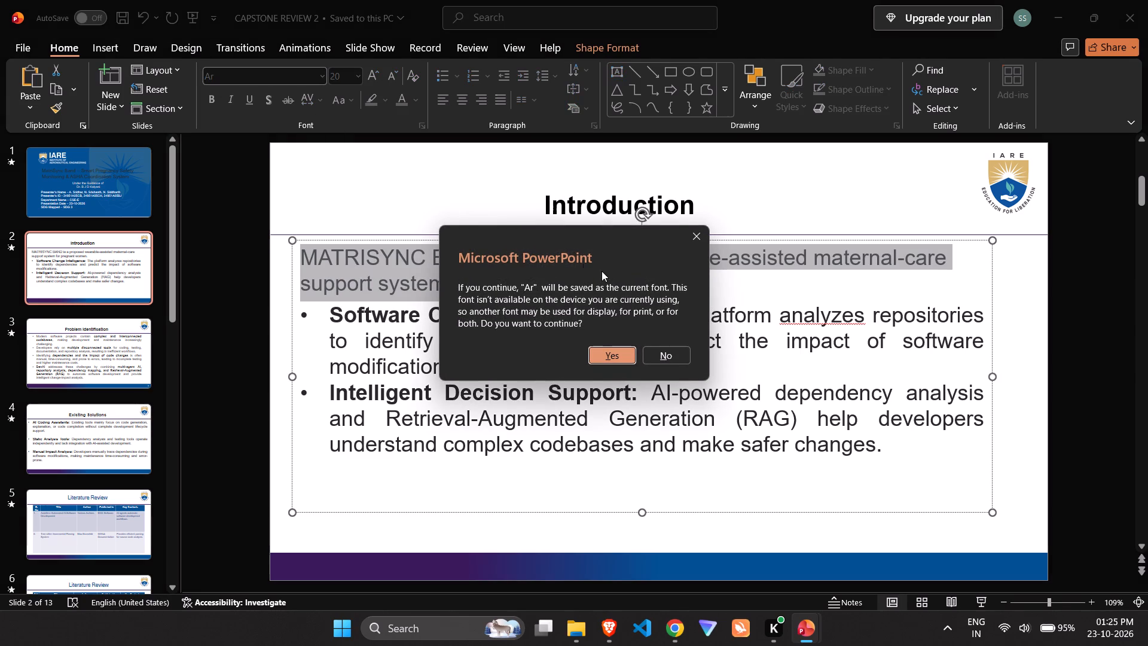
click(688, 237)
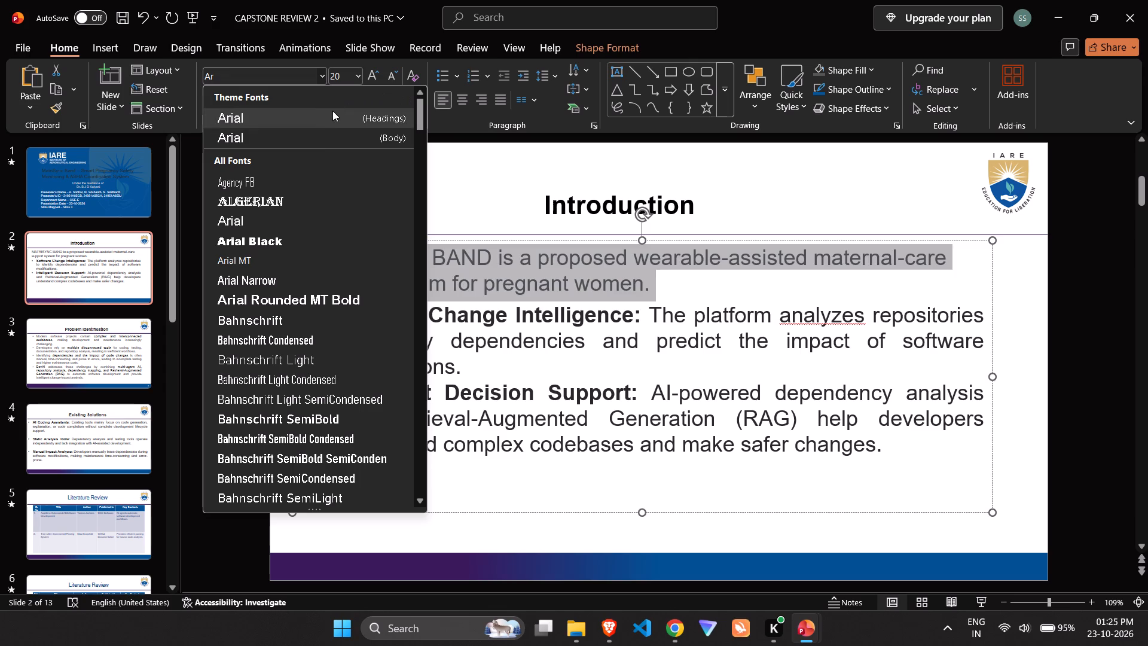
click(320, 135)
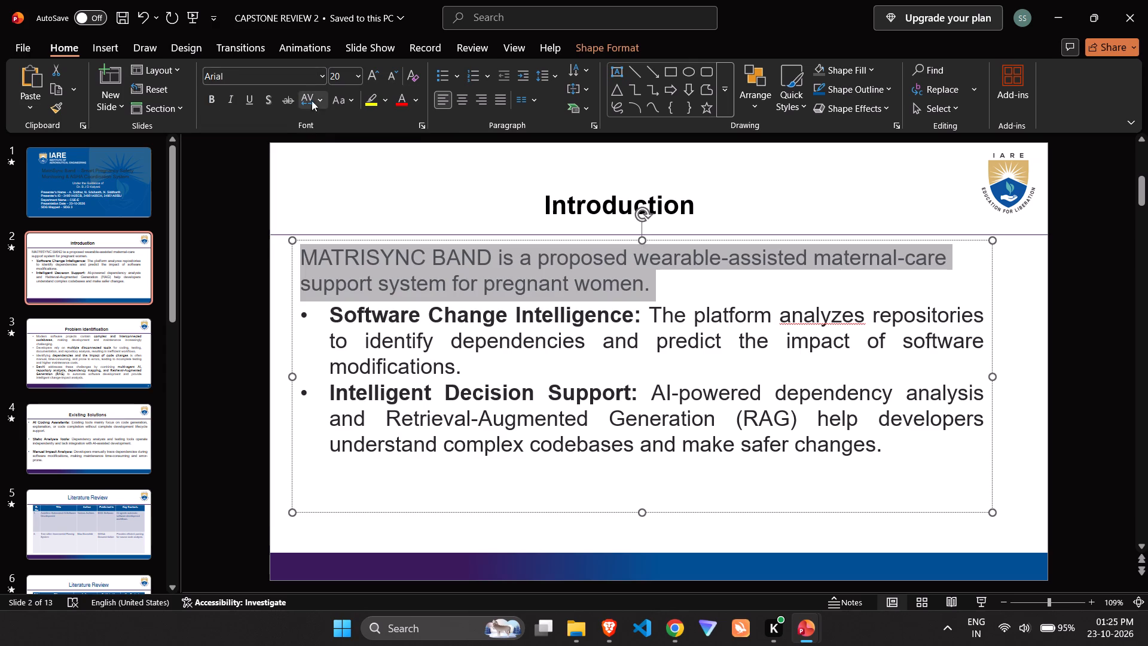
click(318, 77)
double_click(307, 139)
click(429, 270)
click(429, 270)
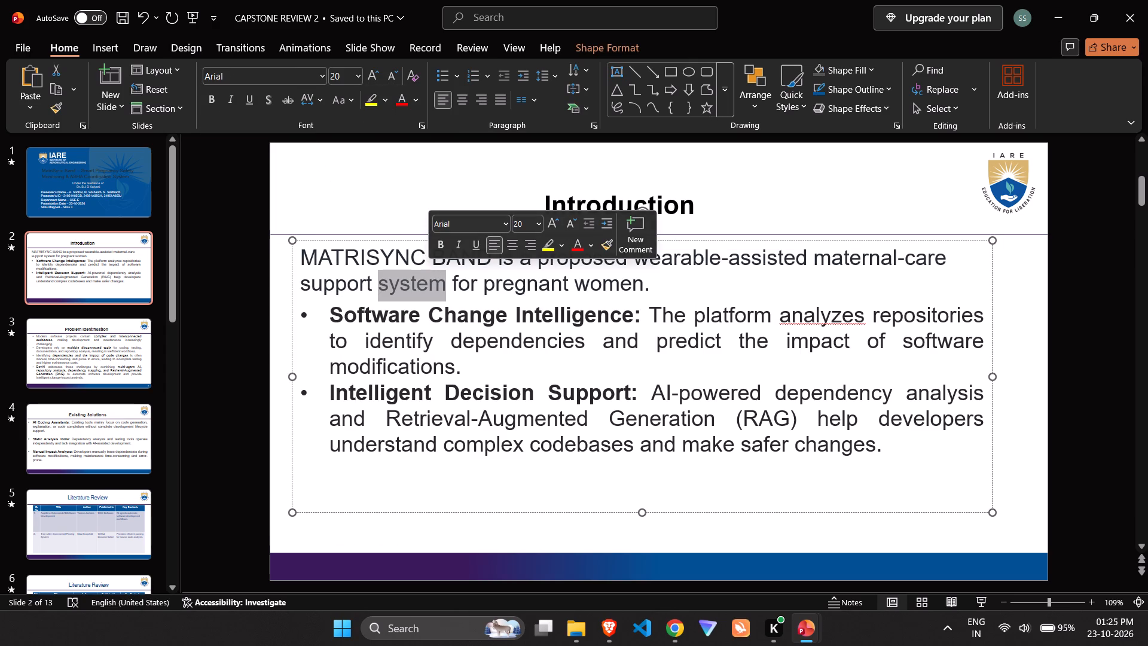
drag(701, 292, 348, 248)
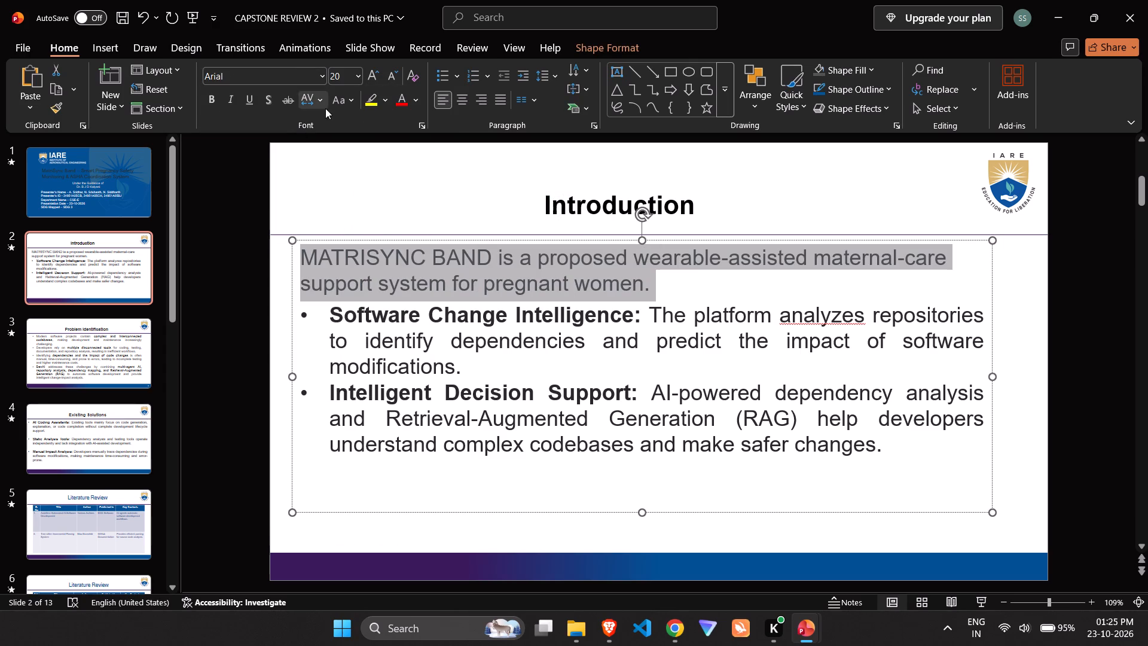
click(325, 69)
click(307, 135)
Add a bullet to the pasted MATRISYNC BAND sentence on the Introduction slide.
click(487, 80)
click(442, 77)
click(467, 257)
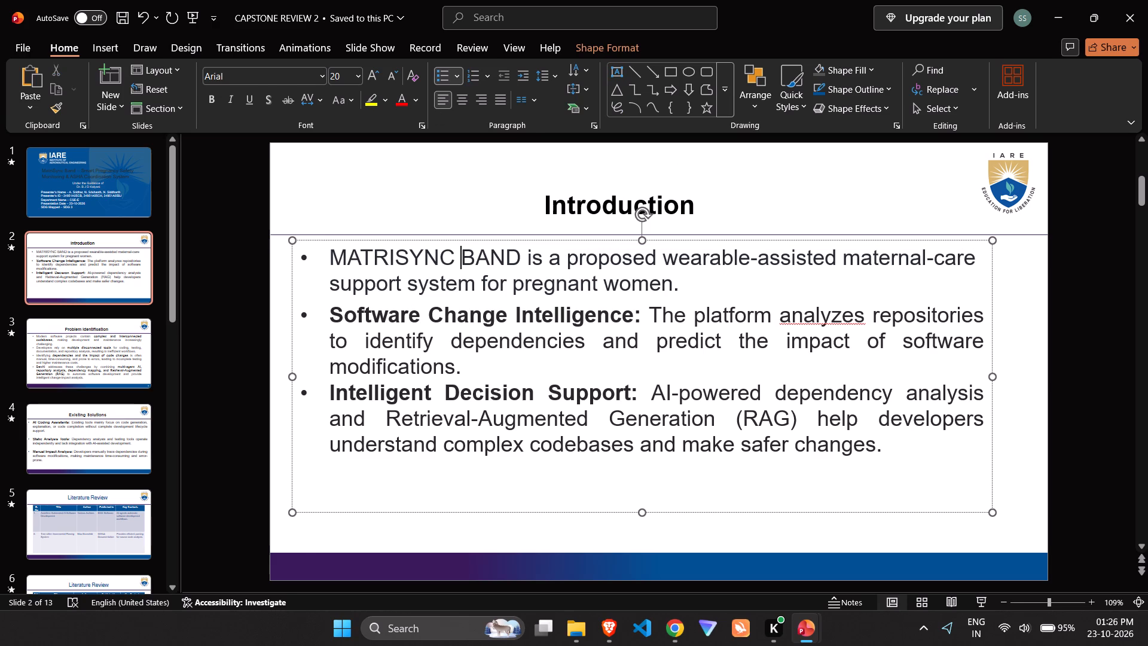
Switch back to MATRISYNC_BAND_IARE_Safe_Rebuild and select the text box with the wristband SOS button sentence on the Introduction slide.
key(alt+Tab)
key(alt+Tab)
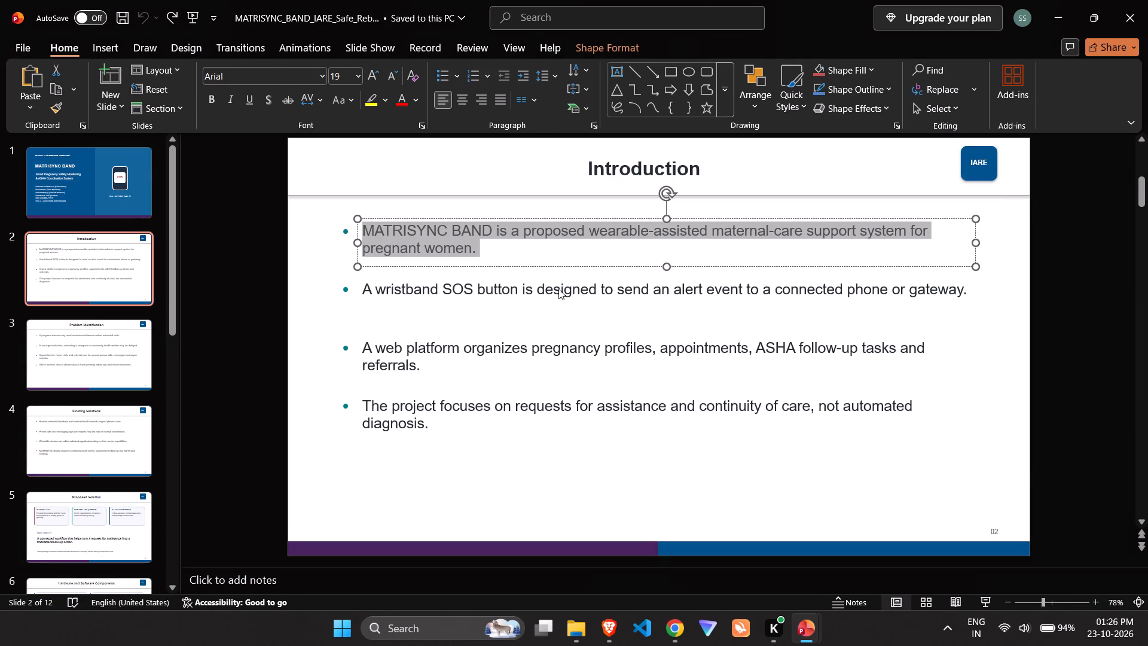
key(alt+Tab)
click(416, 298)
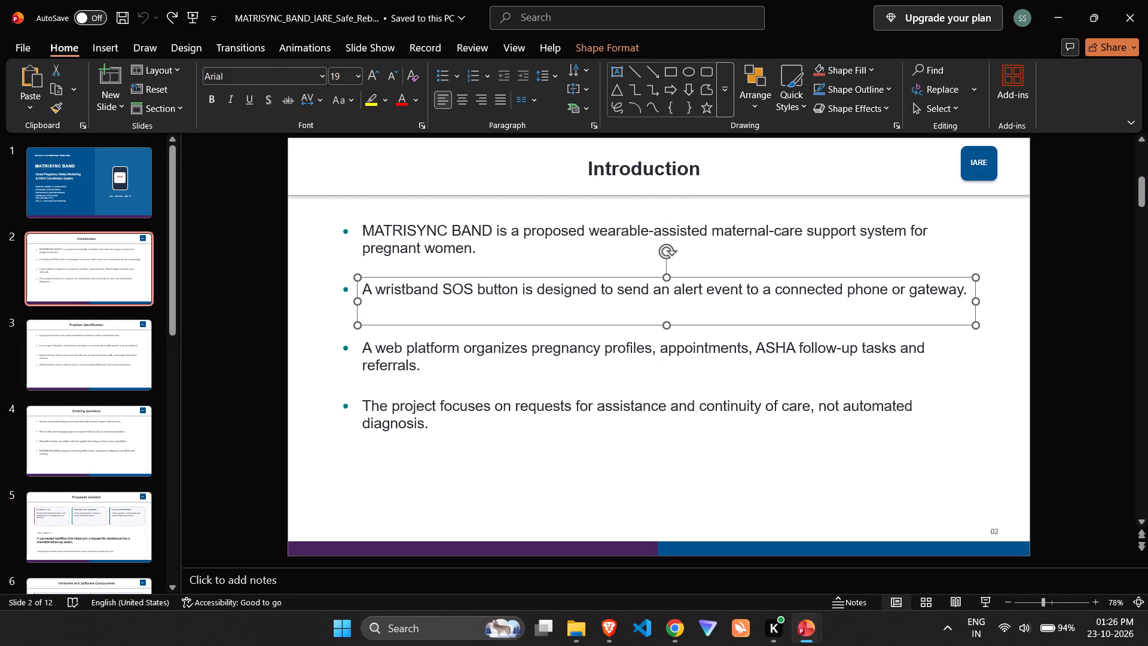
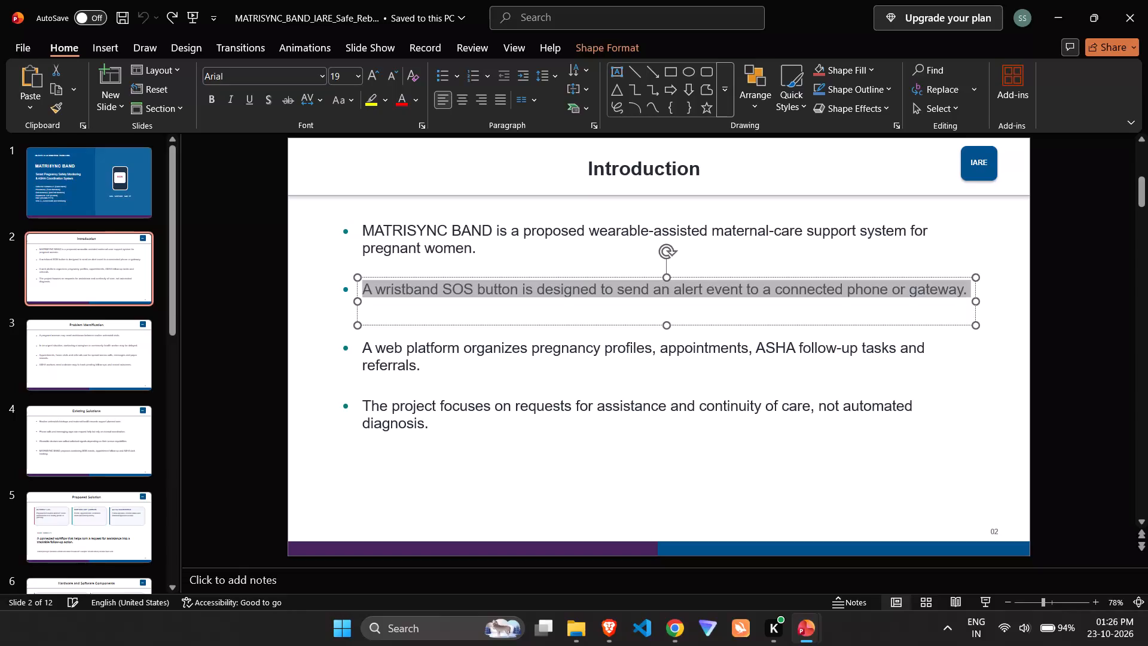
Replace the Software Change Intelligence bullet in CAPSTONE REVIEW 2 with the copied wristband SOS button sentence, formatted as a bullet.
key(ctrl+c)
key(alt+Tab)
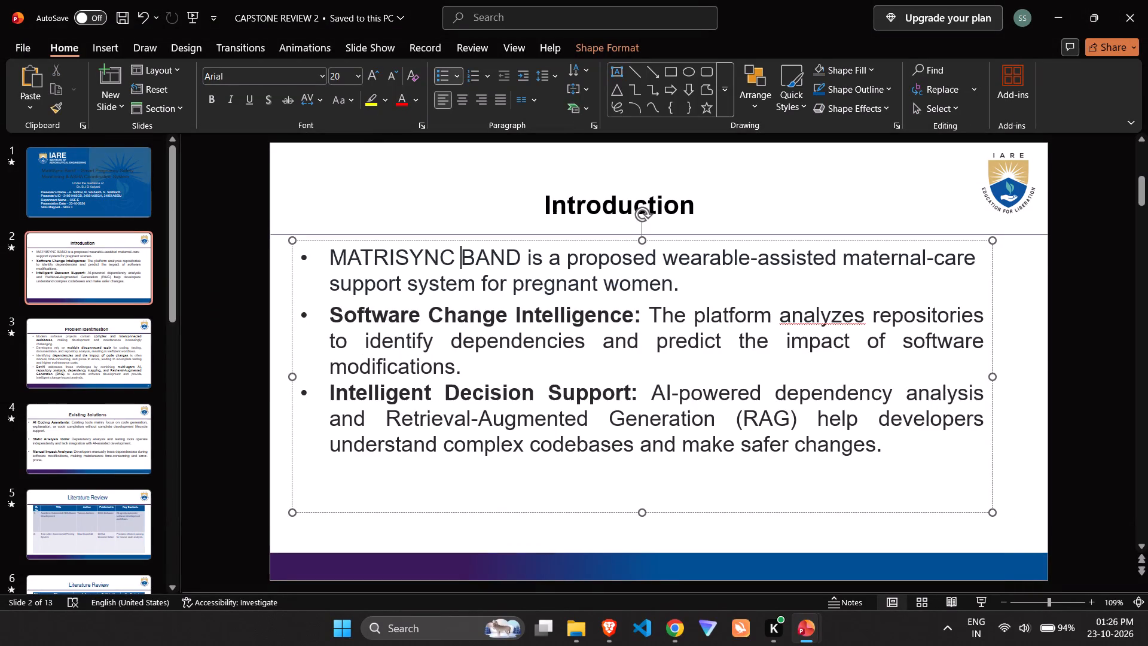
drag(484, 374, 337, 324)
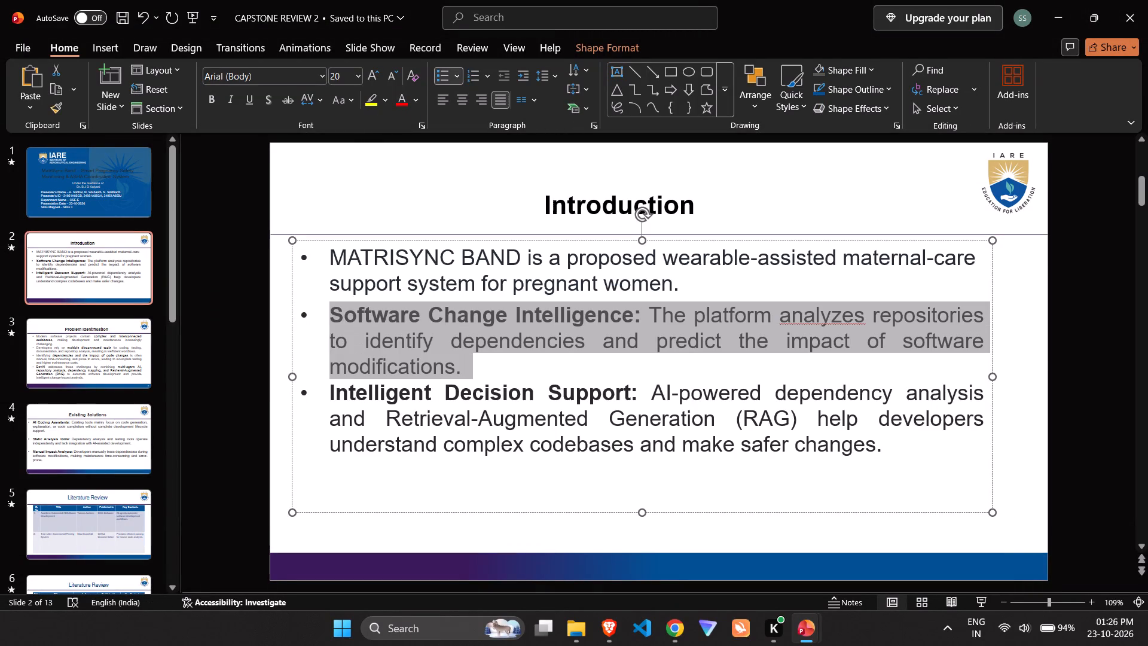
drag(337, 324, 334, 315)
key(ctrl+v)
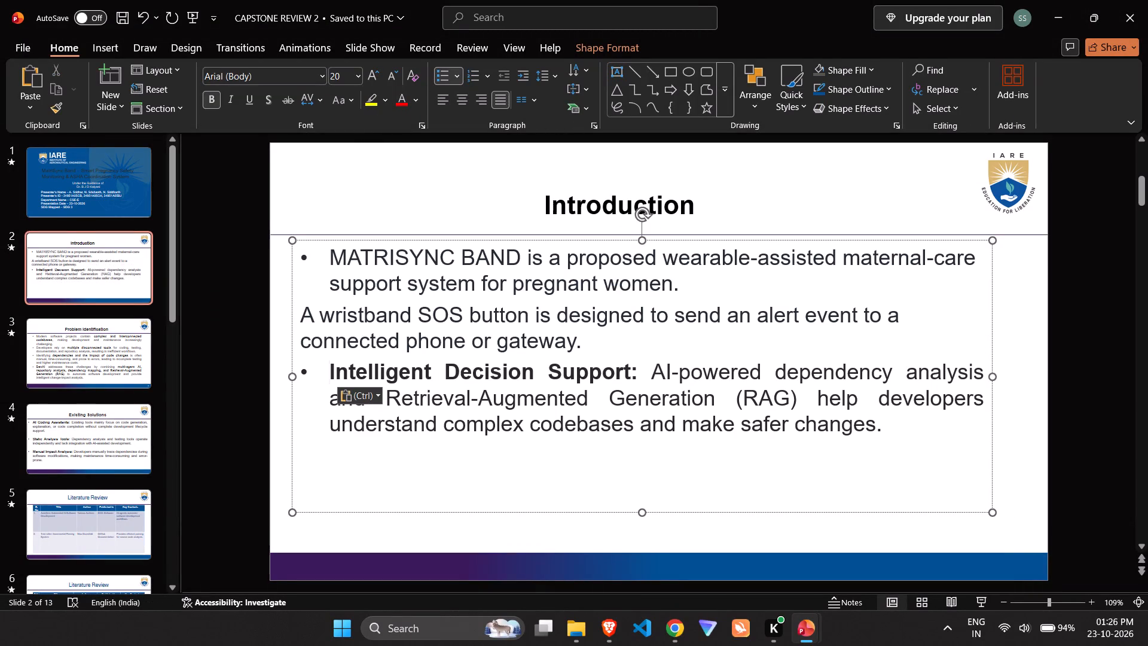
click(298, 320)
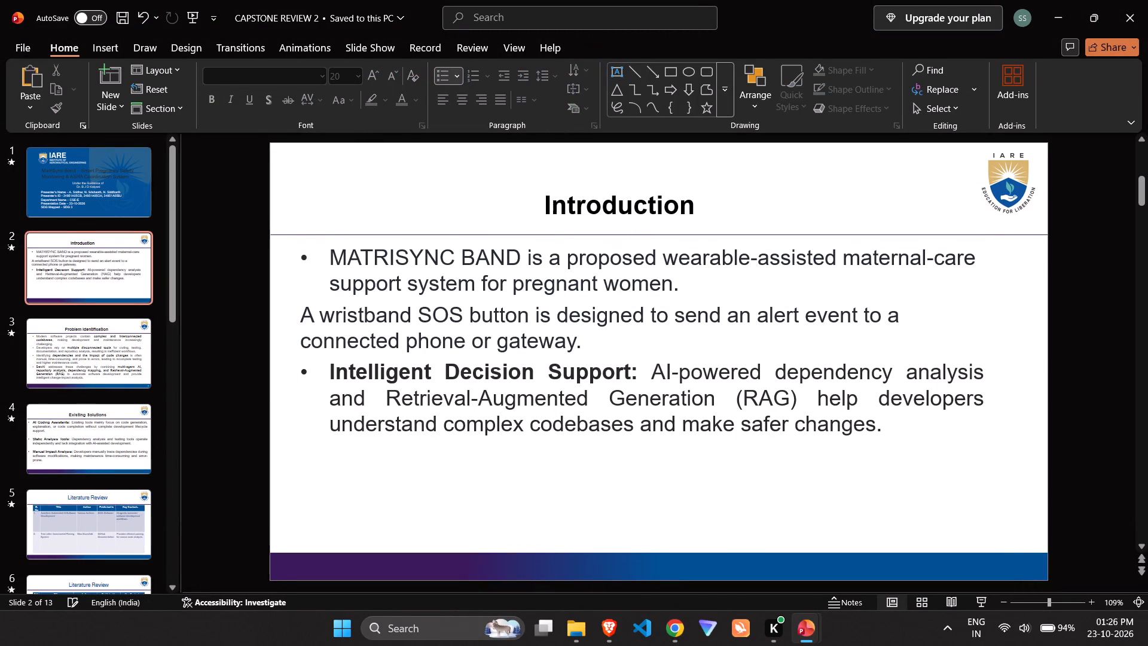
click(303, 317)
click(446, 78)
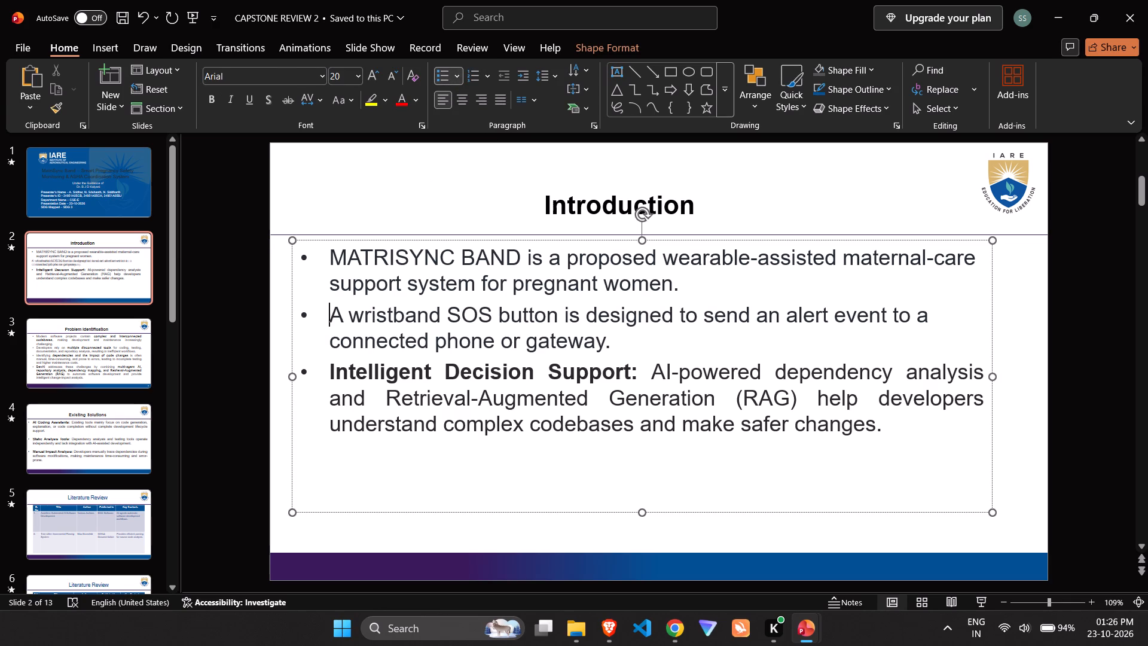
Replace the Intelligent Decision Support bullet with the web platform sentence copied from the rebuilt Introduction slide, formatted as a bullet.
key(alt+Tab)
click(538, 361)
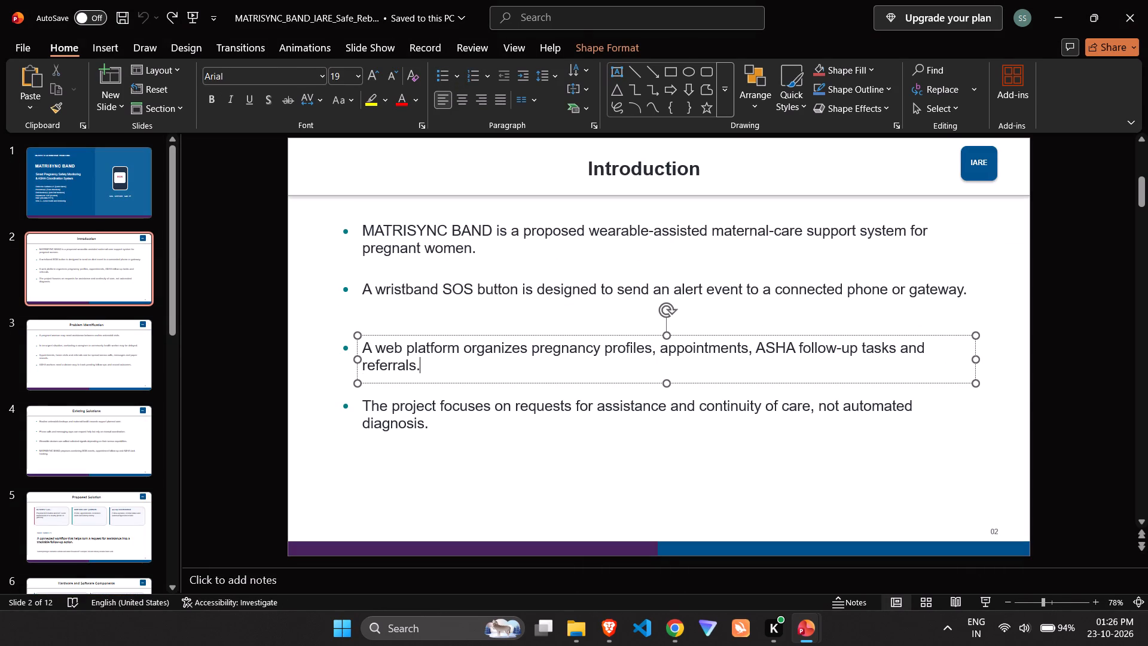
key(ctrl+a)
key(ctrl+c)
key(alt+Tab)
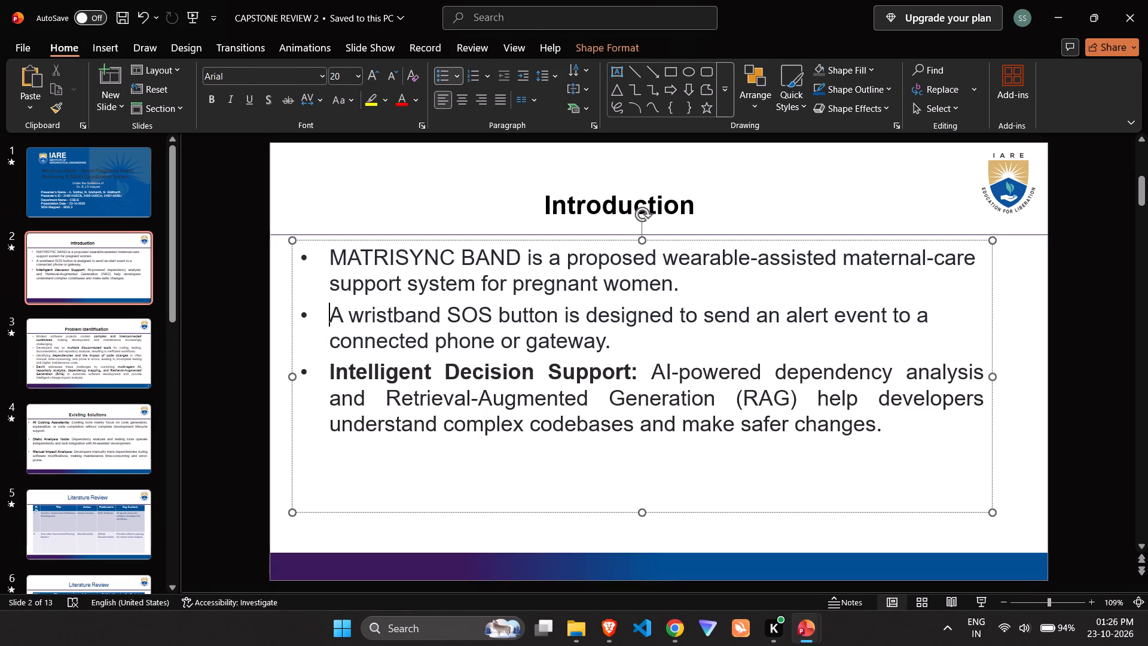
click(424, 387)
key(ctrl+a)
click(424, 387)
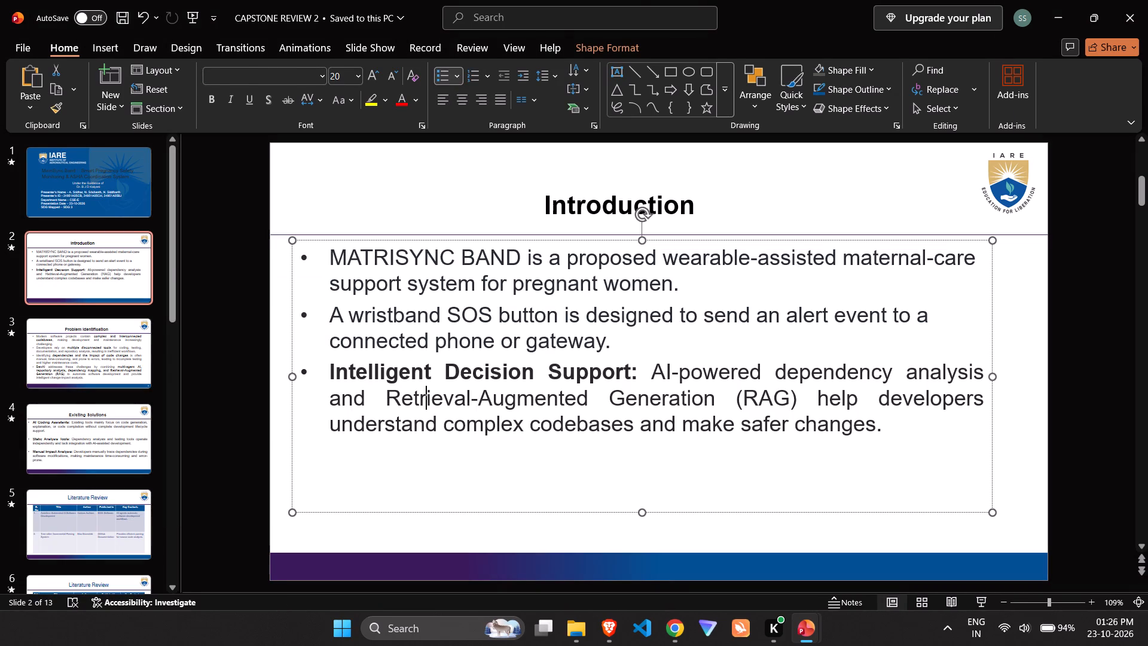
drag(918, 426, 379, 365)
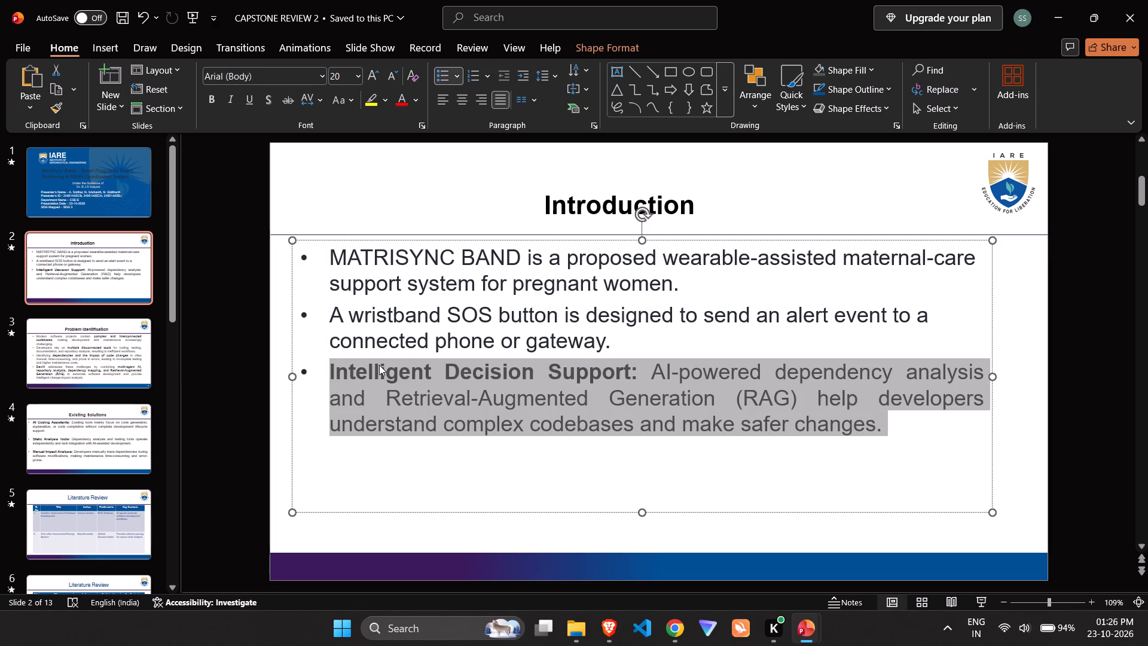
key(ctrl+v)
click(447, 78)
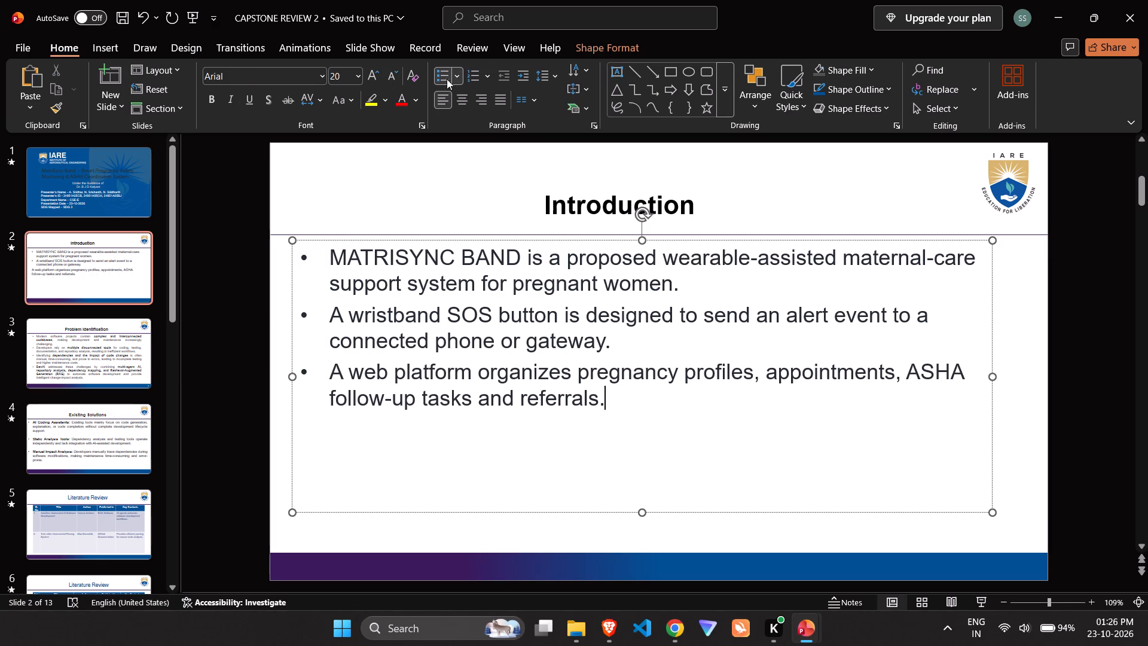
Copy the sentence starting "The project focuses on requests for assistance" from the rebuilt Introduction slide and add it as the fourth bullet.
key(alt+Tab)
triple_click(512, 409)
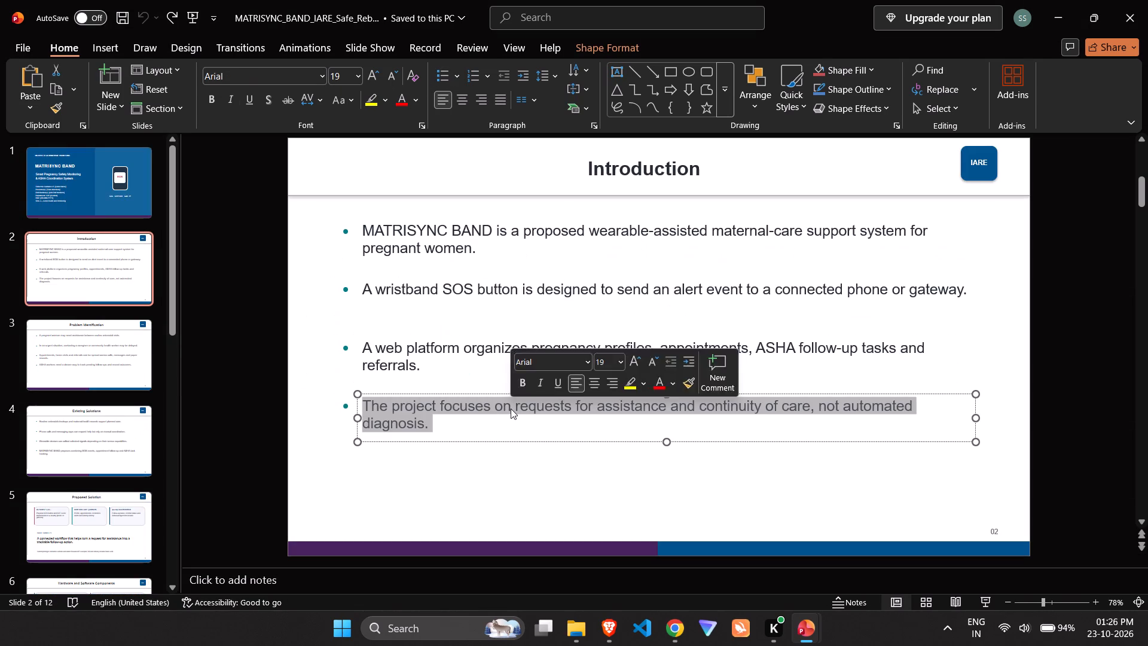
key(ctrl+c)
key(alt+Tab)
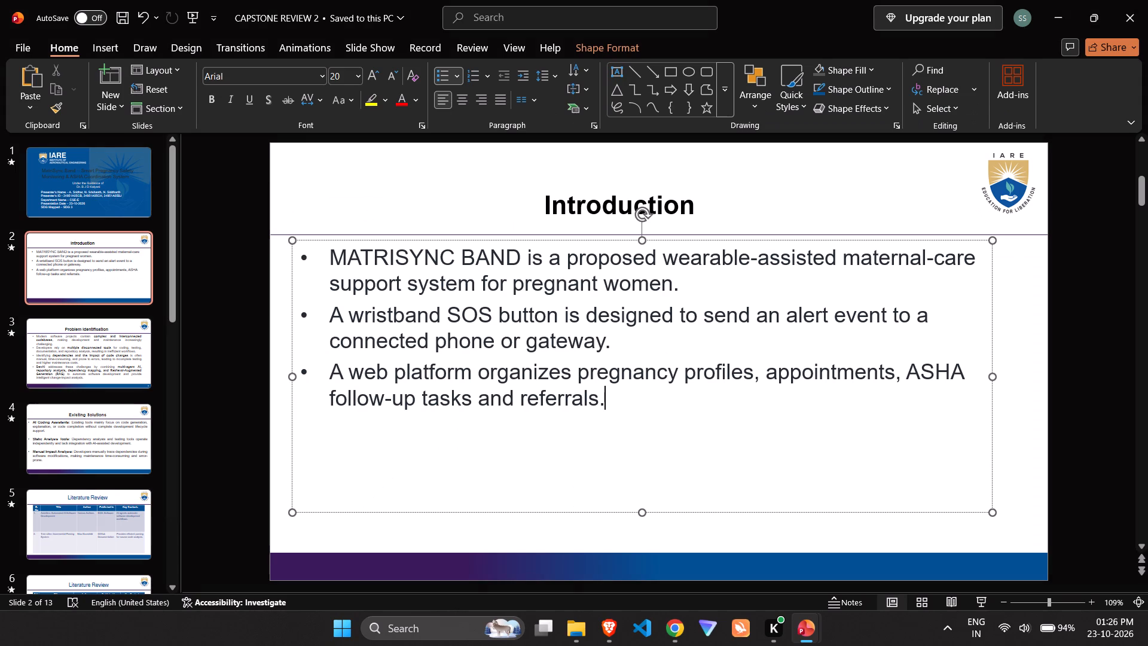
key(Return)
key(ctrl+v)
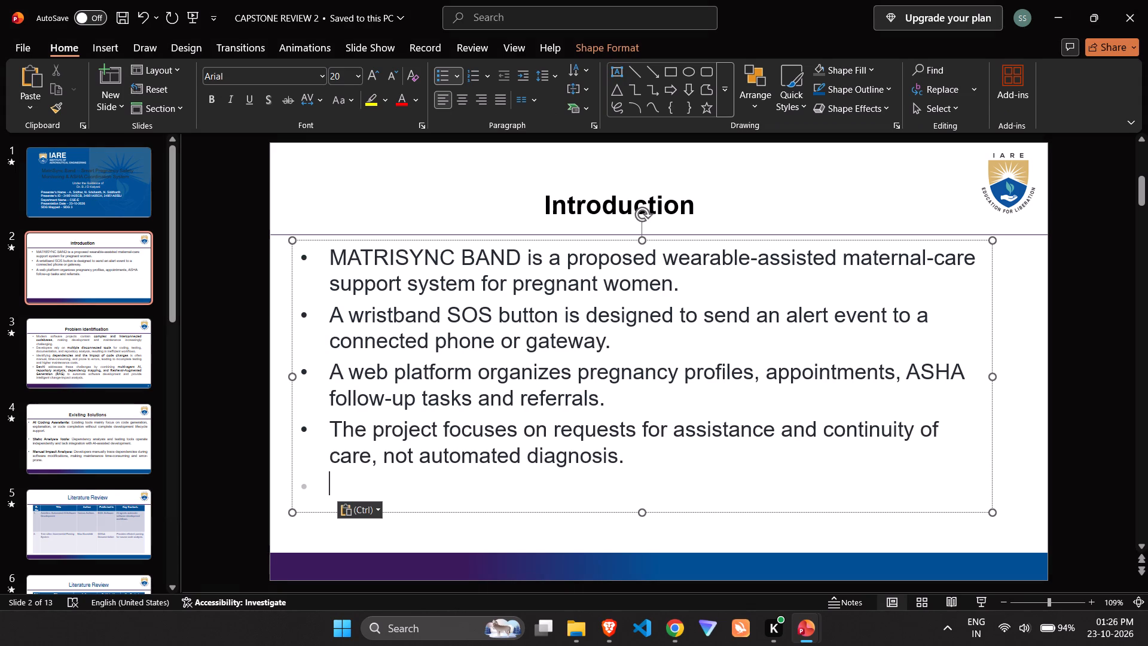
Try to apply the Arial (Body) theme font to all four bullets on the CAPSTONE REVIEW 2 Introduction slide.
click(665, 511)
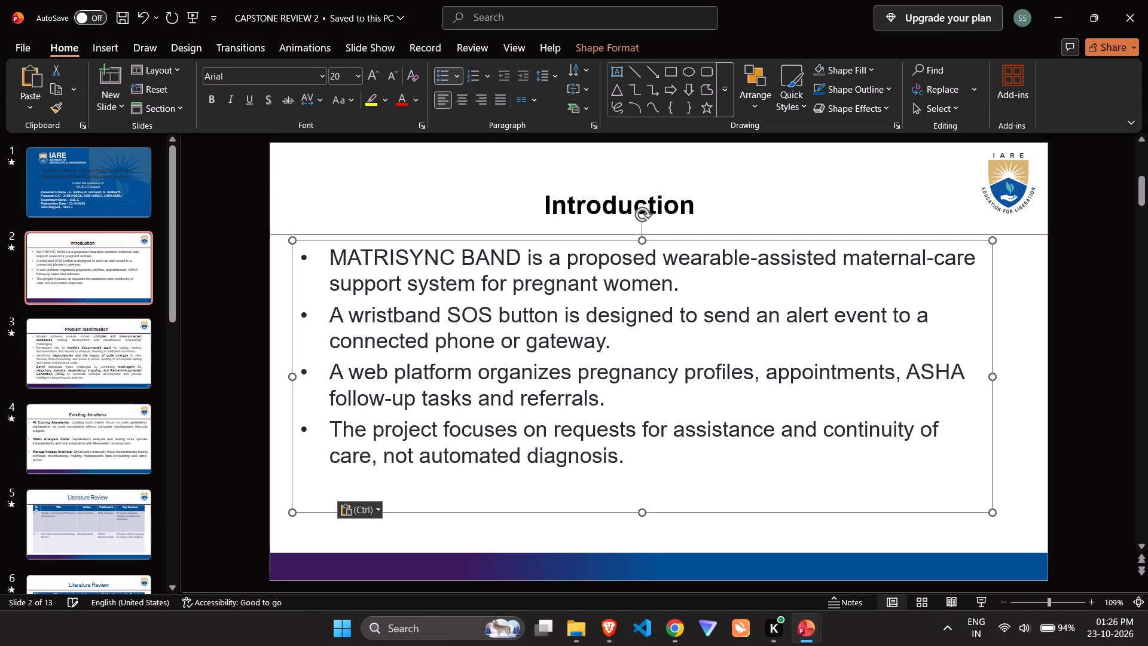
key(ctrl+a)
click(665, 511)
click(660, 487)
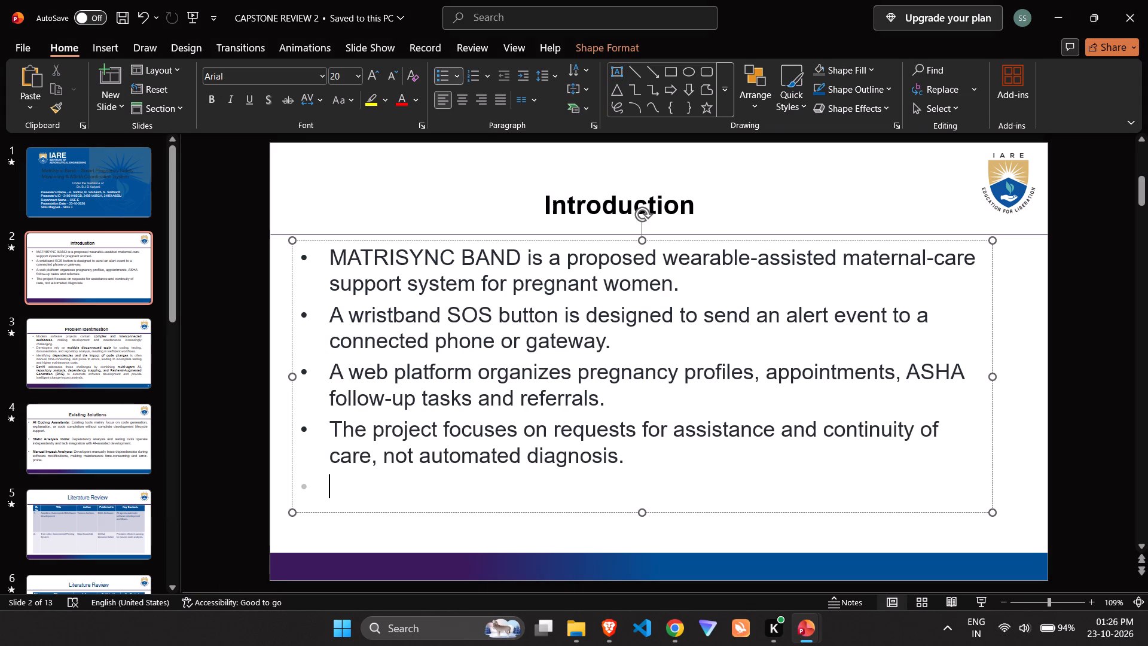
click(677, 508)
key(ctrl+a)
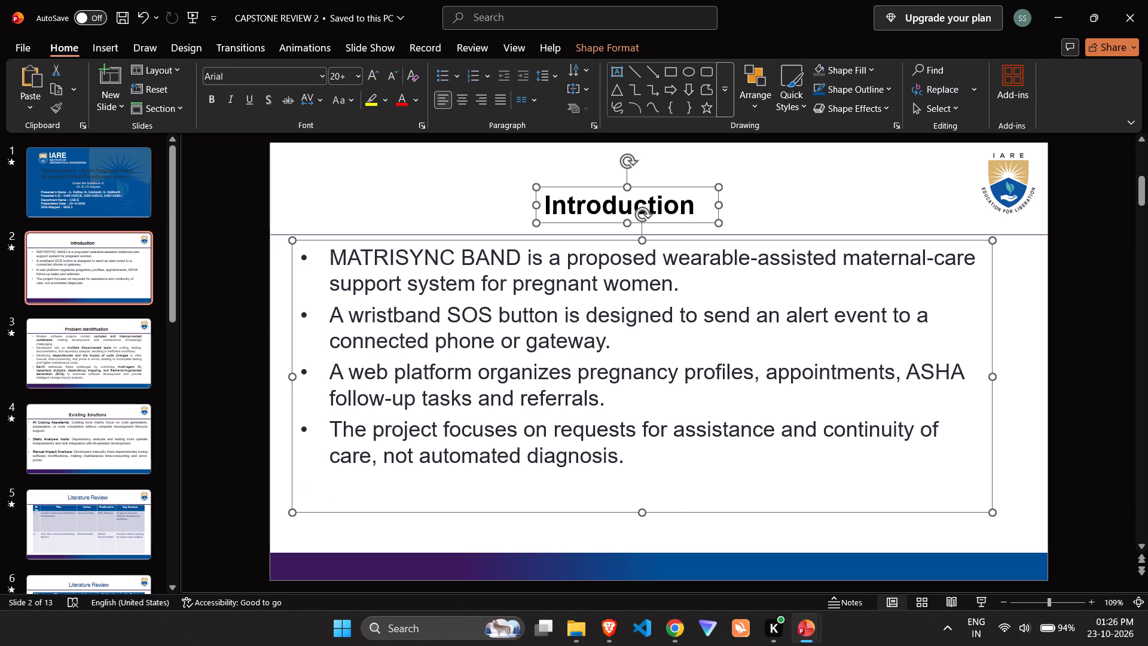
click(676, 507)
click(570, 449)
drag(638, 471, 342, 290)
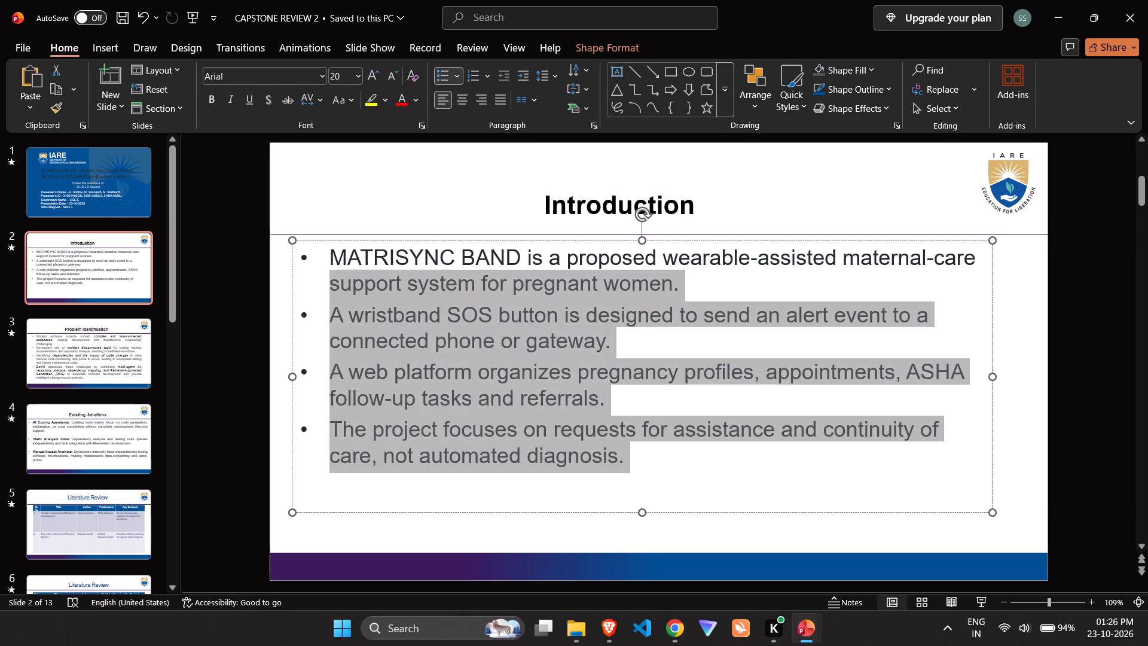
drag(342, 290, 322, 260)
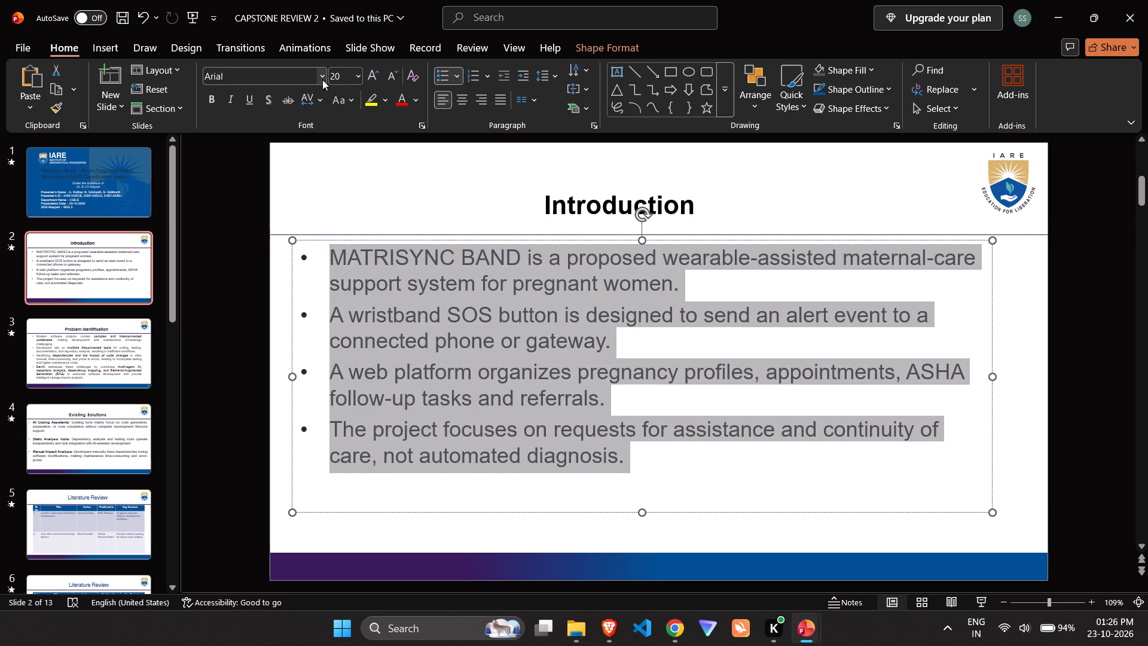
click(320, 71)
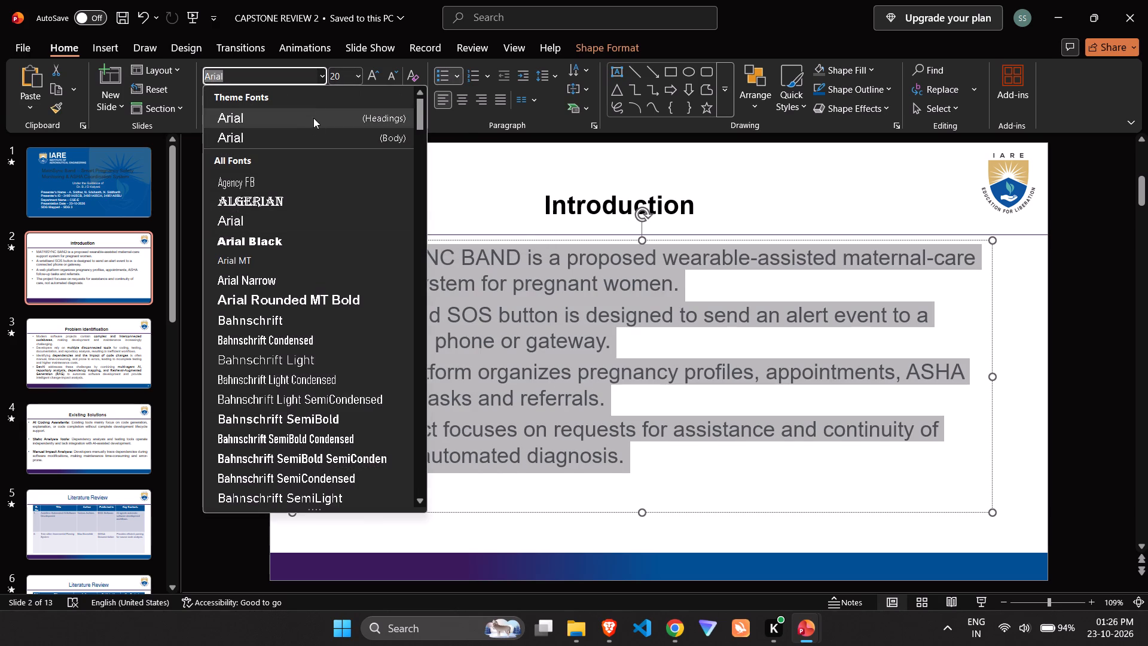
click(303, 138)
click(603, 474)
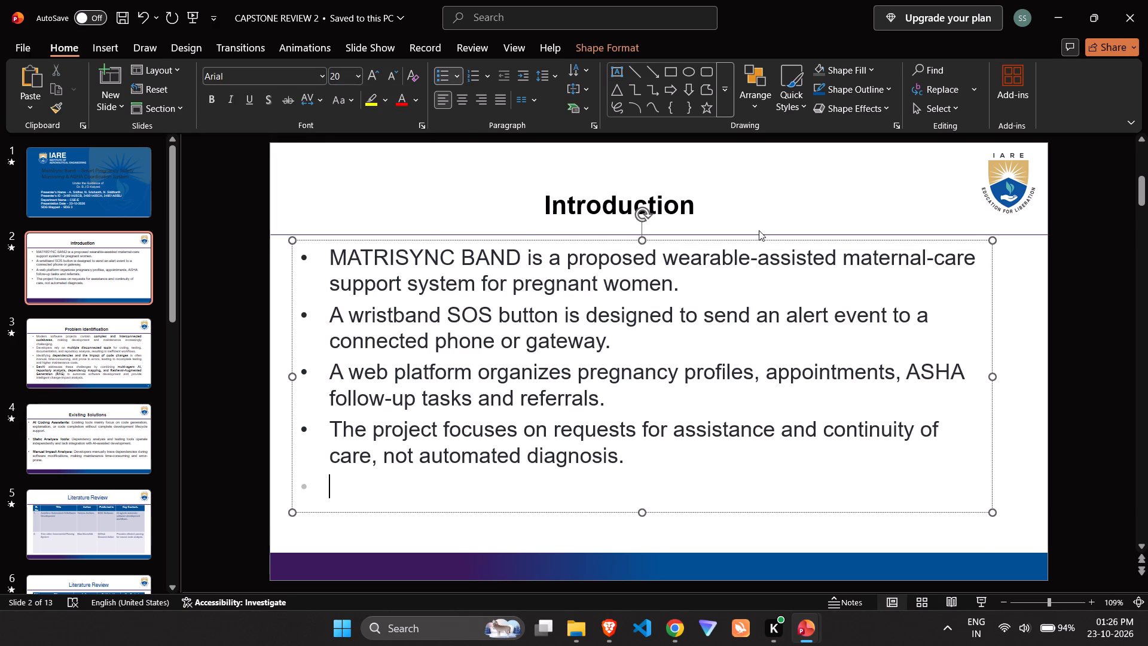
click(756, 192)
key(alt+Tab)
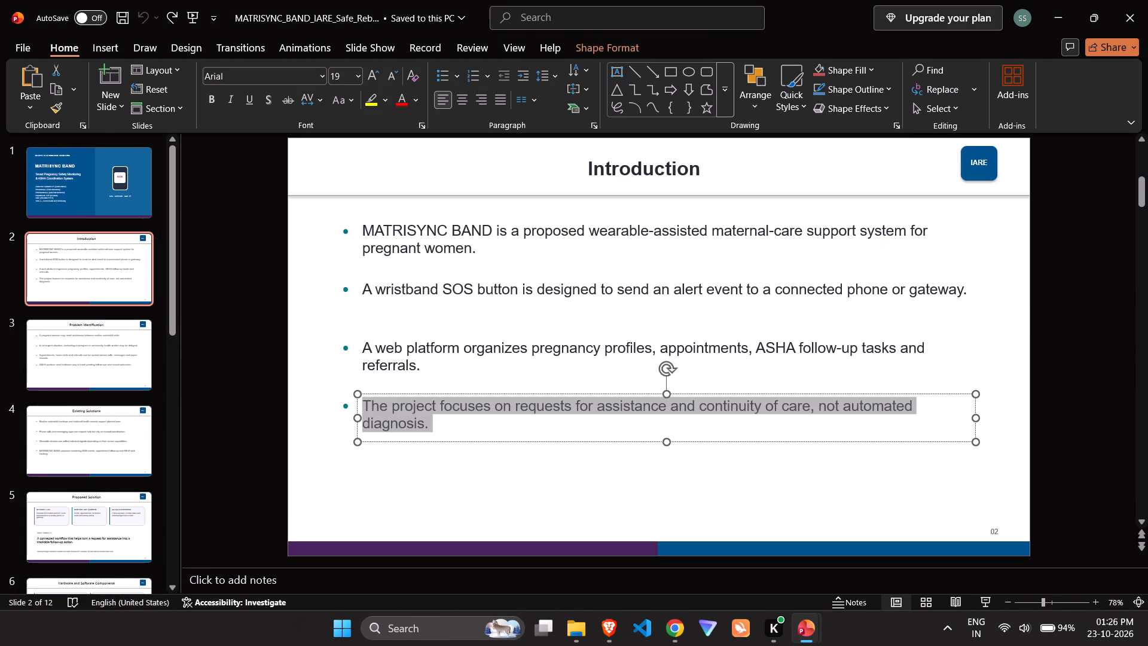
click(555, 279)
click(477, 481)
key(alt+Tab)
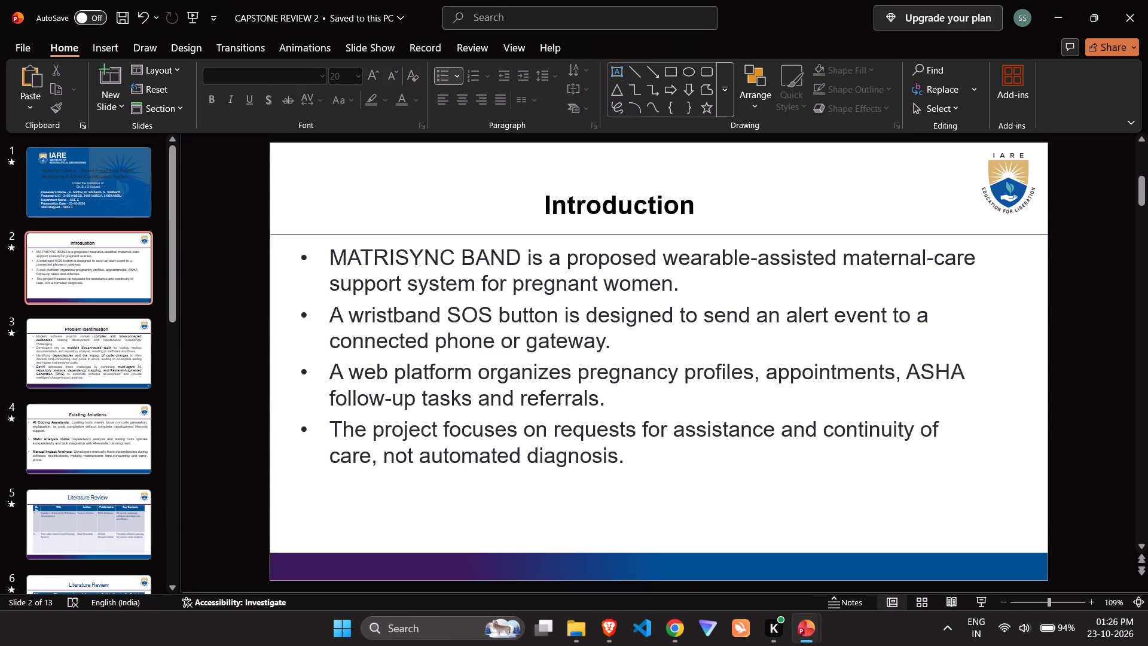
Browse the rebuilt presentation's slides and bring up the Problem Identification slide in both presentations.
click(36, 356)
key(alt+Tab)
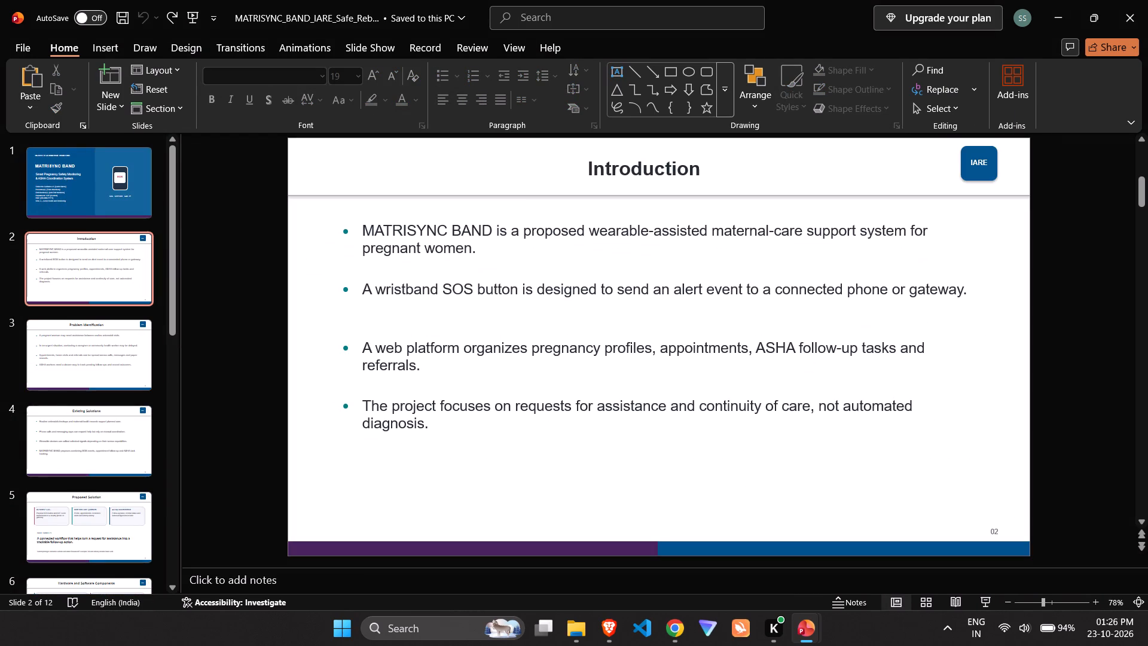
click(90, 337)
scroll(99, 338, down, 19)
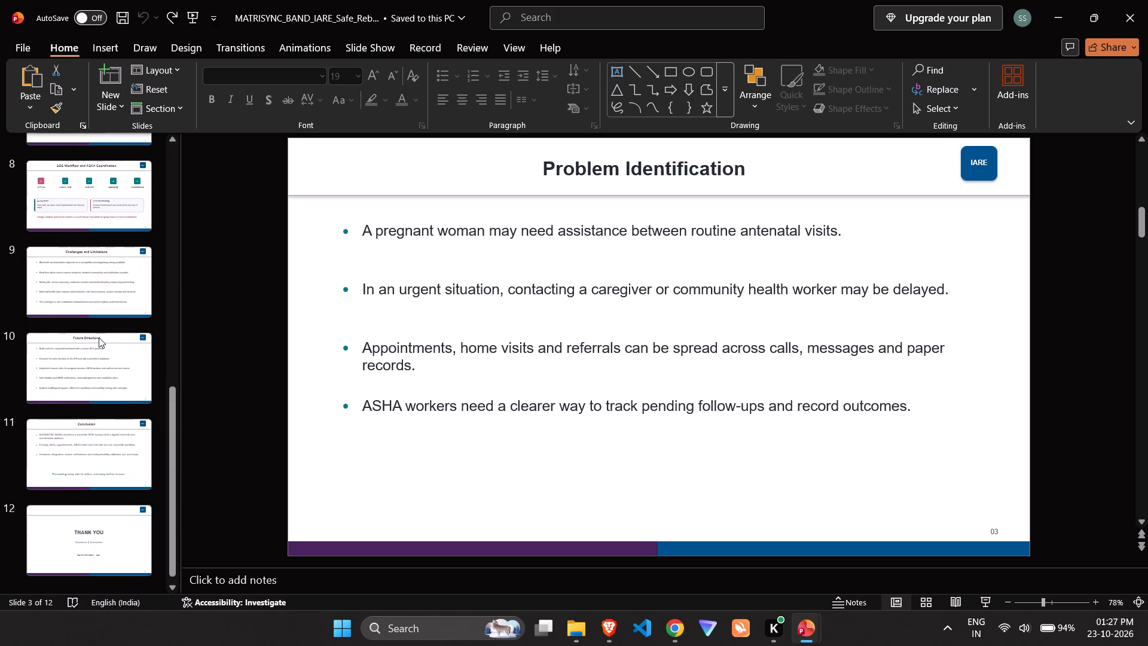
scroll(99, 337, down, 6)
scroll(99, 337, up, 14)
scroll(431, 282, up, 3)
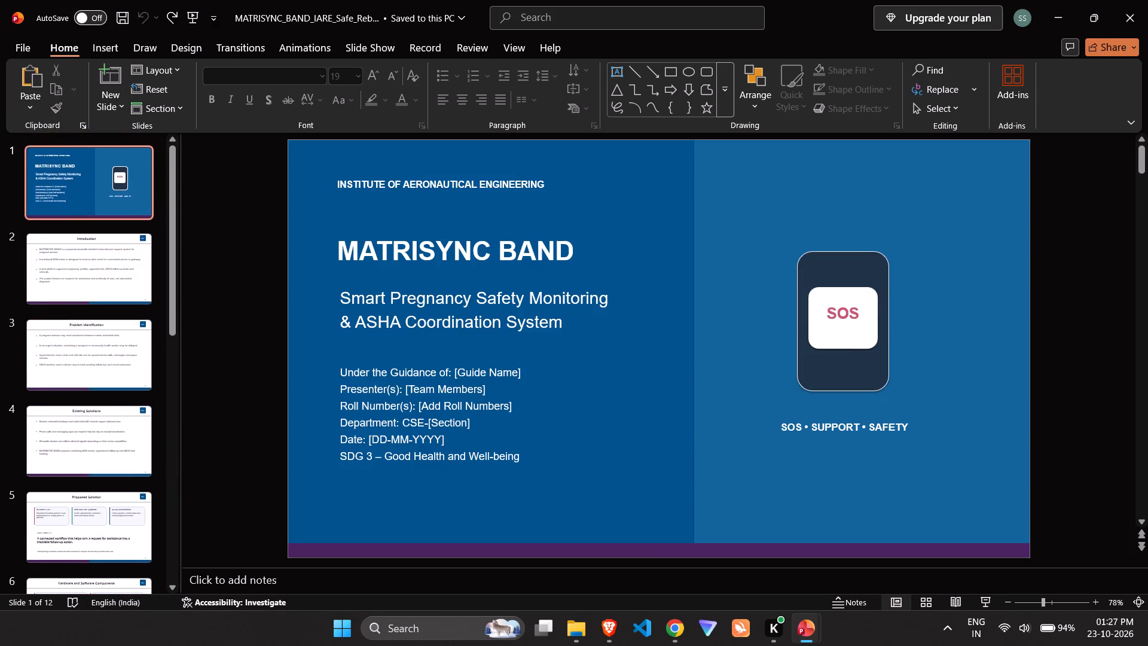
key(alt+Tab)
key(alt+Tab)
click(72, 359)
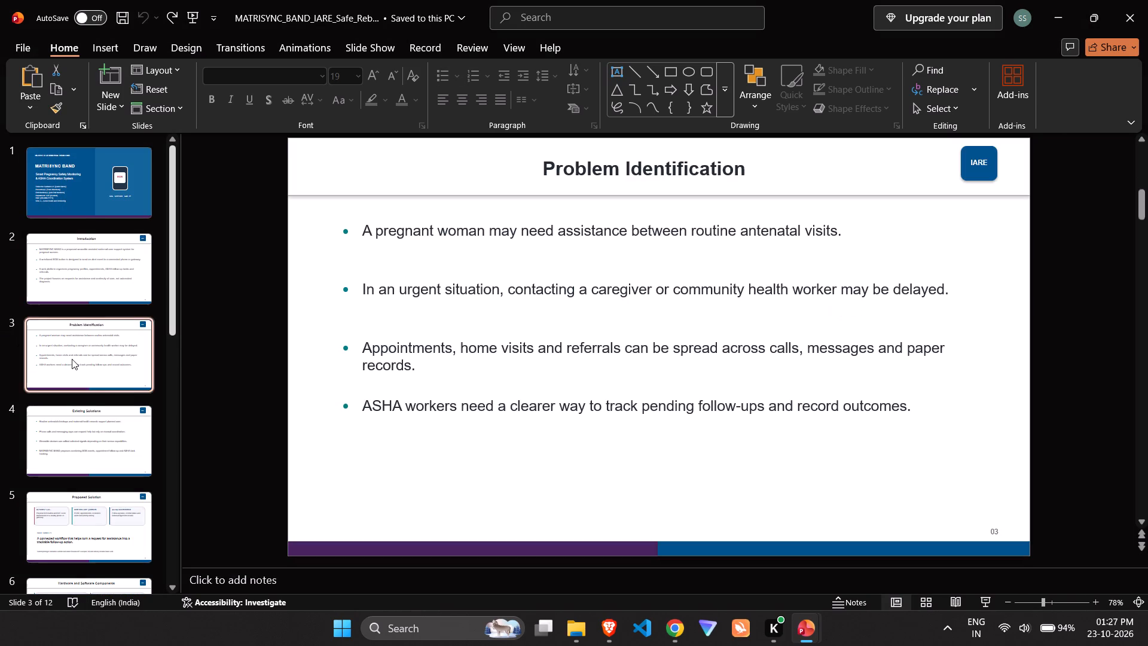
key(alt+Tab)
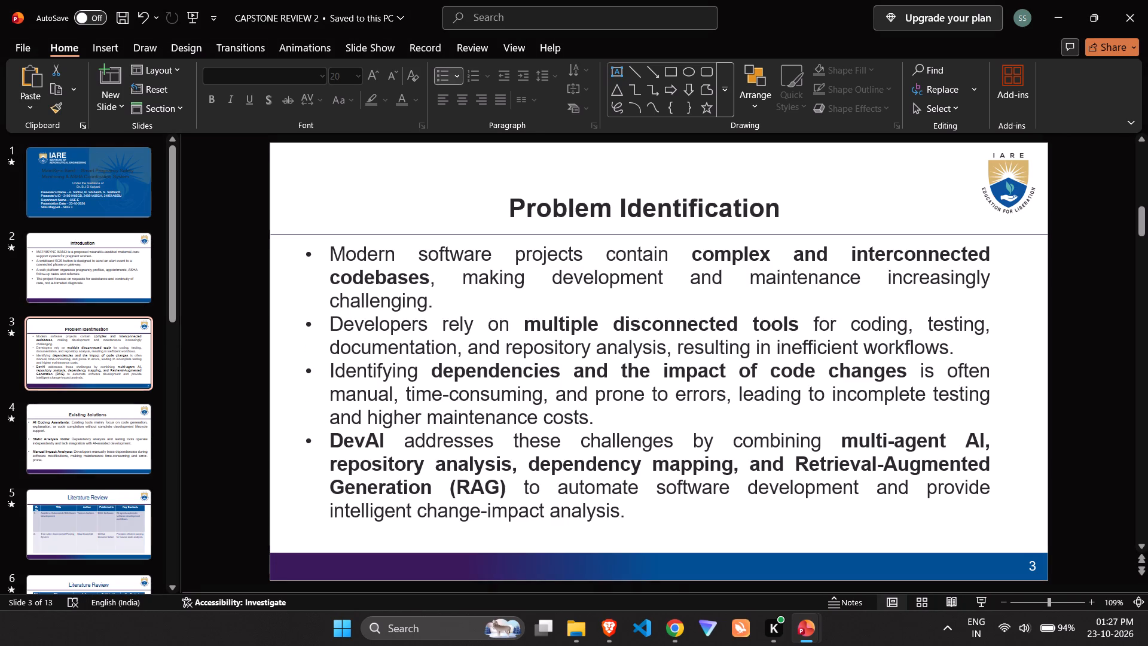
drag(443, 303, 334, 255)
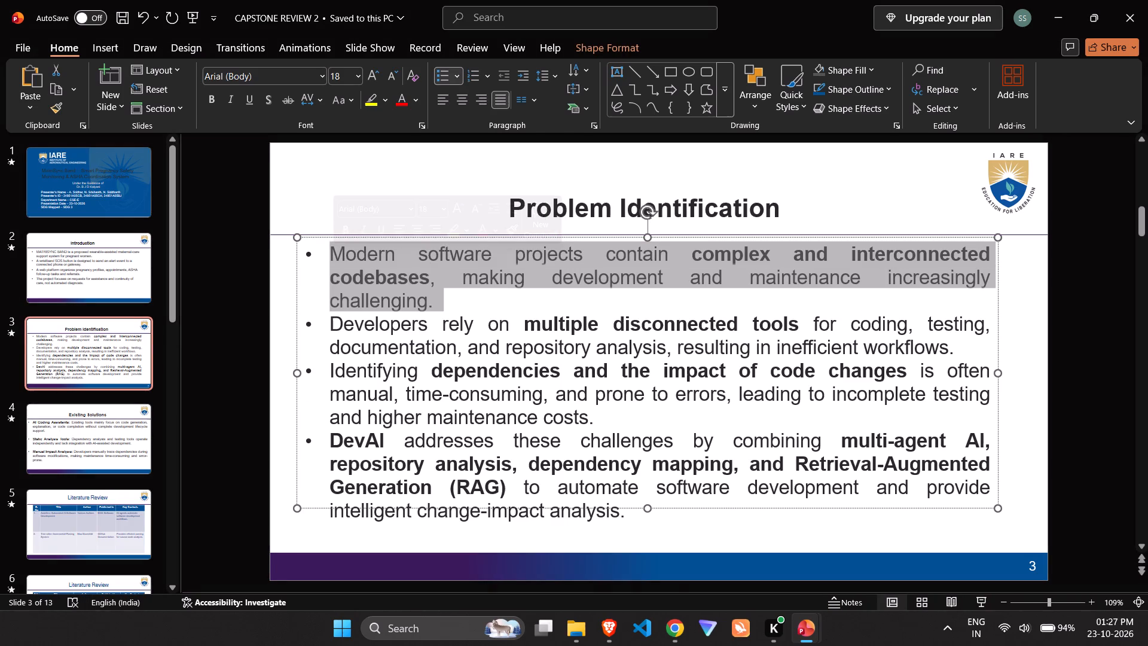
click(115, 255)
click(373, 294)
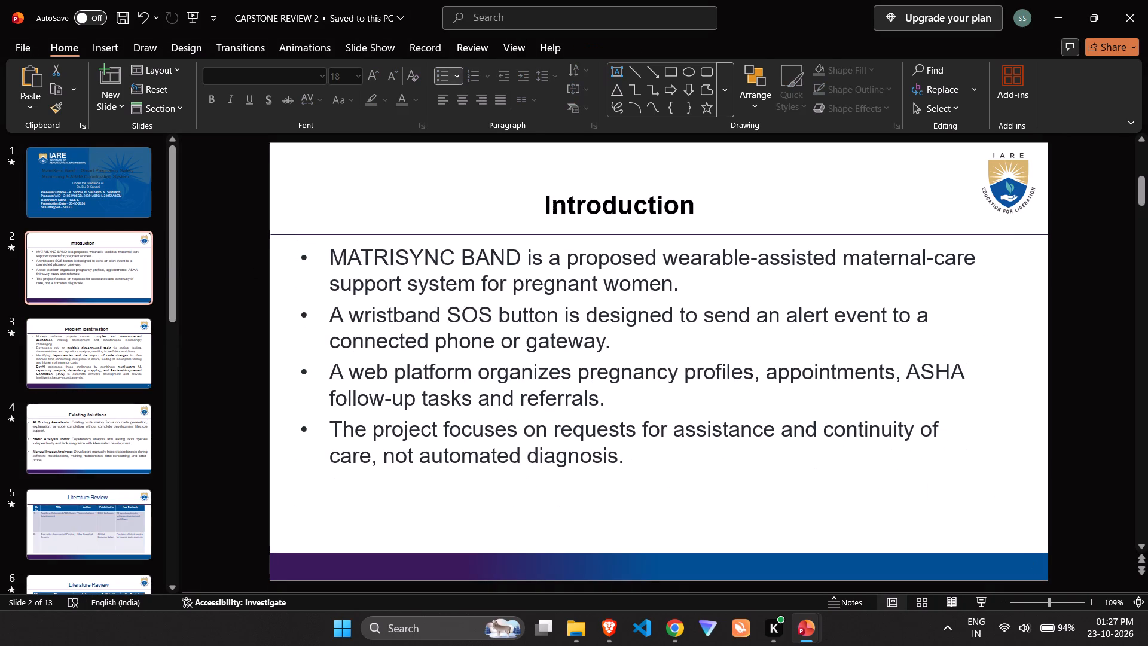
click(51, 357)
Replace the first Problem Identification bullet in CAPSTONE REVIEW 2 with the copied "A pregnant woman may need assistance" sentence, formatted as a bullet.
key(alt+Tab)
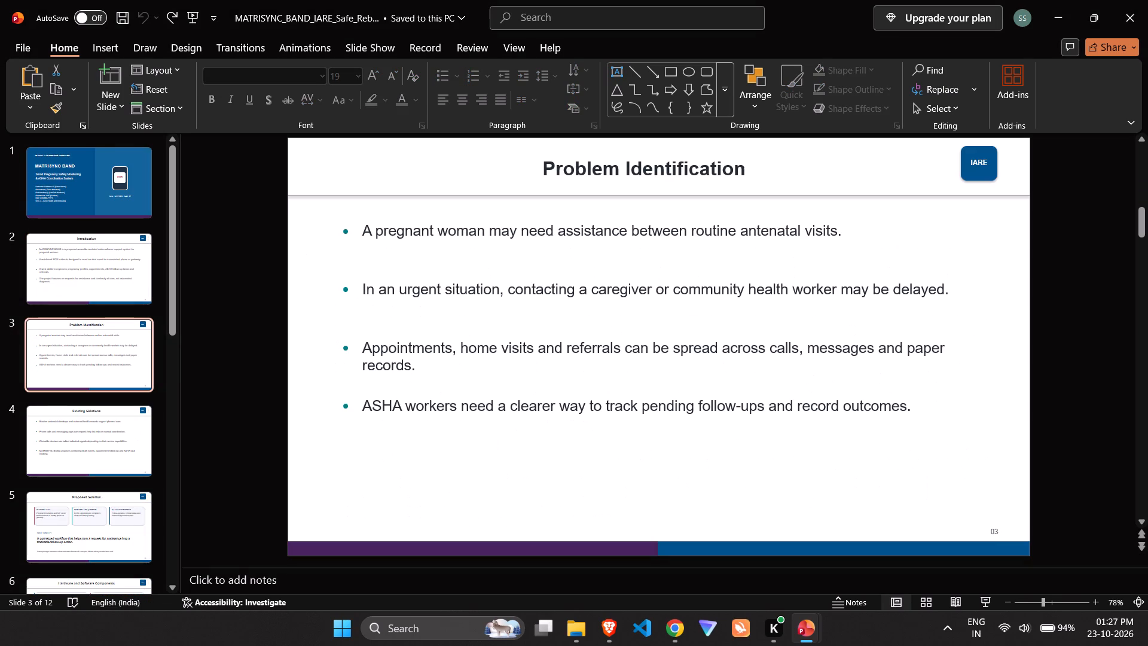
click(449, 235)
key(ctrl+a)
key(ctrl+c)
key(alt+Tab)
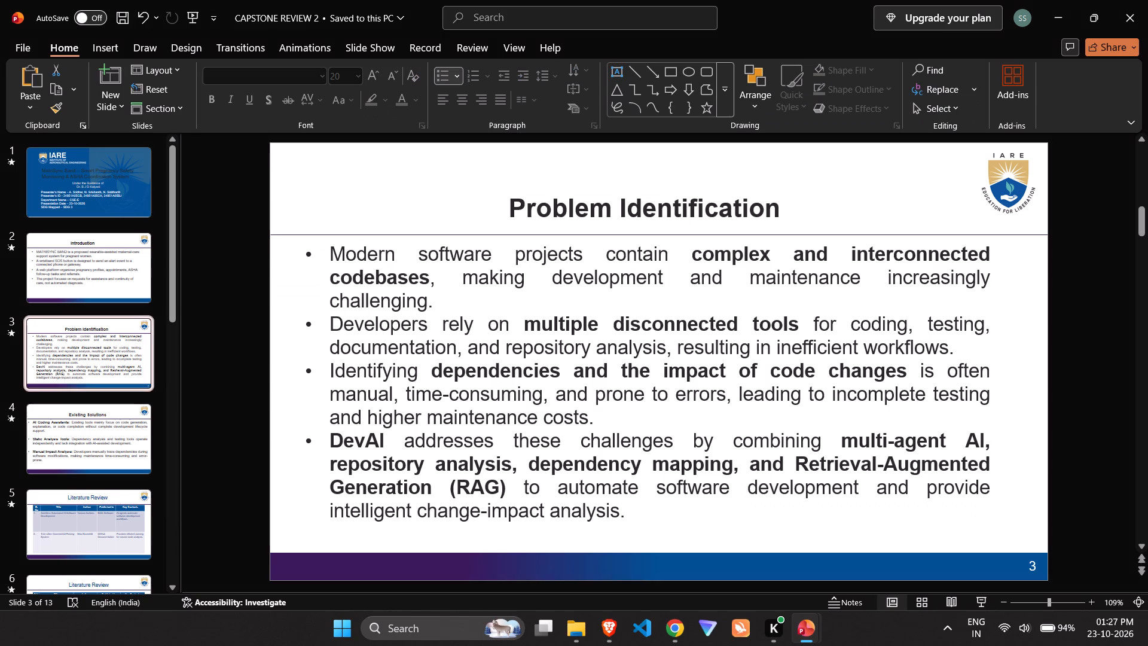
click(453, 302)
drag(452, 302, 425, 291)
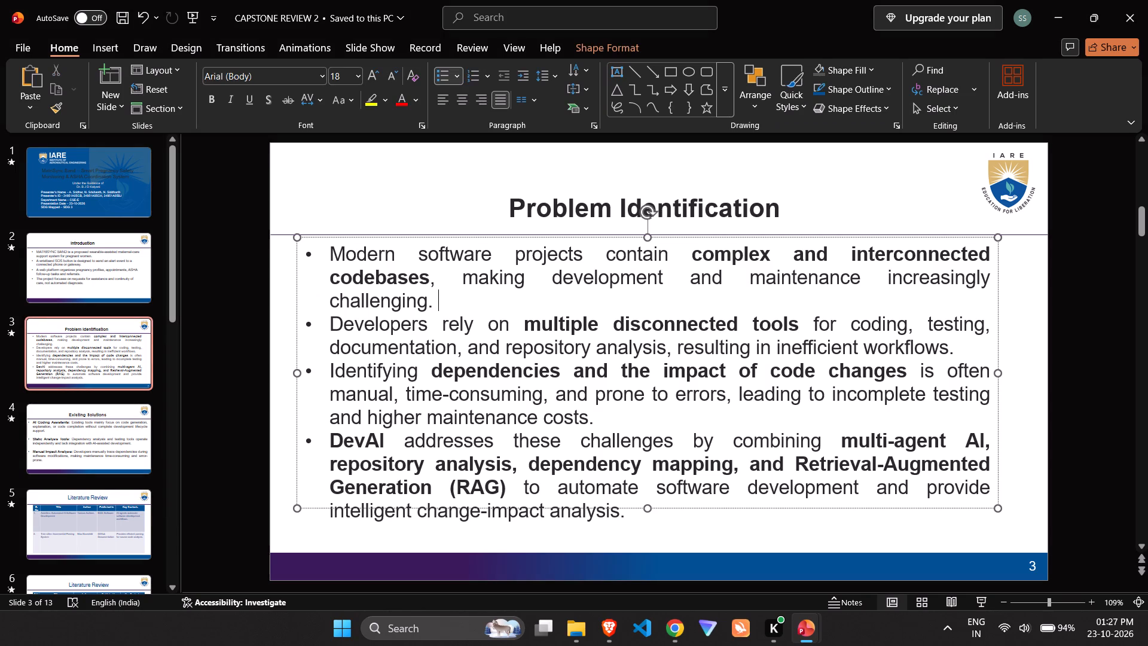
drag(425, 291, 343, 255)
key(ctrl+v)
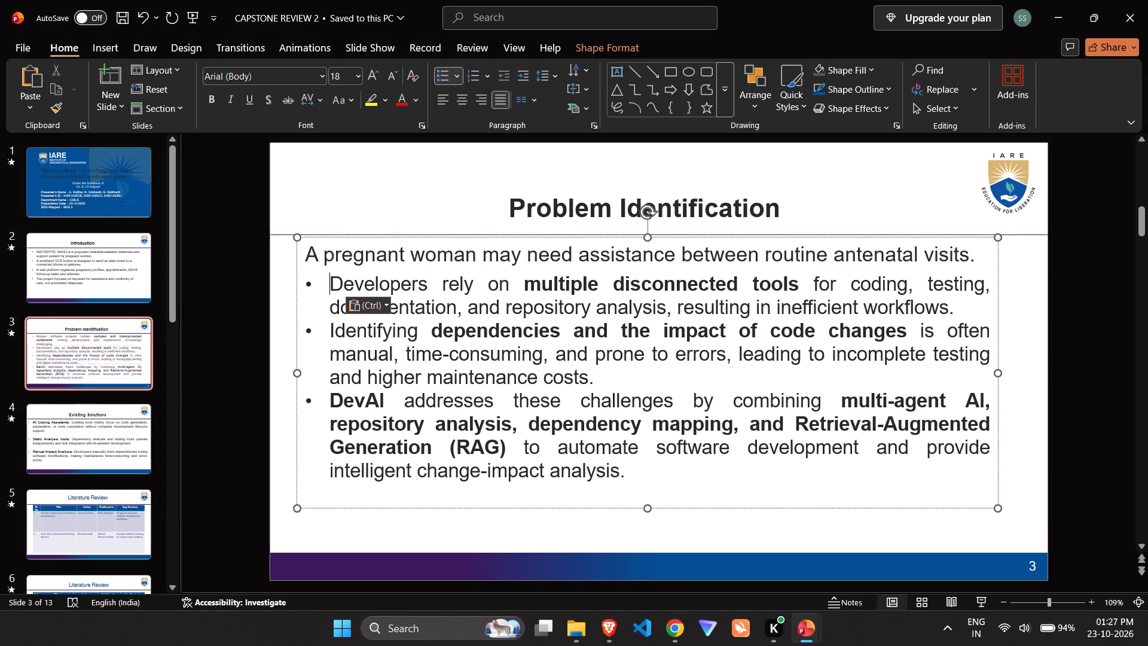
click(303, 255)
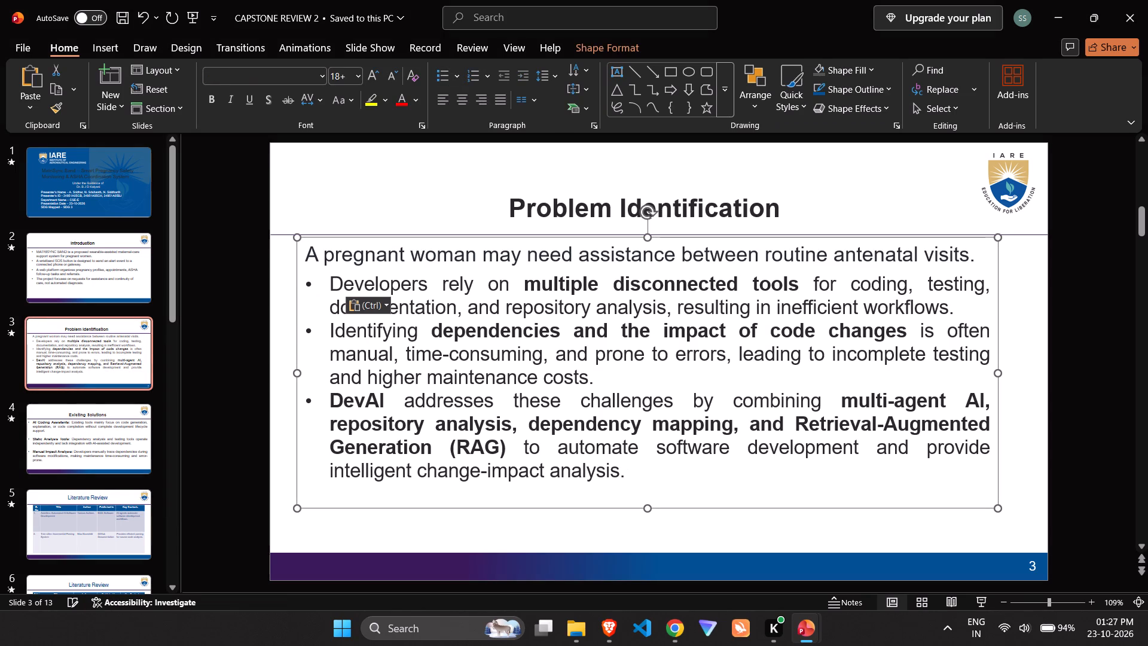
click(313, 254)
click(305, 252)
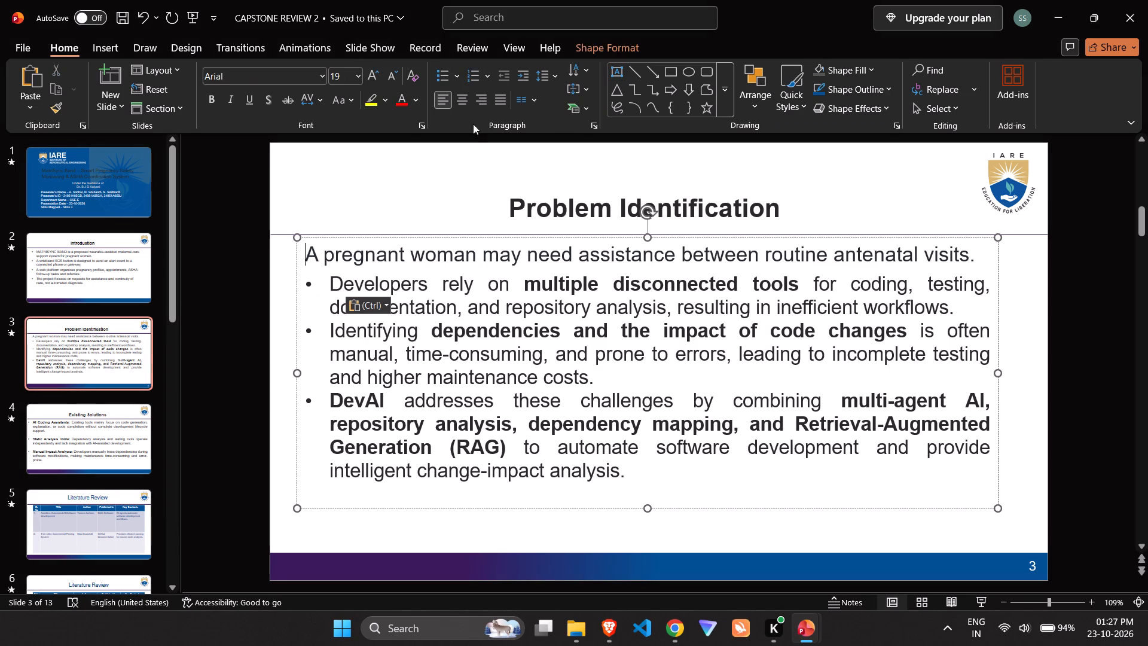
click(441, 80)
Replace the "Developers rely on multiple disconnected tools" bullet with the "In an urgent situation" sentence copied from the rebuilt slide, formatted as a bullet.
key(alt+Tab)
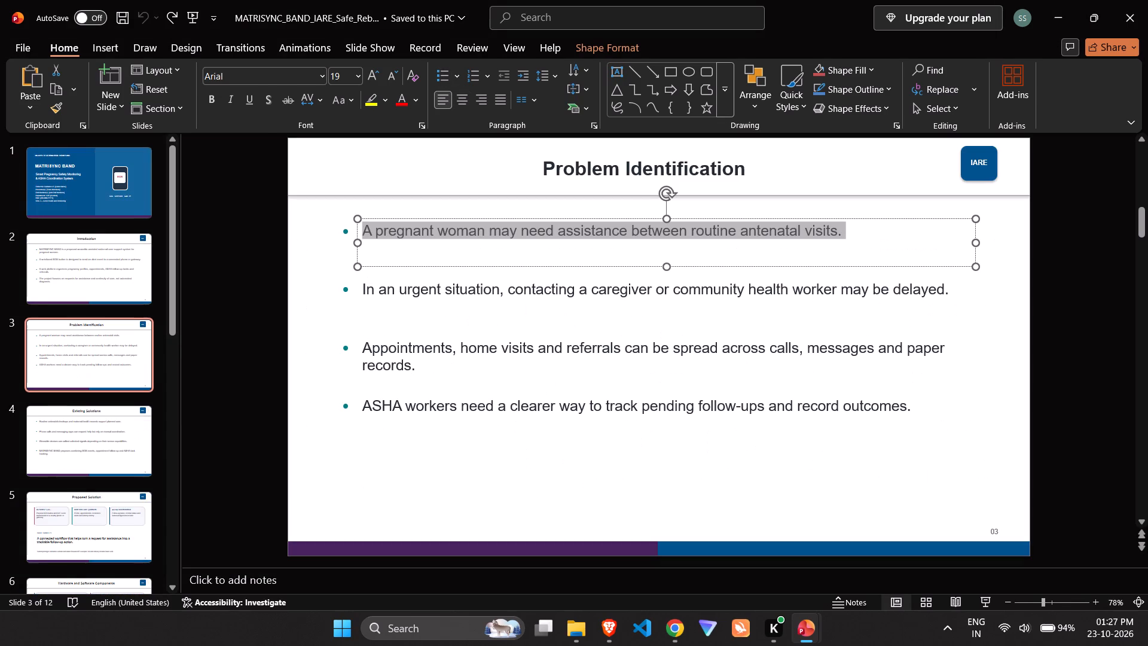
triple_click(493, 284)
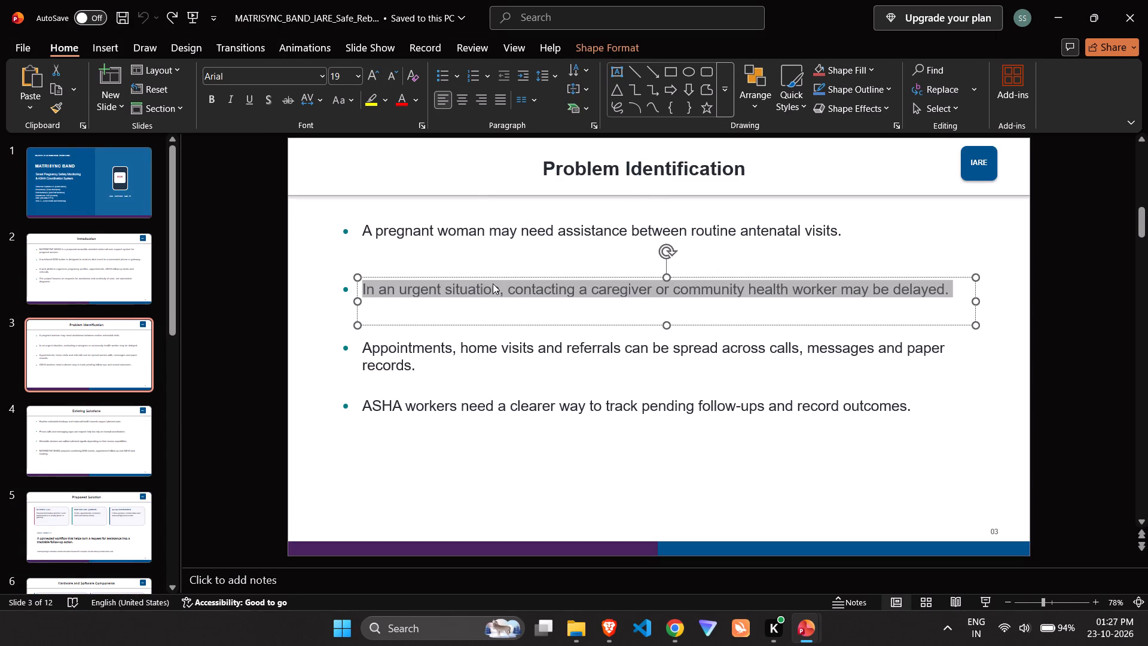
key(ctrl+c)
key(alt+Tab)
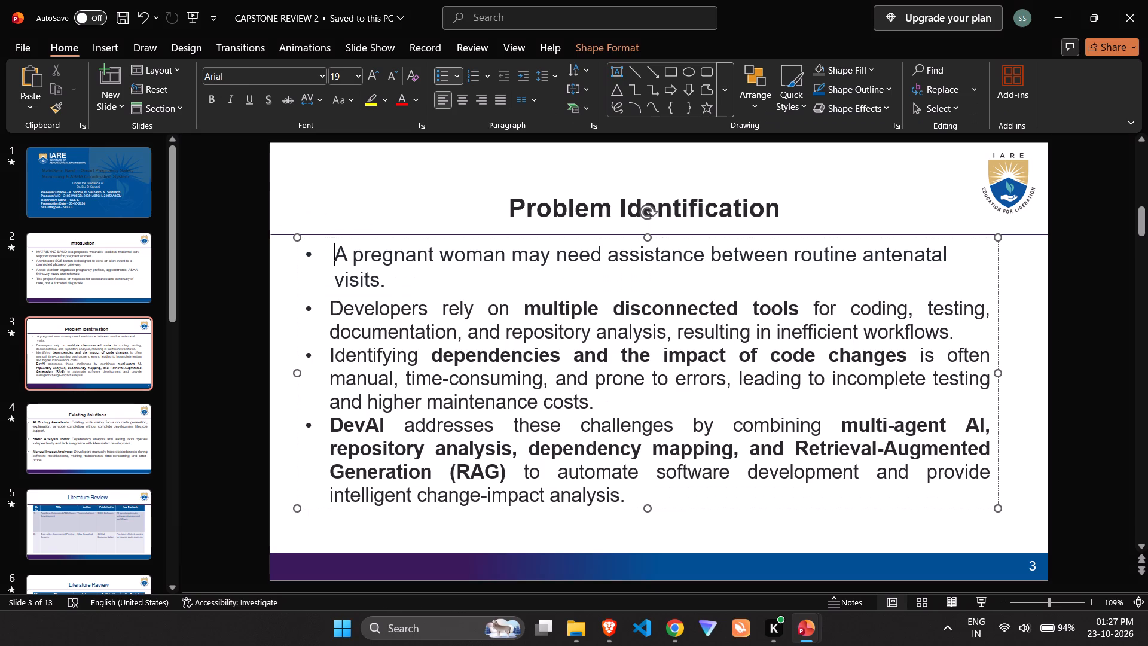
triple_click(442, 316)
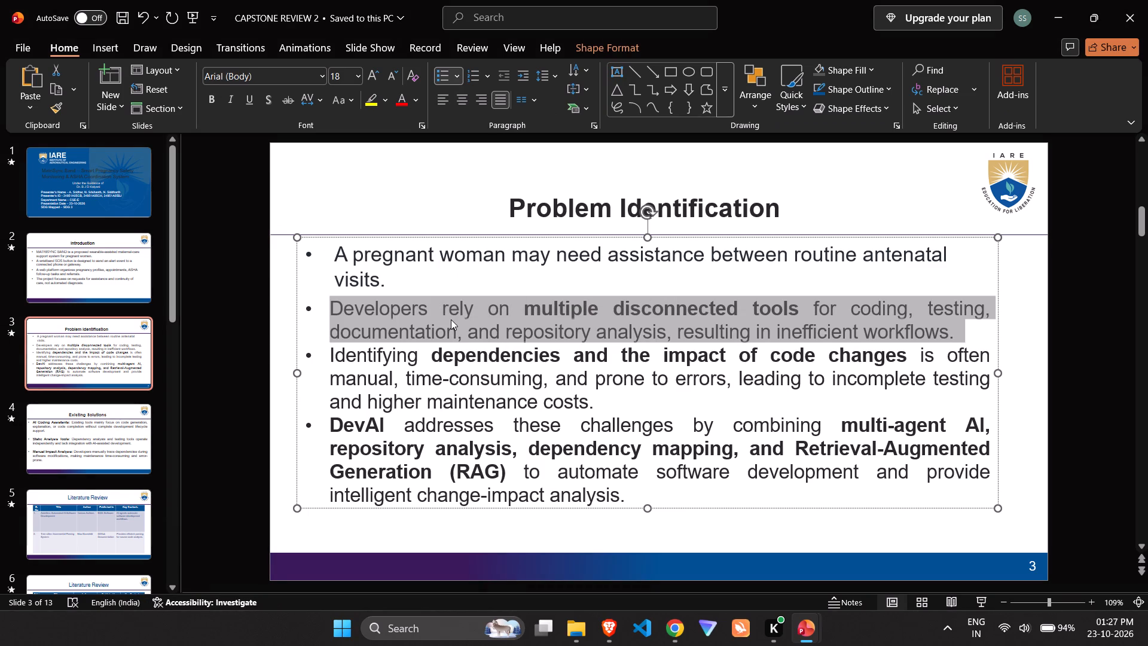
key(ctrl+v)
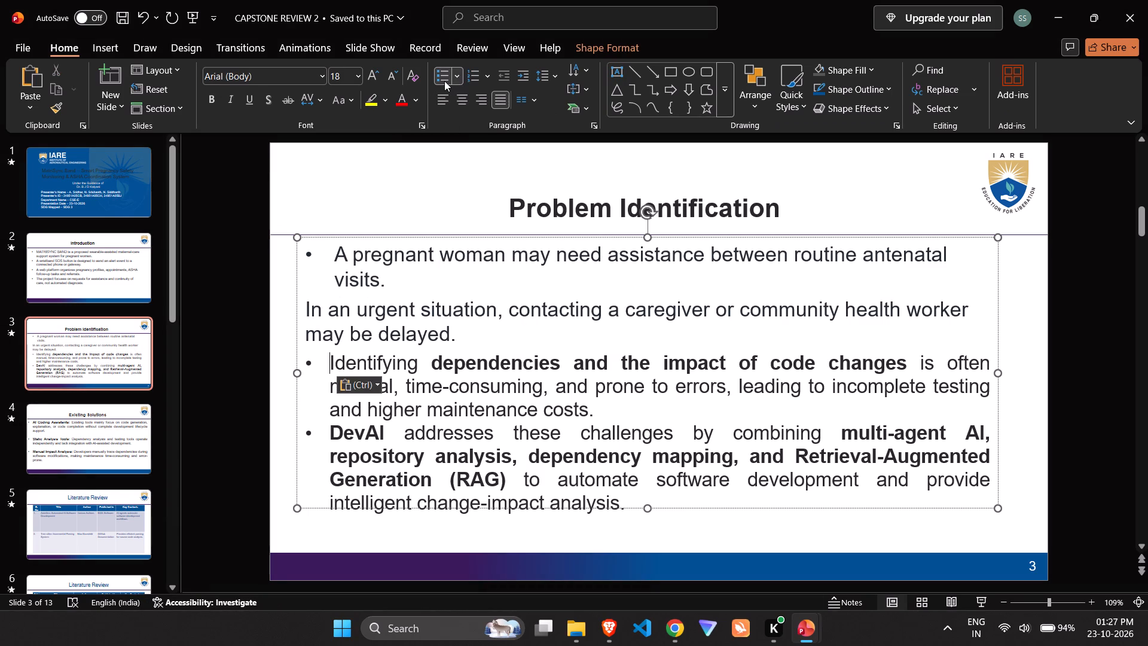
click(442, 81)
click(442, 81)
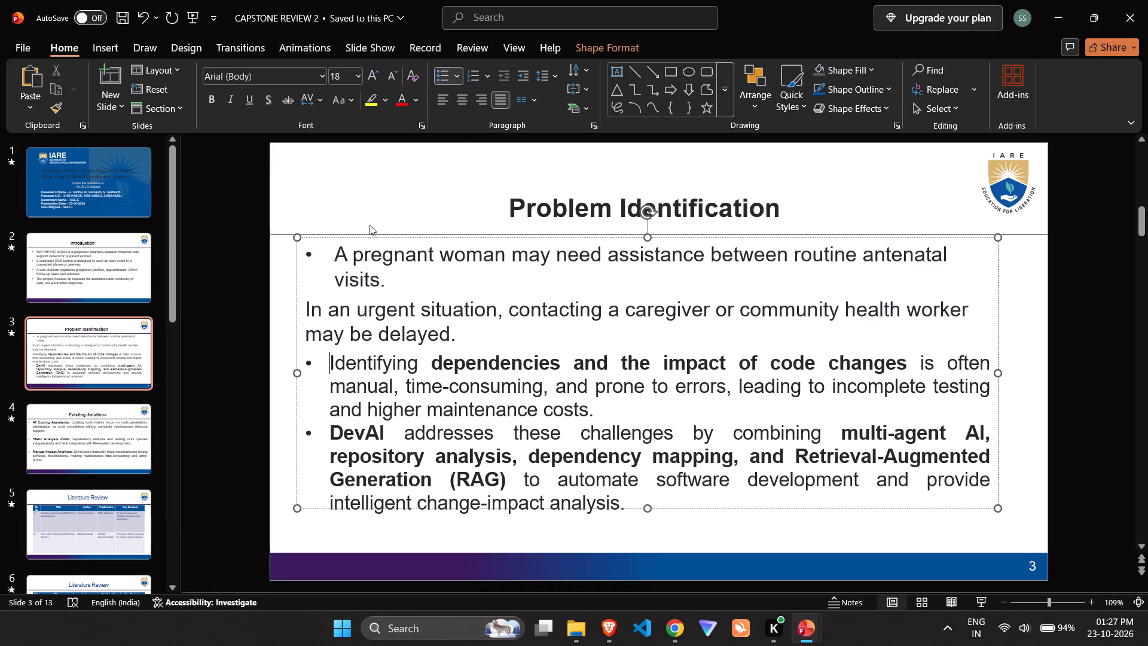
click(304, 304)
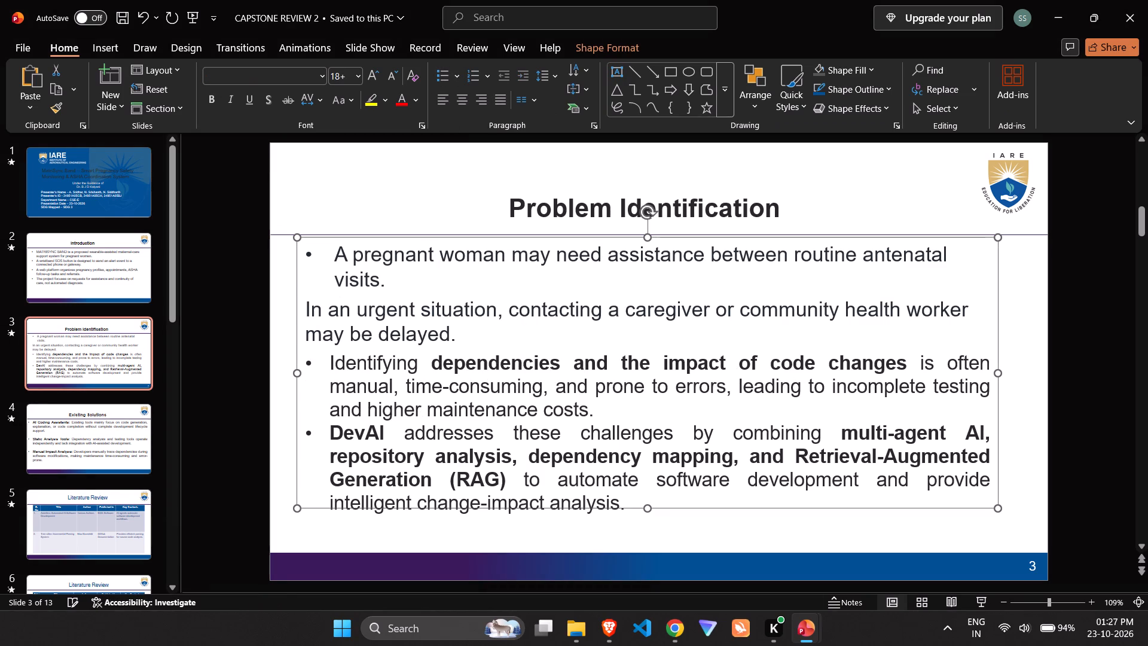
click(310, 313)
click(447, 81)
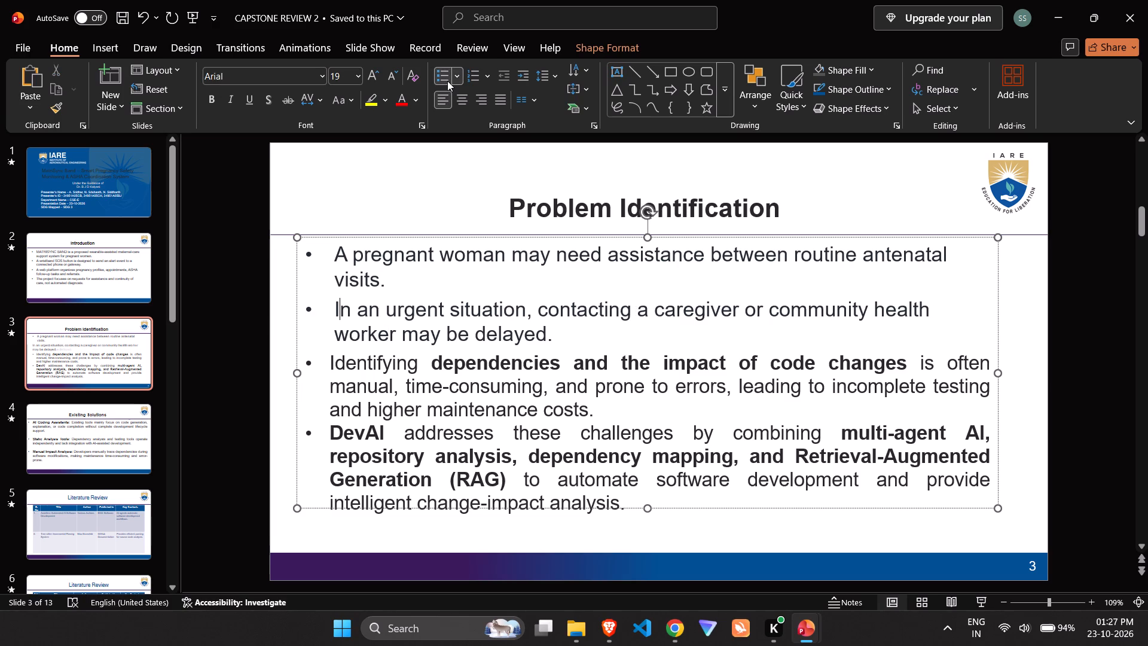
click(610, 335)
Replace the "Identifying dependencies" bullet with the "Appointments, home visits and referrals" sentence copied from the rebuilt slide, formatted as a bullet.
key(alt+Tab)
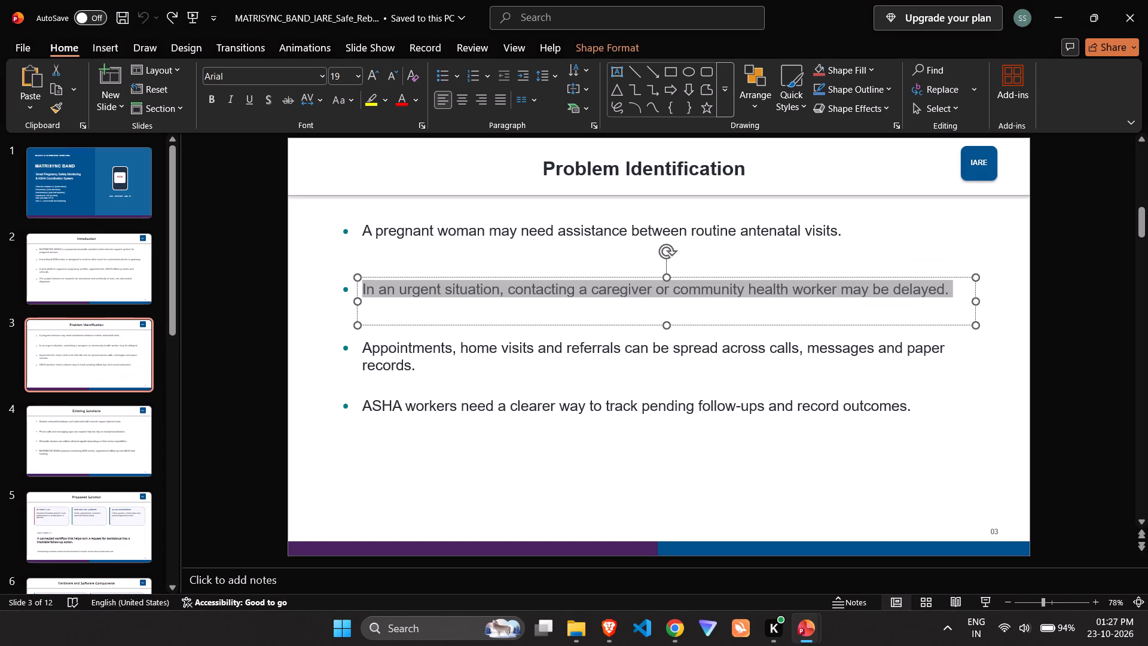
triple_click(436, 357)
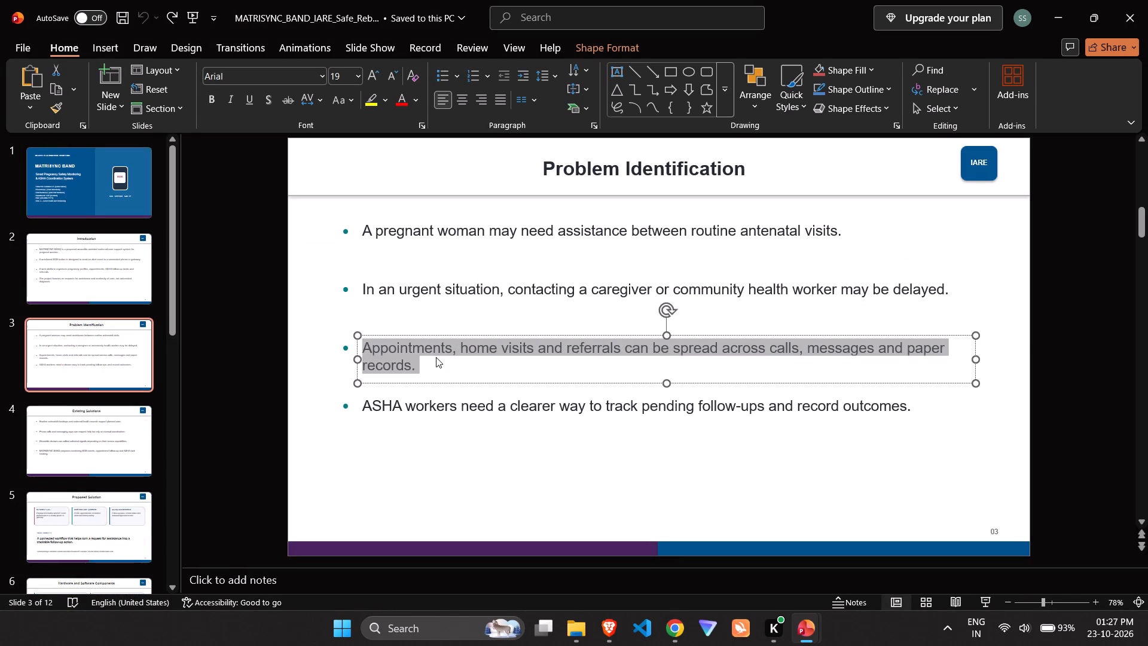
key(ctrl+c)
key(alt+Tab)
drag(615, 404, 434, 348)
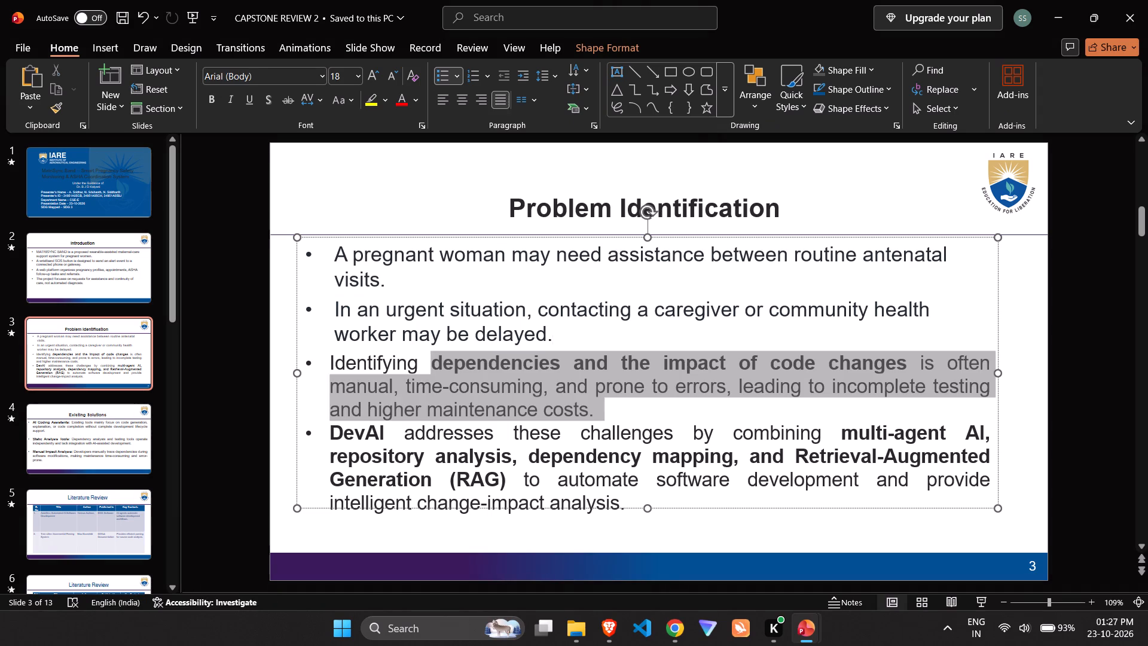
drag(434, 348, 332, 355)
key(ctrl+v)
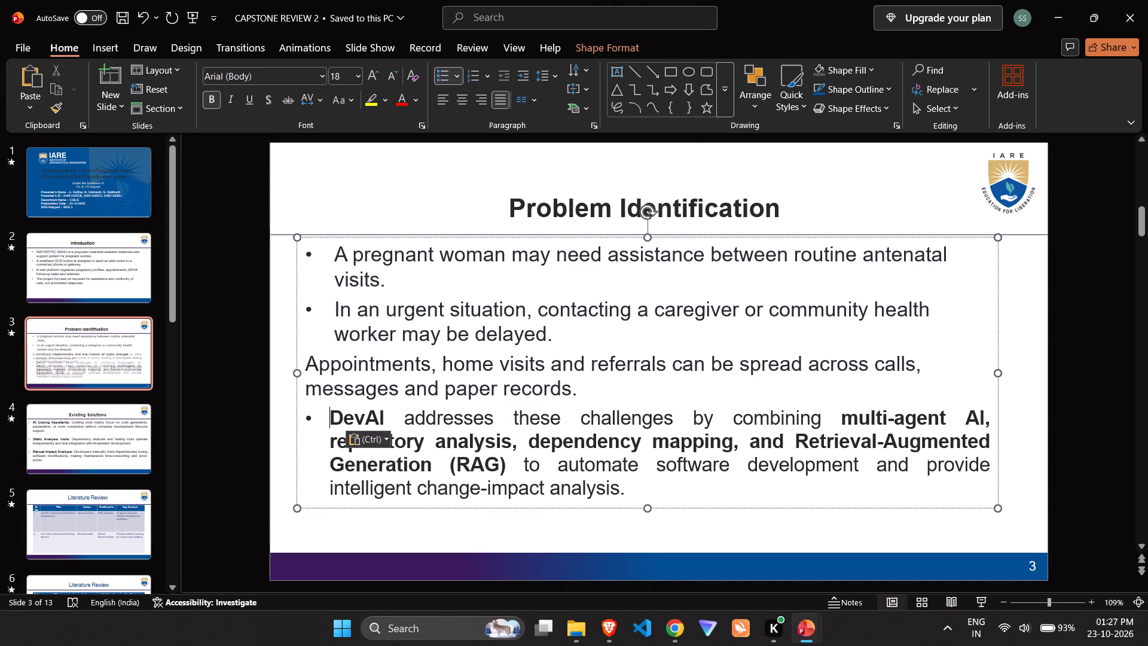
click(380, 371)
click(434, 77)
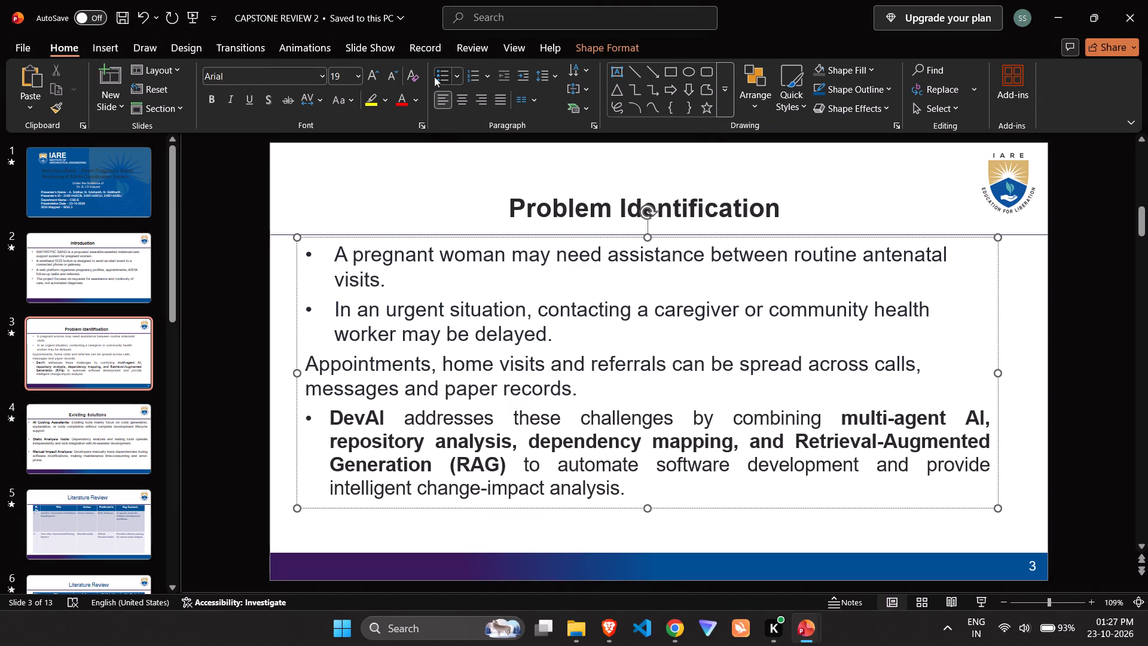
Replace the DevAI bullet with the "ASHA workers need a clearer way" sentence copied from the rebuilt slide, formatted as a bullet.
key(alt+Tab)
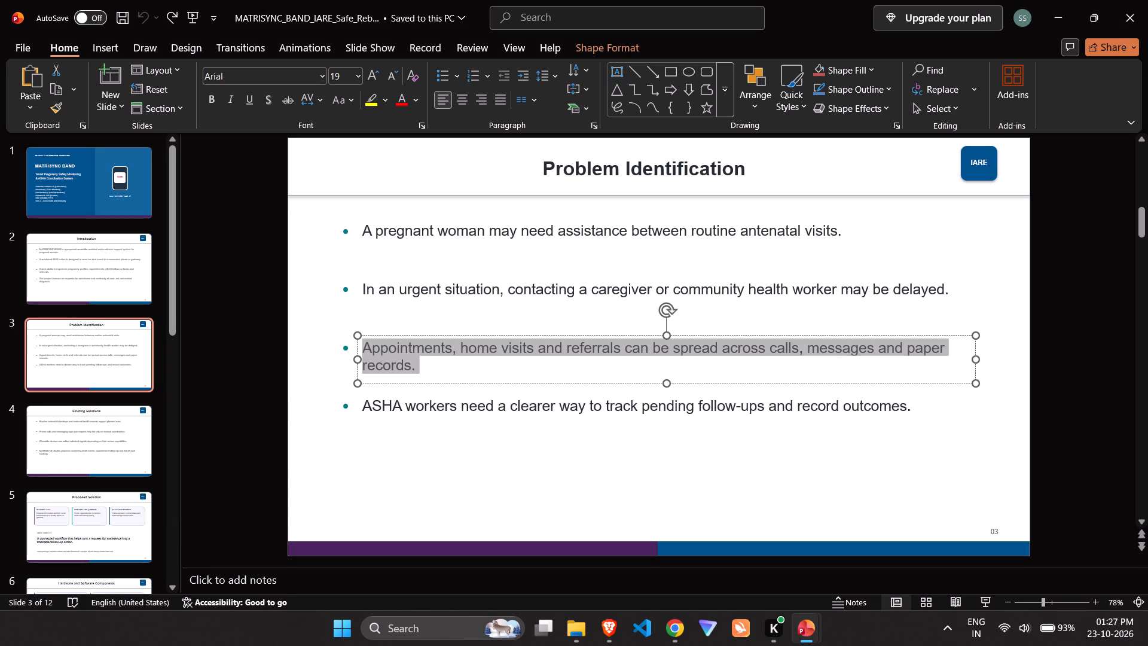
triple_click(517, 419)
triple_click(516, 410)
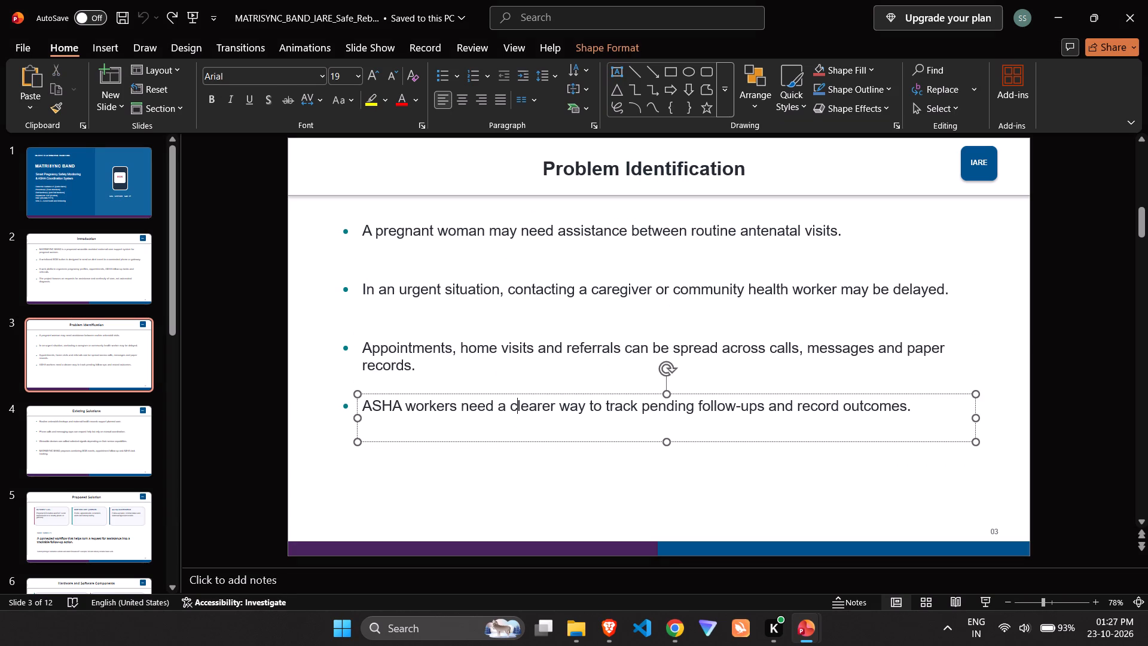
key(ctrl+c)
key(alt+Tab)
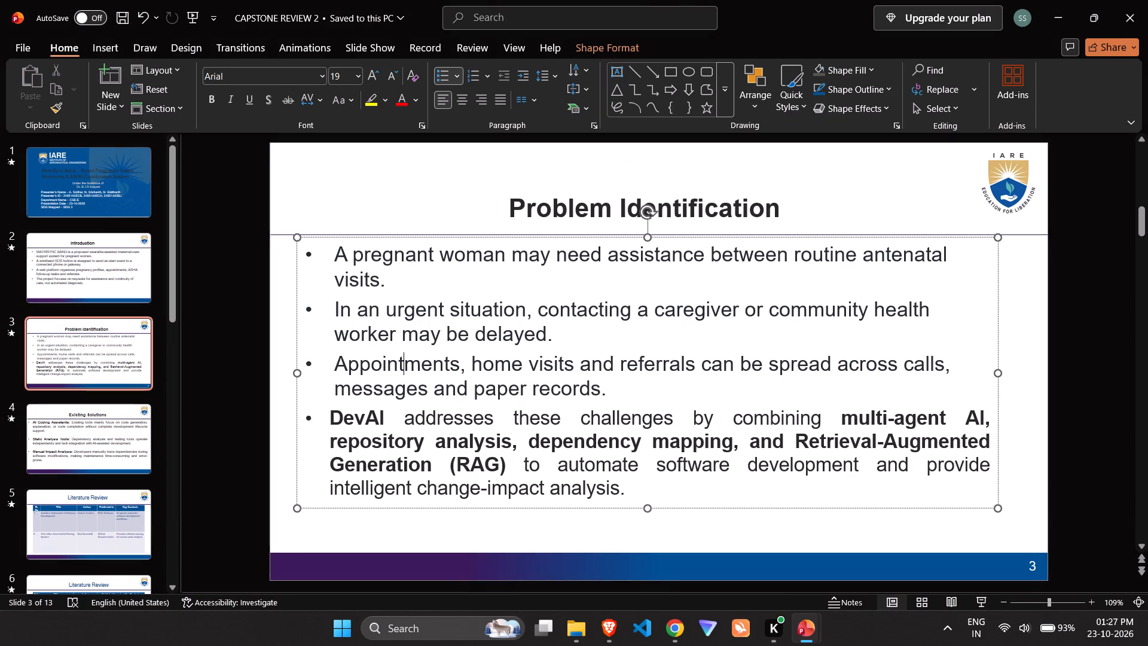
drag(634, 486, 328, 408)
key(ctrl+v)
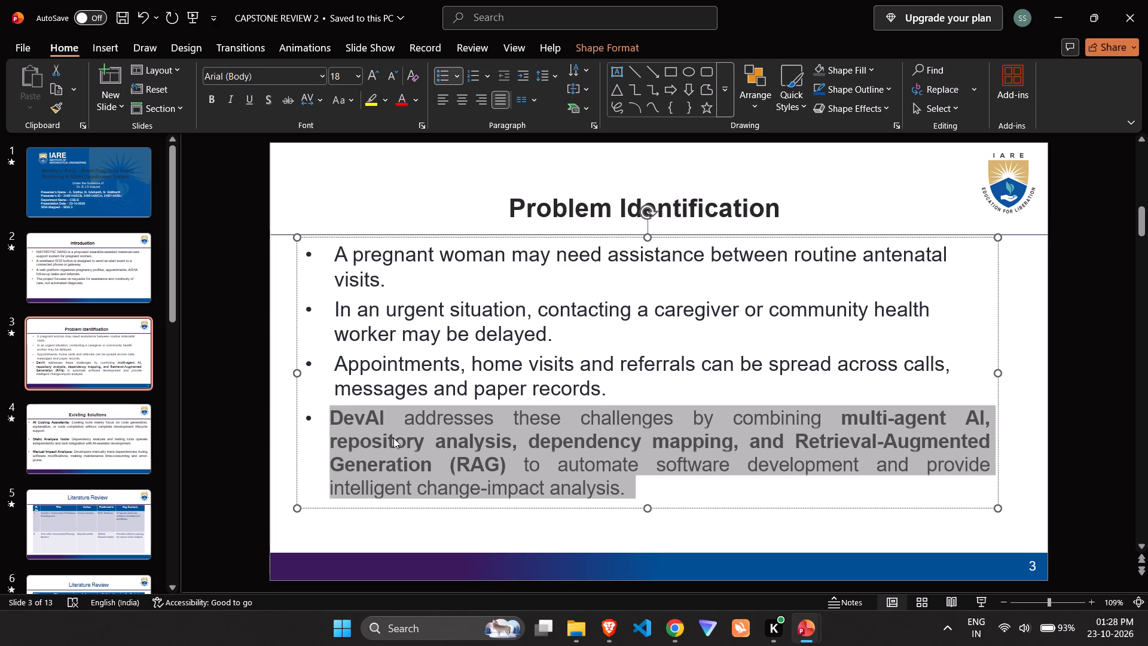
key(ctrl+v)
key(alt+Tab)
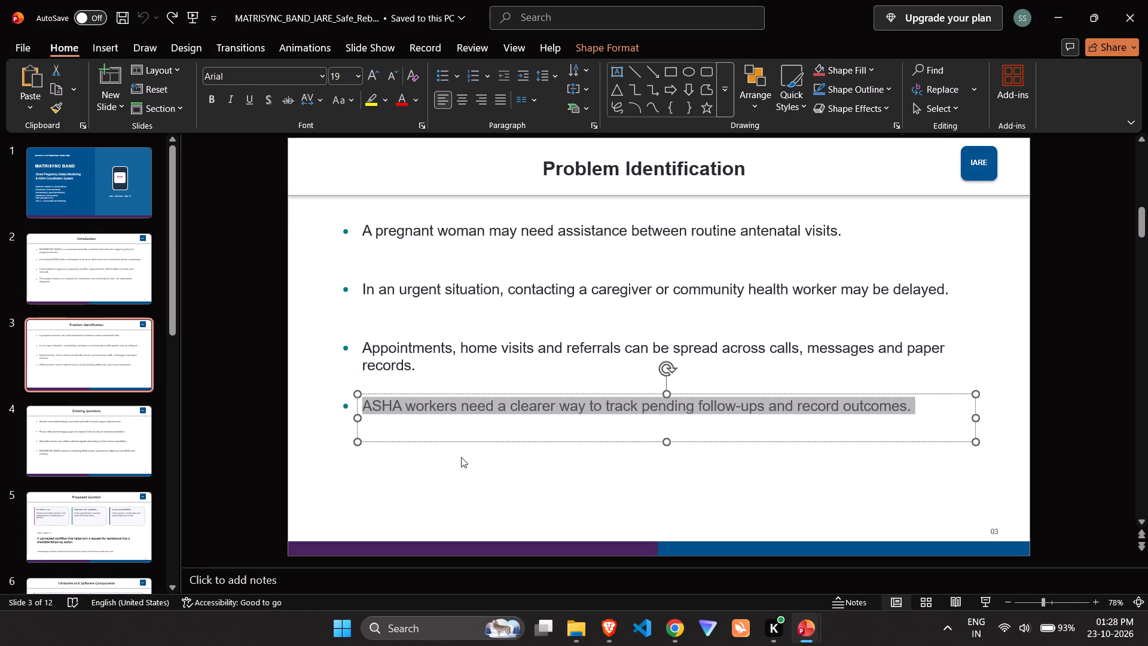
key(ctrl+c)
key(alt+Tab)
key(ctrl+v)
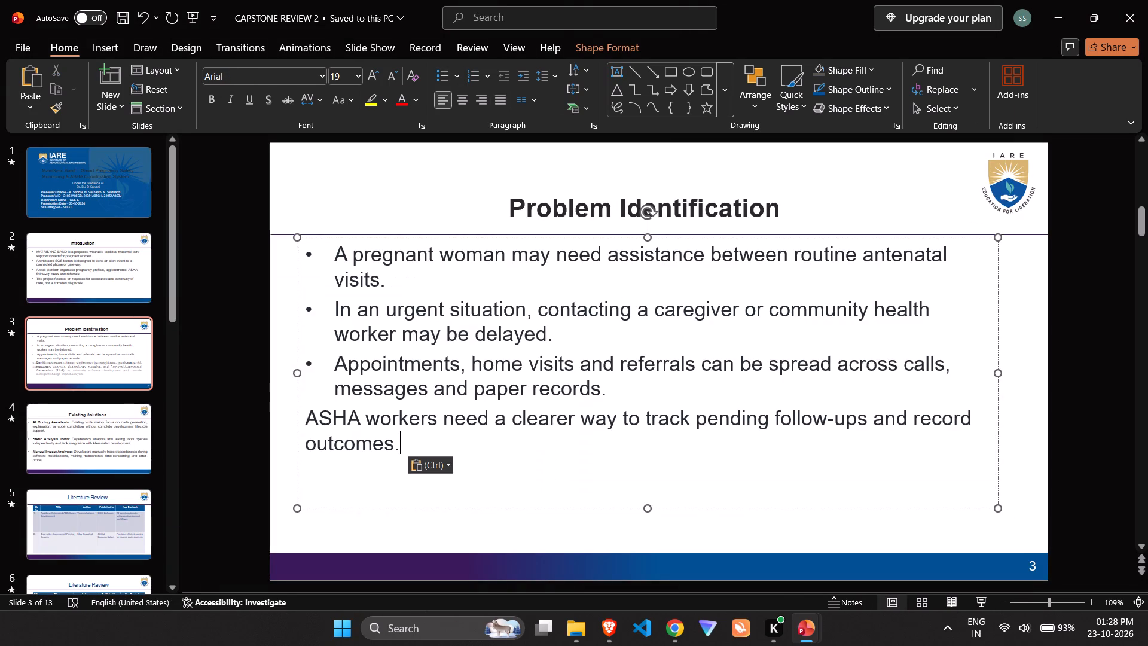
click(440, 81)
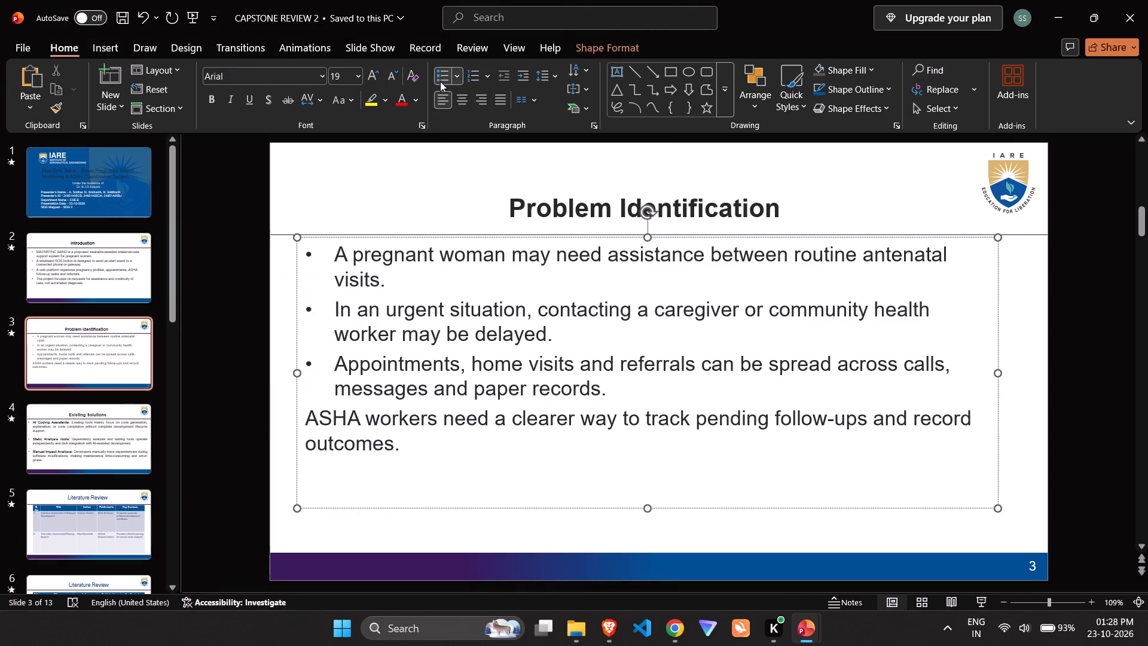
click(529, 452)
click(483, 534)
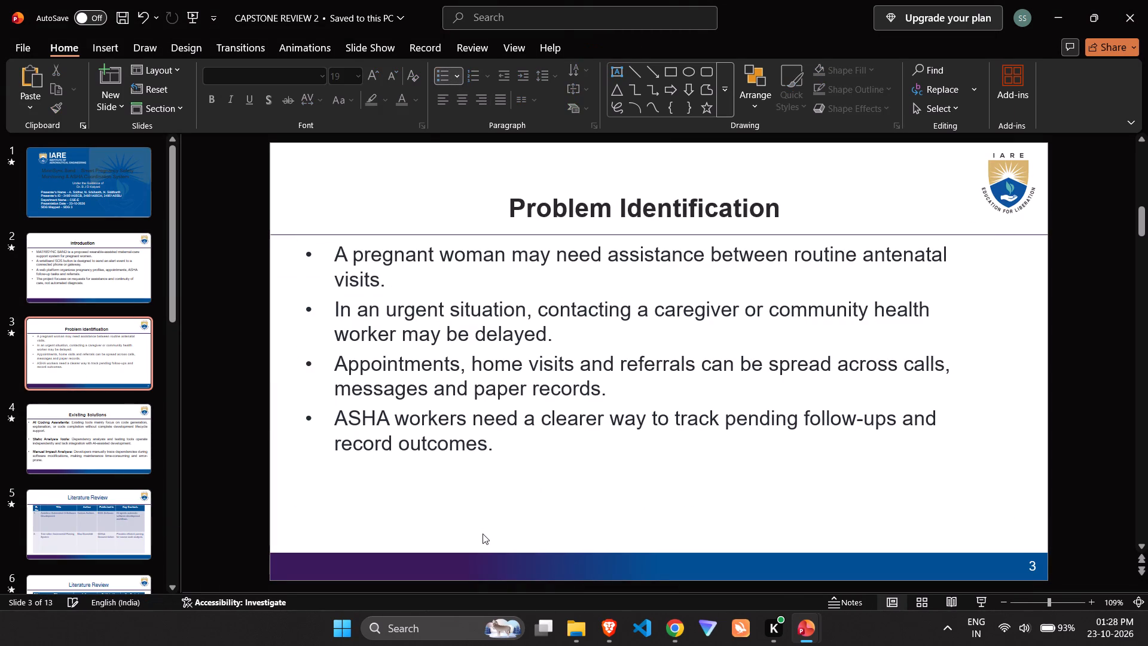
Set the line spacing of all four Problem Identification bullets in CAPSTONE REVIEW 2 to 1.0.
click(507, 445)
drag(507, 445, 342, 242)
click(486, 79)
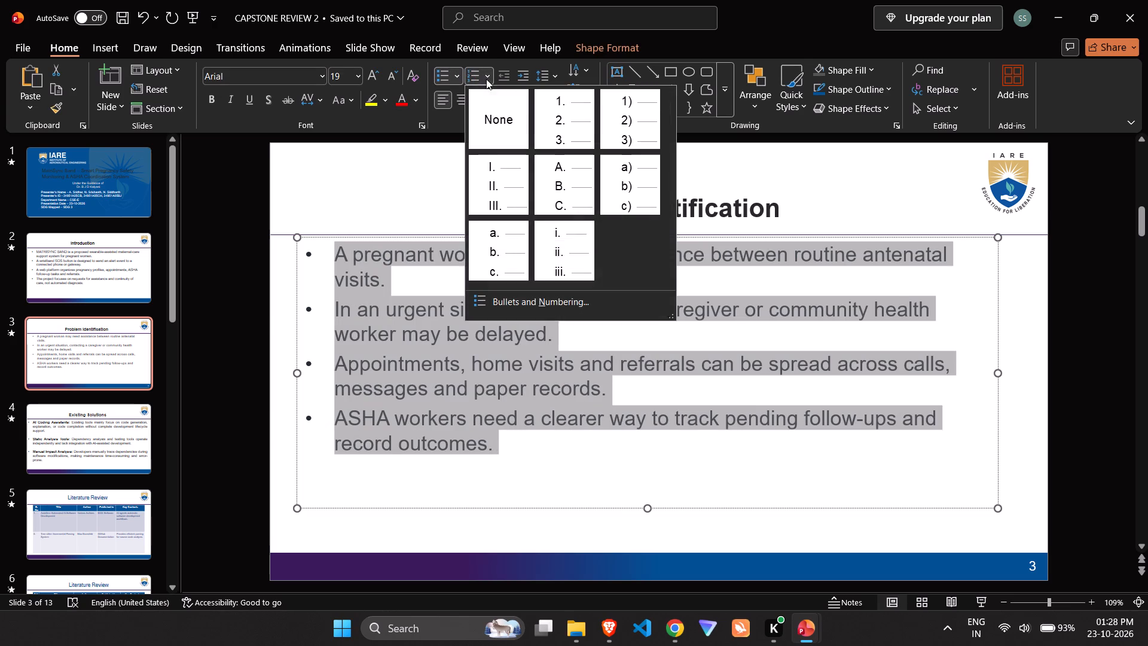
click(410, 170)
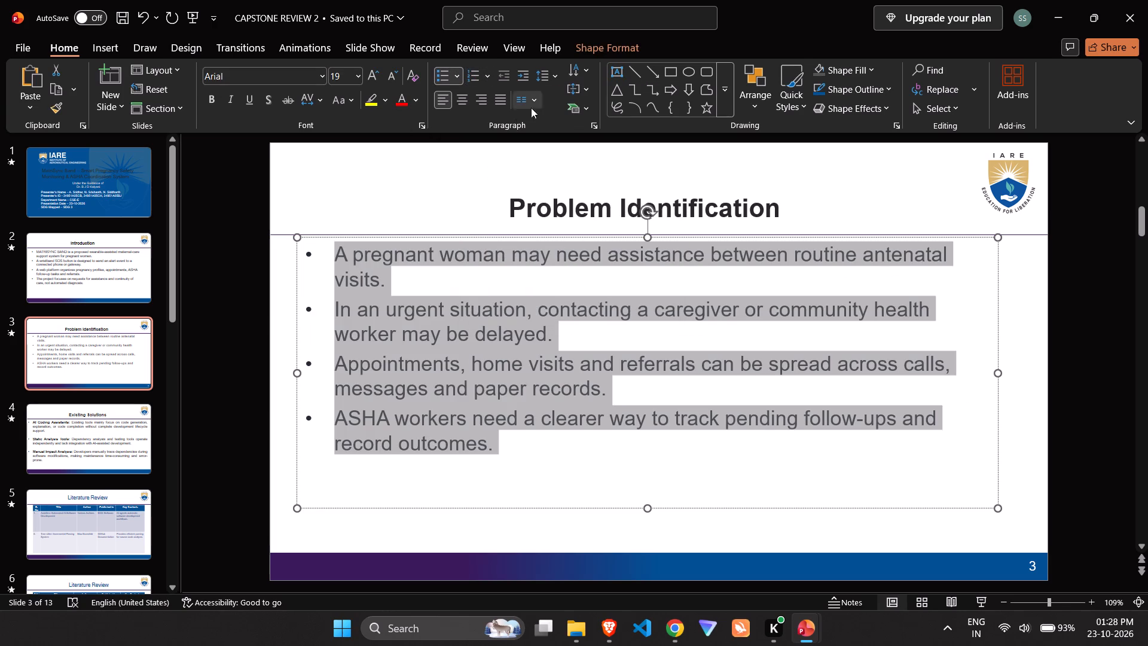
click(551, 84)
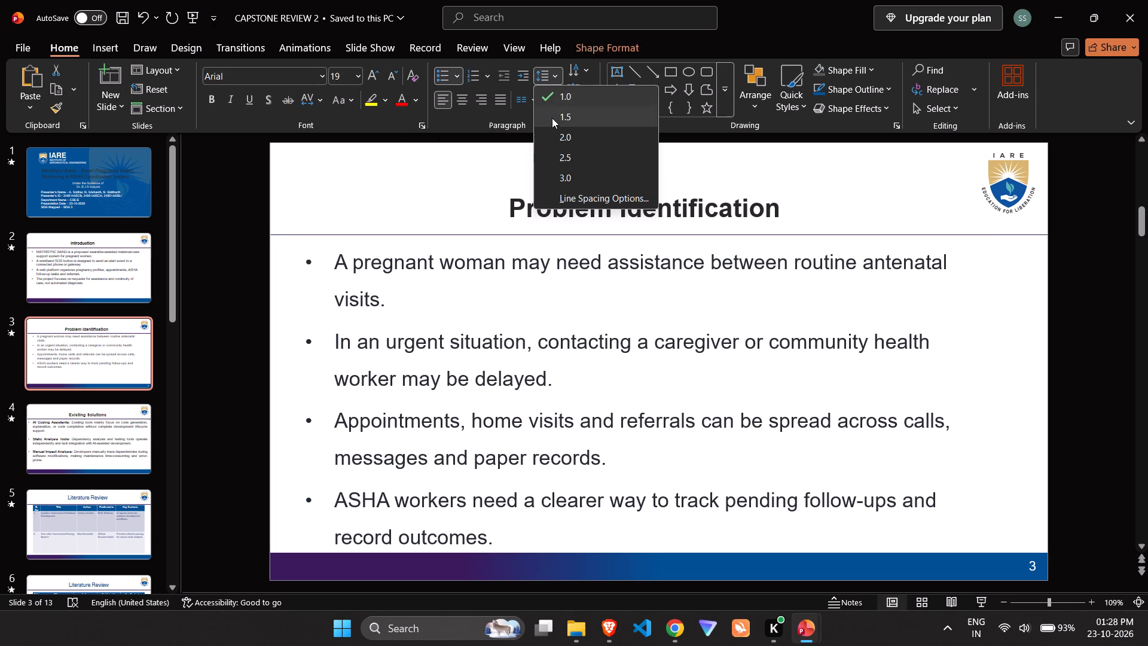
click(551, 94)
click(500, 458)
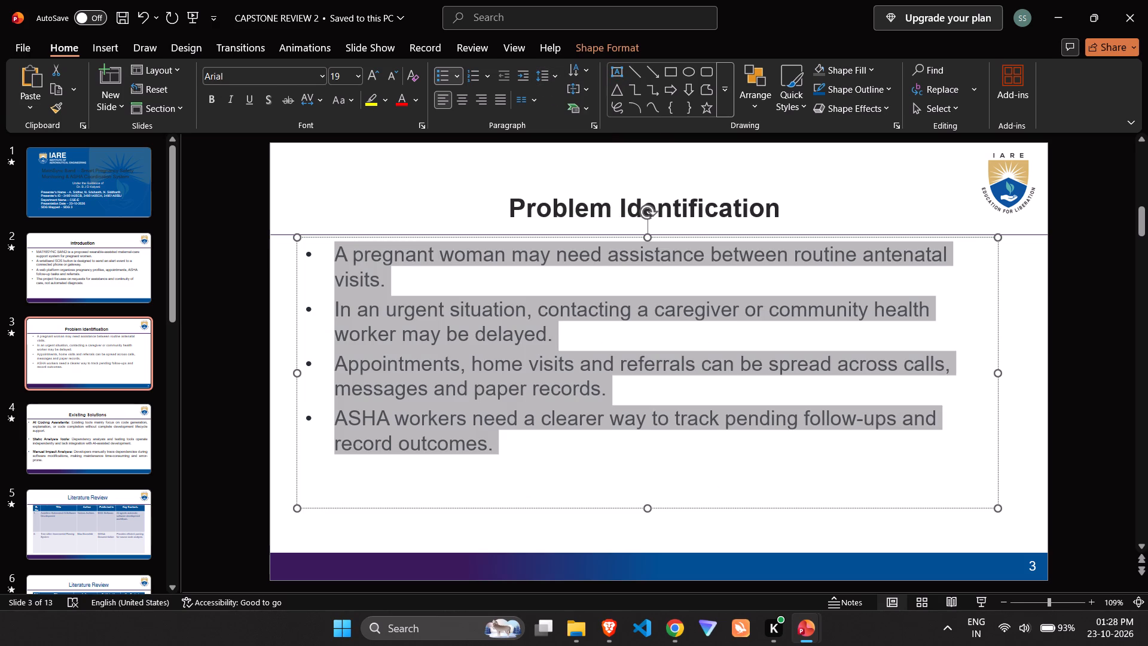
Bring up the Existing Solutions slide in both the rebuilt presentation and CAPSTONE REVIEW 2, and compare their contents.
key(alt+Tab)
click(50, 443)
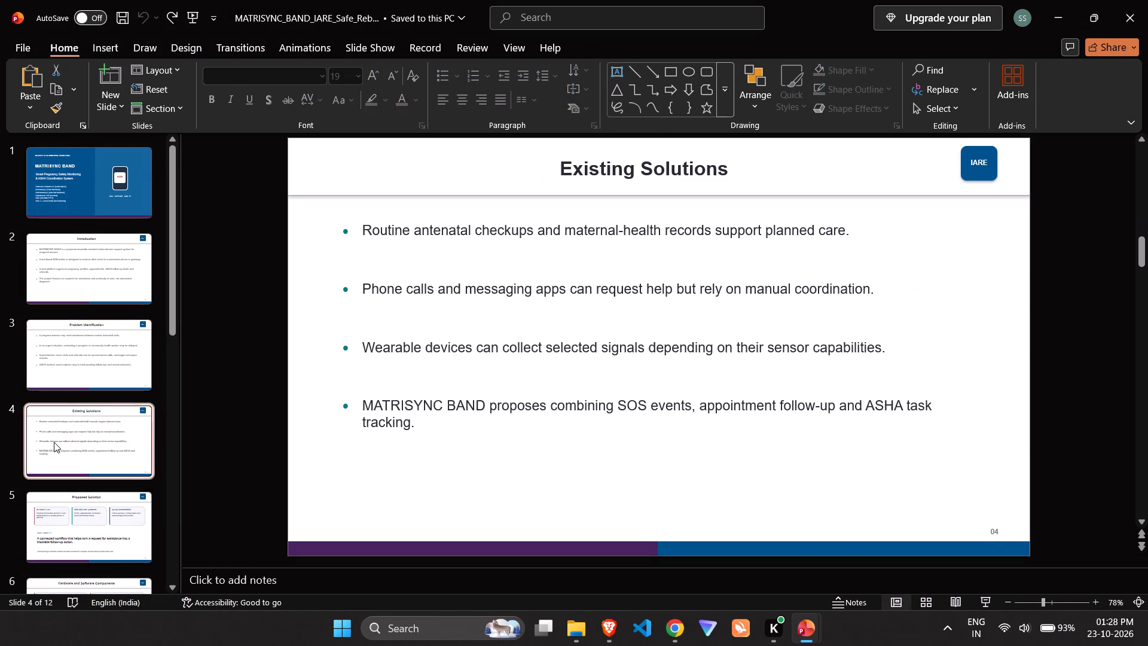
key(alt+Tab)
click(56, 428)
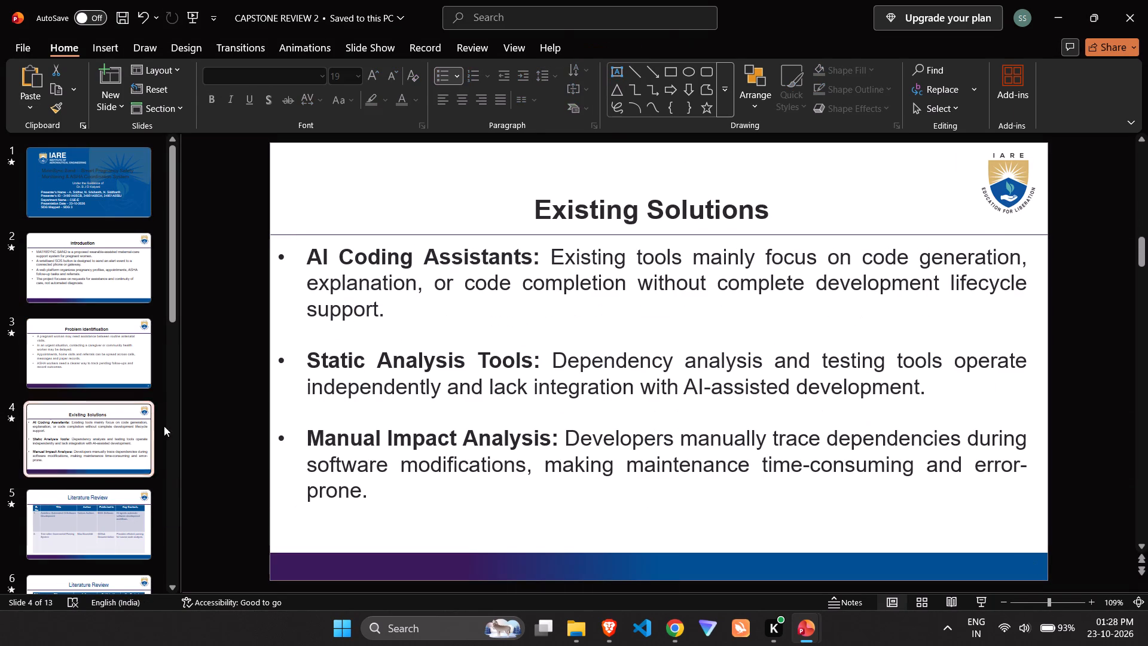
click(50, 333)
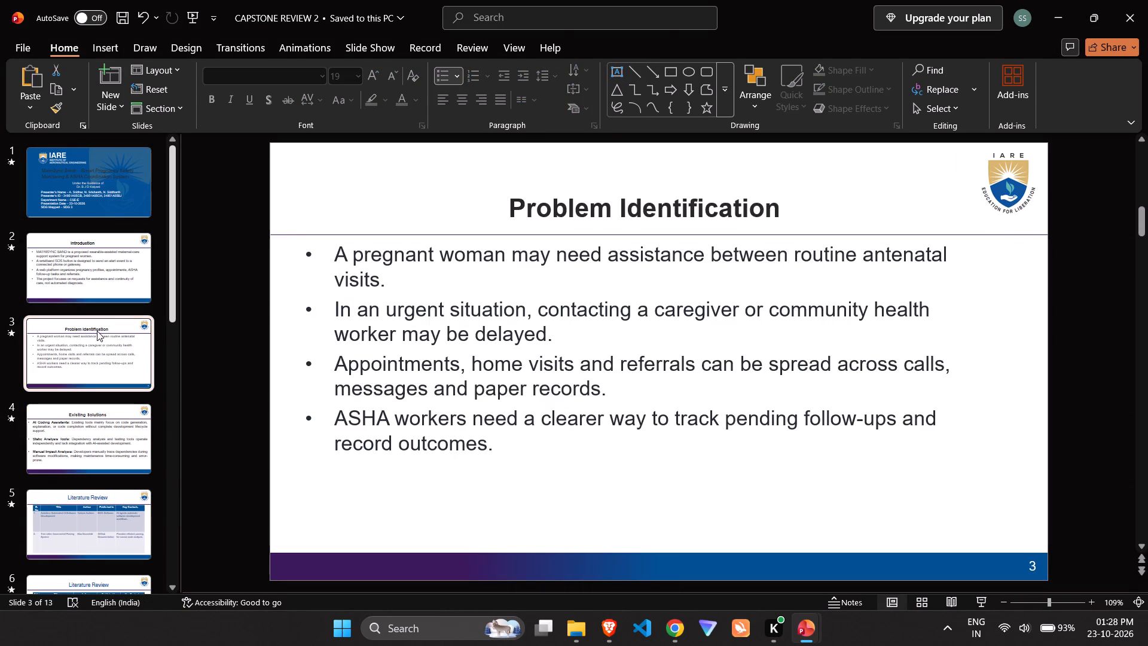
click(84, 411)
key(alt+Tab)
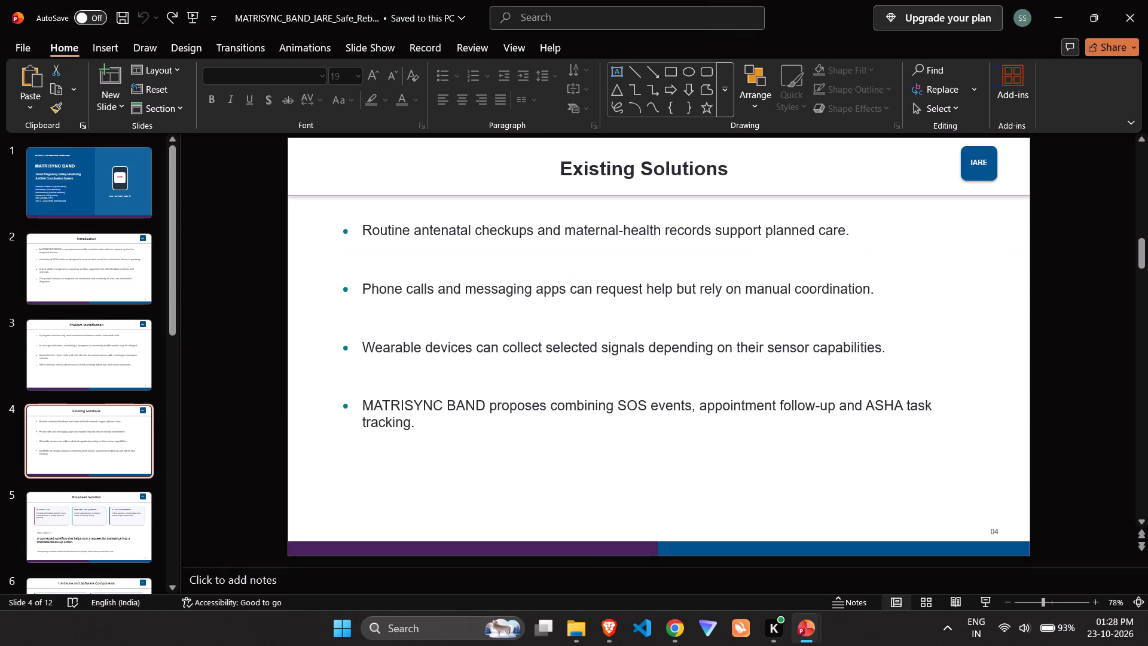
Replace the AI Coding bullet on CAPSTONE REVIEW 2's Existing Solutions slide with the "Routine antenatal checkups" sentence copied from the rebuilt slide, formatted as a bullet.
triple_click(436, 230)
key(ctrl+c)
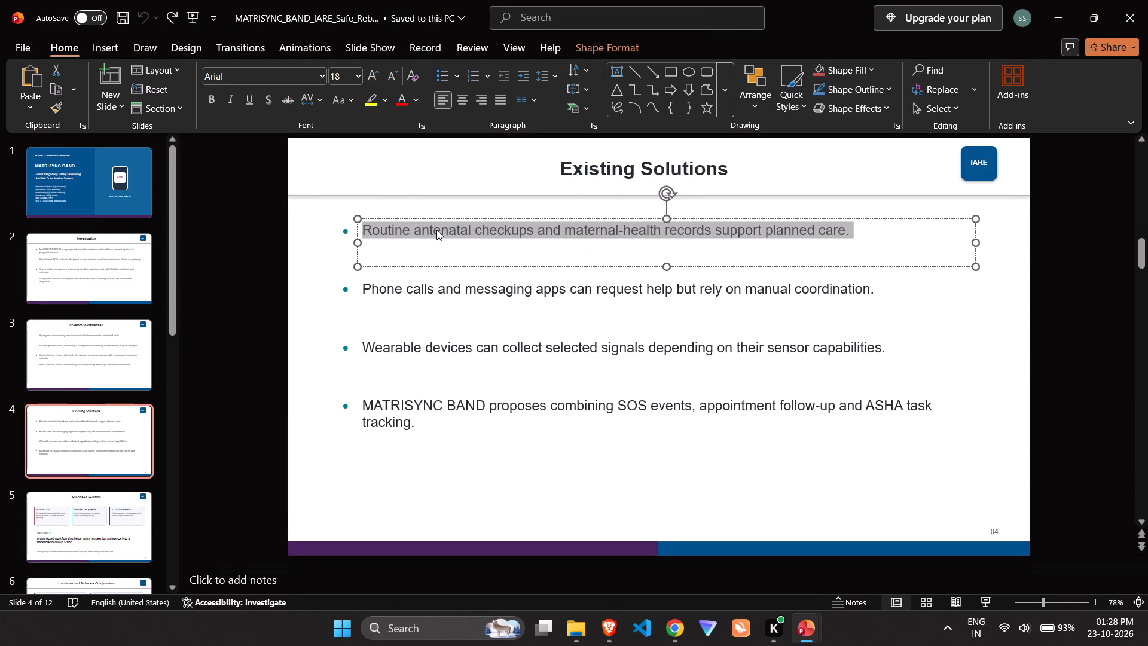
key(alt+Tab)
triple_click(382, 303)
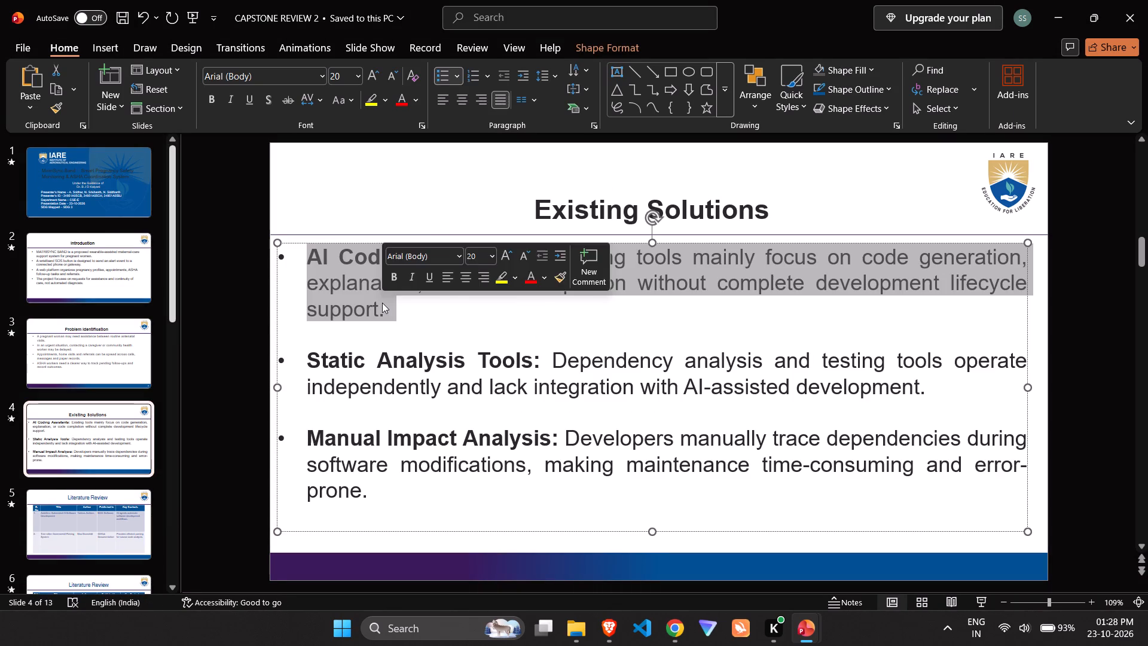
key(ctrl+v)
click(356, 273)
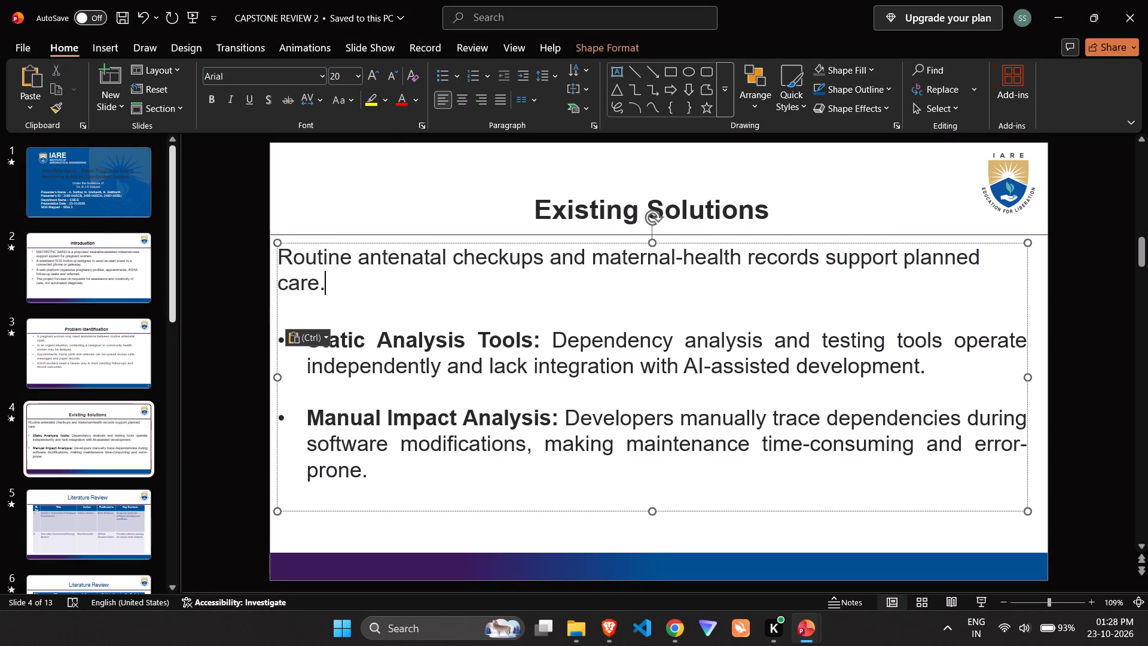
click(443, 77)
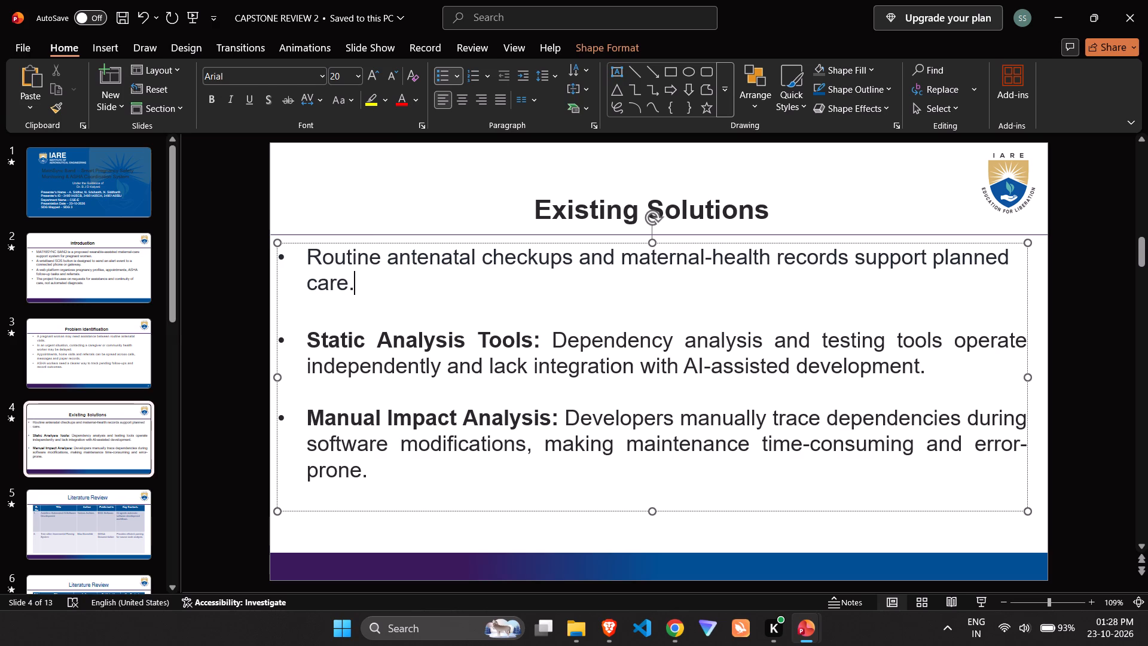
Replace the "Static Analysis Tools" bullet with the "Phone calls and messaging apps" sentence copied from the rebuilt slide, formatted as a bullet.
key(alt+Tab)
triple_click(386, 294)
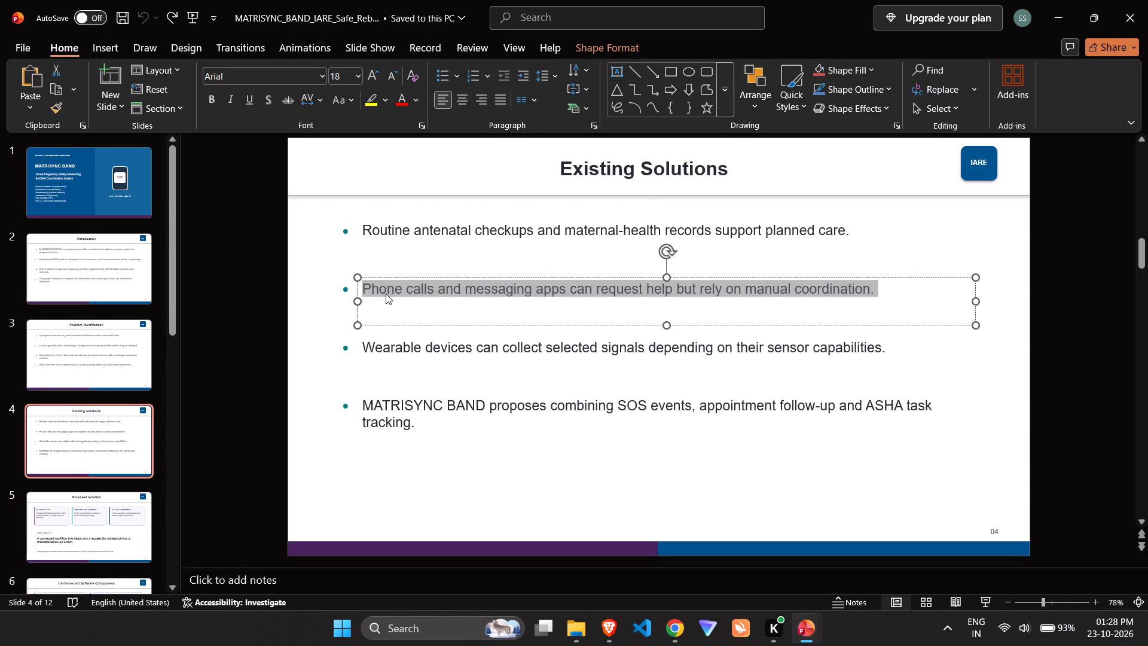
key(ctrl+c)
key(alt+Tab)
triple_click(381, 345)
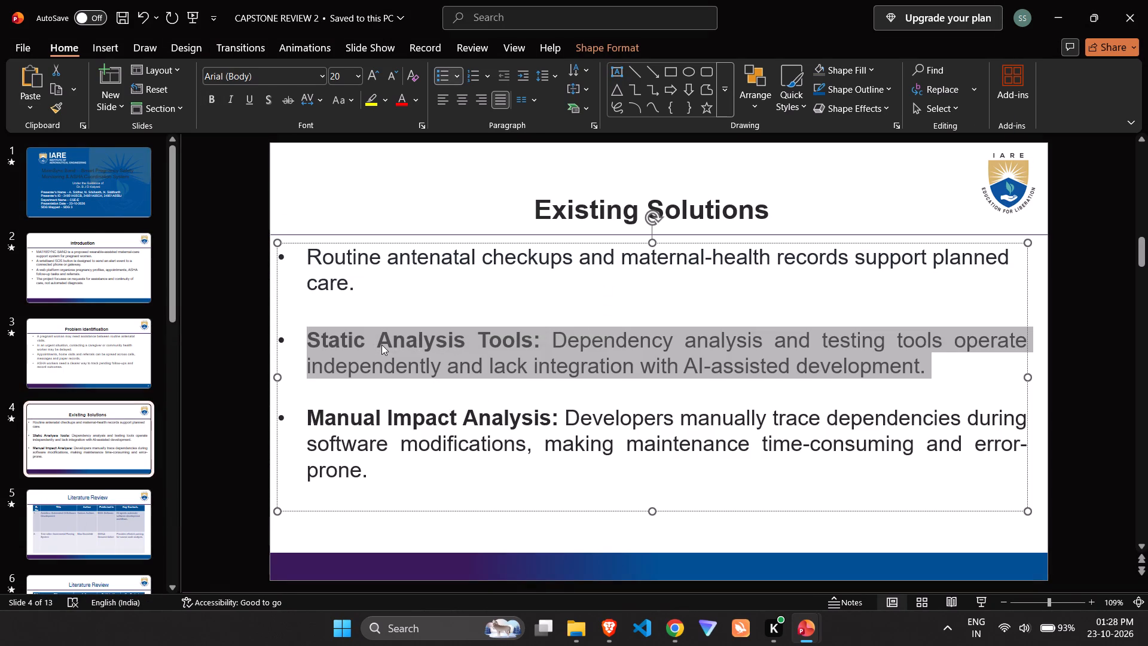
key(ctrl+v)
click(380, 336)
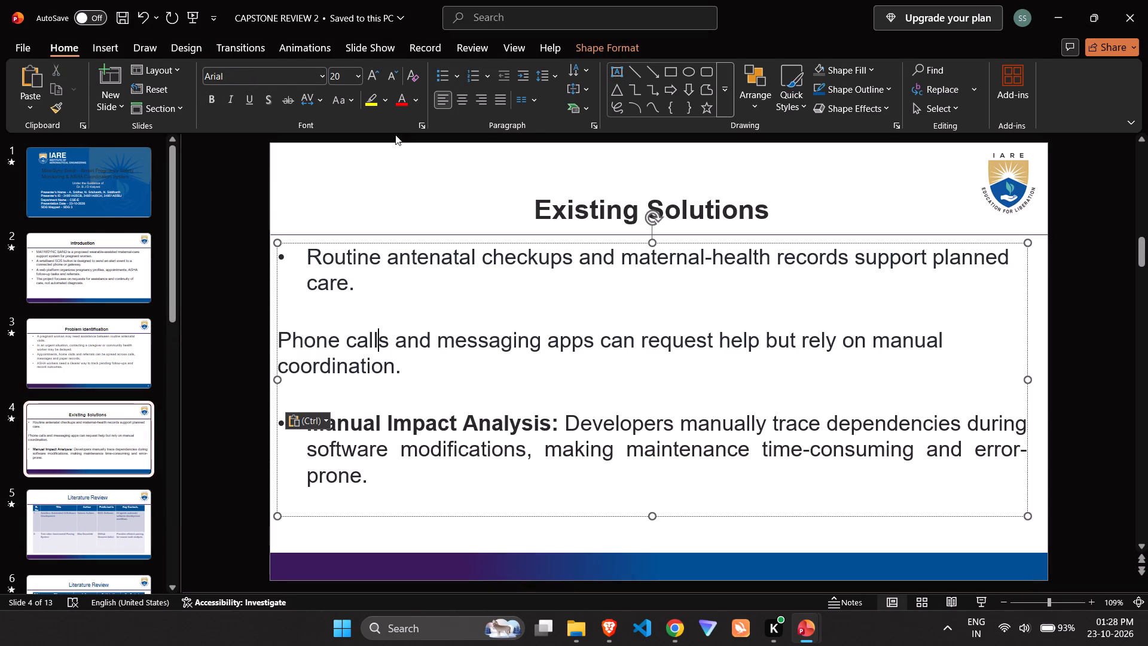
click(436, 73)
Replace the "Manual Impact Analysis" bullet with the "Wearable devices can collect selected signals" sentence copied from the rebuilt slide, formatted as a bullet.
key(alt+Tab)
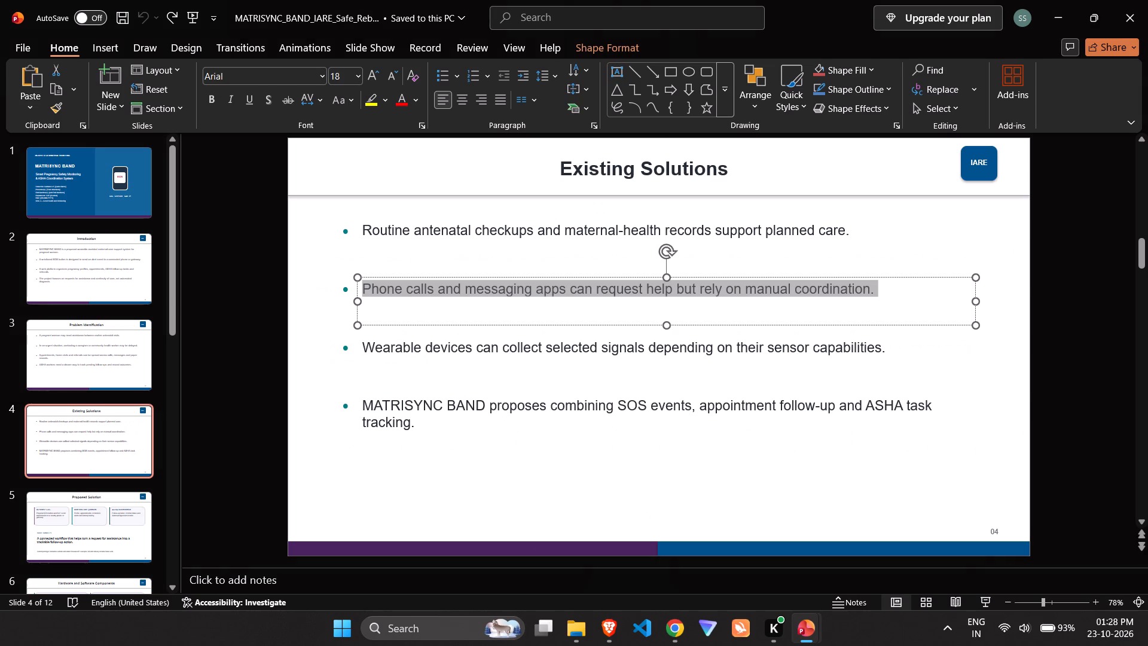
triple_click(404, 343)
key(ctrl+c)
key(alt+Tab)
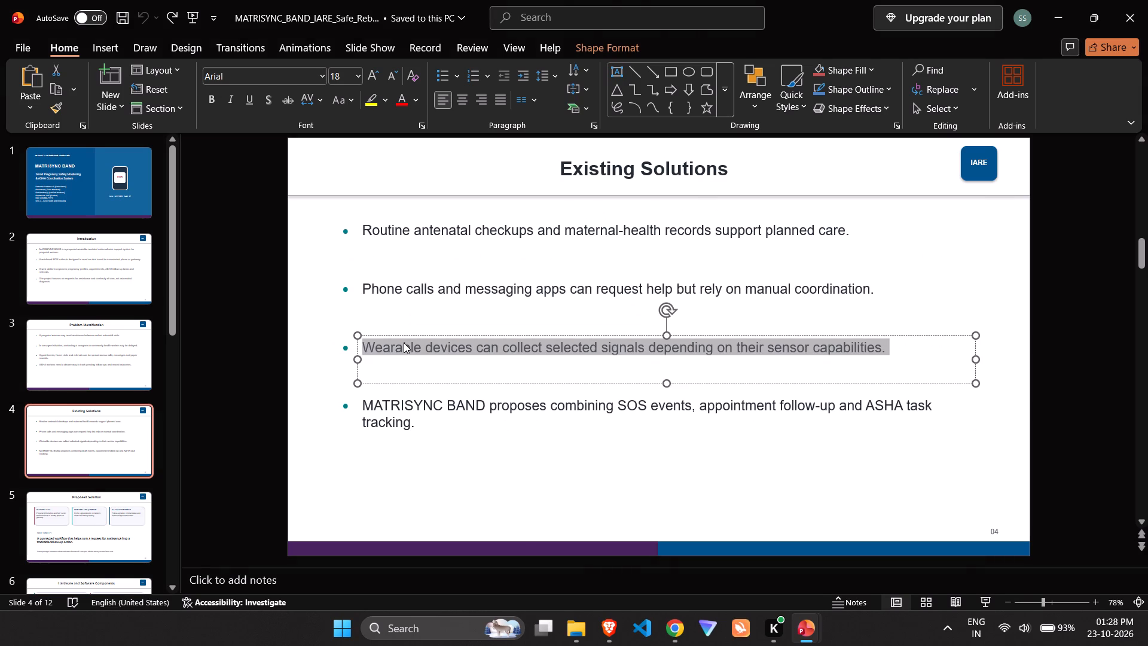
triple_click(395, 415)
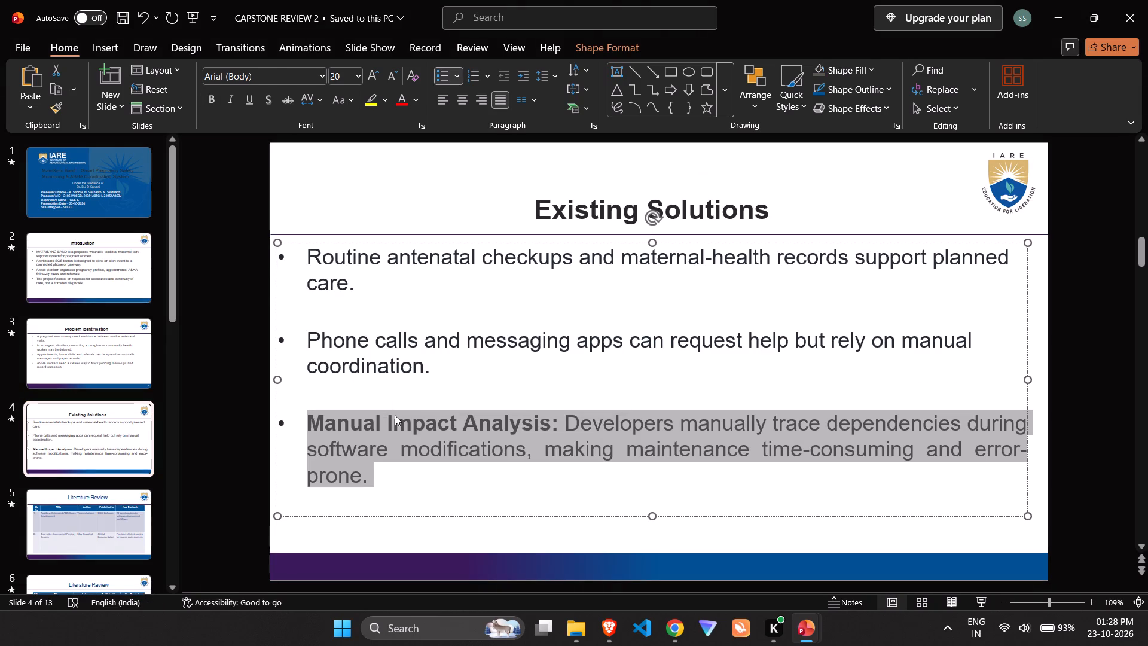
key(ctrl+v)
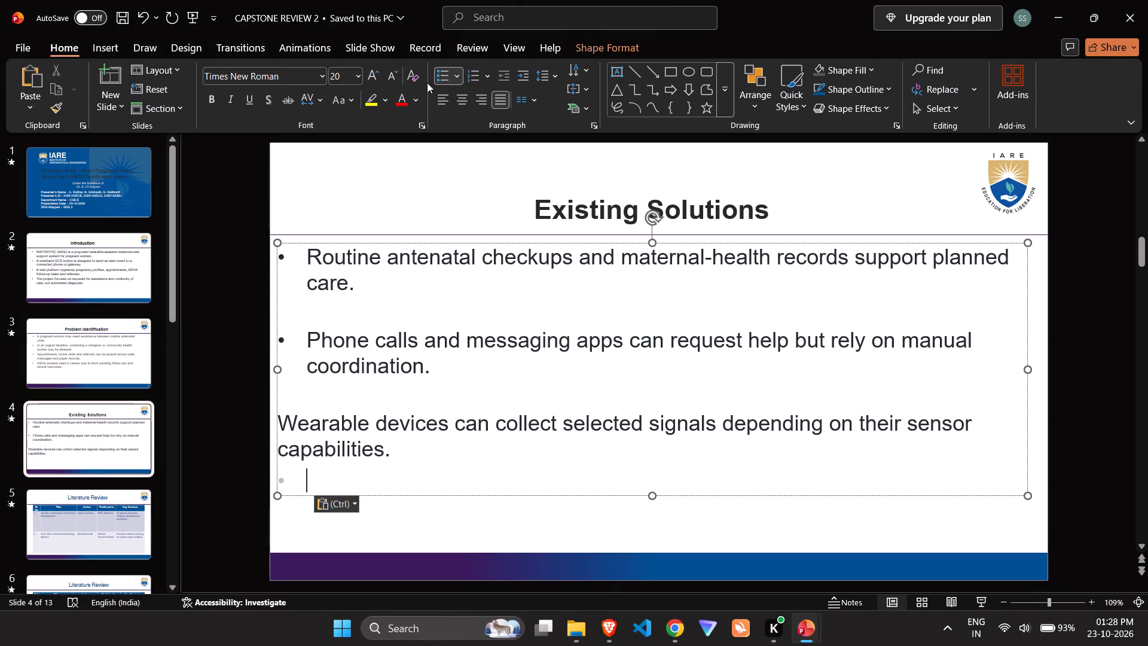
click(438, 78)
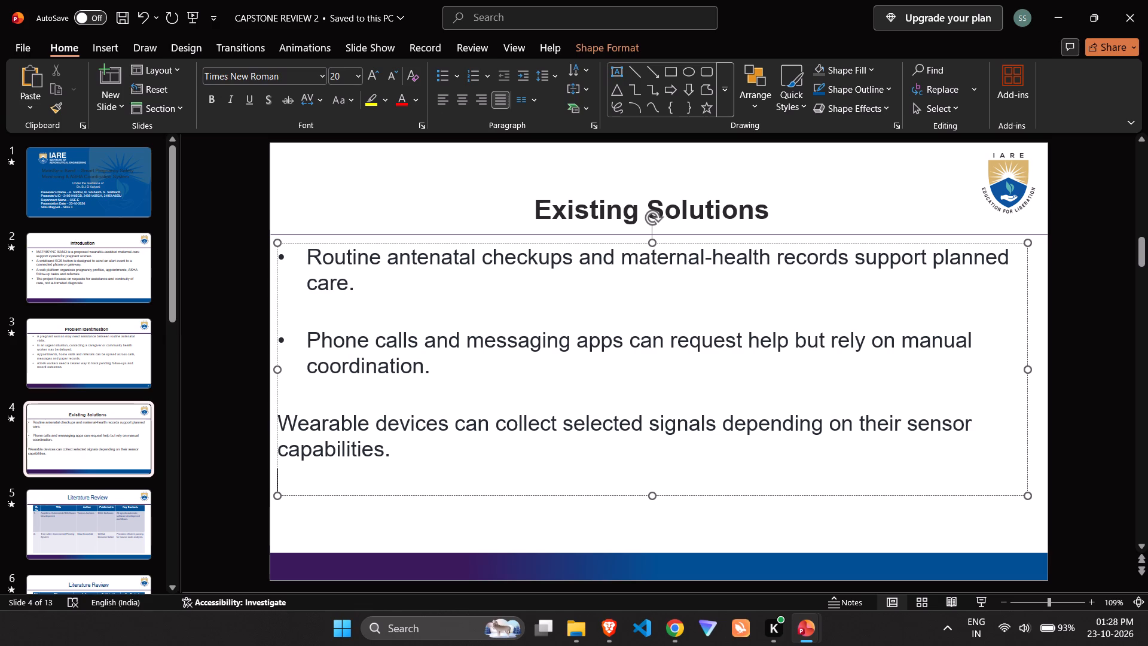
click(388, 435)
click(436, 80)
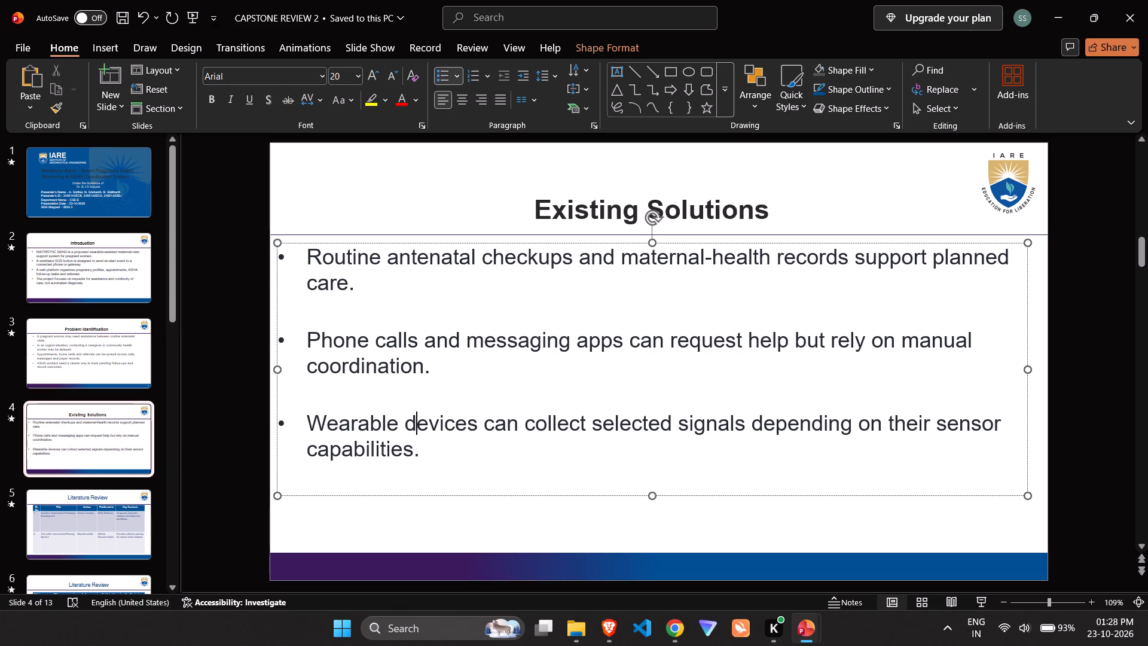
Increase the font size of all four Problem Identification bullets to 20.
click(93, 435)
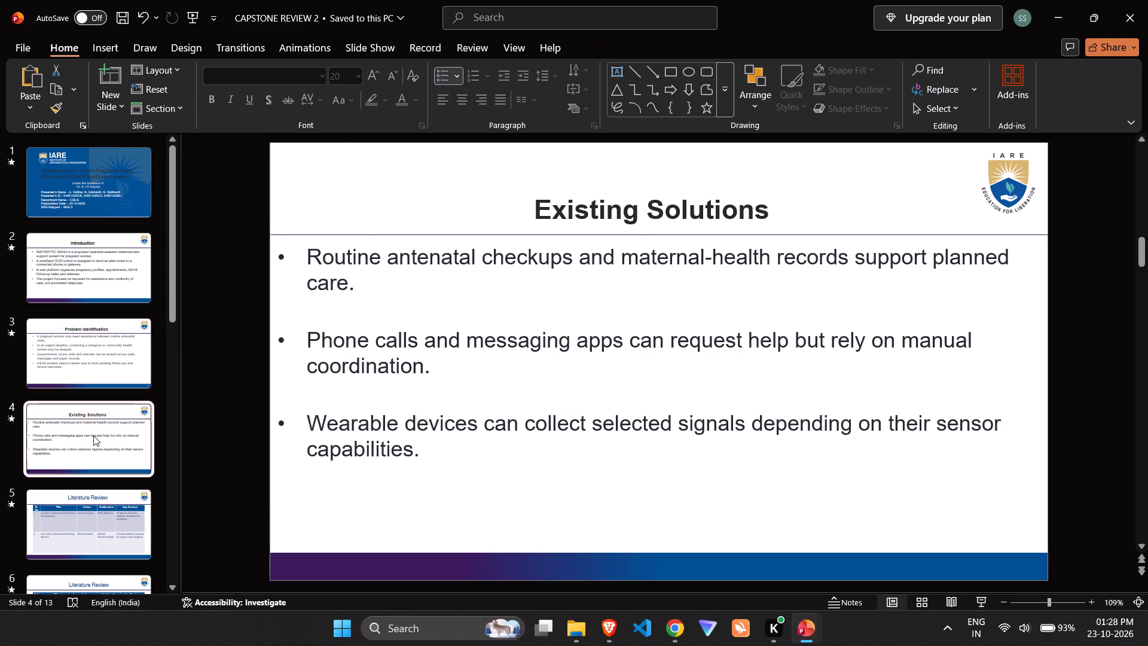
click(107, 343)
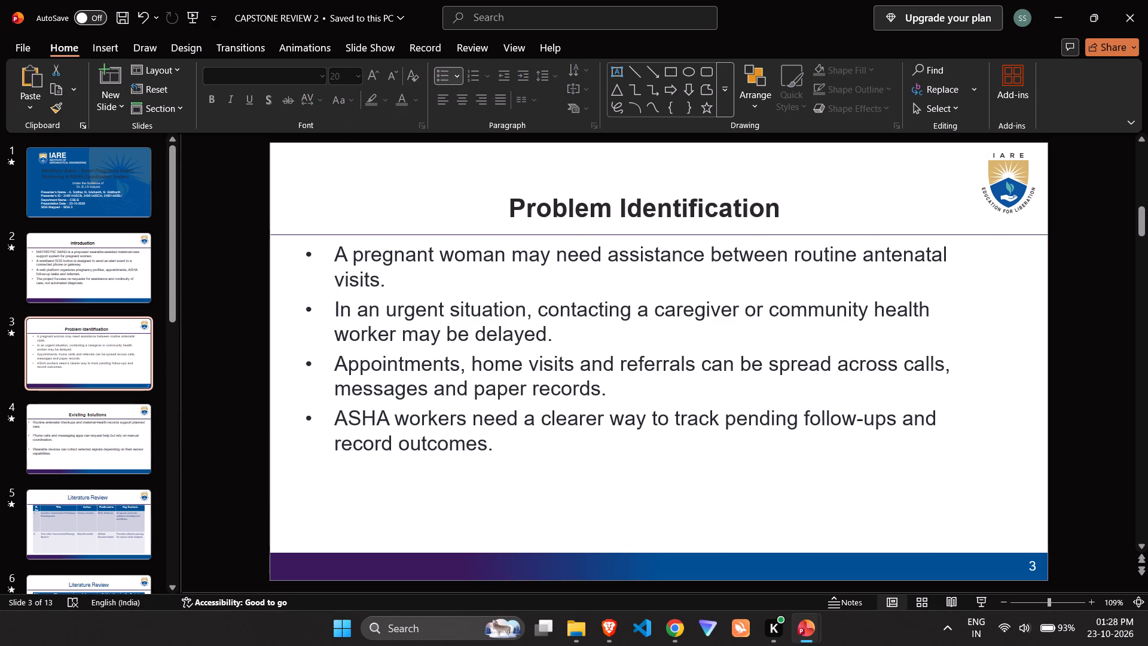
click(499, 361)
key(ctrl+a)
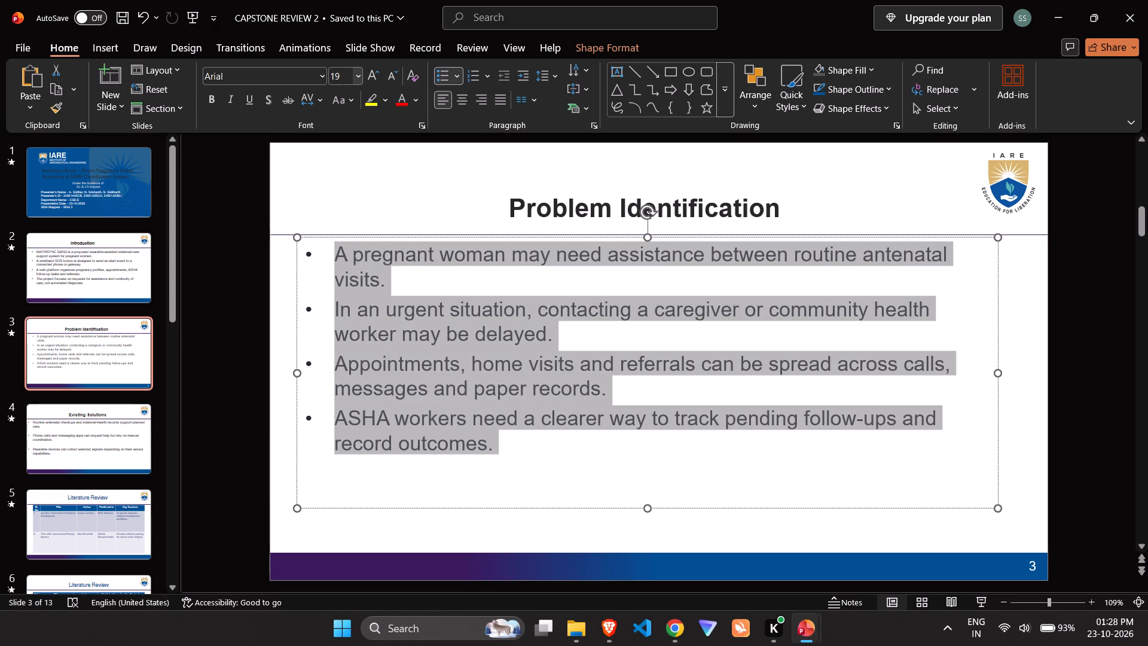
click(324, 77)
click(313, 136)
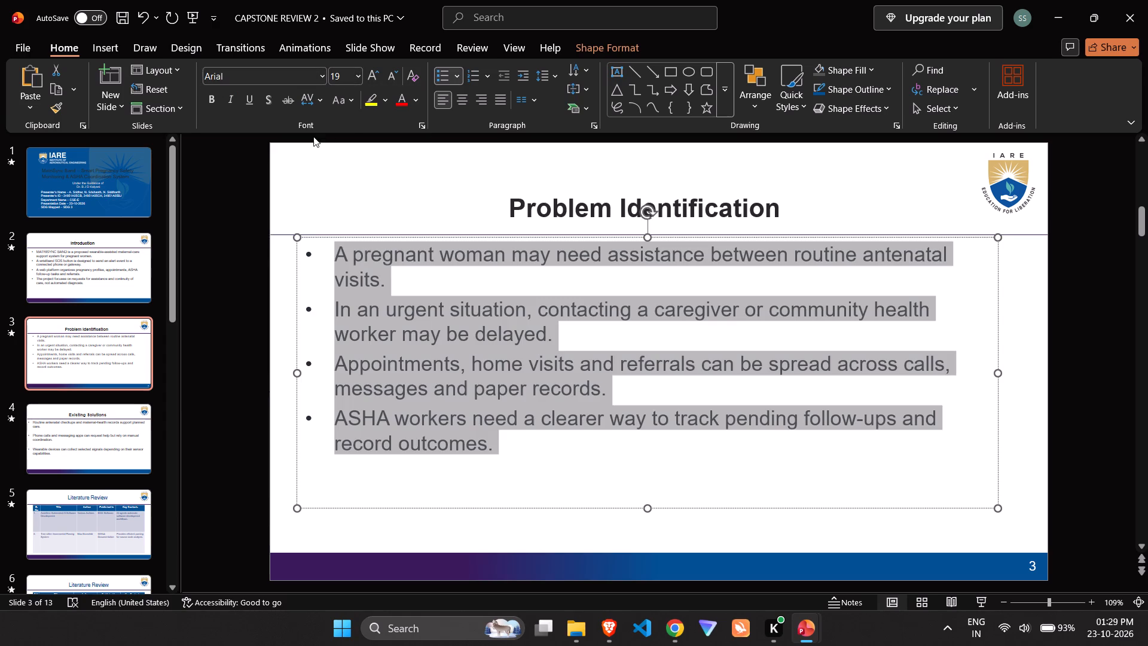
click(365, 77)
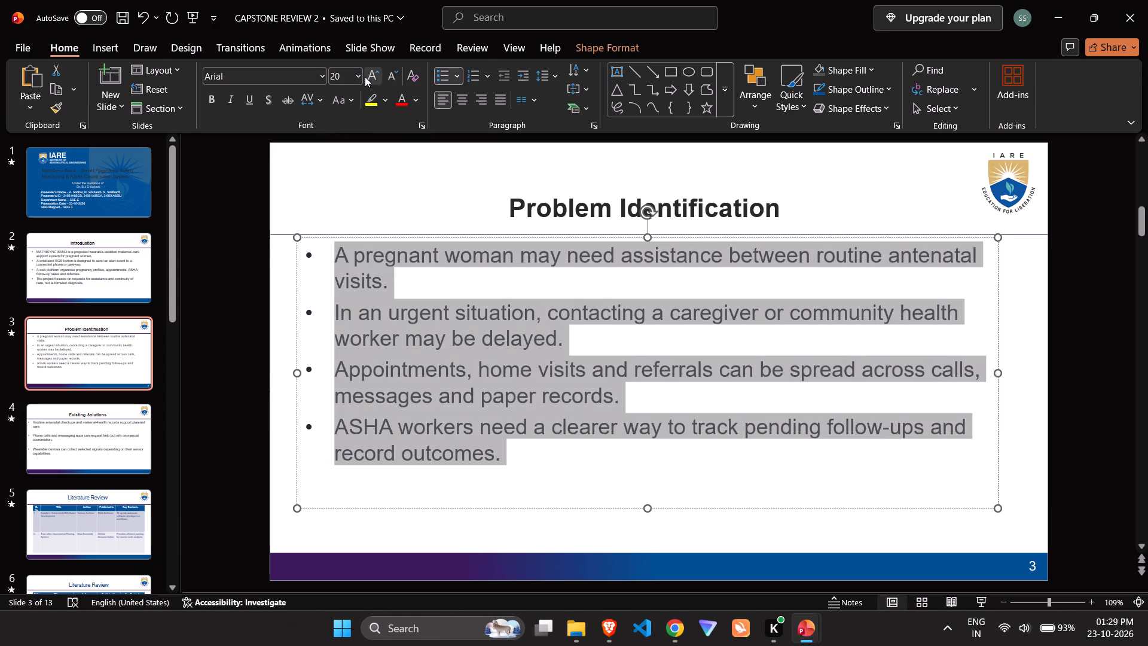
Reduce the font size of all the Introduction slide's bullets to 19.
click(77, 267)
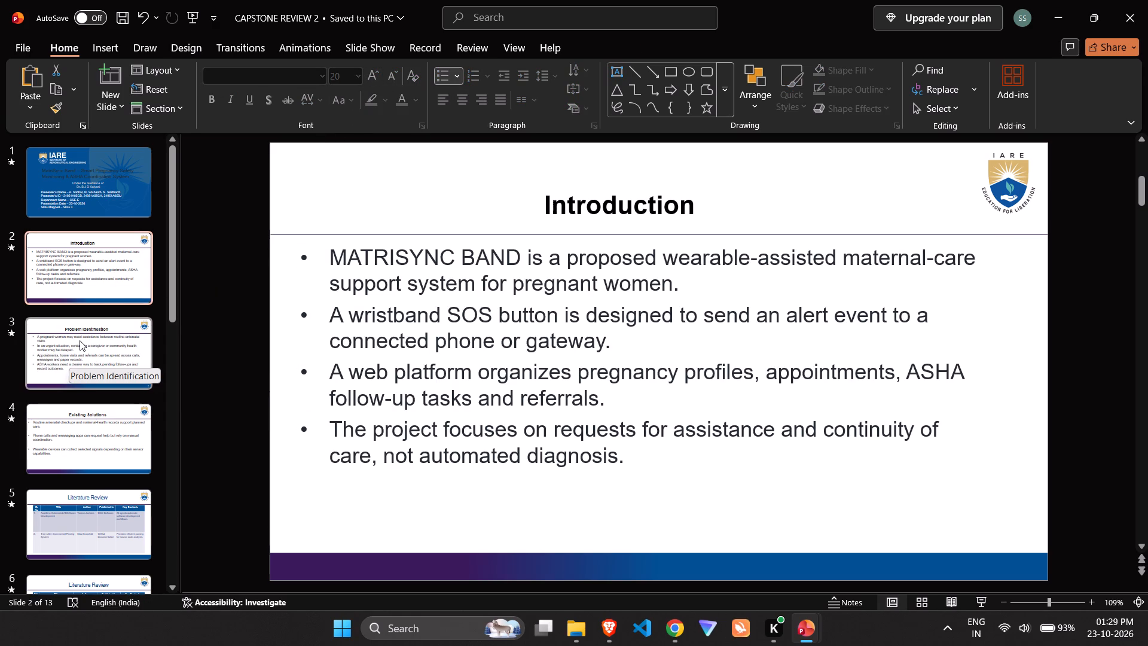
click(488, 422)
key(ctrl+a)
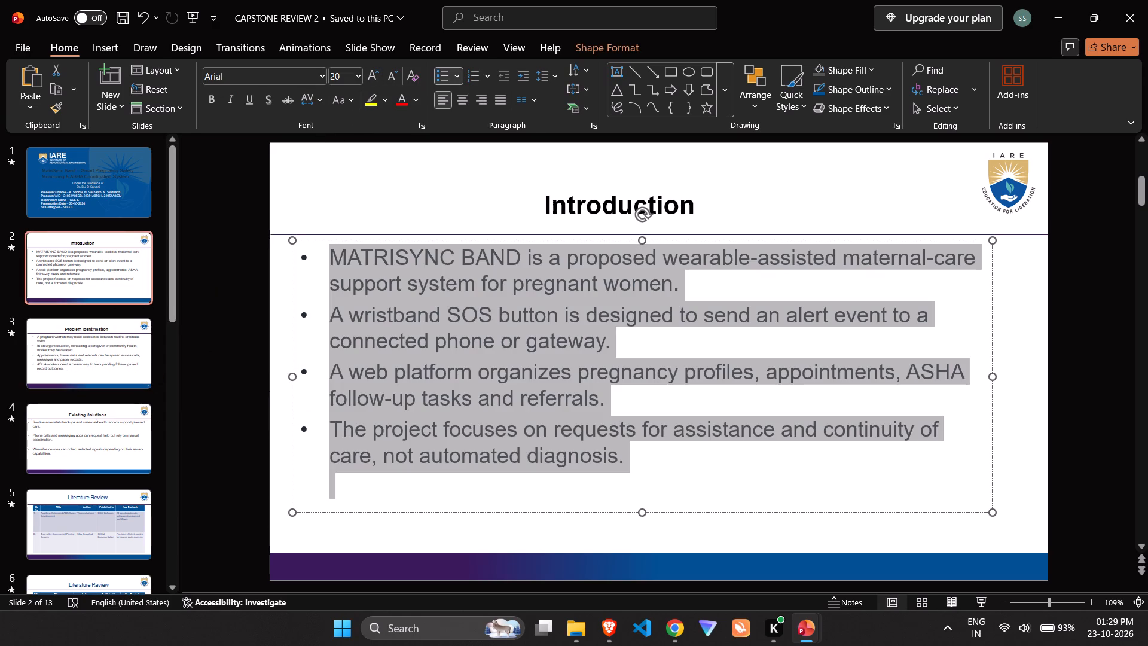
click(387, 75)
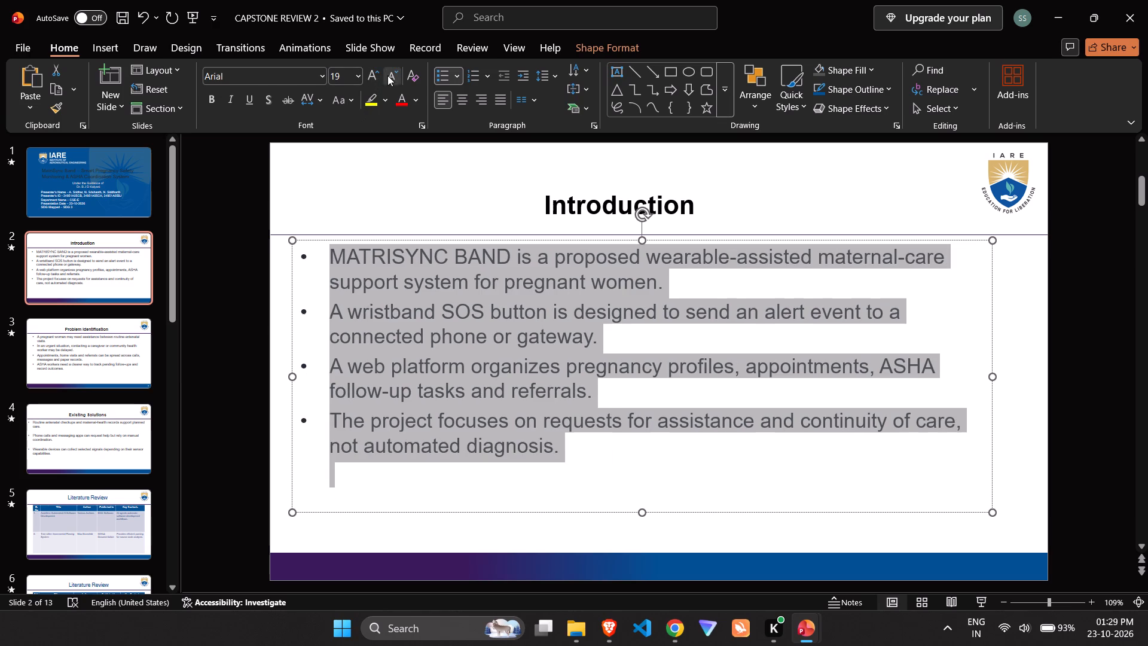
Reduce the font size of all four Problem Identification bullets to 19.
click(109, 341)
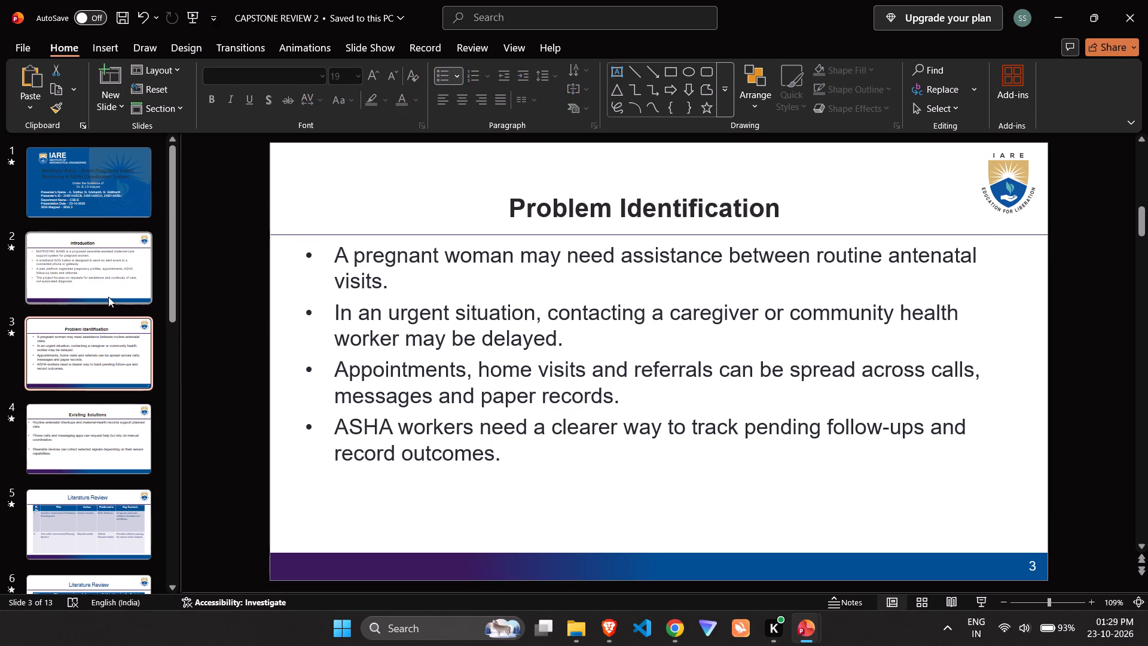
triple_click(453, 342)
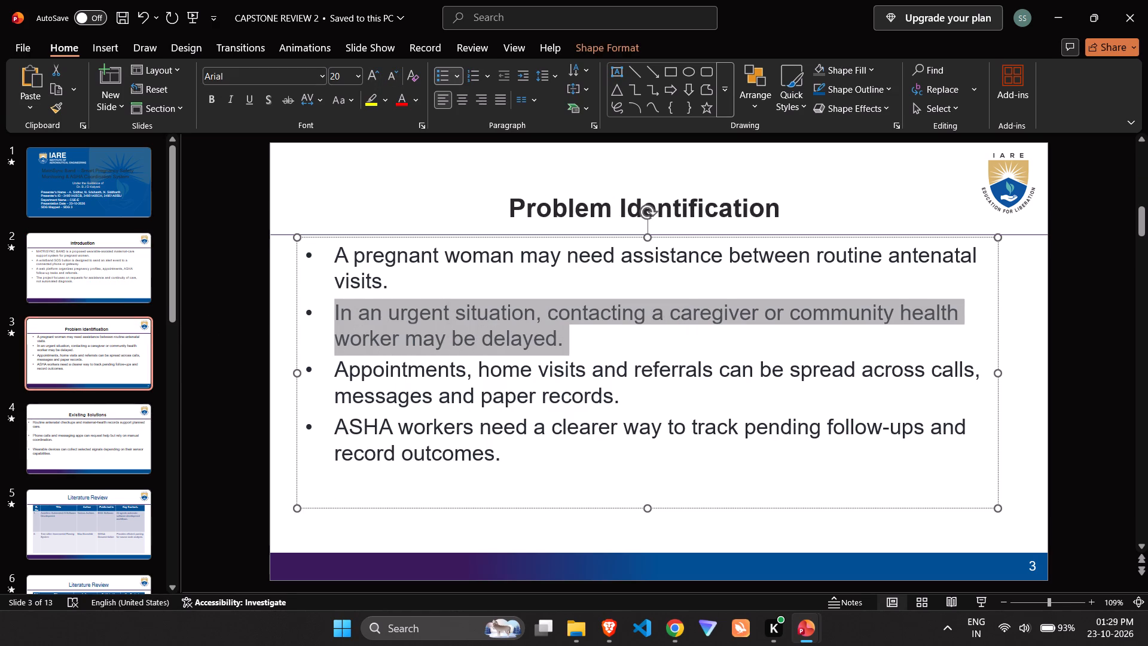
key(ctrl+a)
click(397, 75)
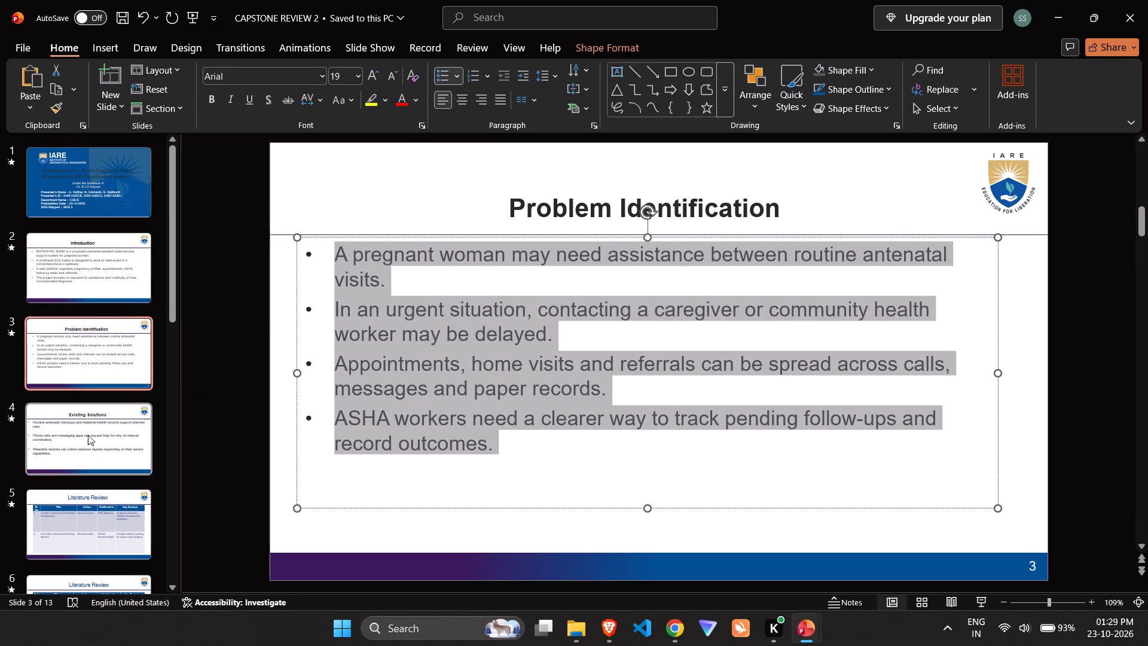
Add the "MATRISYNC BAND proposes combining SOS events" sentence from the rebuilt slide as a fourth bullet below "Wearable devices" on CAPSTONE REVIEW 2's Existing Solutions slide.
click(61, 446)
key(alt+Tab)
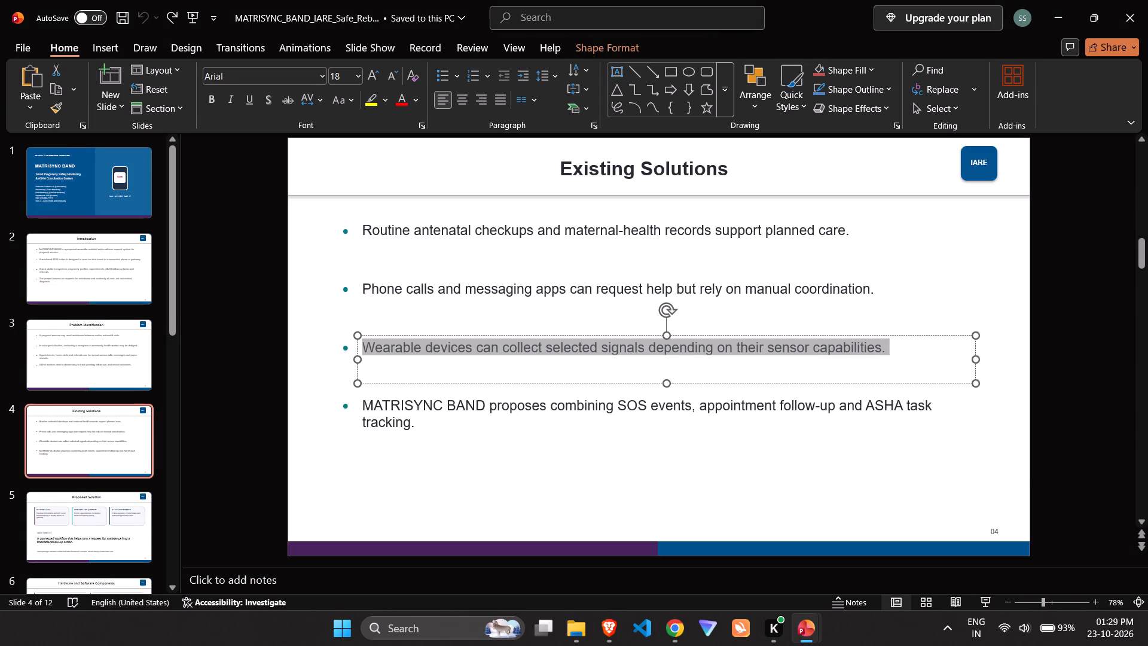
key(alt+Tab)
key(alt+Tab)
triple_click(475, 398)
key(ctrl+c)
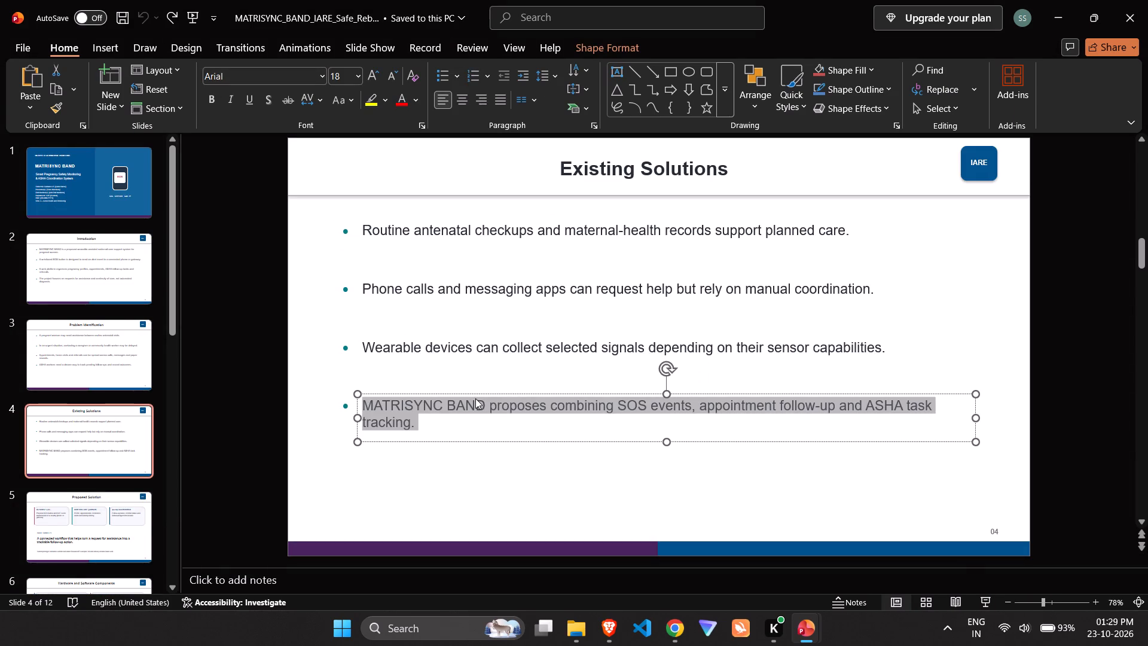
key(alt+Tab)
click(444, 449)
key(Return)
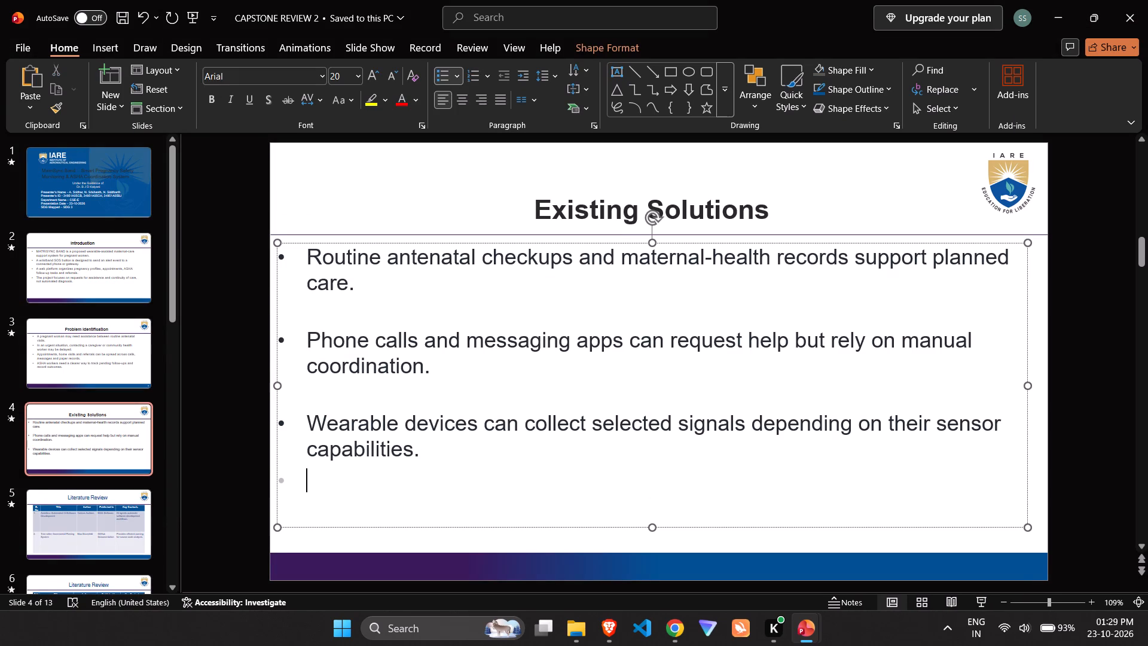
key(ctrl+v)
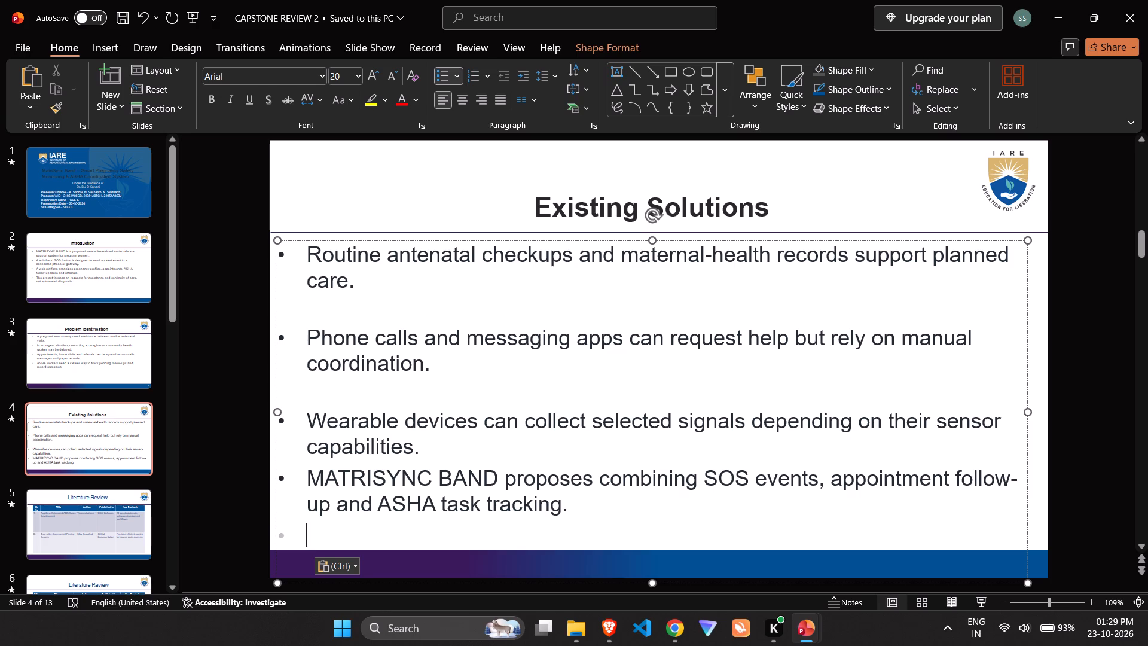
Set the font size of all the Existing Solutions slide's bullet text to 19.
click(389, 474)
key(ctrl+a)
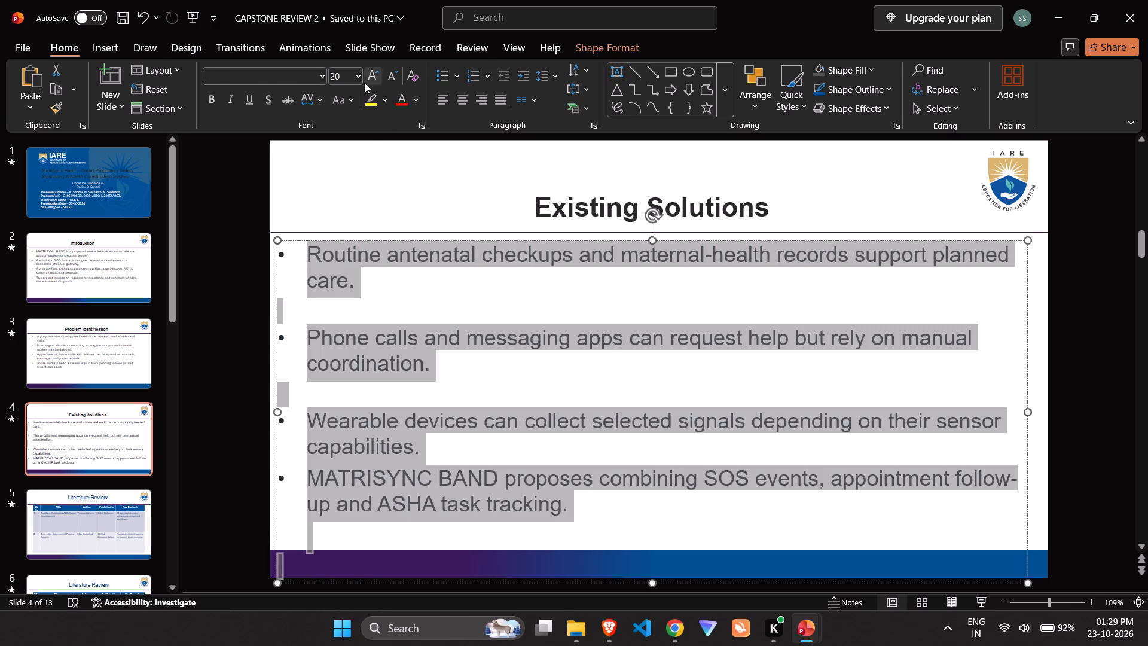
click(358, 81)
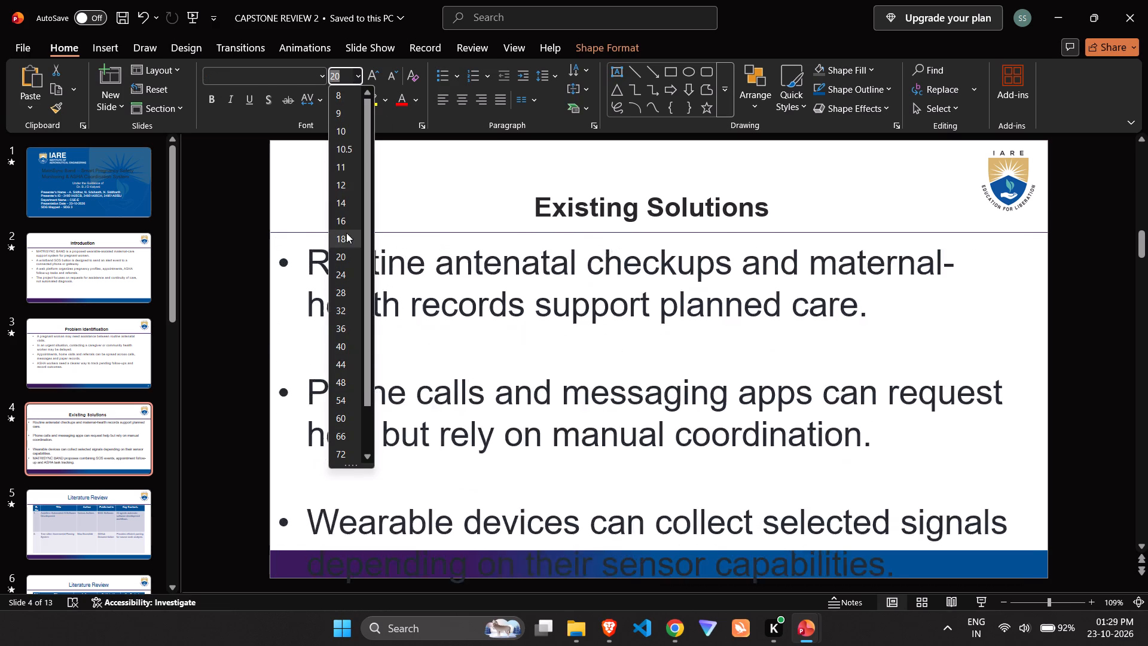
click(343, 74)
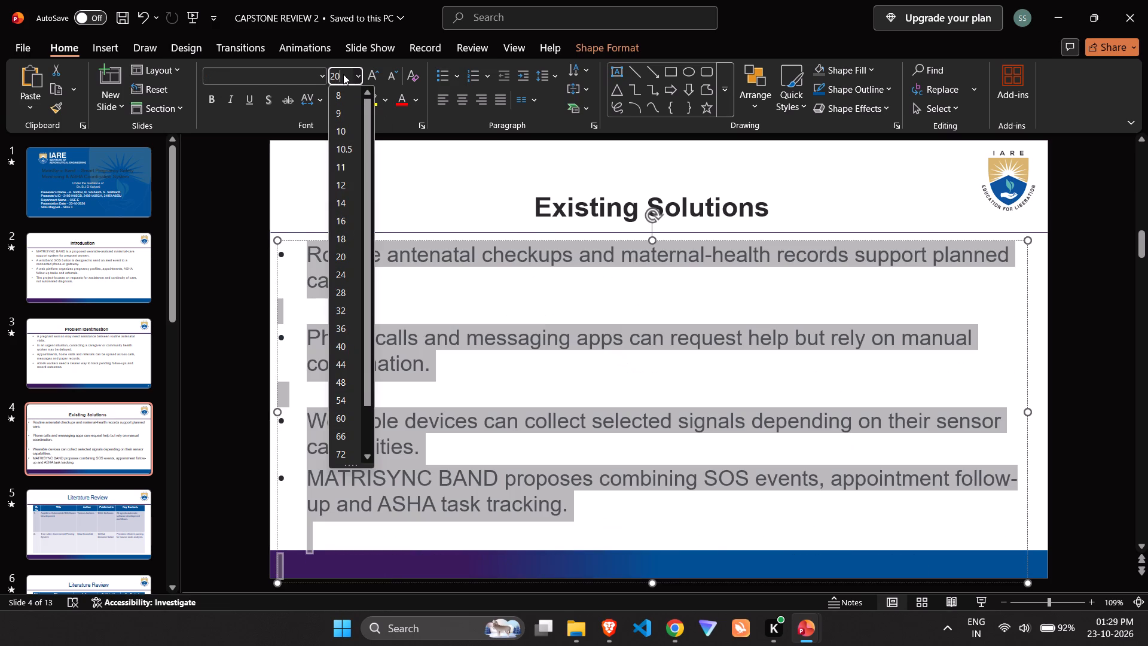
click(392, 72)
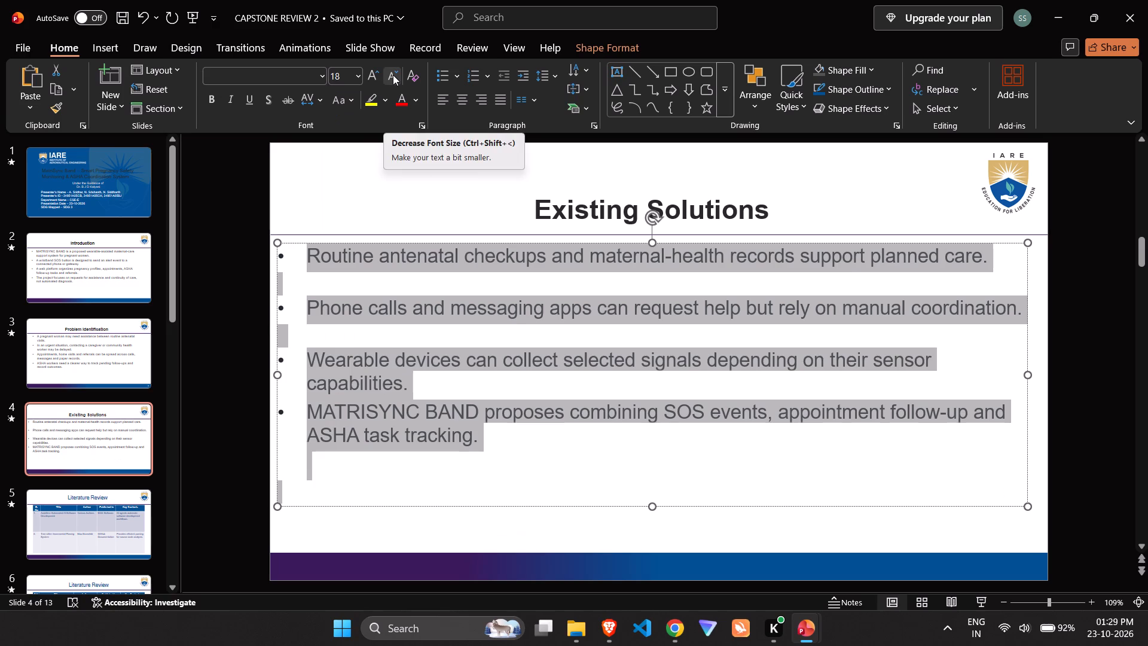
click(376, 78)
click(344, 80)
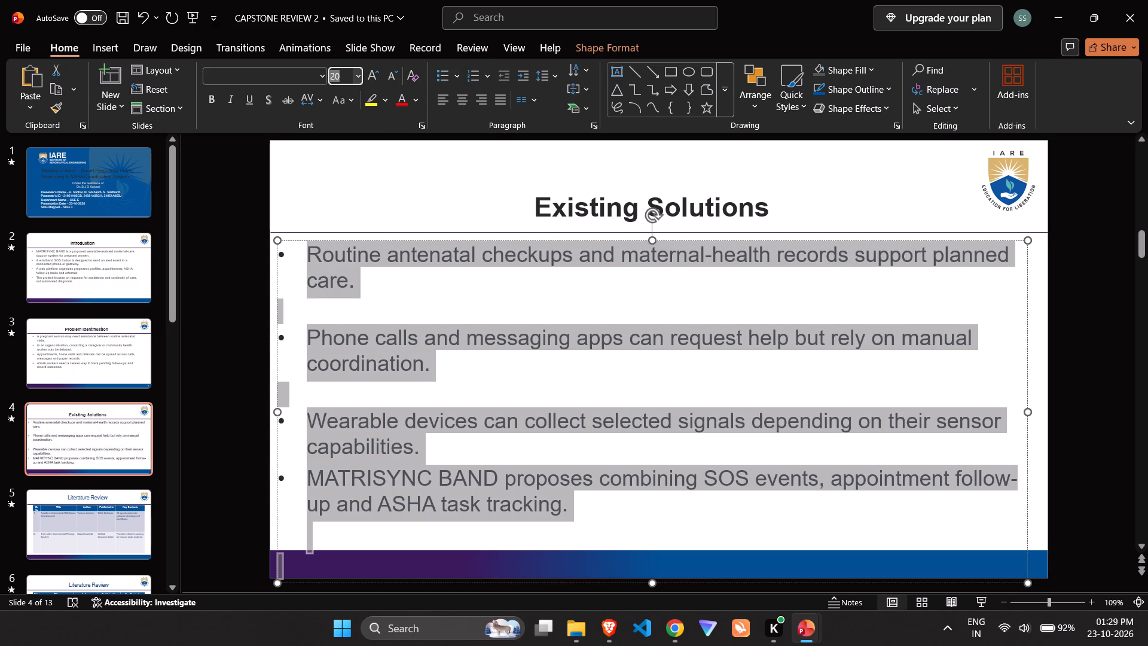
text(19)
key(Return)
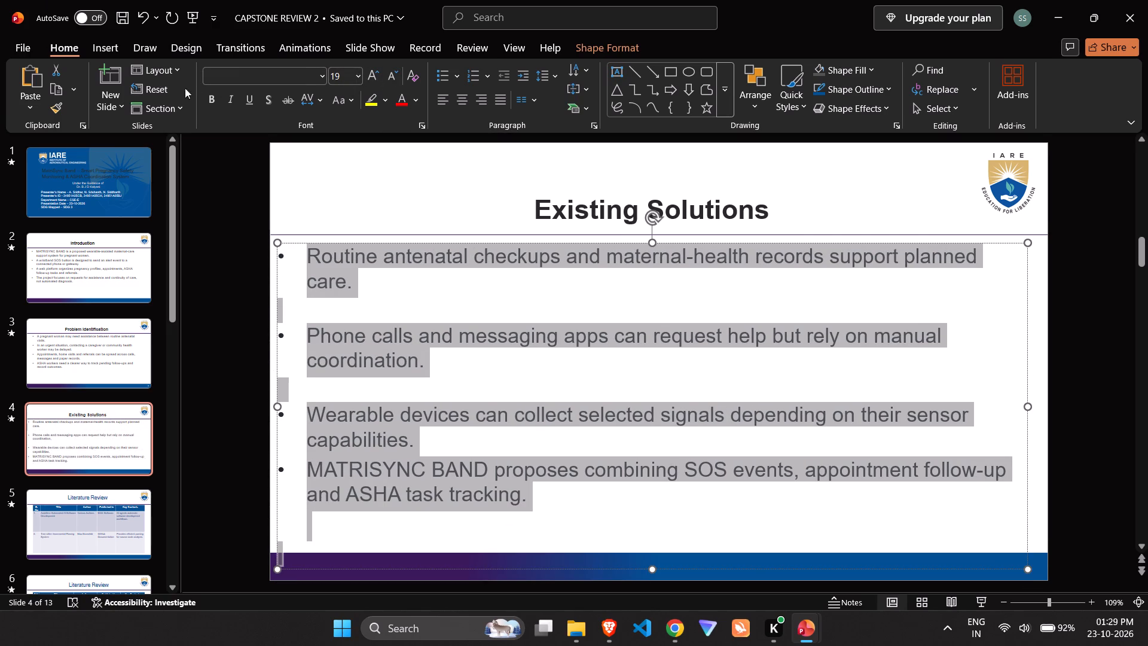
Apply the Arial (Body) theme font to all the bullet text on the Existing Solutions slide.
click(326, 72)
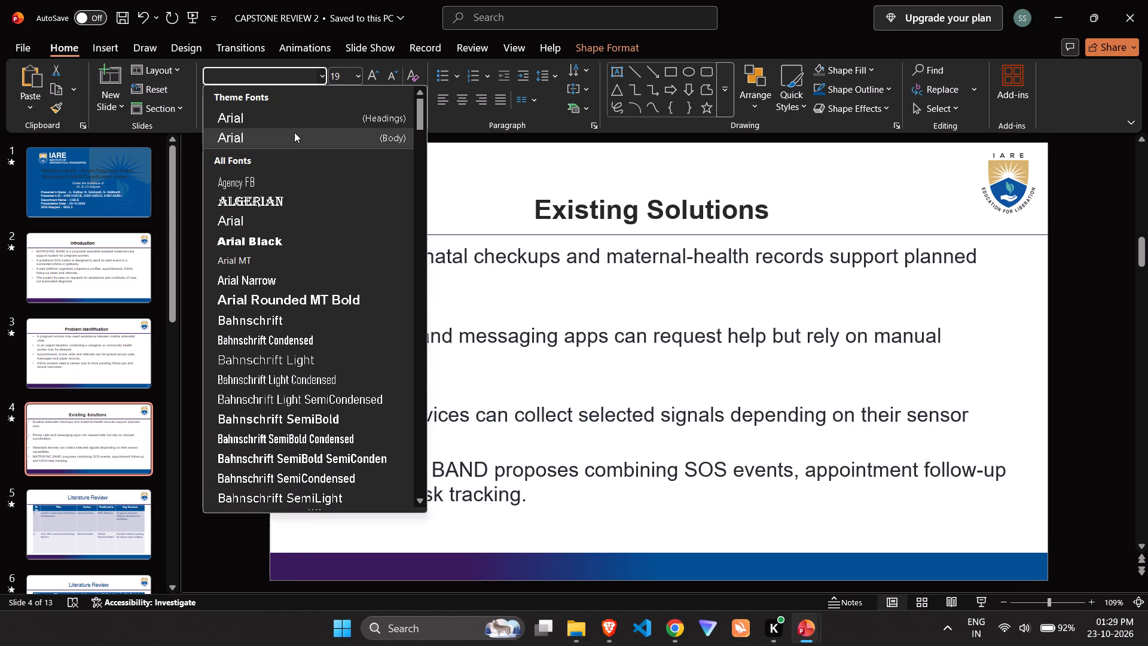
click(291, 144)
click(724, 512)
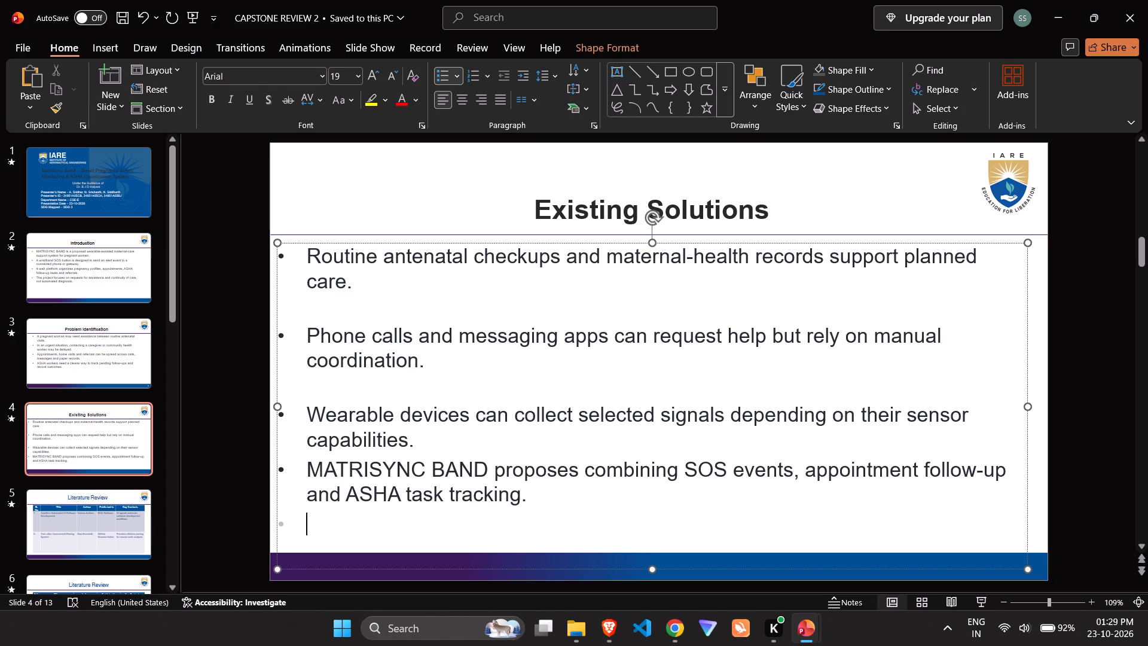
click(252, 442)
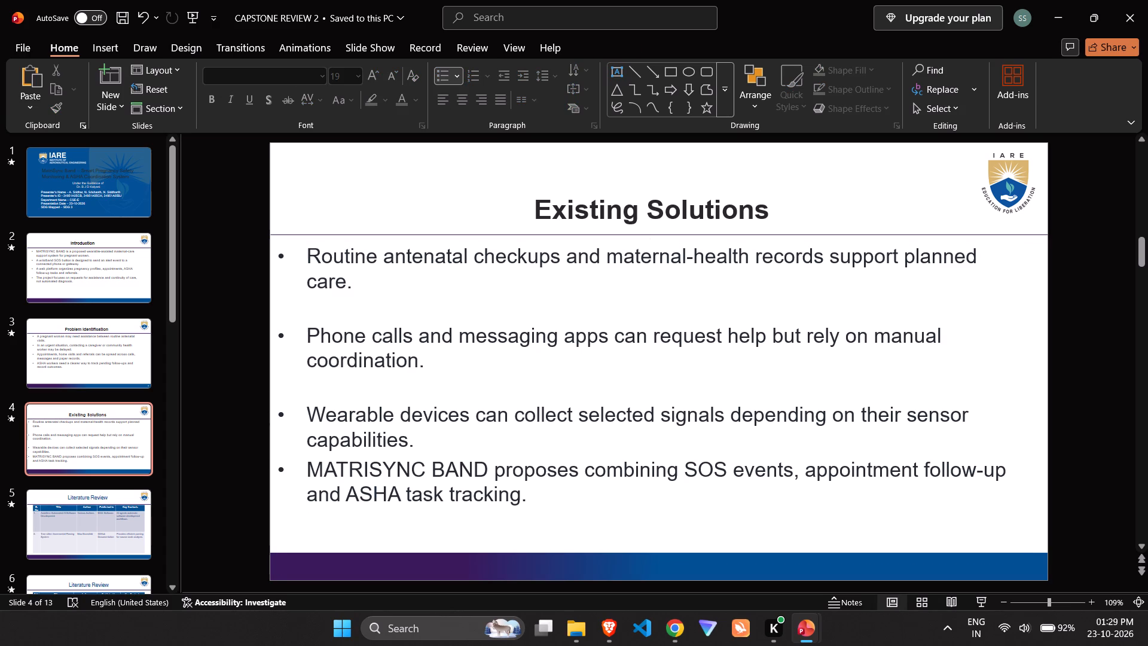
Close up the Existing Solutions bullets by adjusting their line spacing and deleting the blank lines after the first and second bullets.
drag(548, 499, 314, 239)
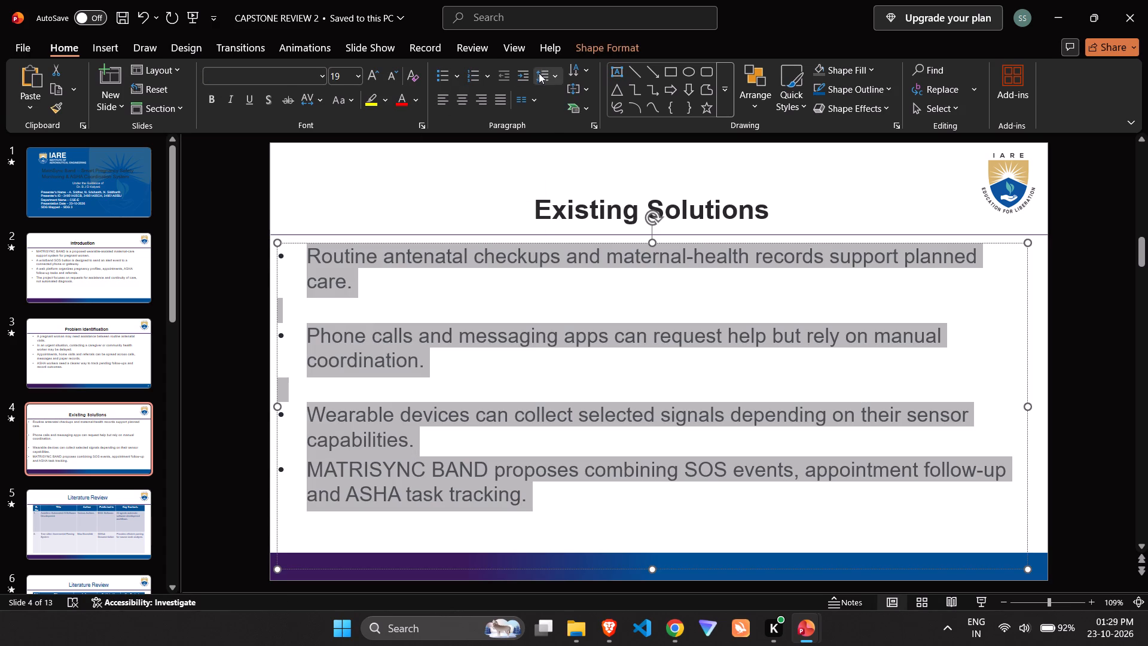
click(544, 80)
click(546, 99)
click(377, 306)
key(BackSpace)
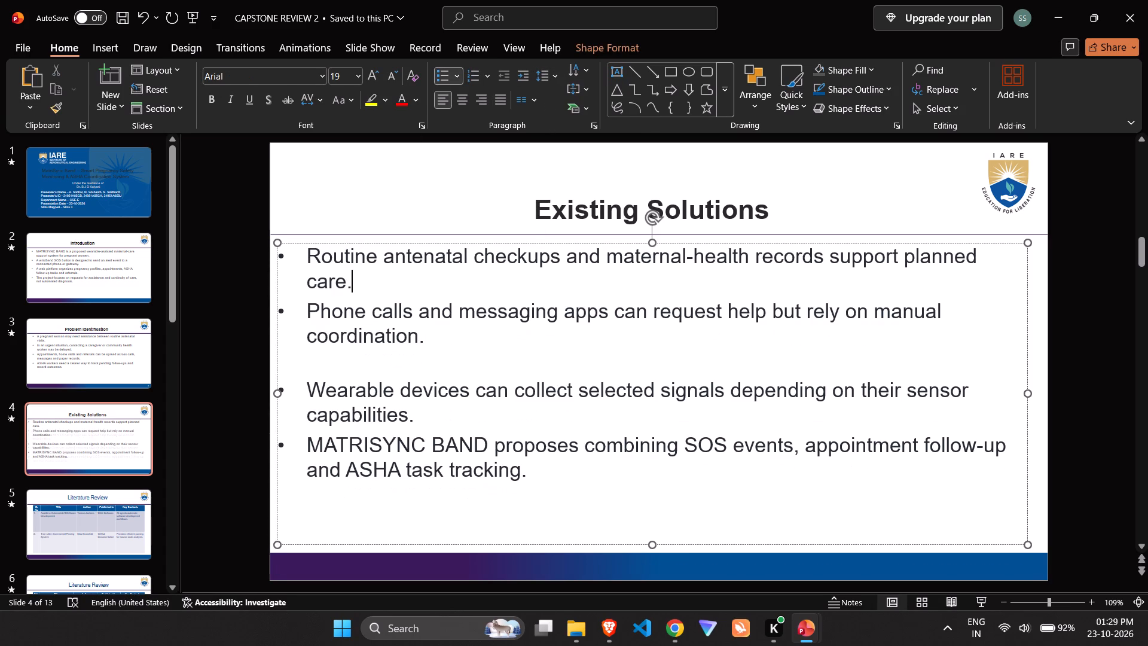
click(356, 358)
key(BackSpace)
key(BackSpace)
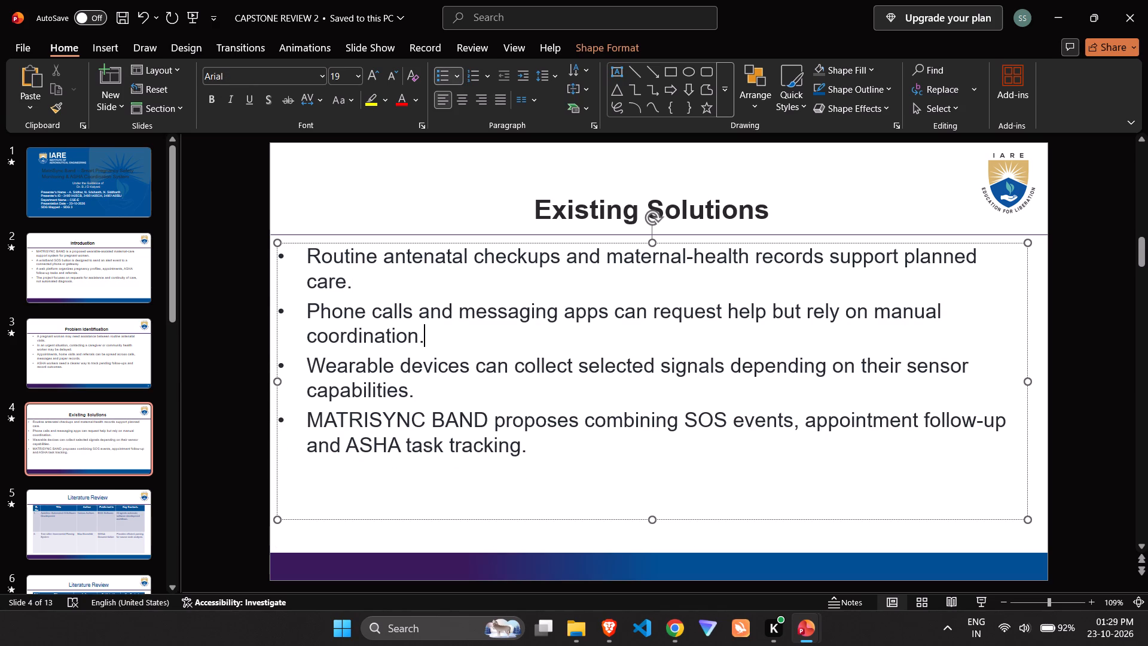
click(549, 445)
Check the Problem Identification slide's layout and set the line spacing of all four Existing Solutions bullets.
click(102, 352)
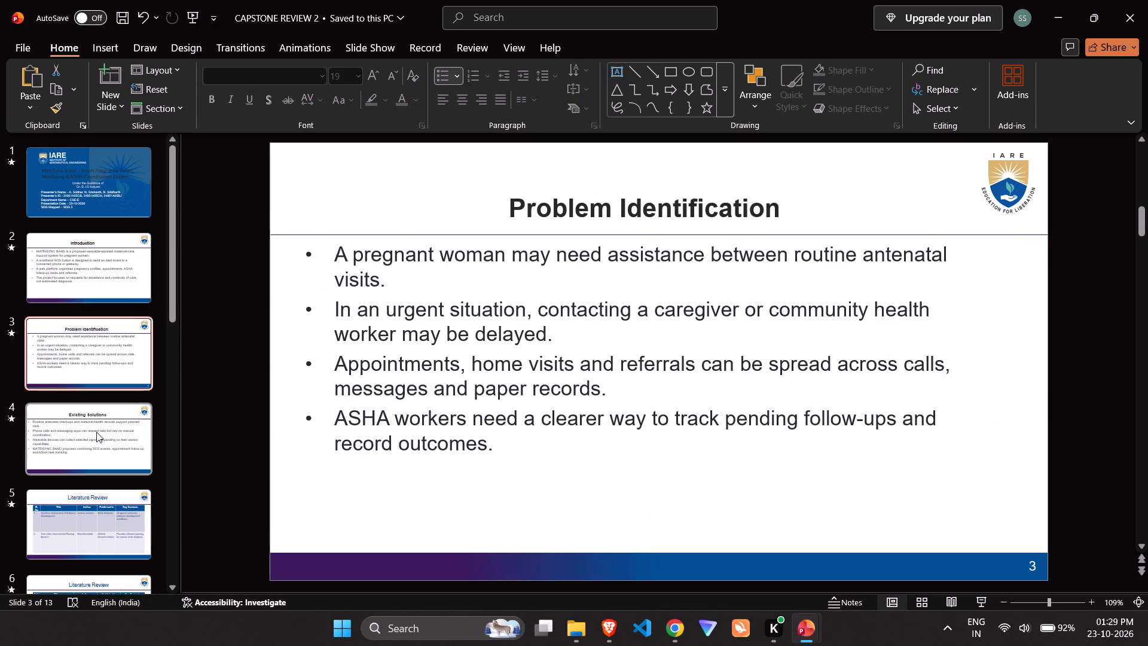
click(99, 440)
drag(529, 455, 509, 438)
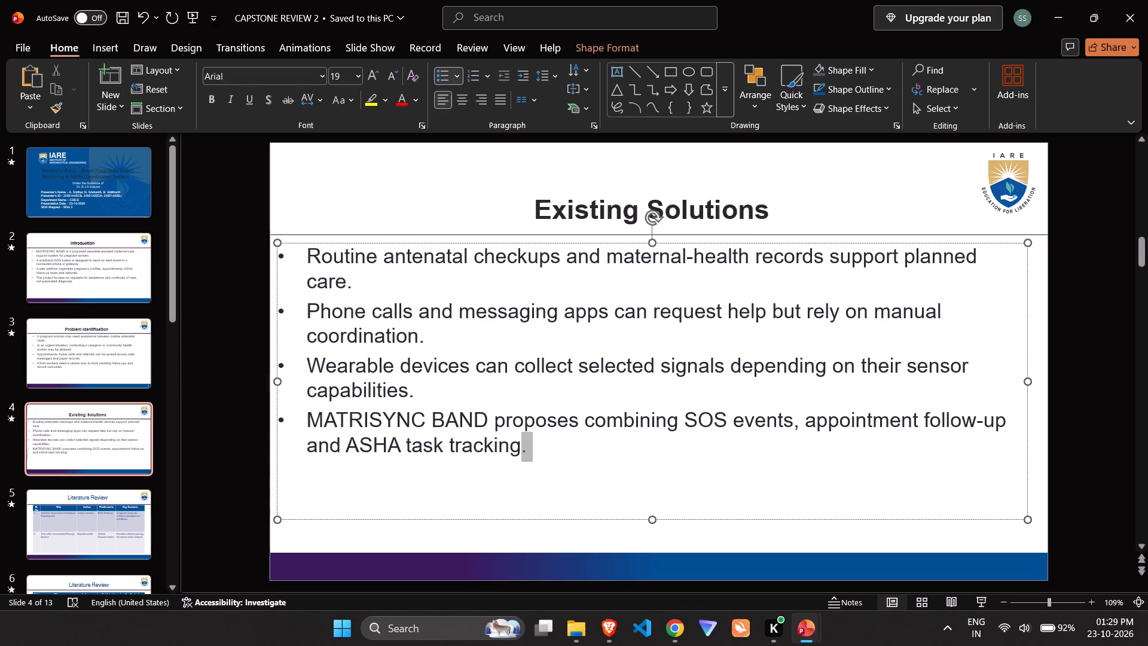
drag(509, 438, 267, 259)
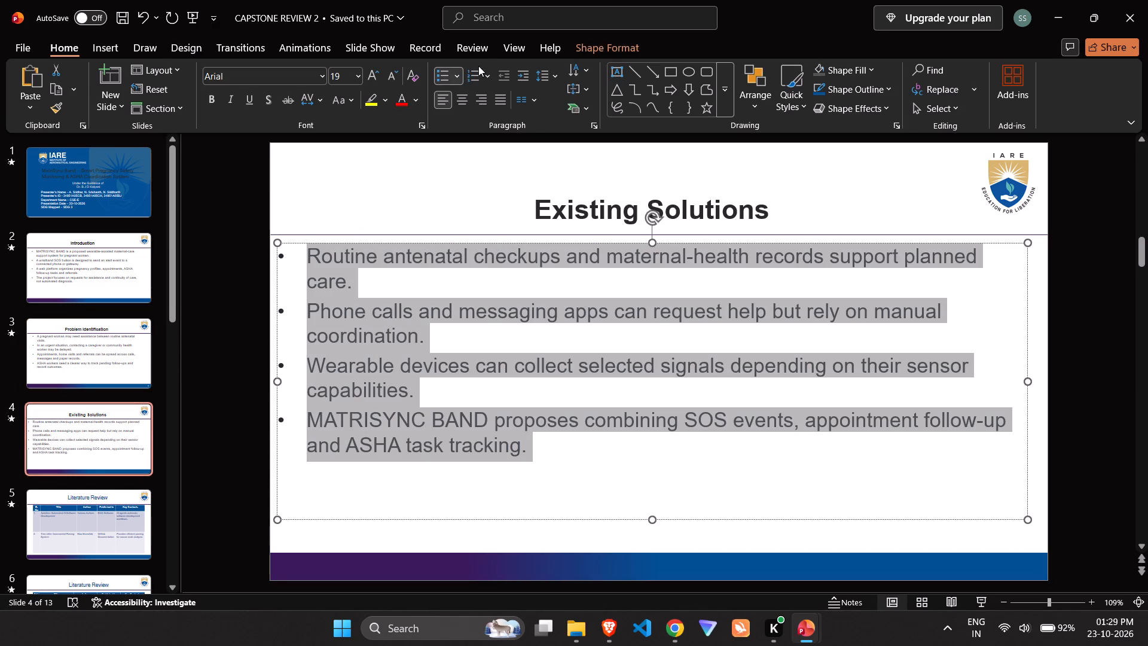
click(460, 83)
click(460, 83)
click(560, 81)
click(554, 103)
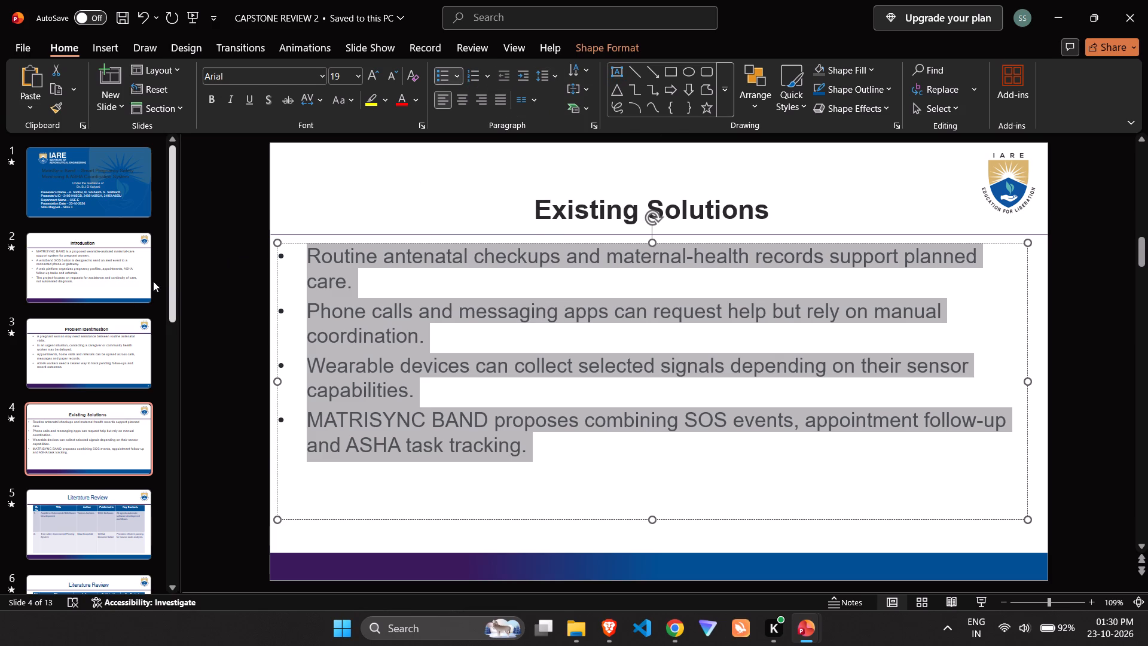
click(213, 251)
Examine the Proposed Solution slide in MATRISYNC_BAND_IARE_Safe_Rebuild and look through the slides following Existing Solutions in CAPSTONE REVIEW 2.
key(alt+Tab)
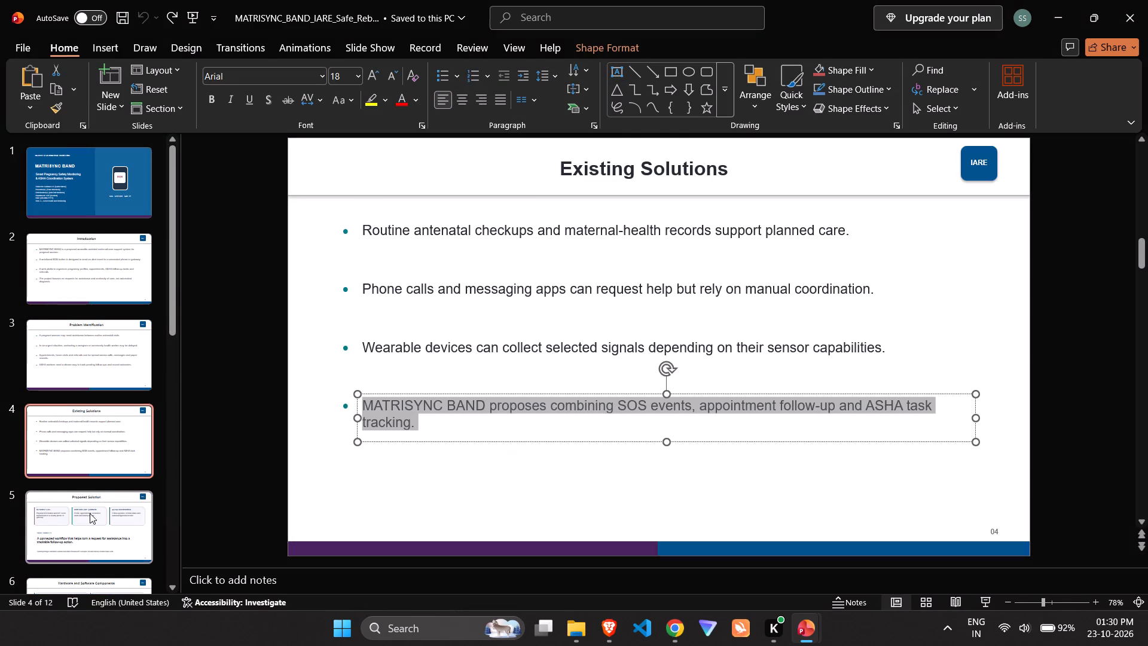
click(62, 506)
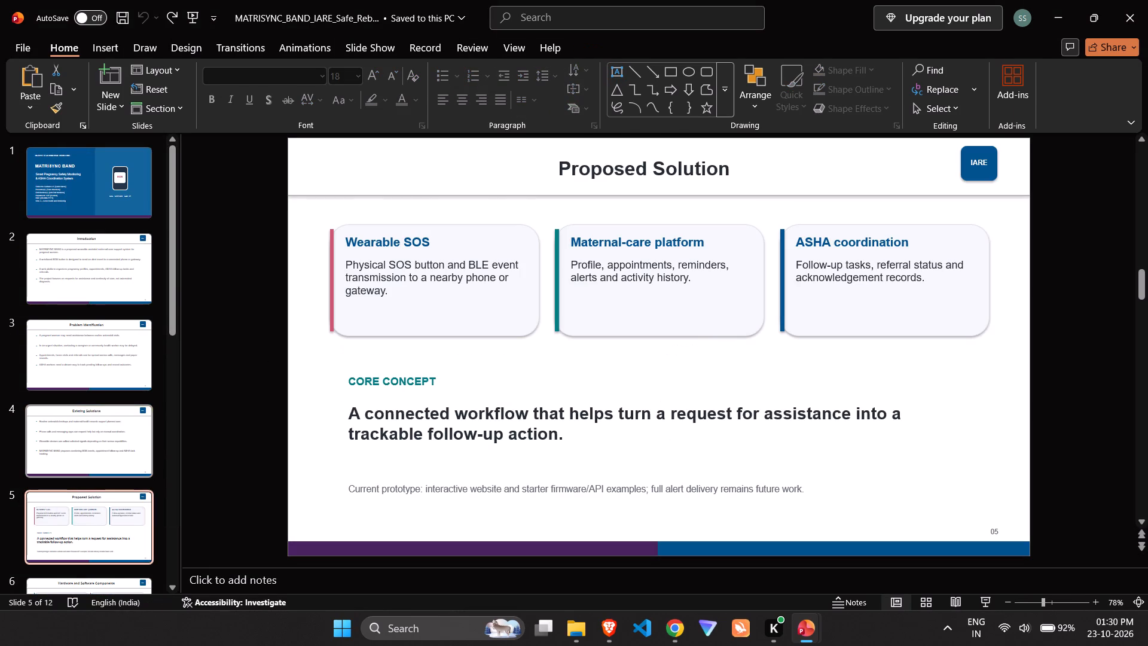
click(430, 266)
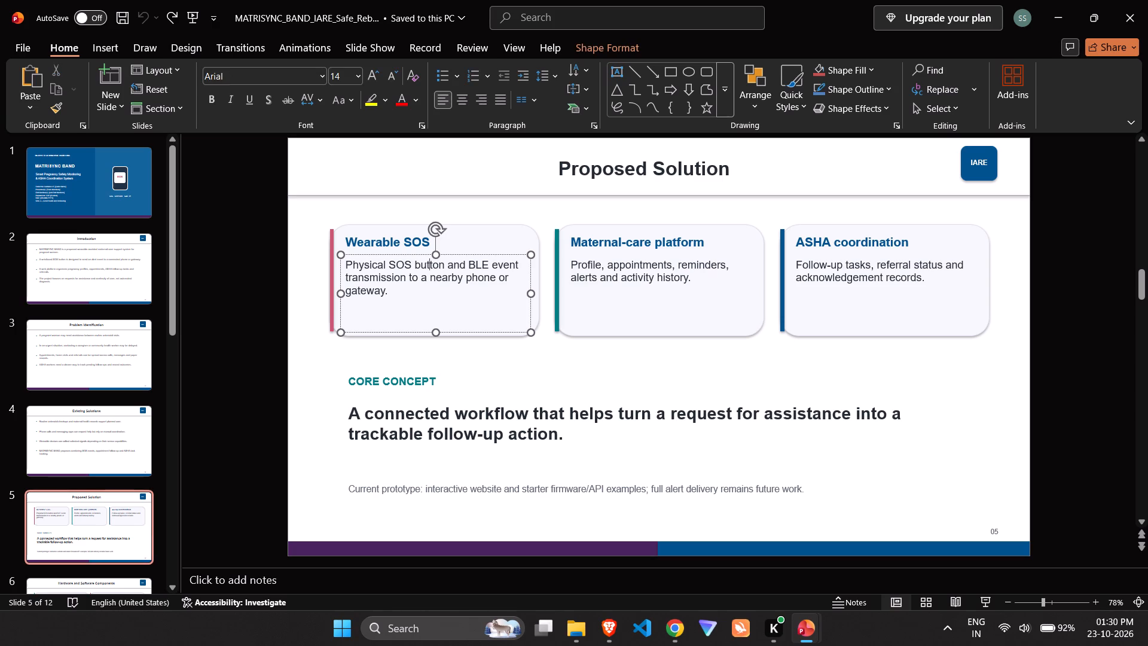
drag(315, 211, 1014, 346)
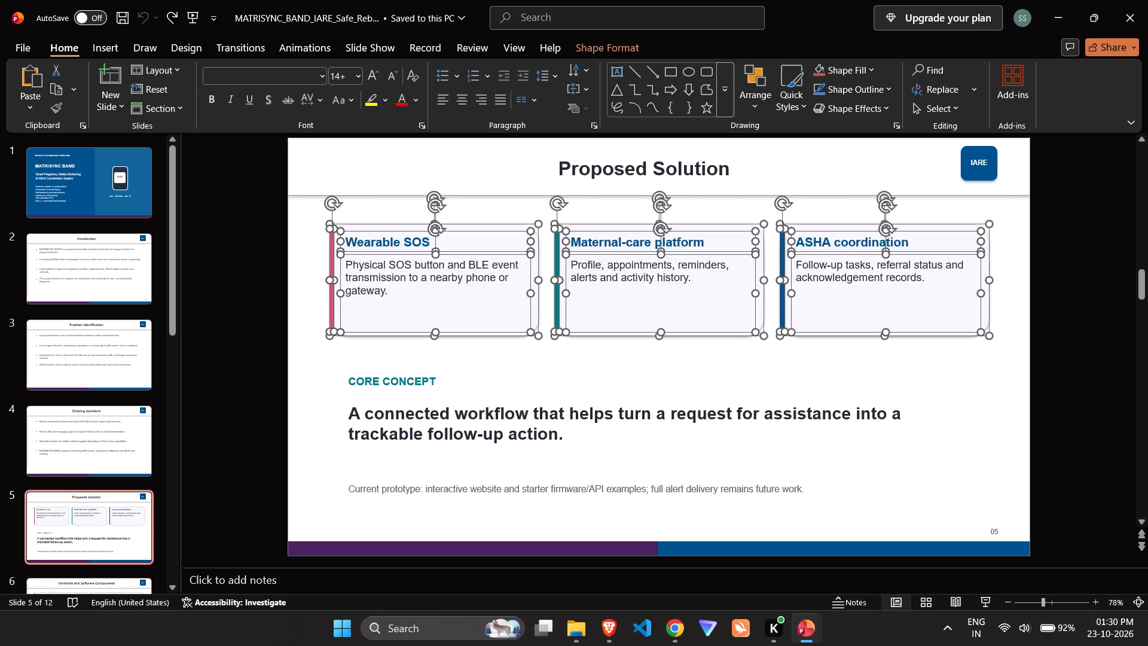
click(542, 368)
key(alt+Tab)
scroll(66, 483, down, 2)
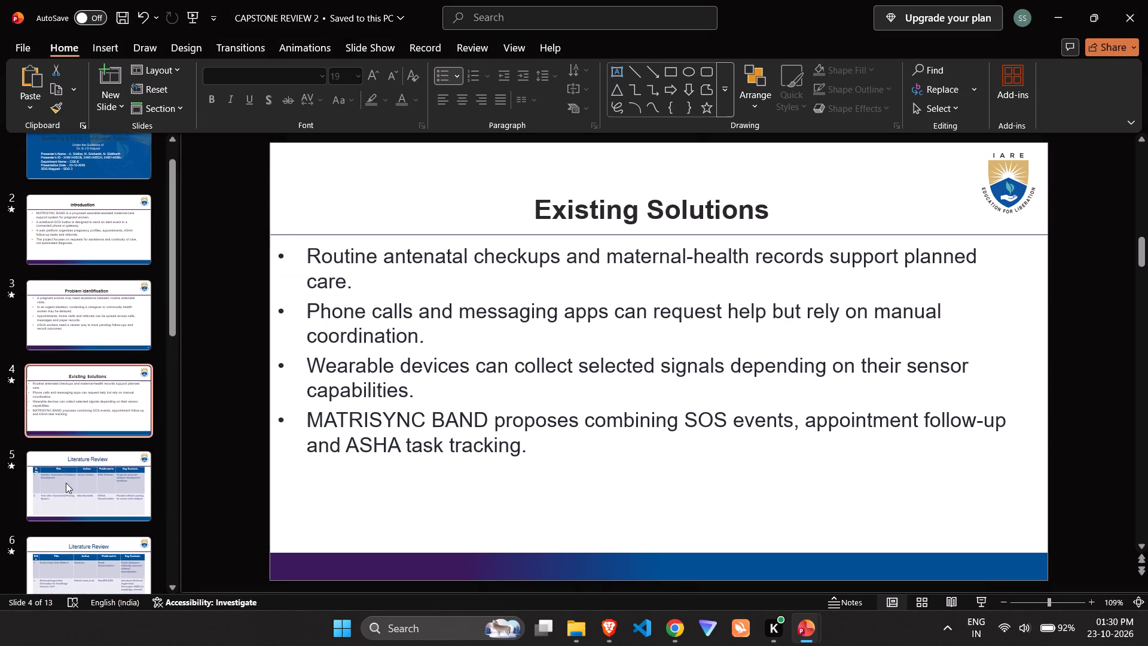
scroll(66, 483, down, 4)
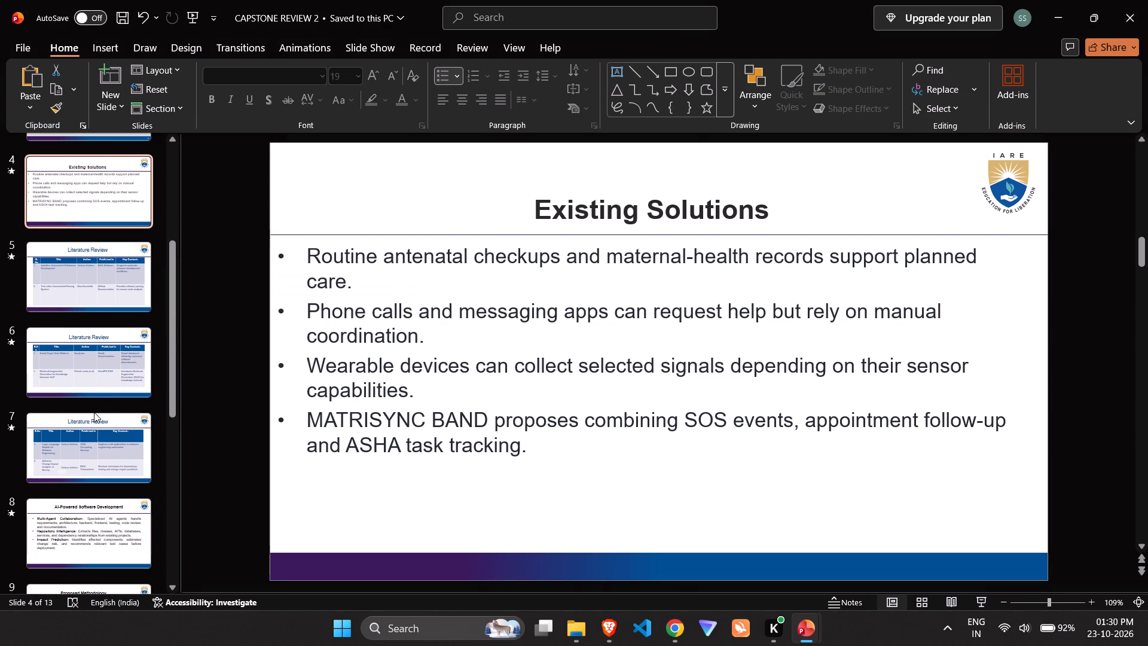
scroll(94, 412, up, 3)
Replace the title of the first Literature Review slide with the "Existing Solutions" title copied from slide 4.
click(98, 386)
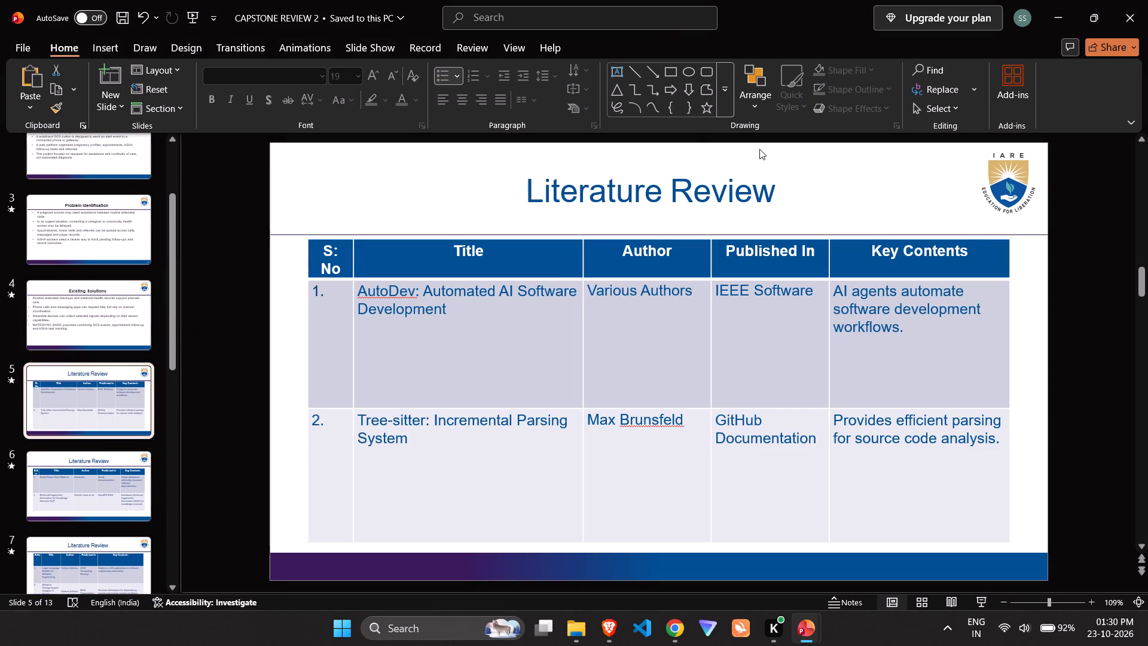
click(665, 197)
click(145, 294)
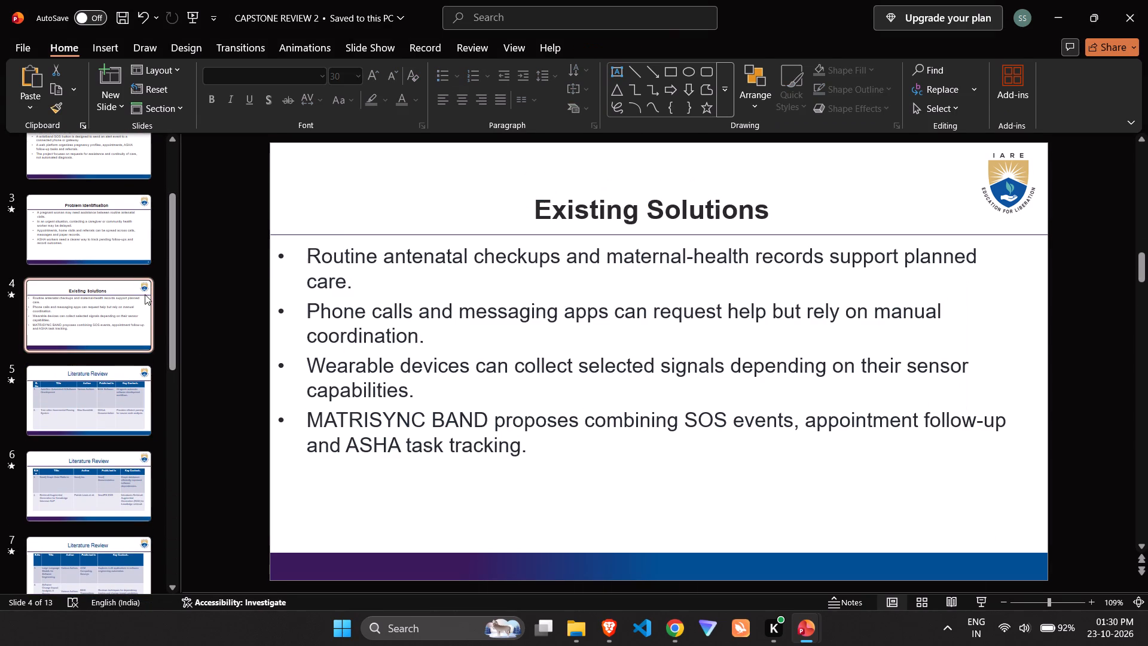
click(582, 204)
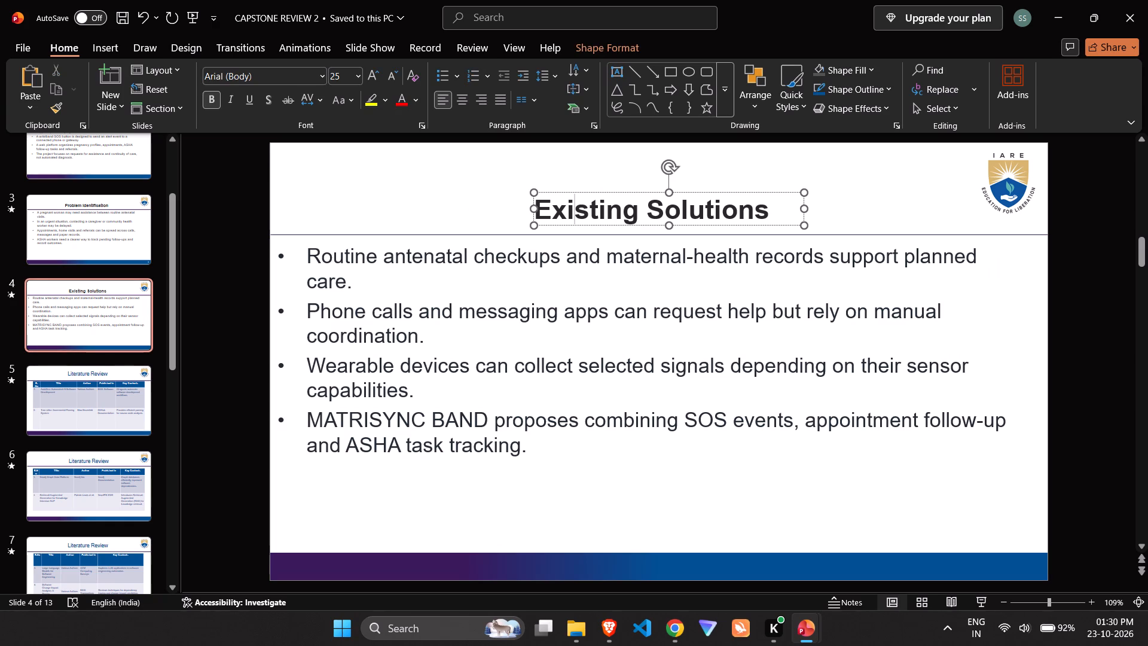
key(ctrl+a)
key(ctrl+c)
click(68, 383)
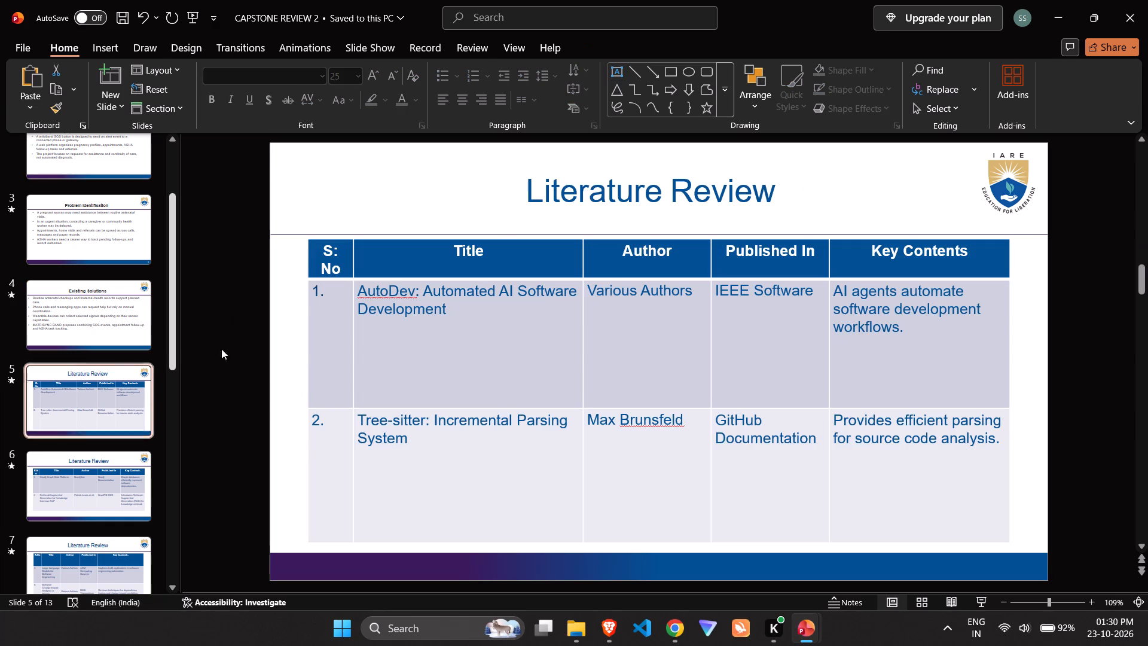
triple_click(617, 197)
key(ctrl+v)
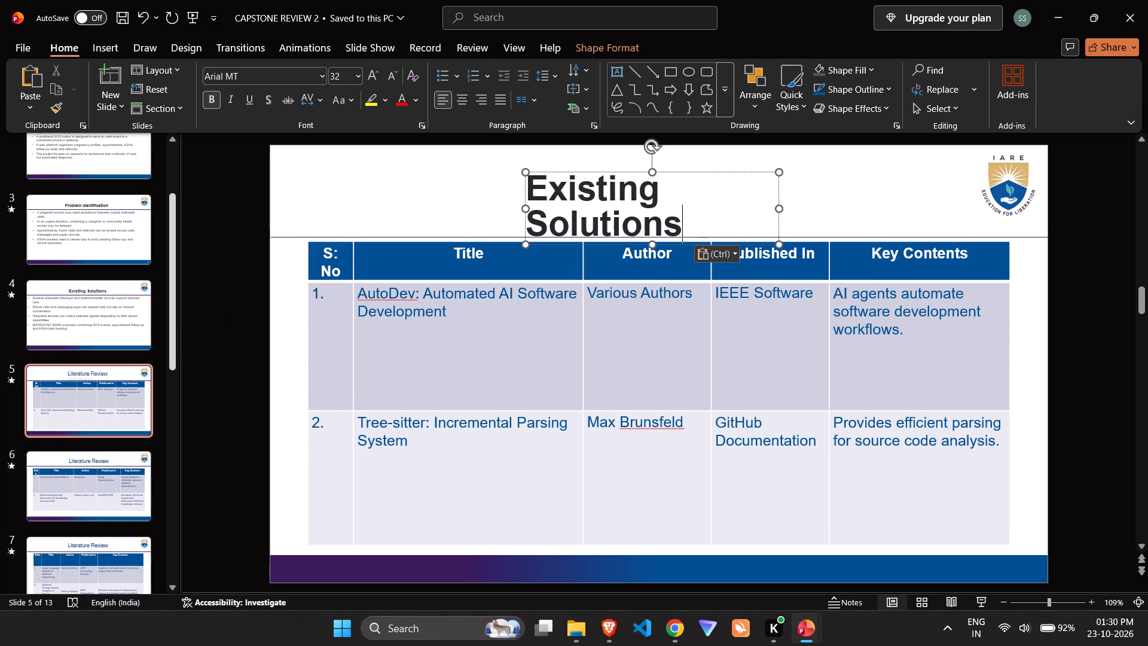
Widen slide 5's title box so "Existing Solutions" fits on one line, and centre it above the table.
drag(783, 208, 830, 203)
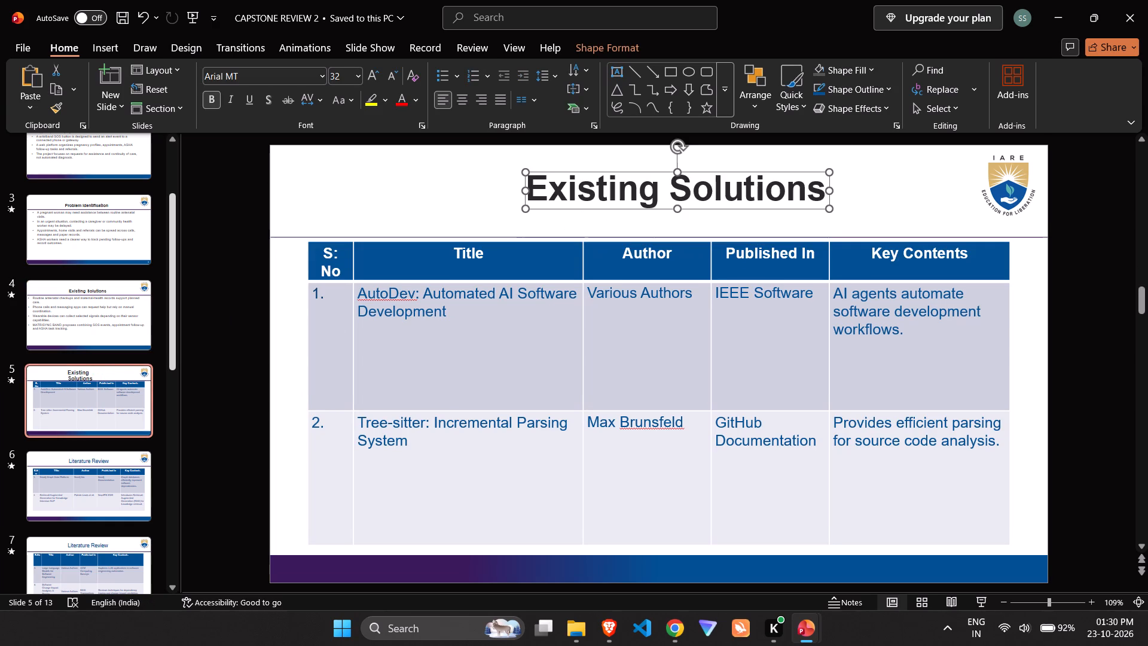
drag(660, 208, 654, 212)
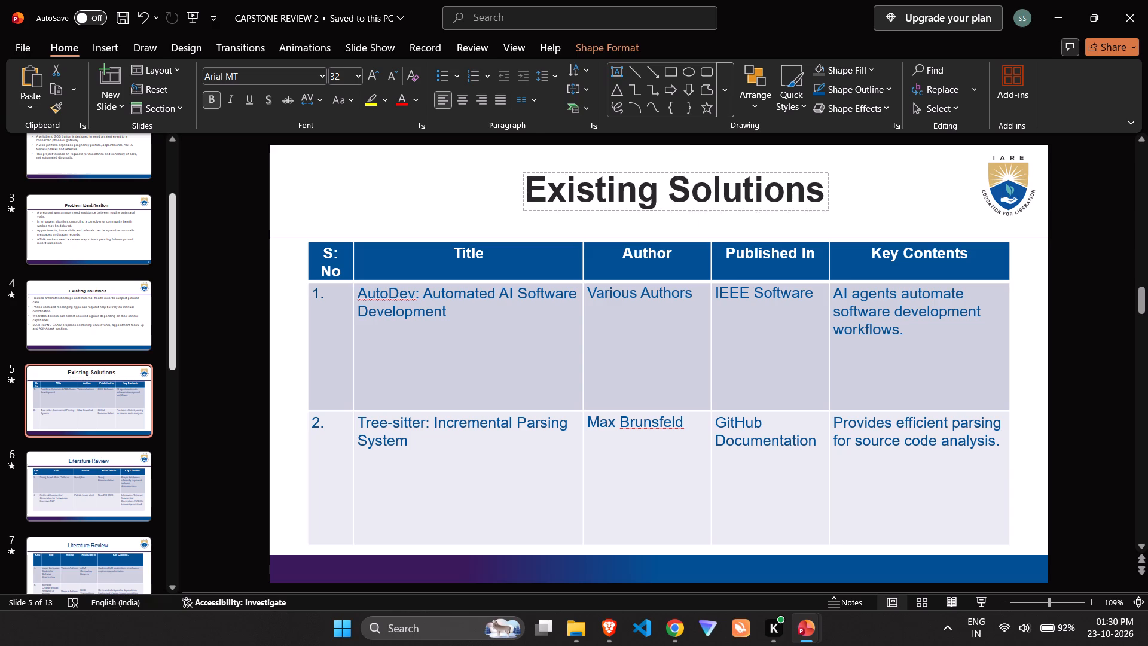
drag(654, 212, 644, 218)
click(638, 200)
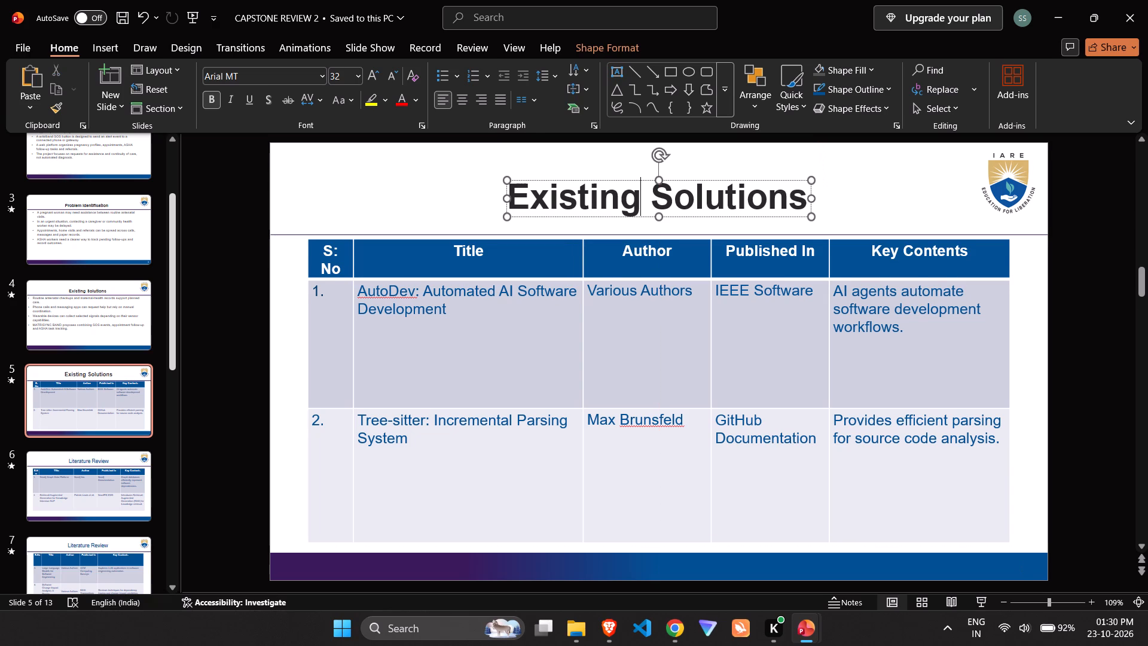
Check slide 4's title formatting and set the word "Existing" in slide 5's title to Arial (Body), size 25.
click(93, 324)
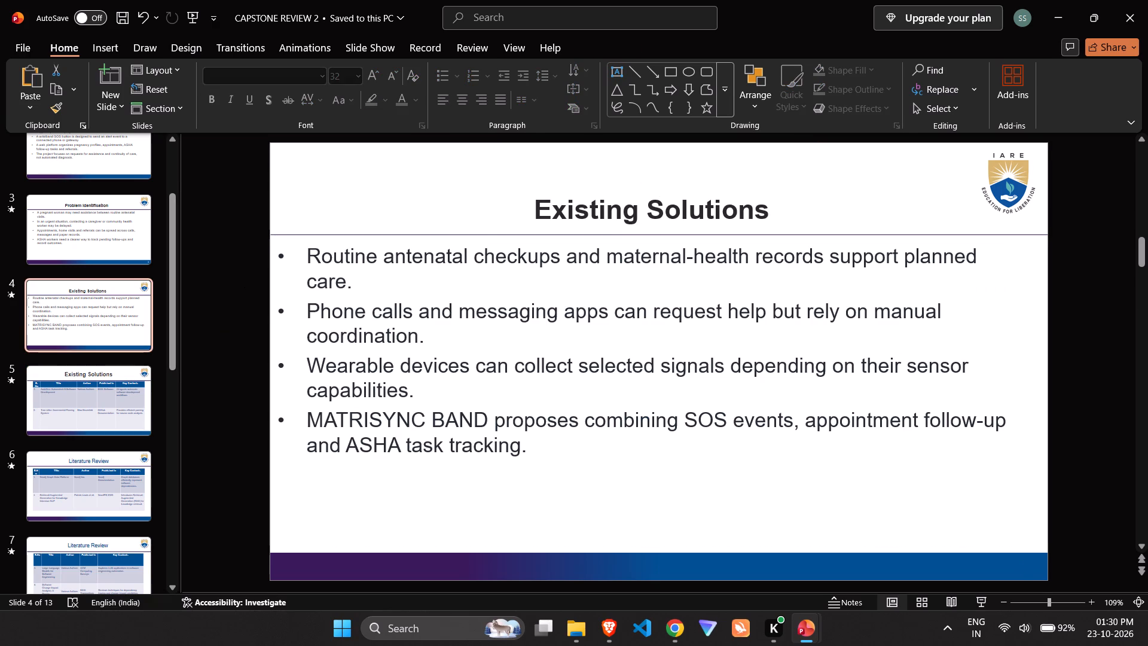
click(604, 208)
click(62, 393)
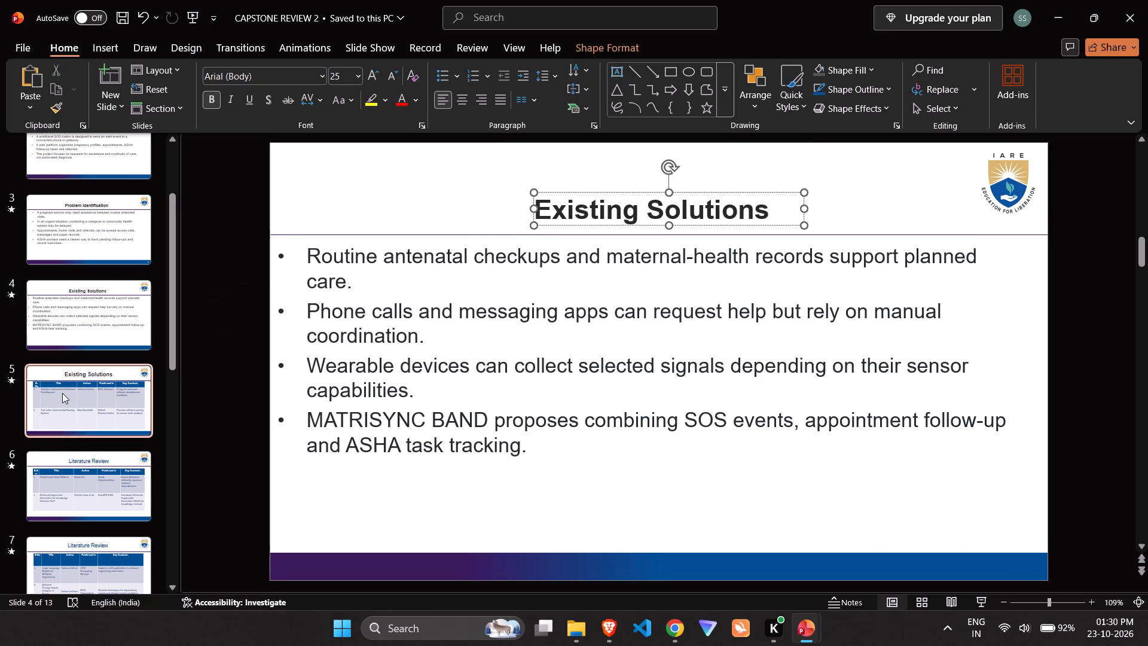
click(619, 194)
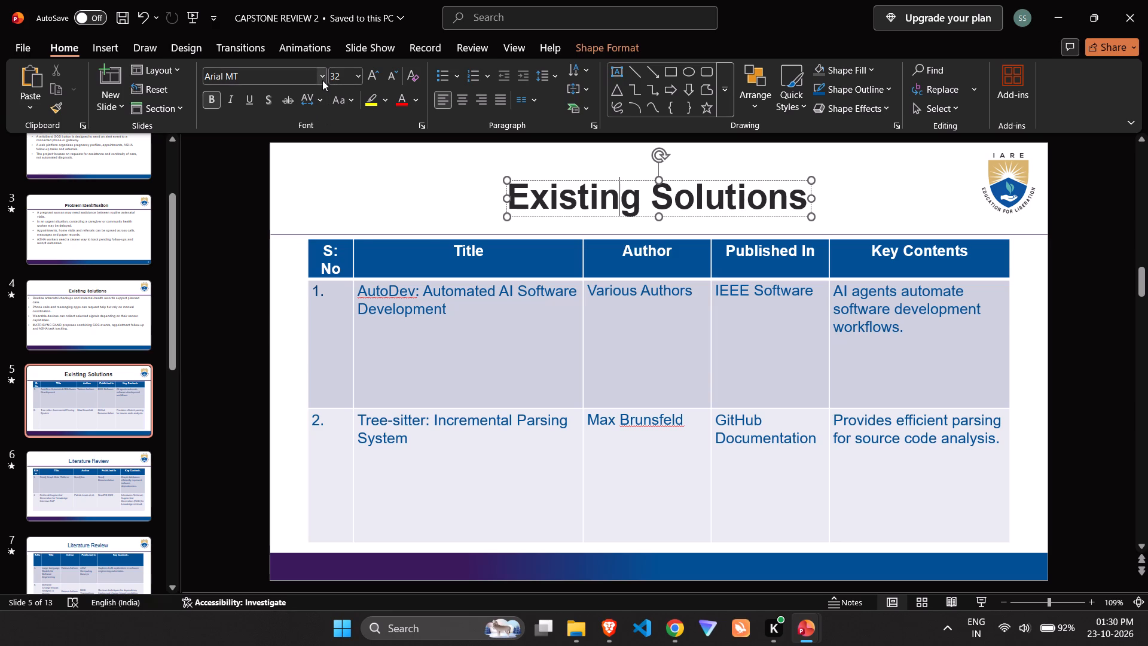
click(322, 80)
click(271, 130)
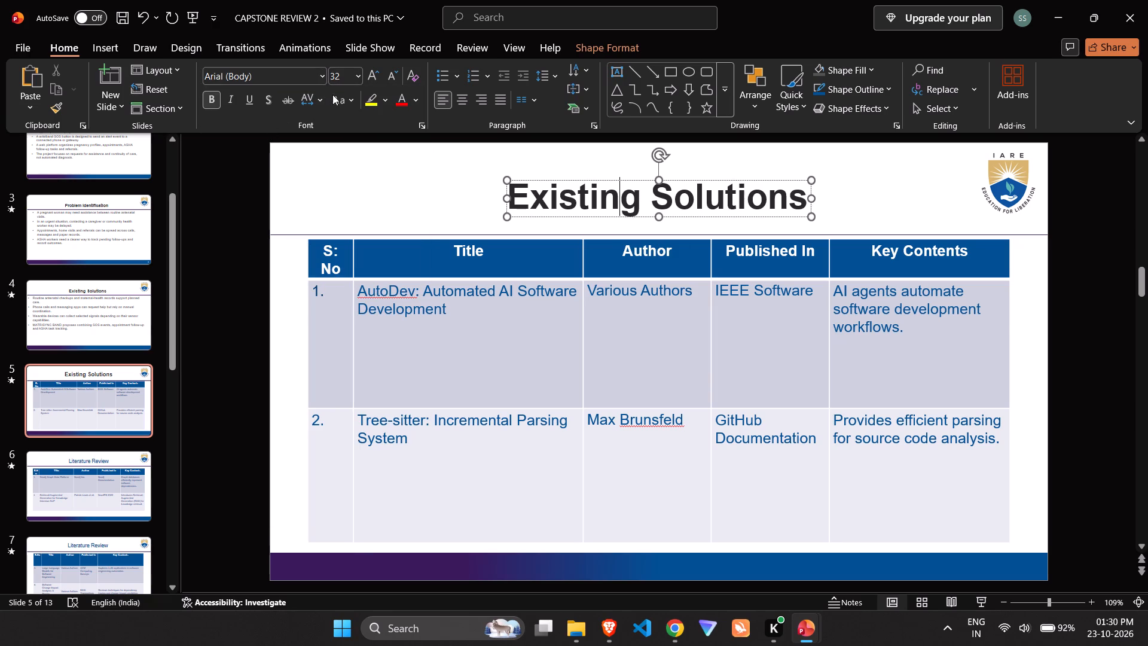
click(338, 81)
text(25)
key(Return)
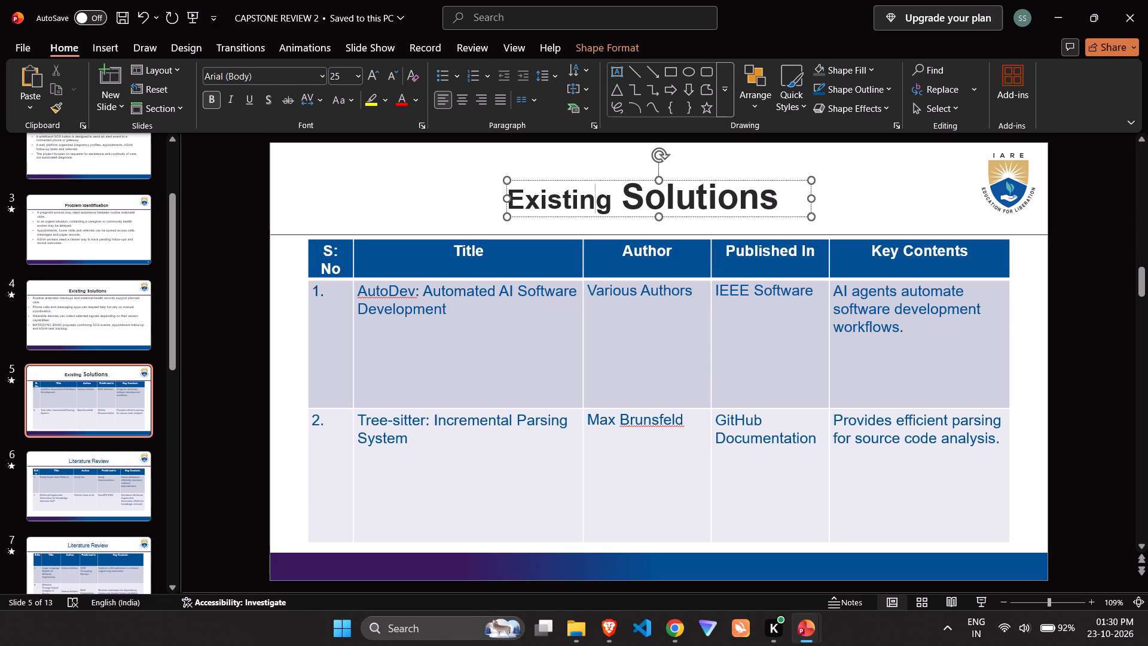
Set the whole "Existing Solutions" title on slide 5 to size 25 in Arial (Body).
triple_click(703, 206)
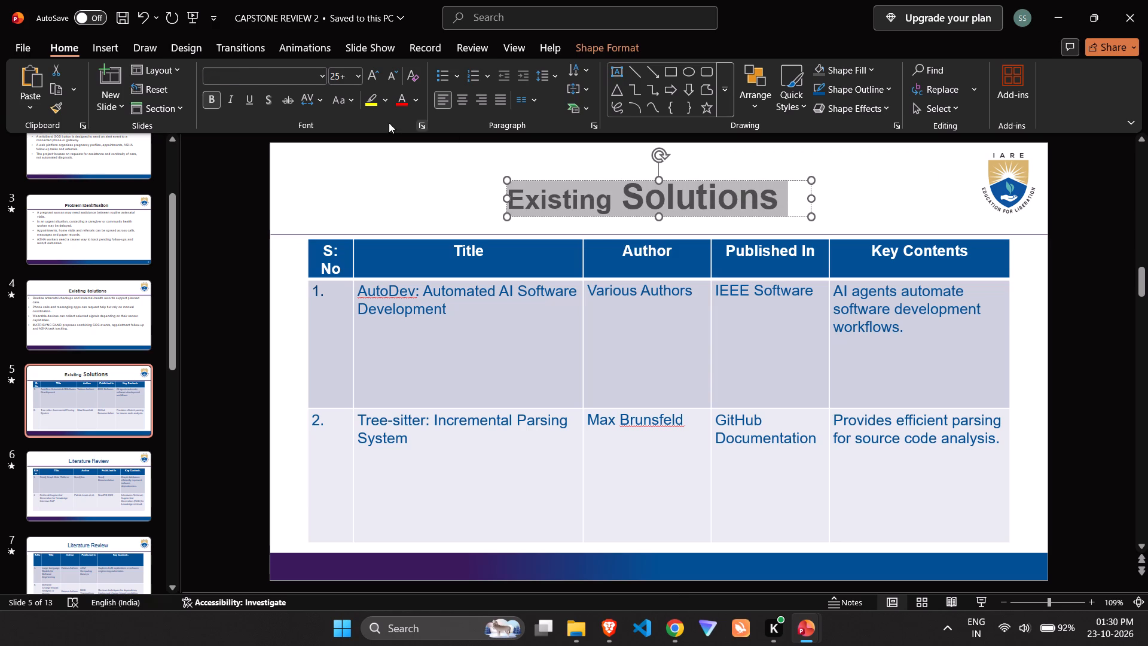
triple_click(387, 79)
double_click(387, 79)
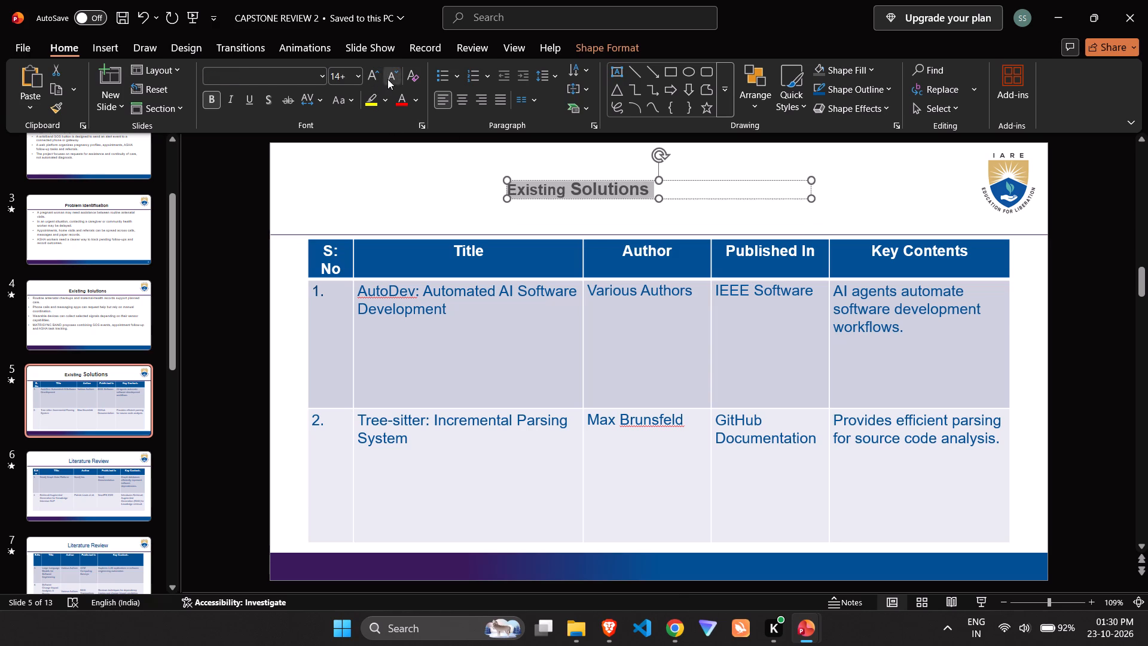
click(352, 74)
text(25)
key(Return)
click(320, 74)
click(301, 138)
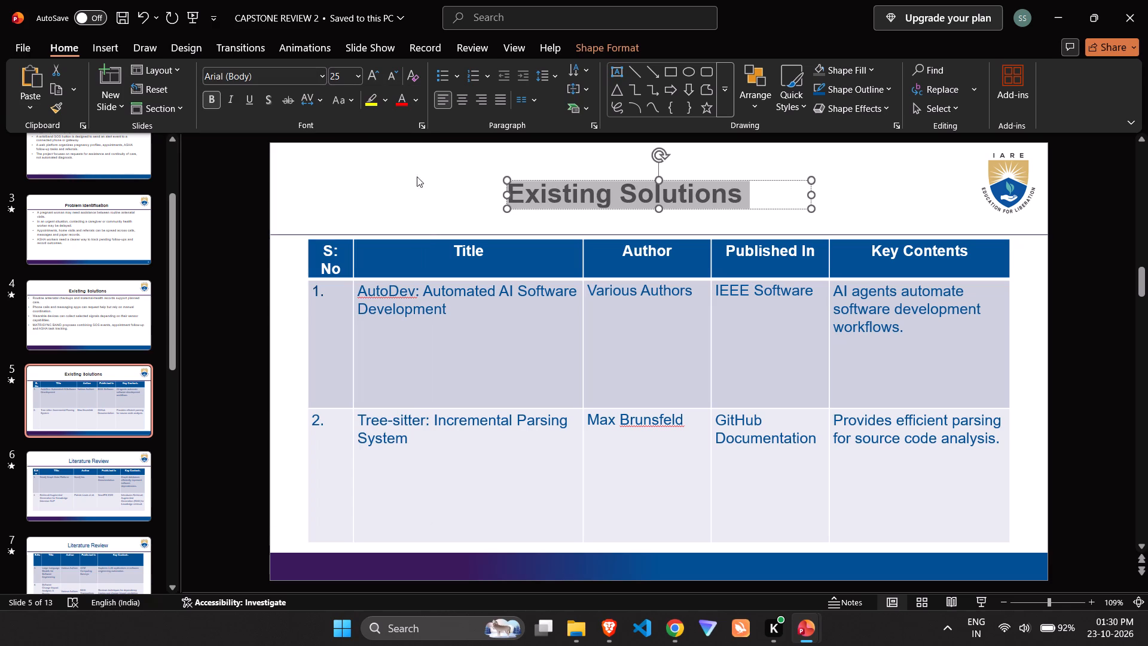
Narrow slide 5's "Existing Solutions" title box to fit its text and reposition it centred just above the table.
click(884, 196)
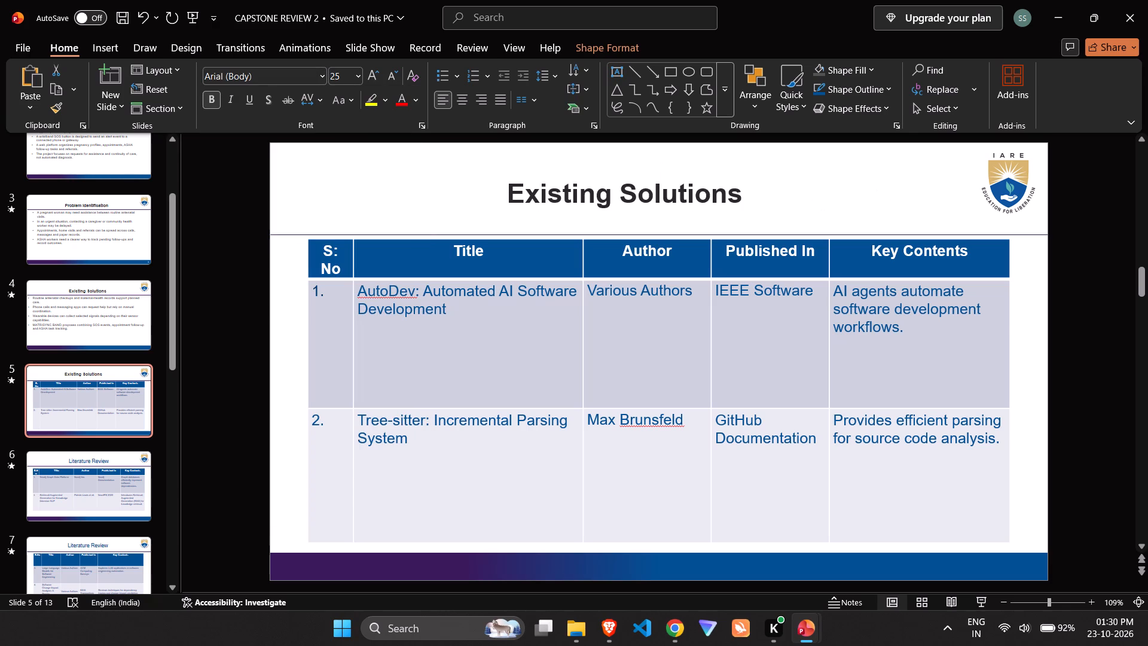
click(706, 214)
drag(693, 207, 701, 223)
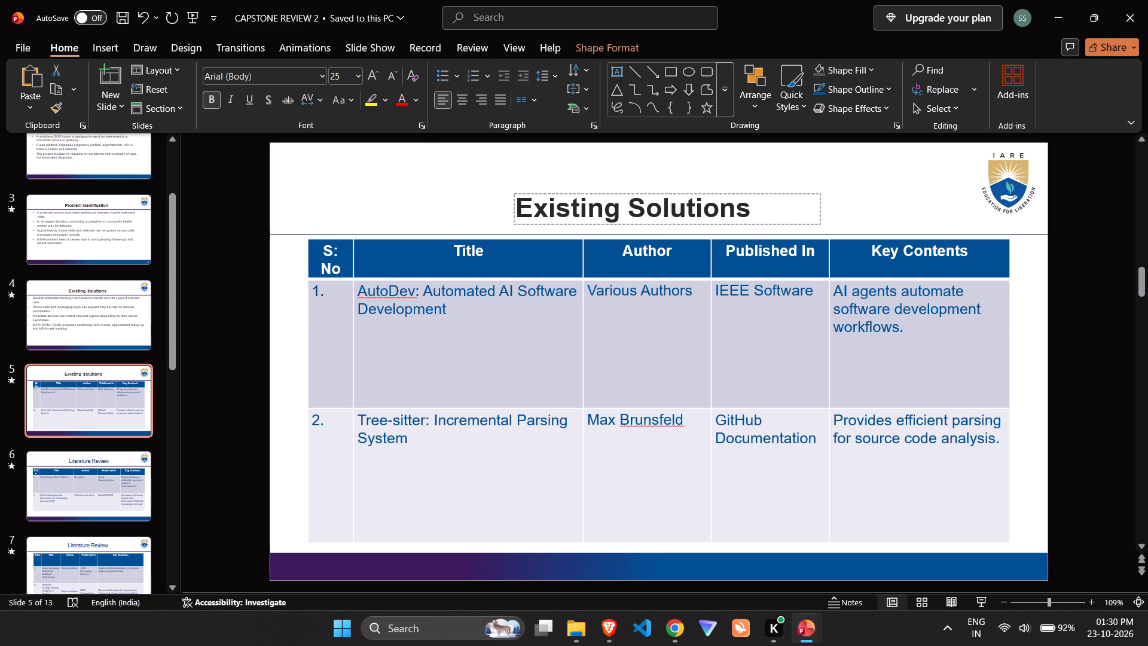
drag(701, 223, 698, 224)
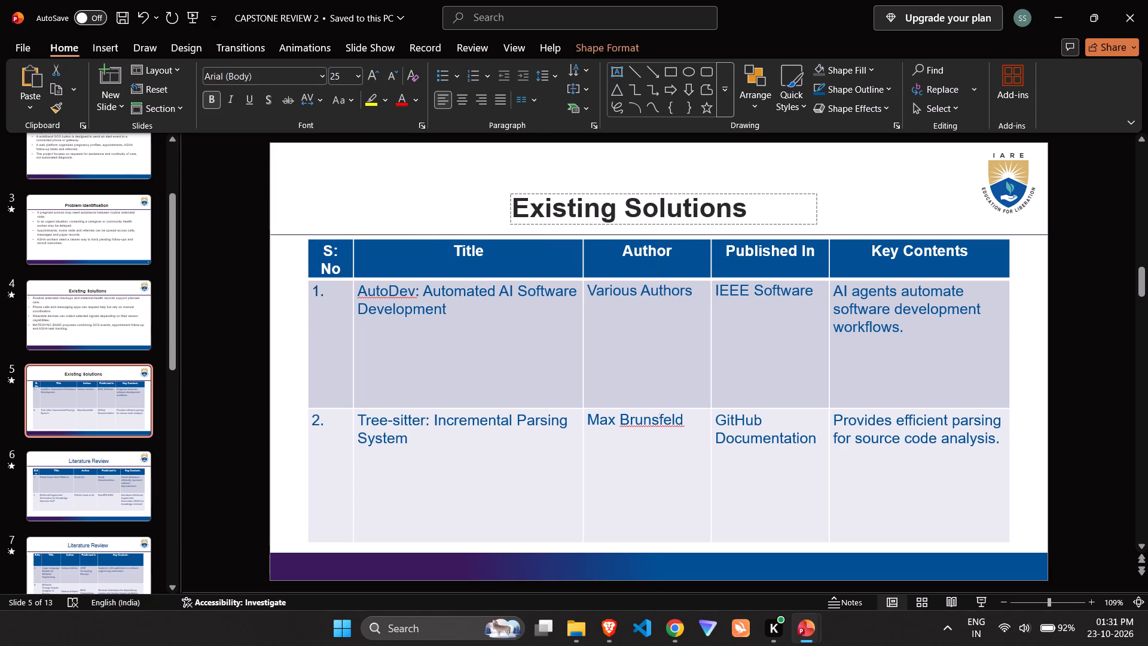
drag(698, 224, 677, 190)
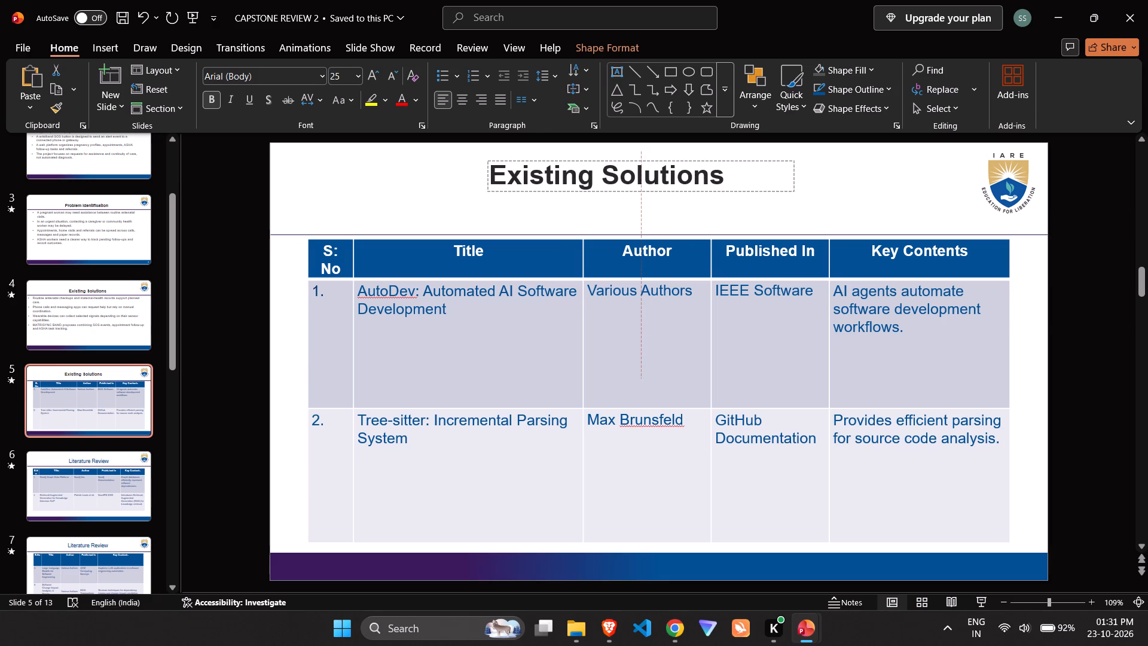
drag(677, 190, 679, 219)
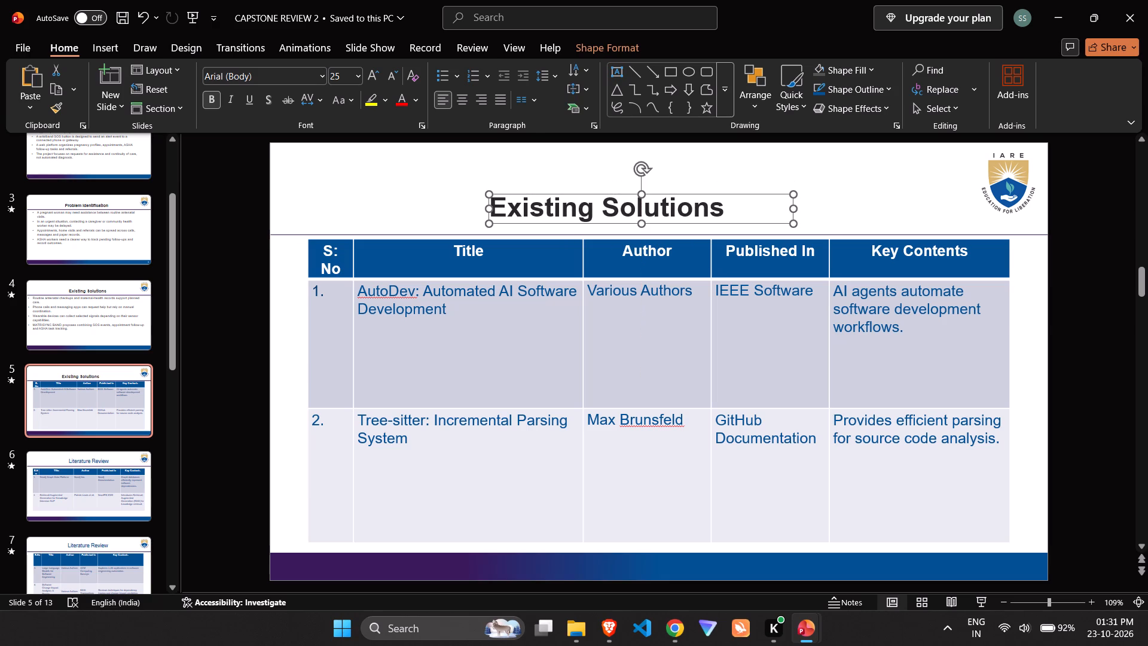
drag(792, 210, 728, 206)
click(817, 181)
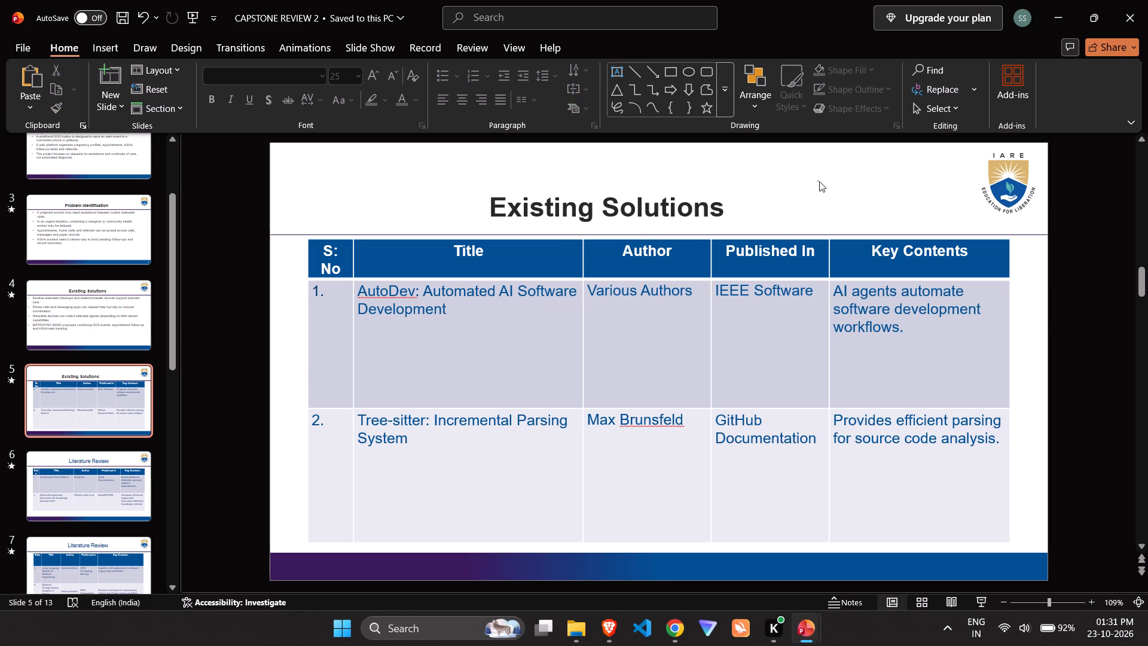
click(662, 209)
drag(628, 225, 662, 227)
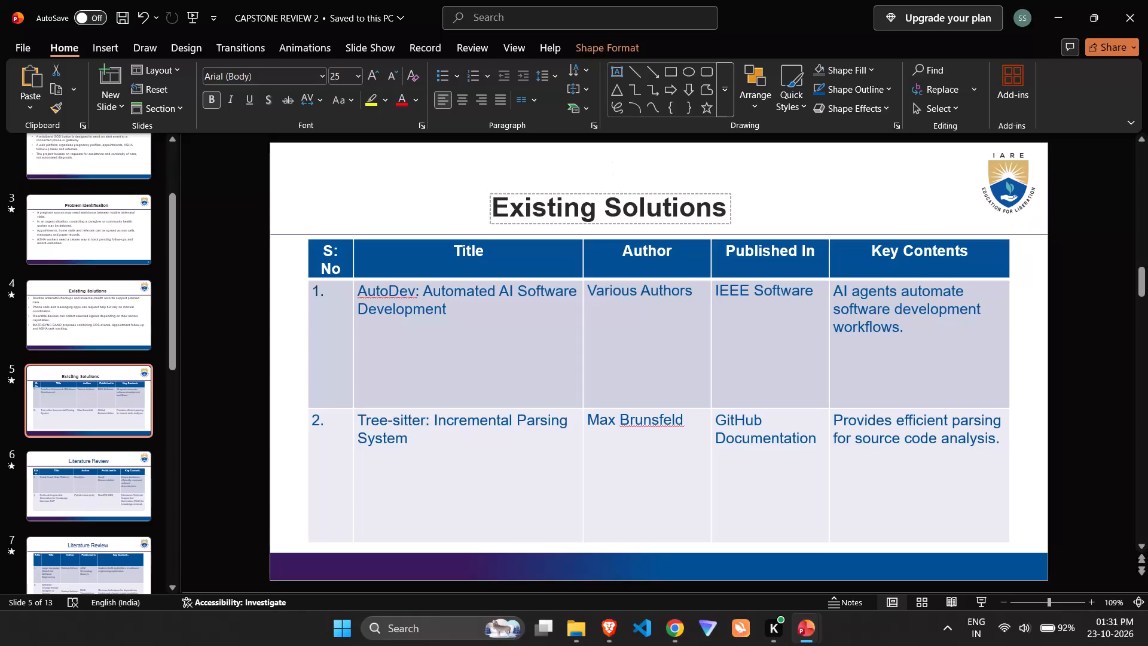
drag(662, 227, 659, 230)
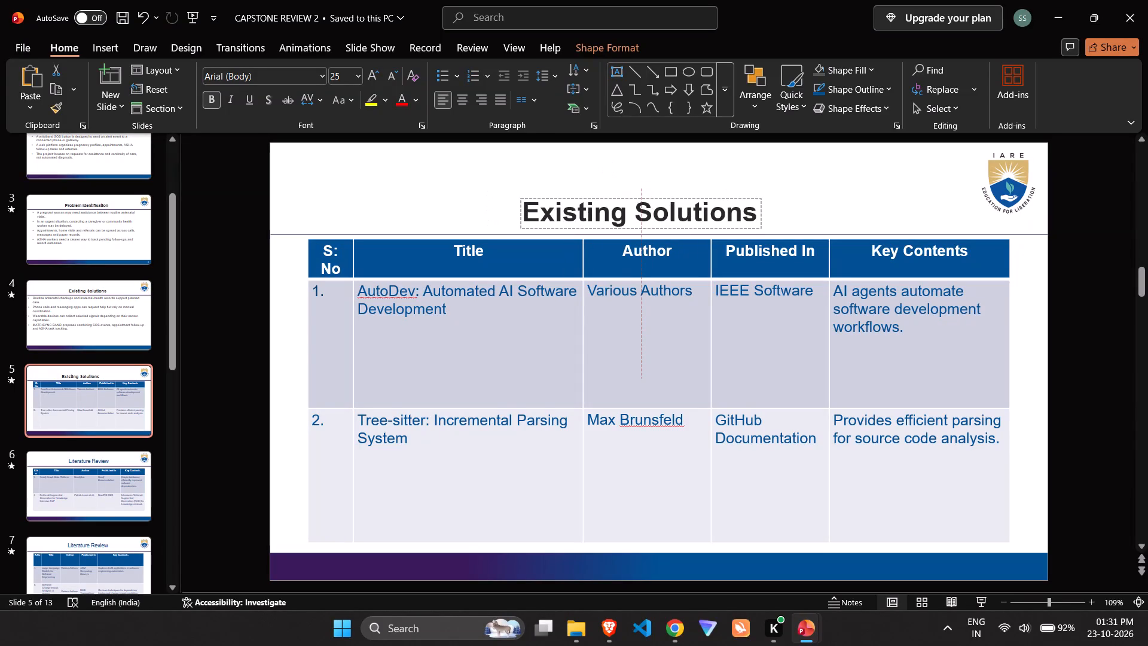
drag(659, 230, 659, 219)
click(798, 186)
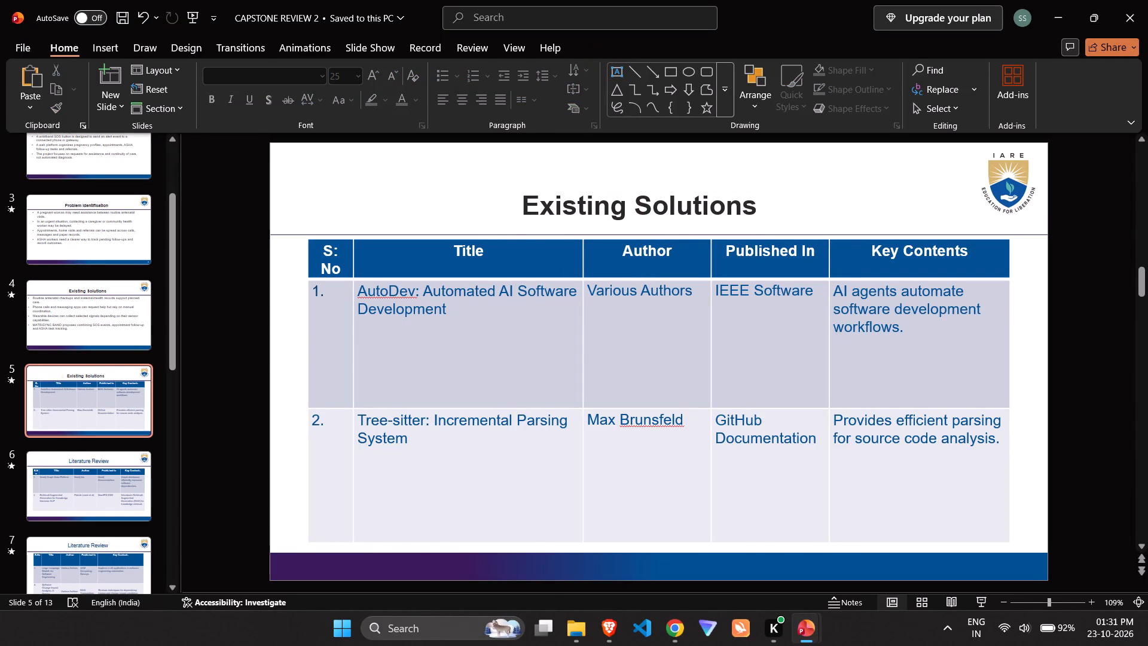
Check the slide order in MATRISYNC_BAND_IARE_Safe_Rebuild and change "Existing" to "Proposed" in slide 5's title in CAPSTONE REVIEW 2.
key(alt+Tab)
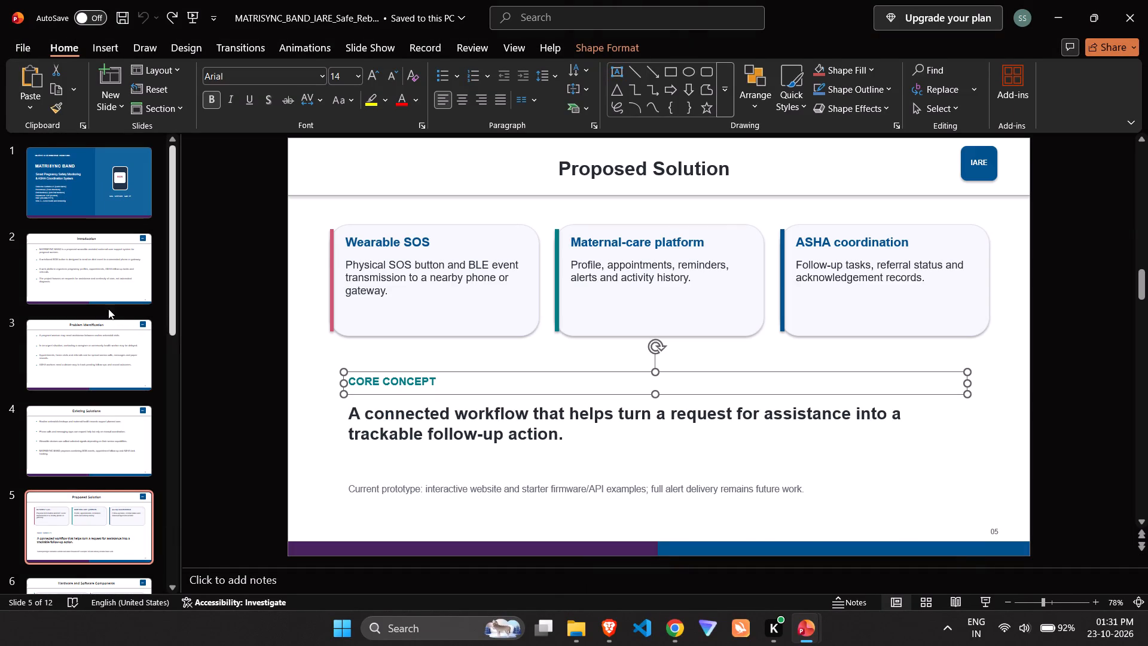
click(82, 438)
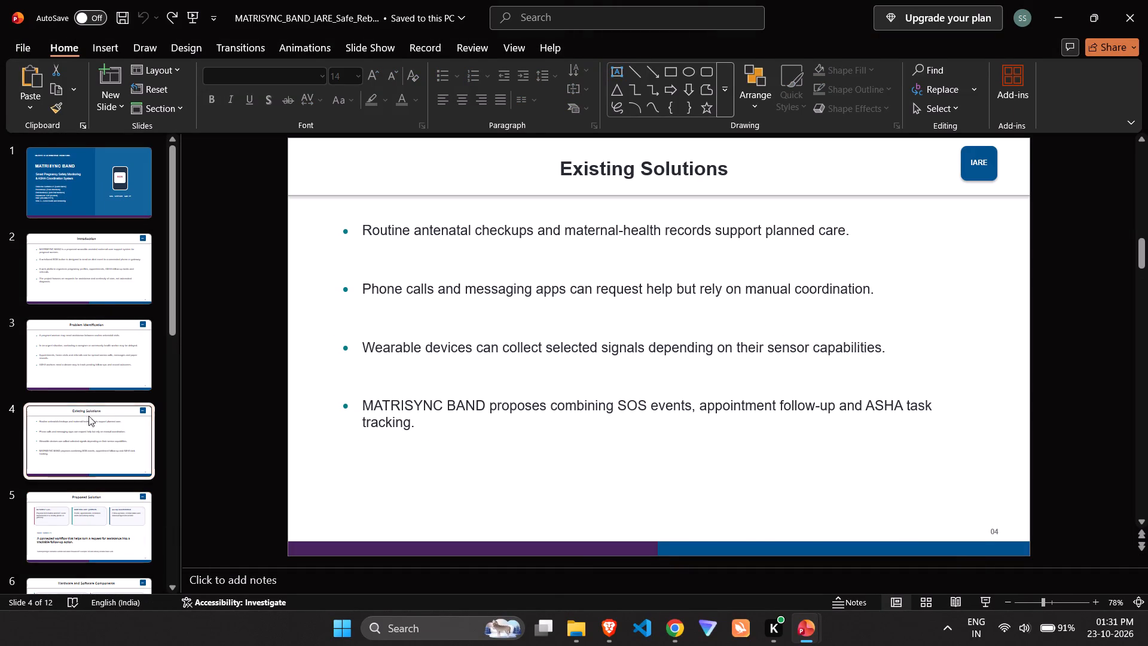
key(alt+Tab)
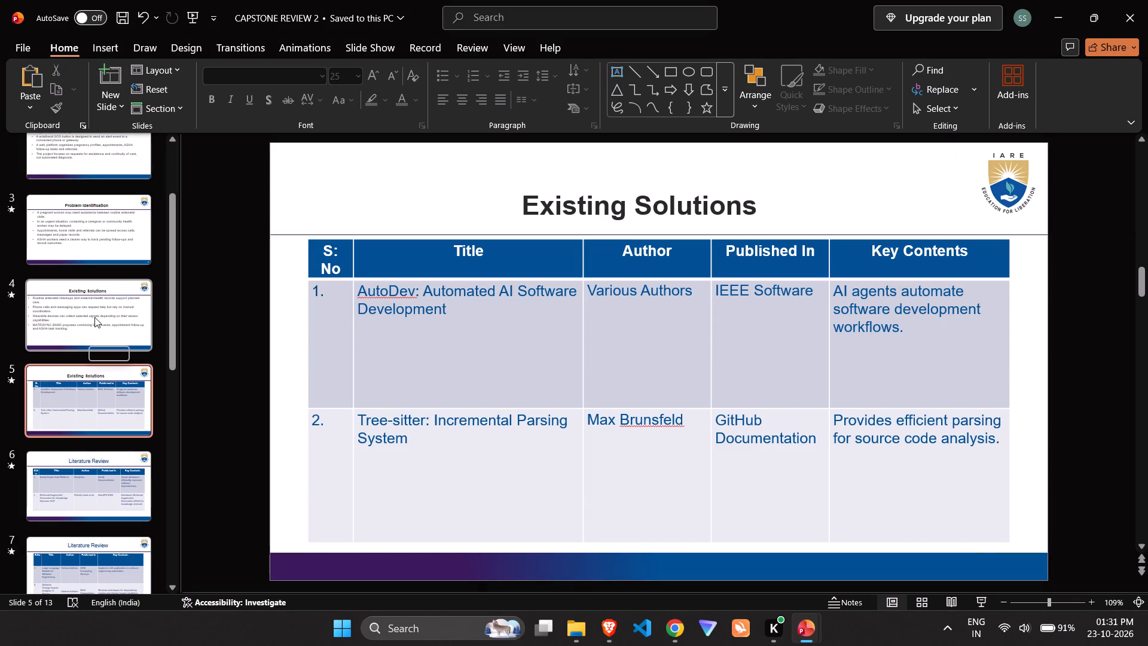
click(94, 317)
click(71, 389)
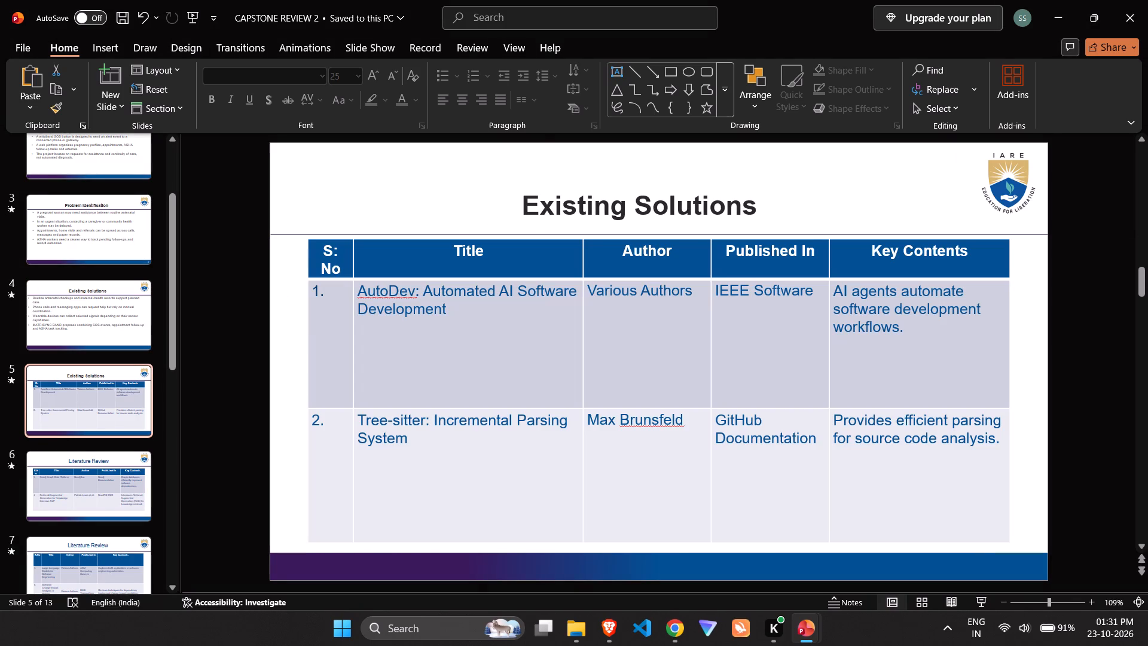
double_click(545, 203)
text(Por)
key(BackSpace)
key(BackSpace)
text(roposed)
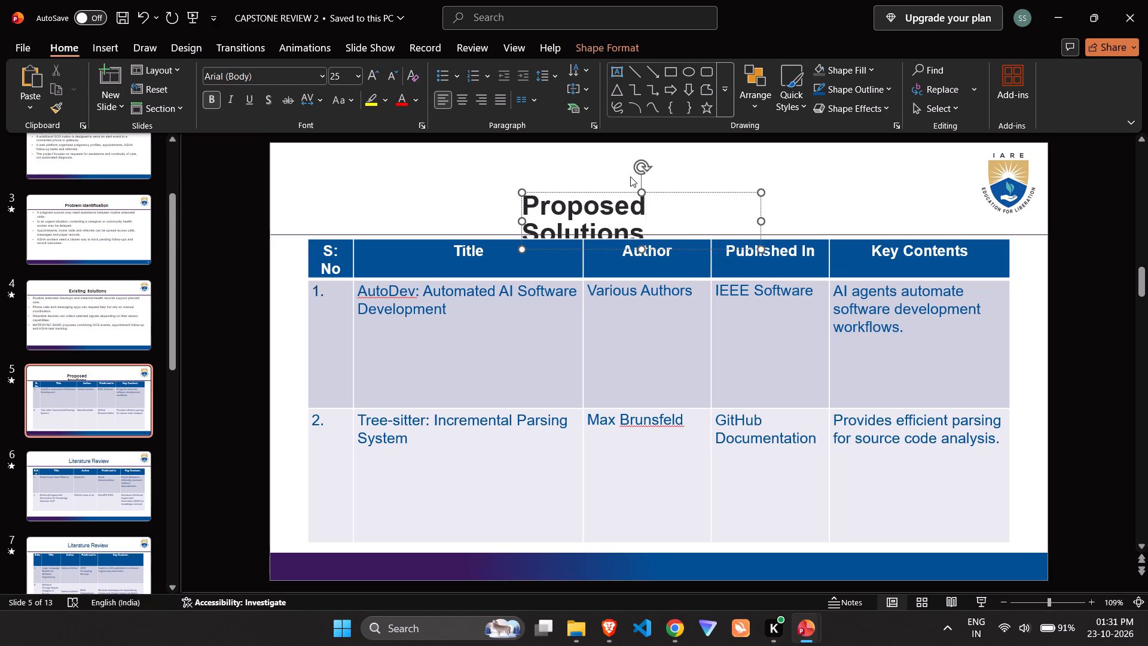
Widen slide 5's title box so "Proposed Solutions" fits on one line, and shift it slightly to recentre it.
drag(761, 221, 791, 221)
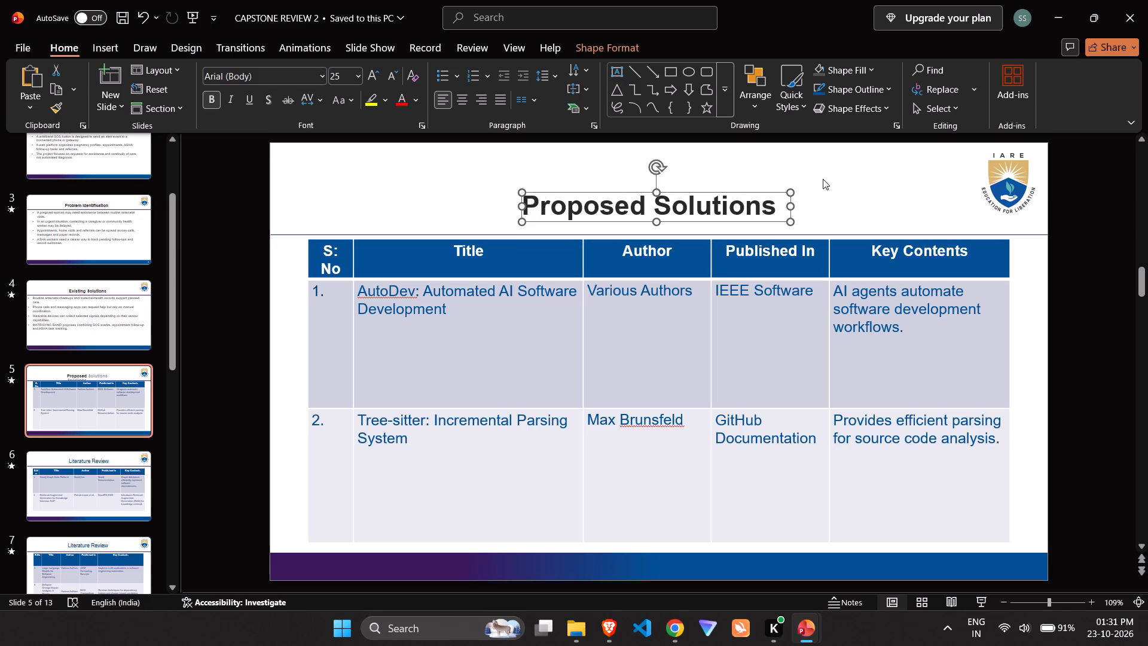
click(827, 180)
click(708, 216)
drag(639, 191, 631, 190)
click(853, 191)
Replace slide 5's table with the three solution cards copied from the Proposed Solution slide of MATRISYNC_BAND_IARE_Safe_Rebuild.
key(alt+Tab)
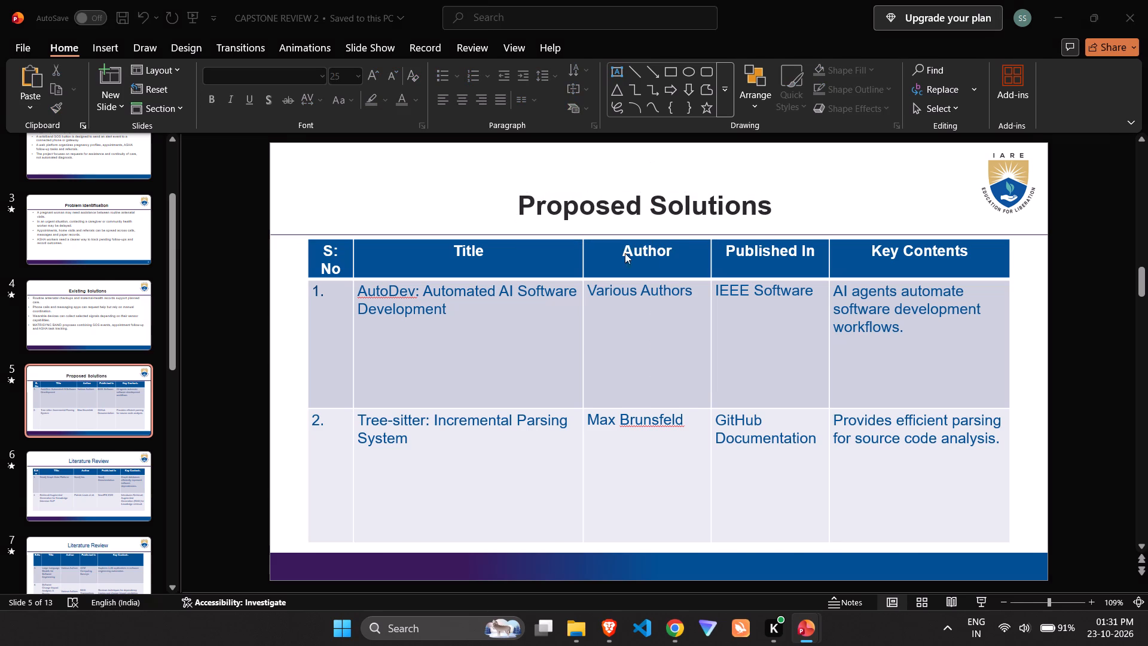
click(81, 521)
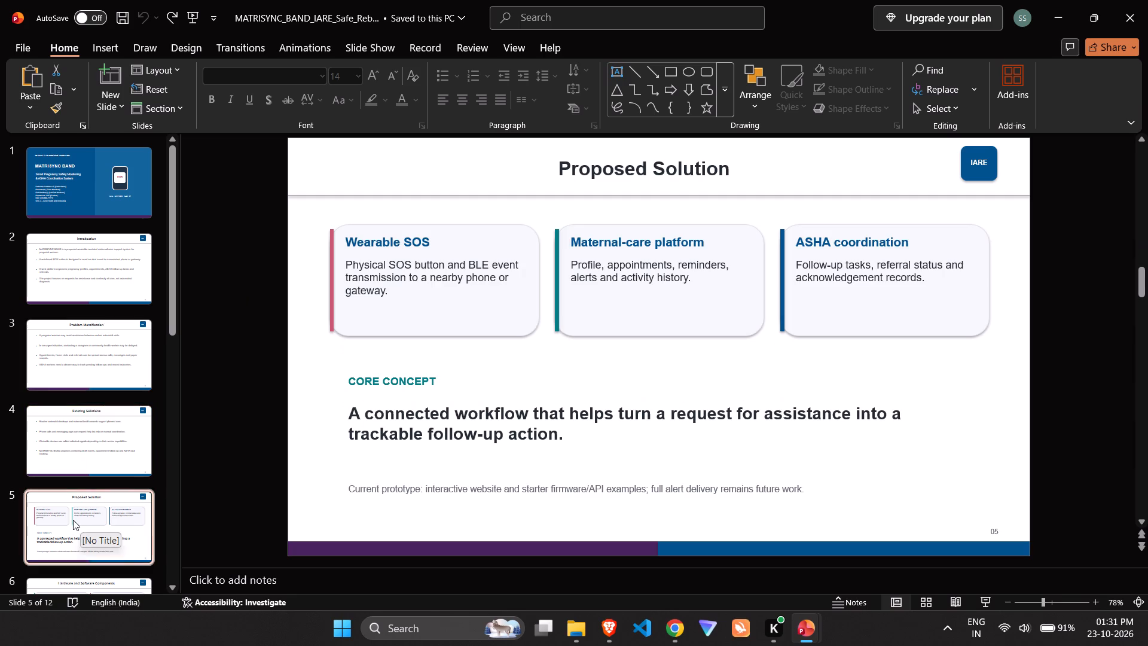
drag(314, 211, 441, 270)
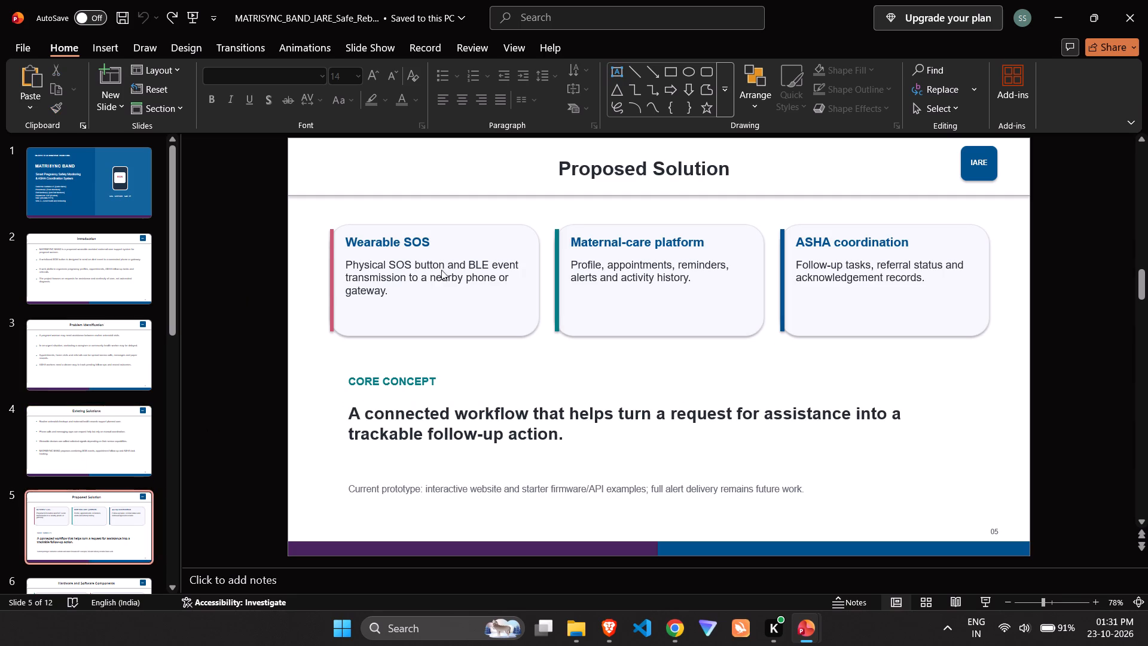
drag(441, 270, 1016, 365)
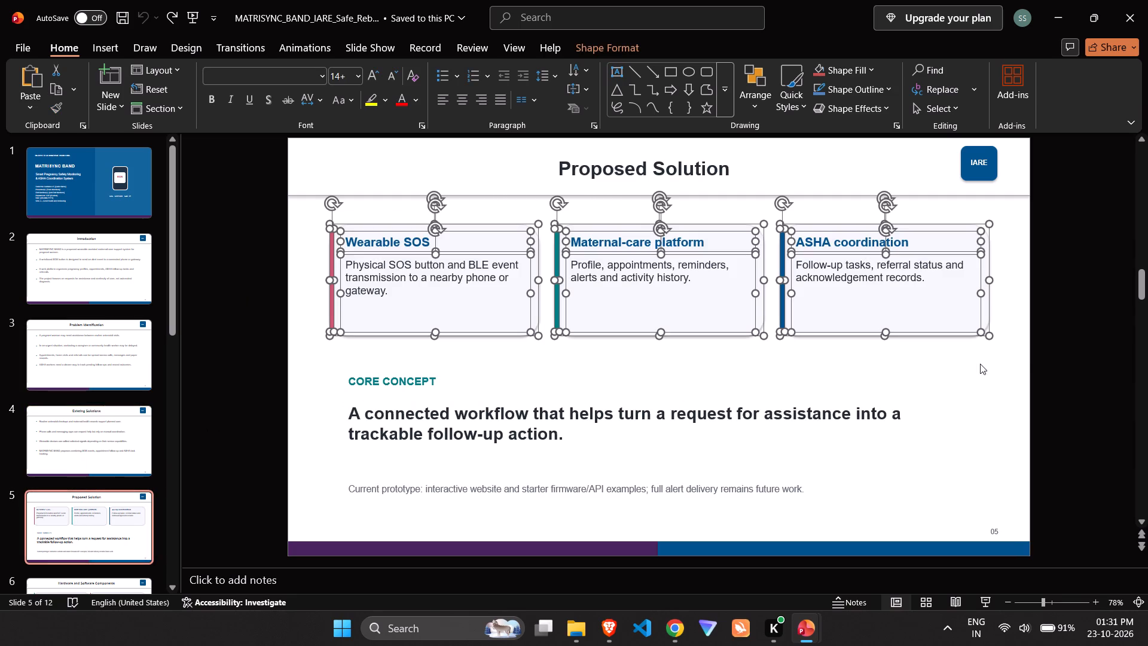
key(ctrl+c)
key(alt+Tab)
click(457, 313)
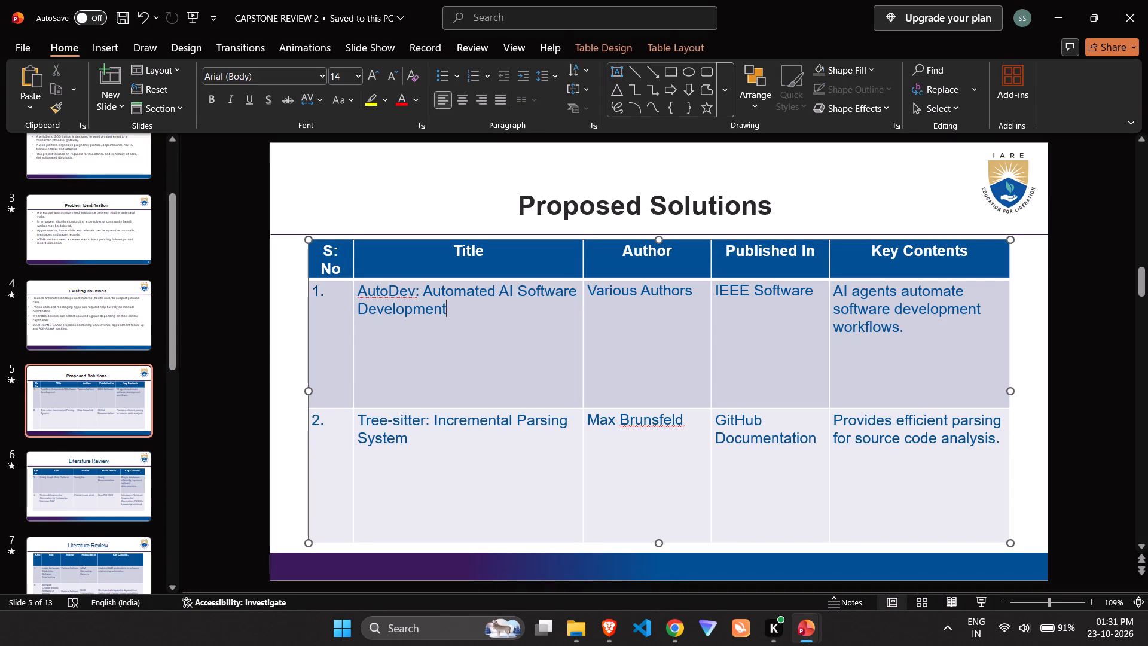
key(Delete)
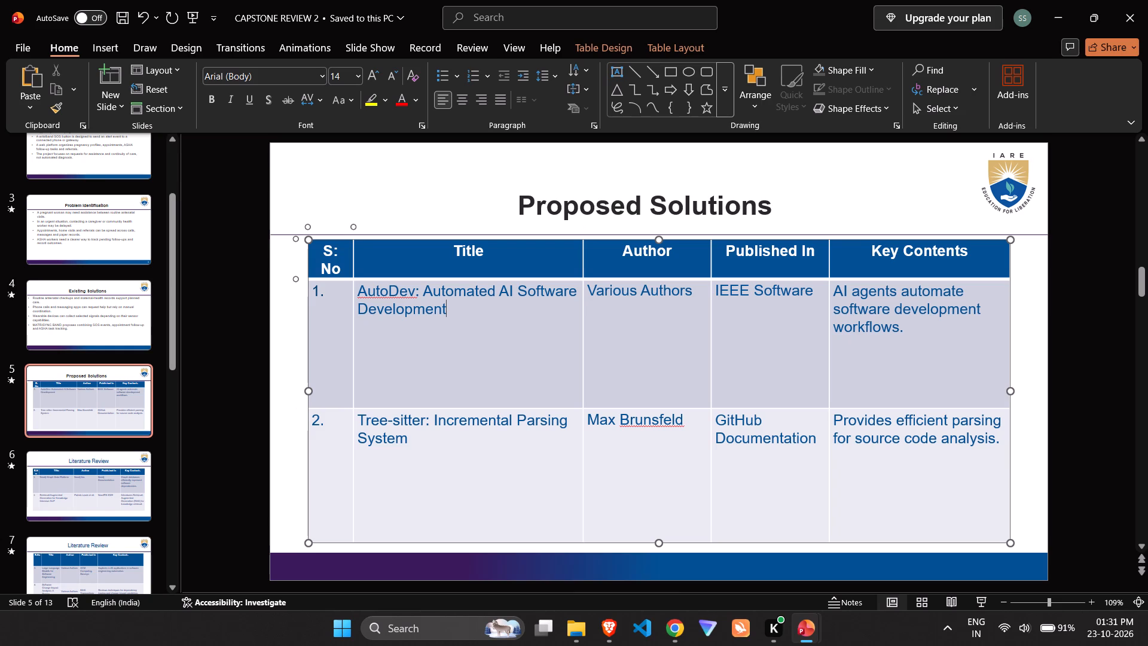
click(355, 238)
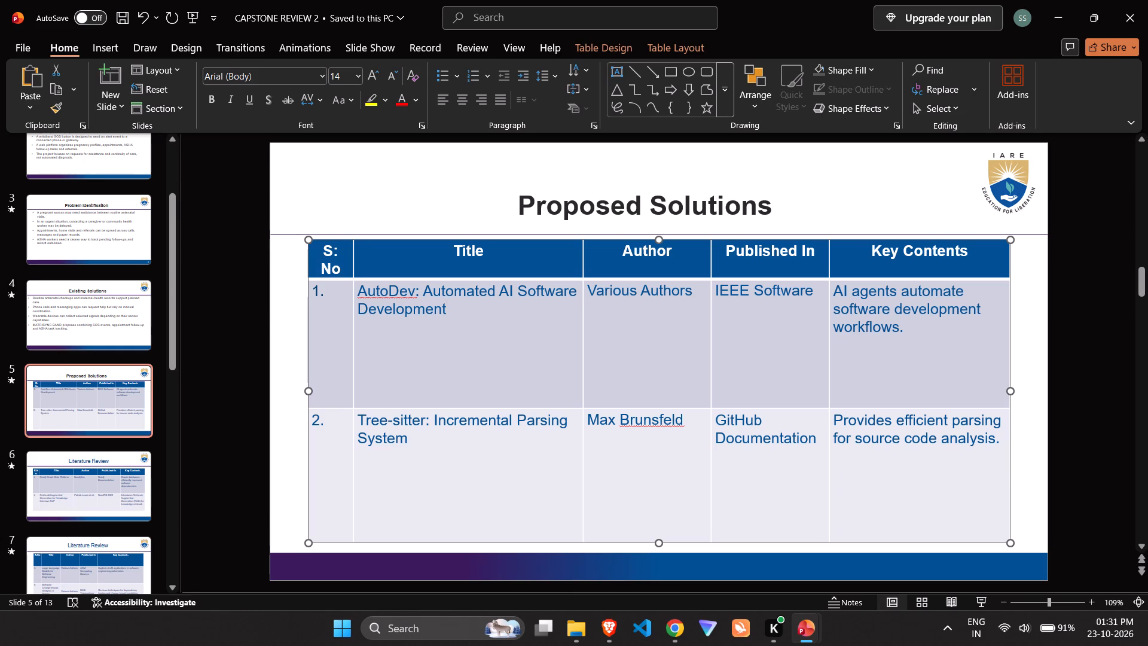
key(Delete)
key(ctrl+v)
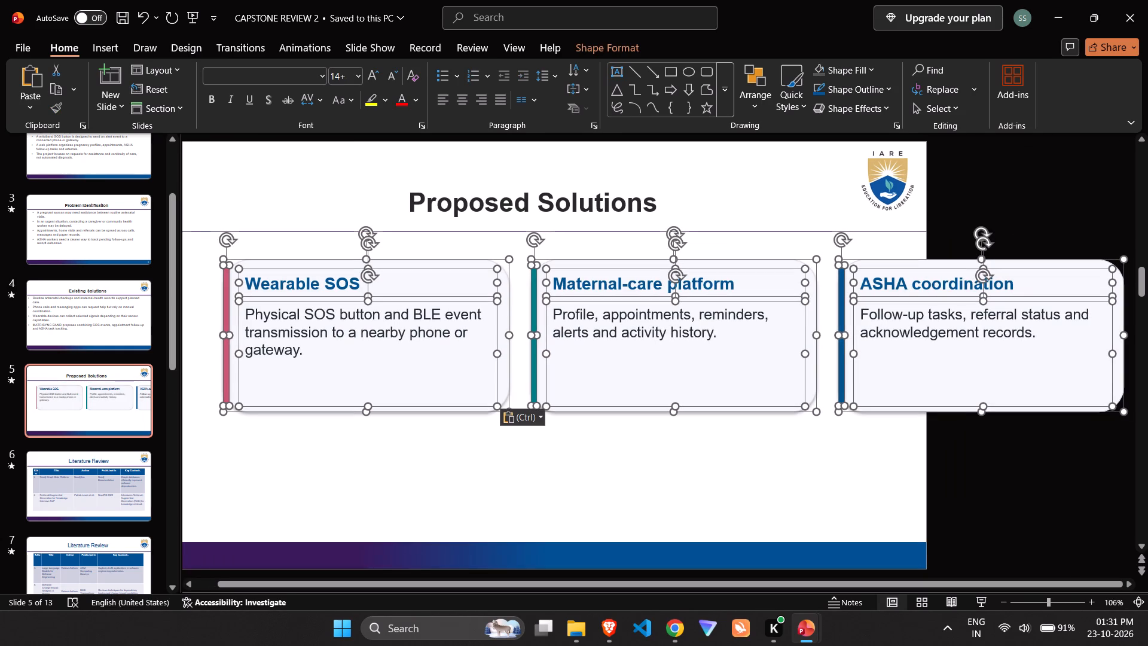
Reduce the width and height of the three pasted cards together on slide 5, and deselect them.
drag(1124, 414, 891, 417)
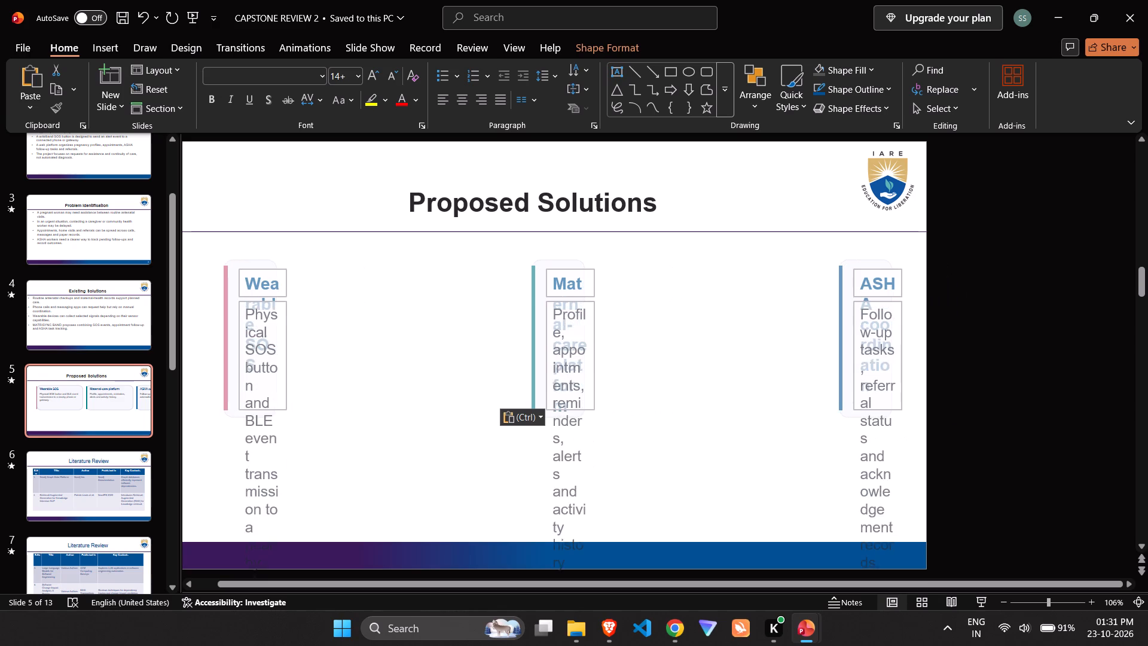
drag(891, 417, 1050, 391)
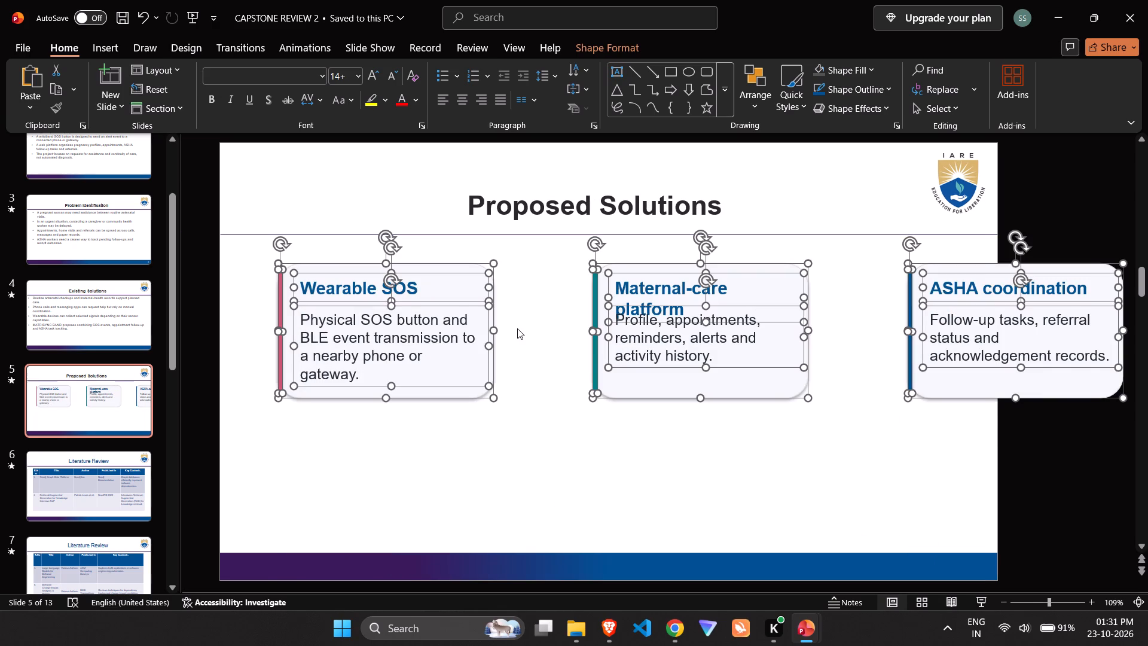
click(517, 328)
drag(517, 328, 459, 318)
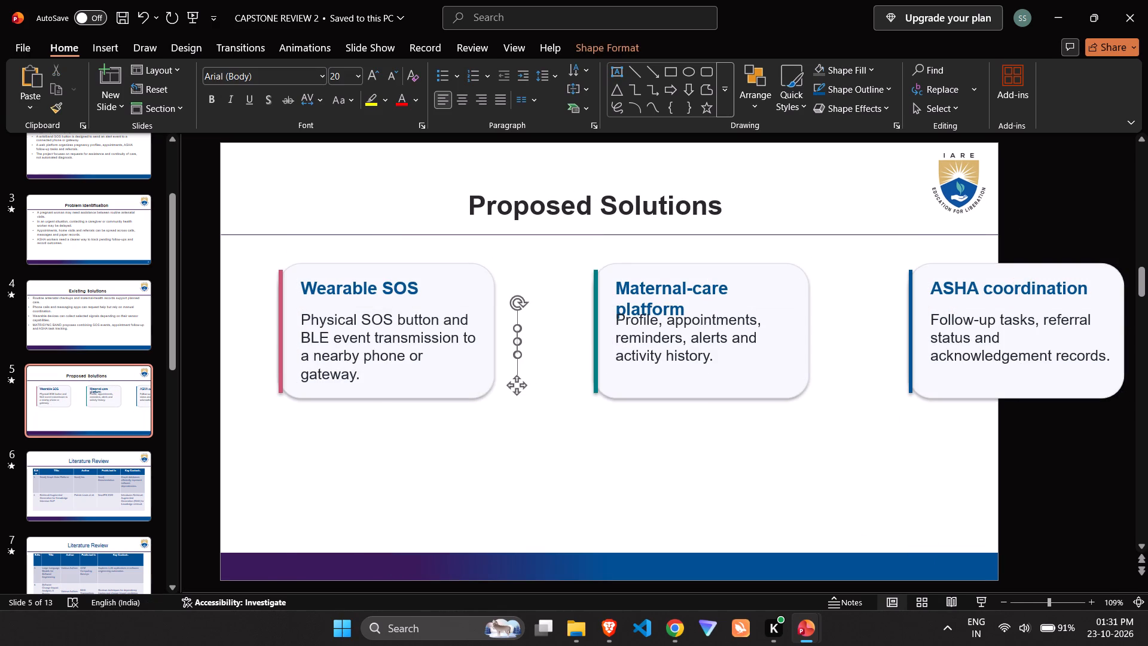
Using the source slide's layout as reference, move the Wearable SOS card's background and pink accent bar towards the slide's left edge.
key(alt+Tab)
click(656, 395)
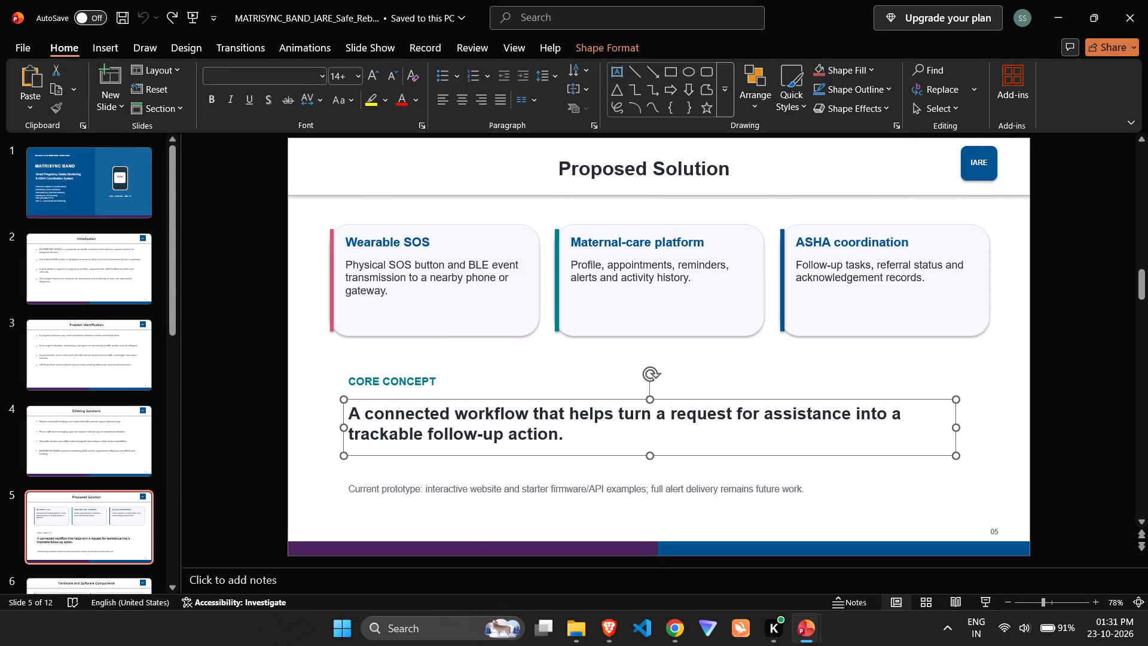
key(alt+Tab)
click(410, 372)
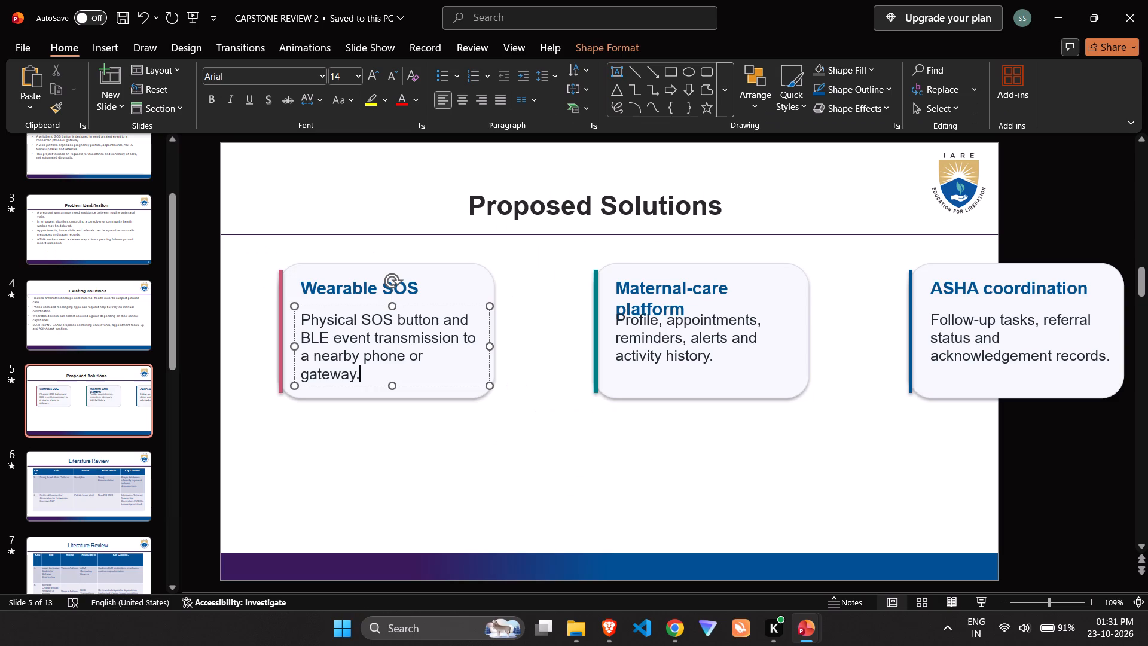
drag(406, 399, 356, 394)
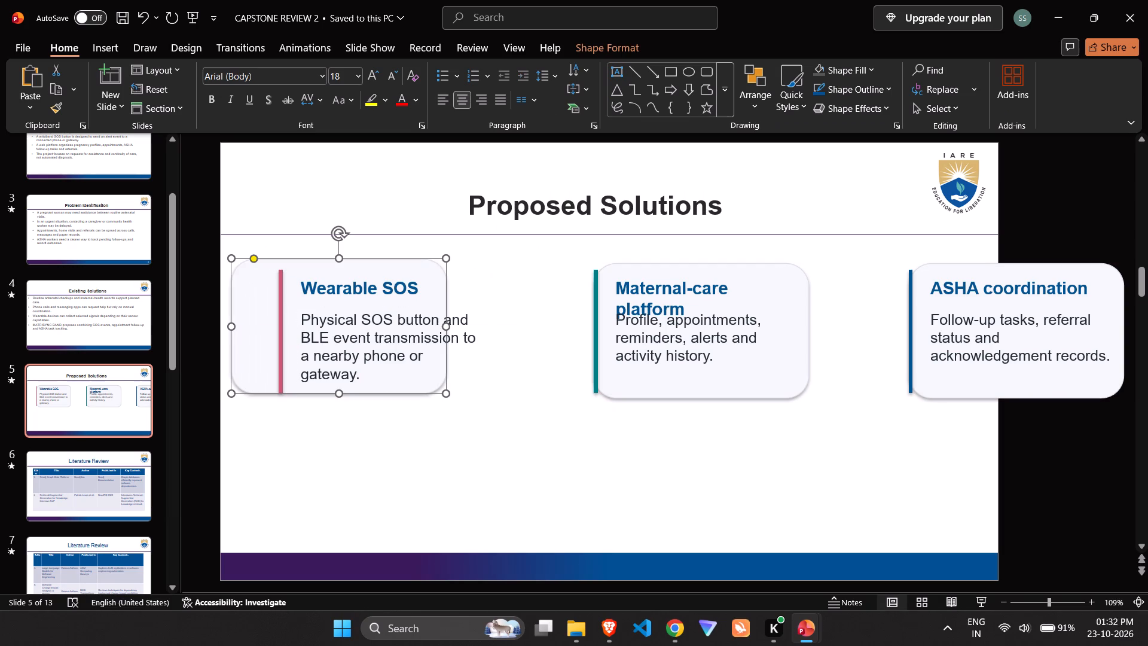
click(275, 336)
drag(281, 336, 277, 336)
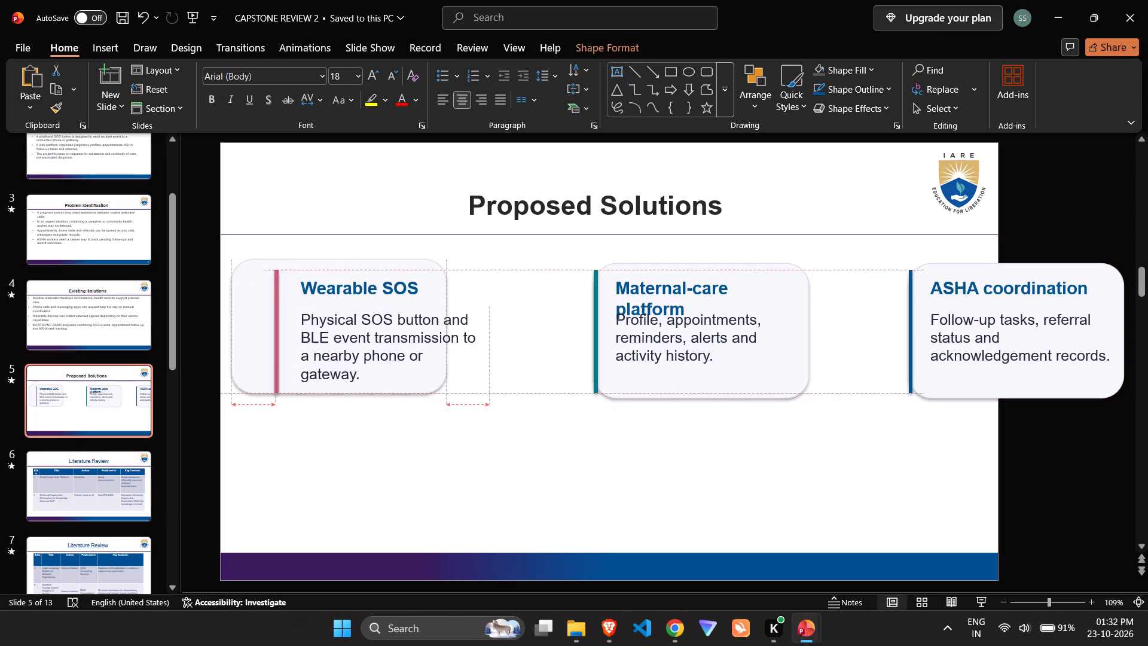
drag(277, 336, 245, 324)
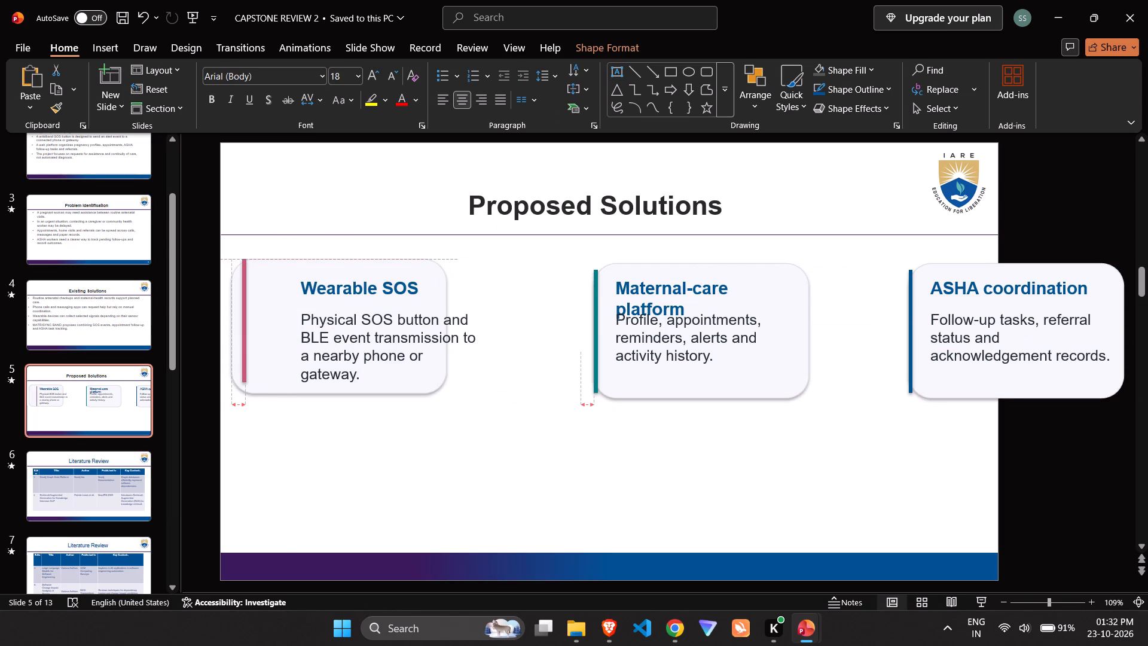
drag(245, 324, 240, 324)
key(alt+Tab)
key(alt+Tab)
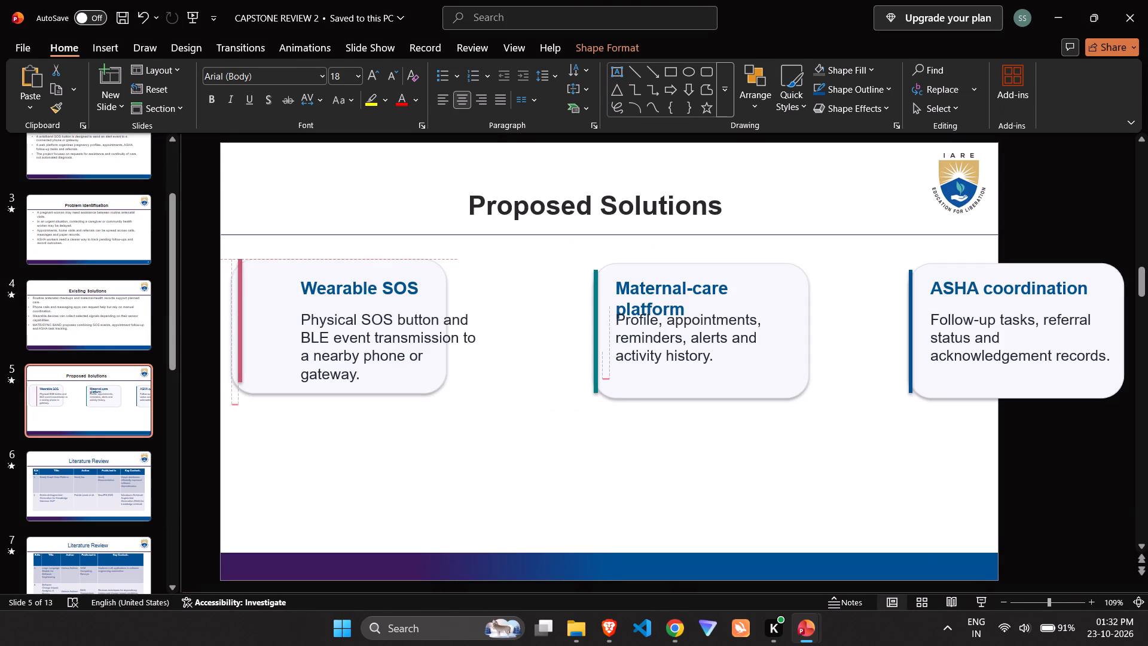
drag(240, 324, 234, 338)
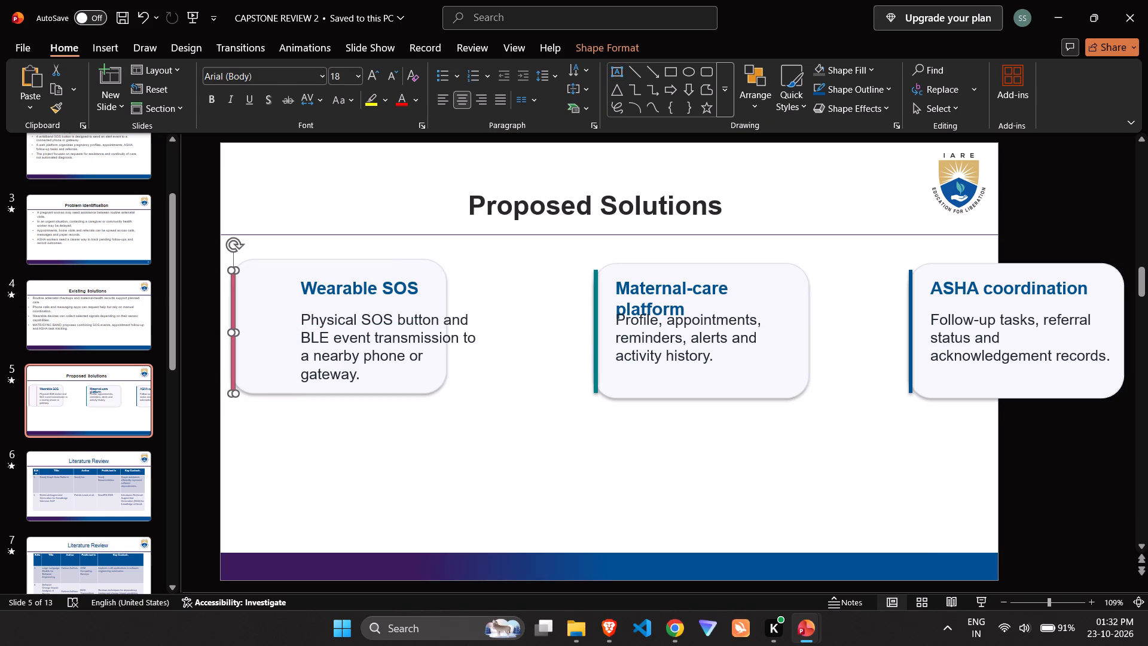
Move the Wearable SOS heading and its description onto their card background, just inside the pink accent bar, and deselect.
click(365, 294)
drag(344, 273, 322, 272)
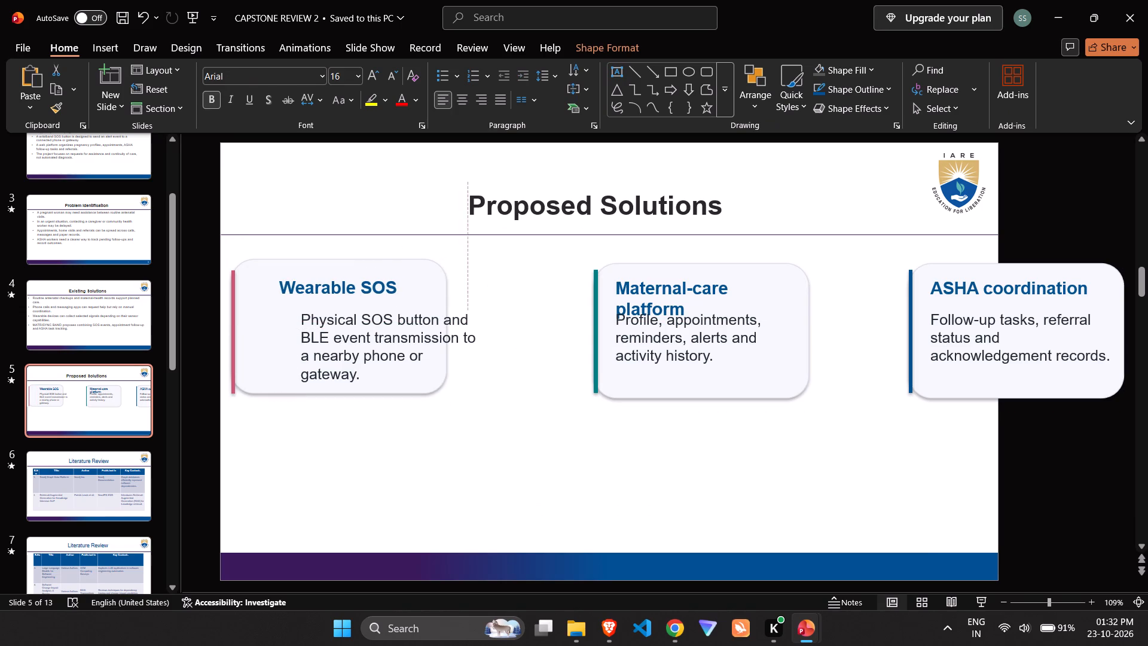
drag(322, 272, 303, 267)
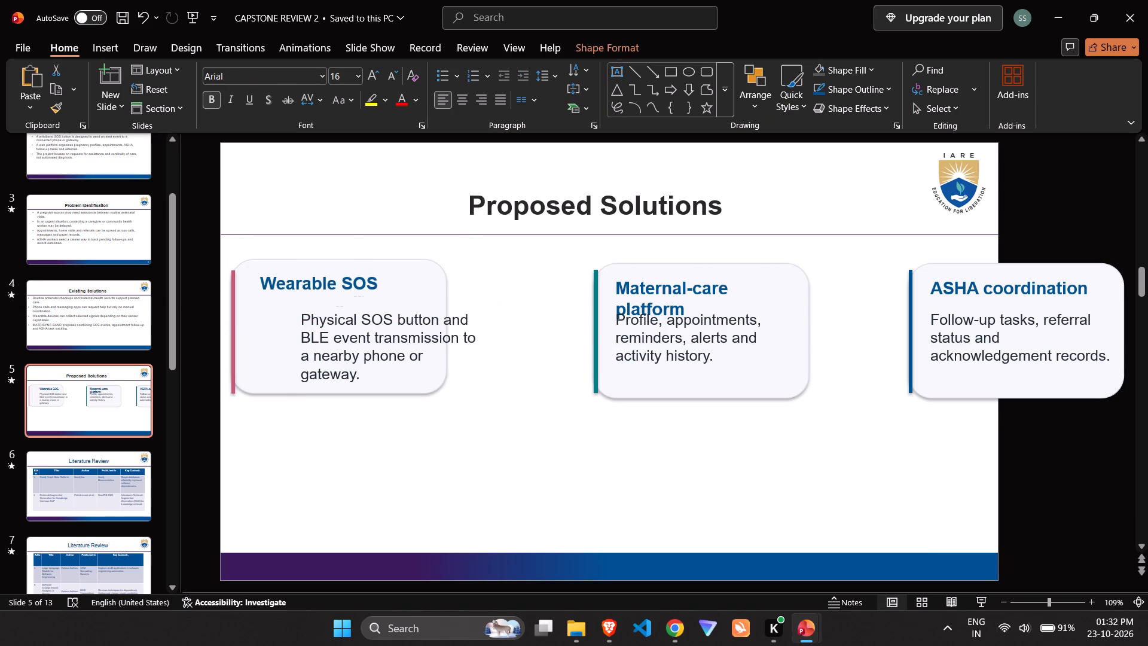
drag(303, 267, 304, 267)
click(328, 309)
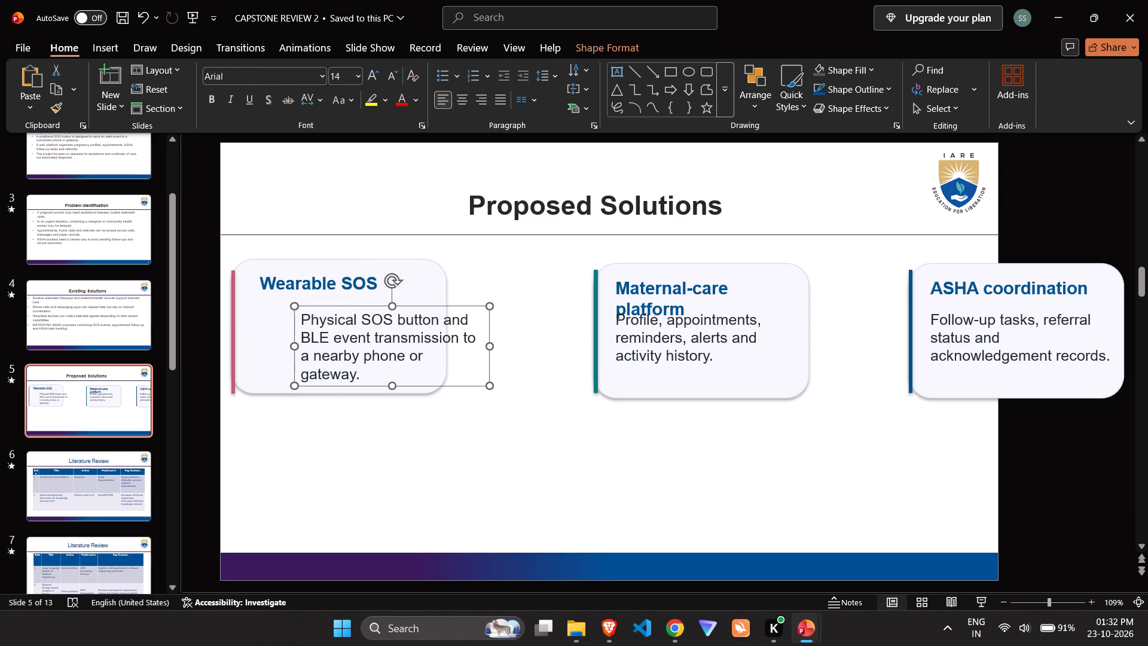
drag(309, 308, 266, 298)
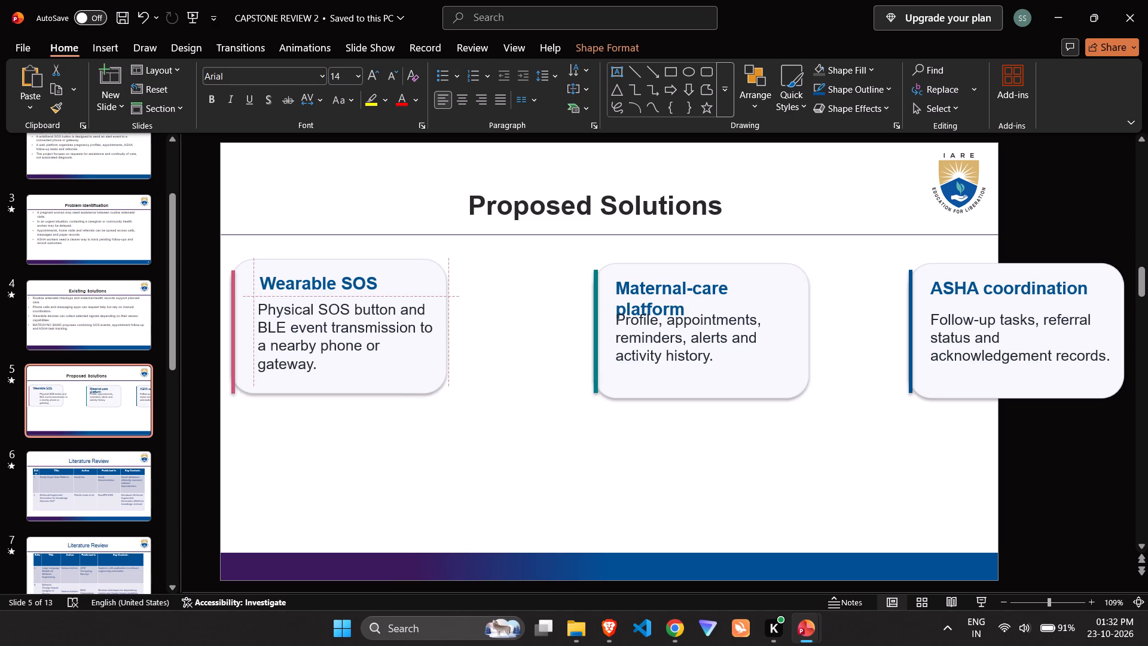
drag(266, 298, 262, 304)
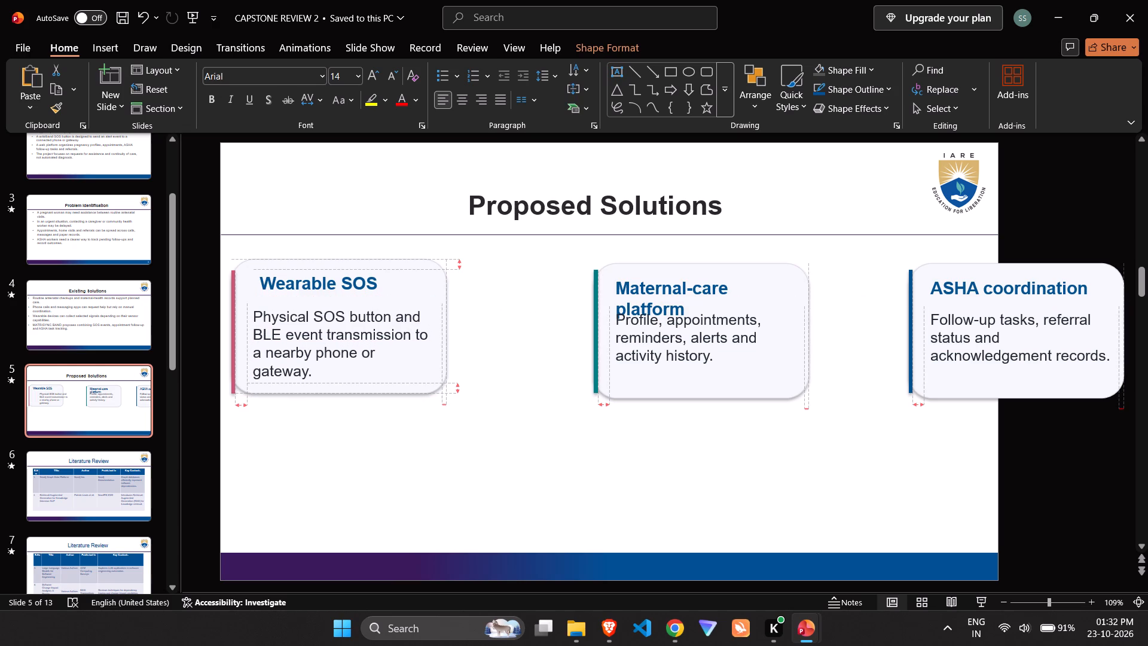
drag(262, 304, 265, 306)
click(545, 308)
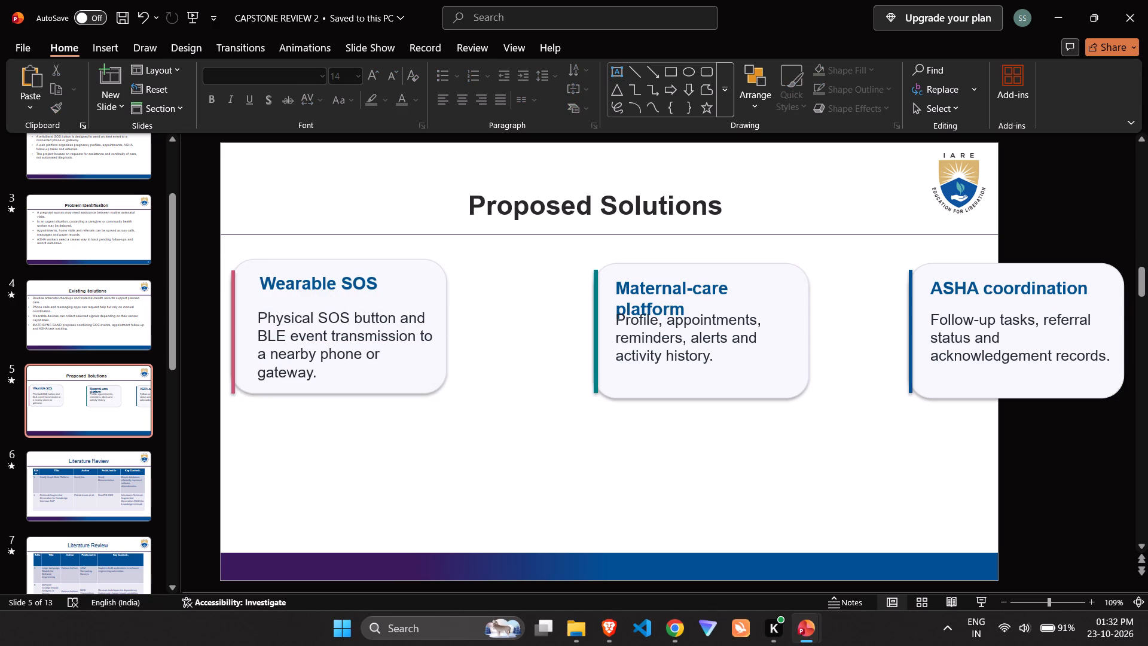
Move the Maternal-care platform card's background closer to the Wearable SOS card, and place its teal accent bar along the background's left edge.
click(642, 267)
drag(642, 266, 542, 256)
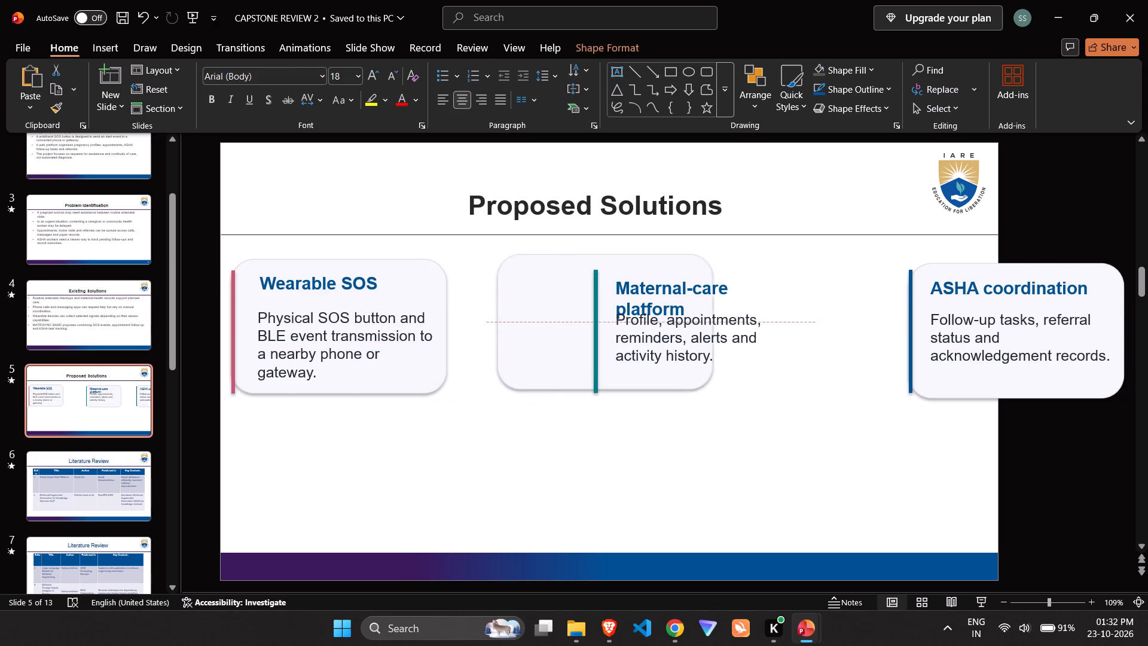
drag(542, 256, 532, 261)
click(591, 288)
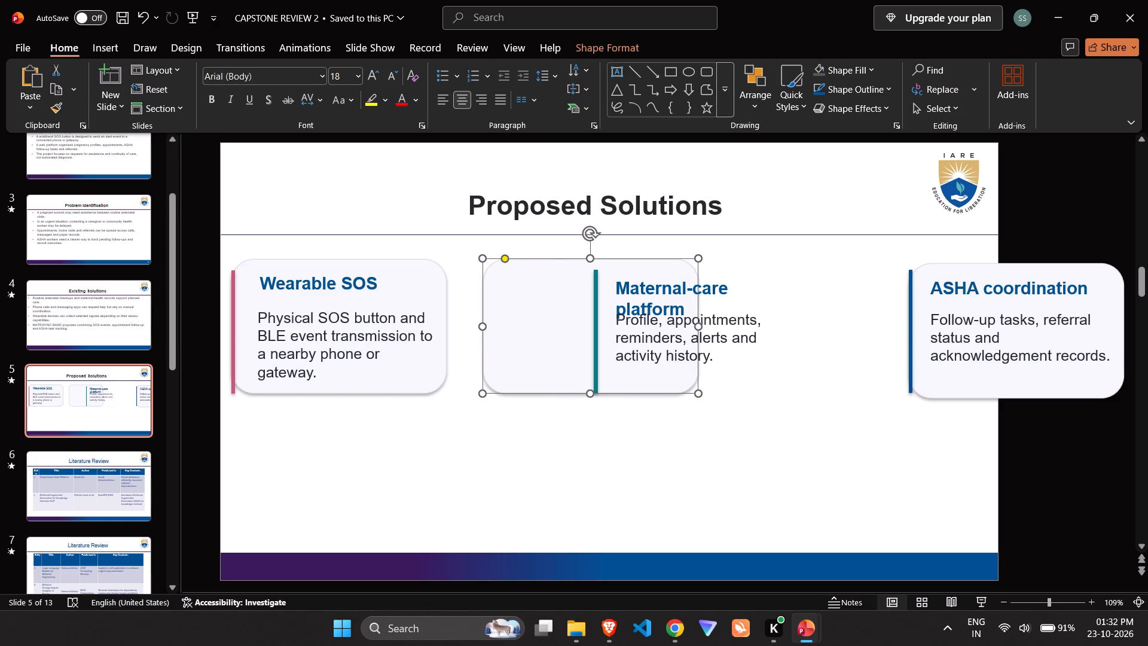
click(593, 289)
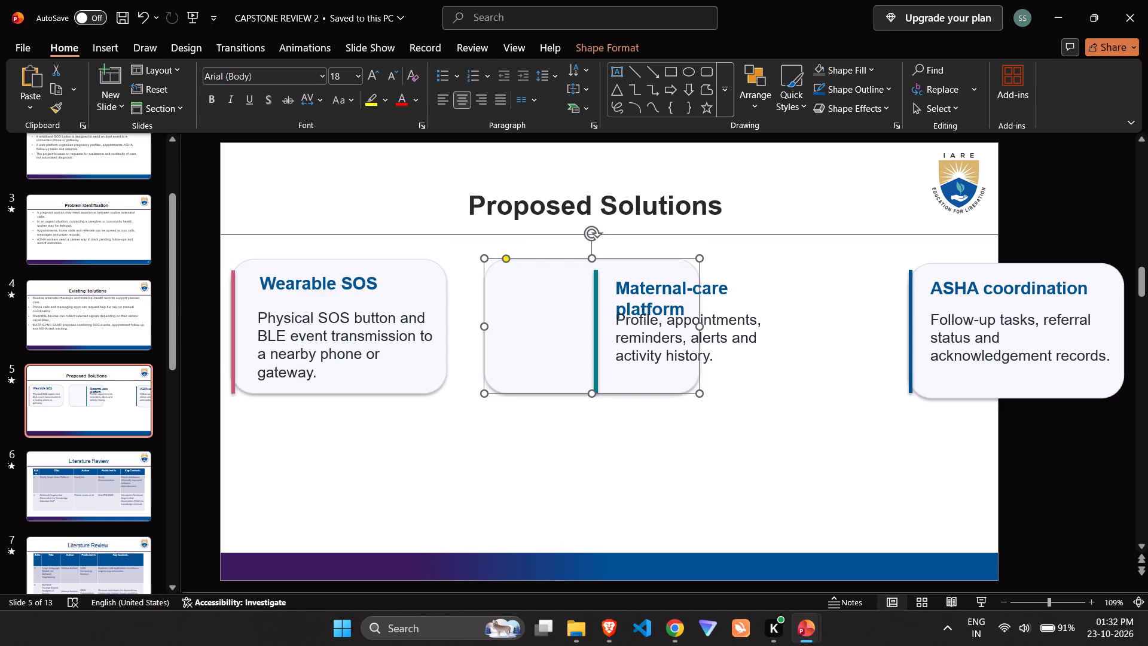
click(594, 312)
drag(596, 312, 491, 303)
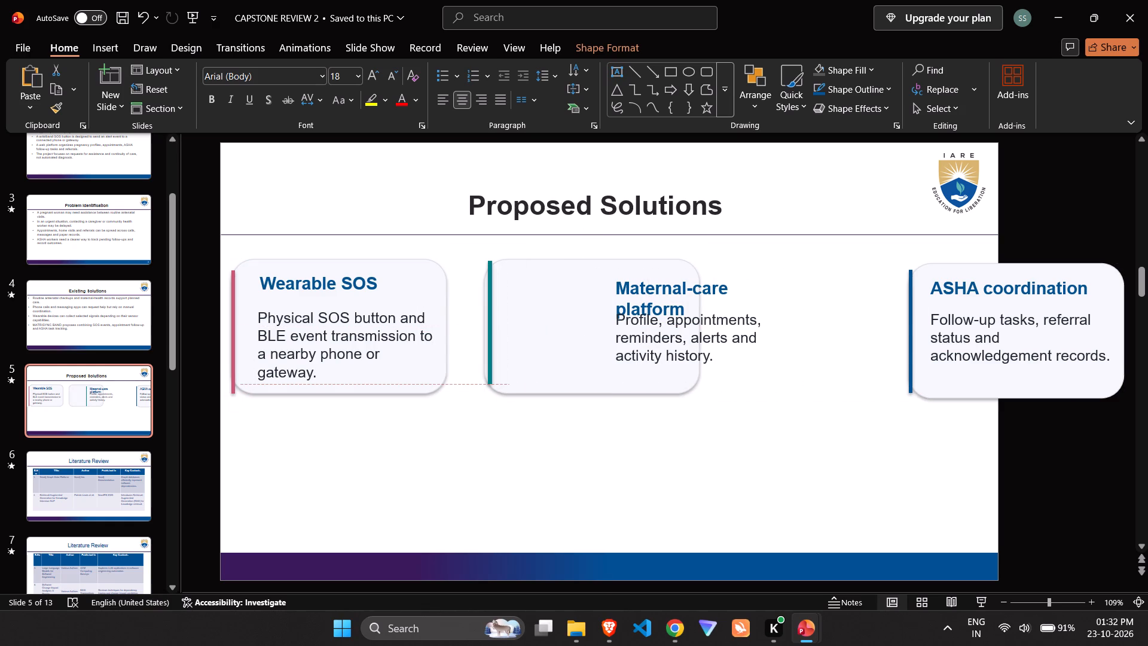
drag(491, 303, 490, 305)
drag(490, 305, 484, 310)
Move the Maternal-care platform heading and its description onto the relocated card background, with the description below the two-line heading.
click(633, 273)
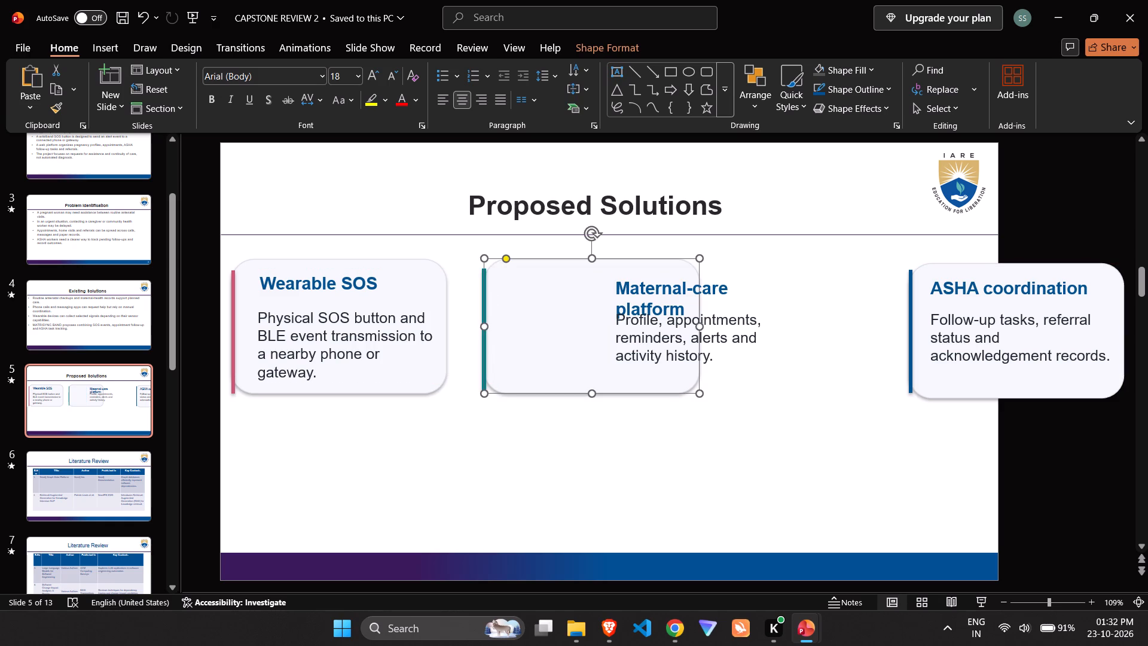
click(634, 288)
drag(622, 277, 546, 276)
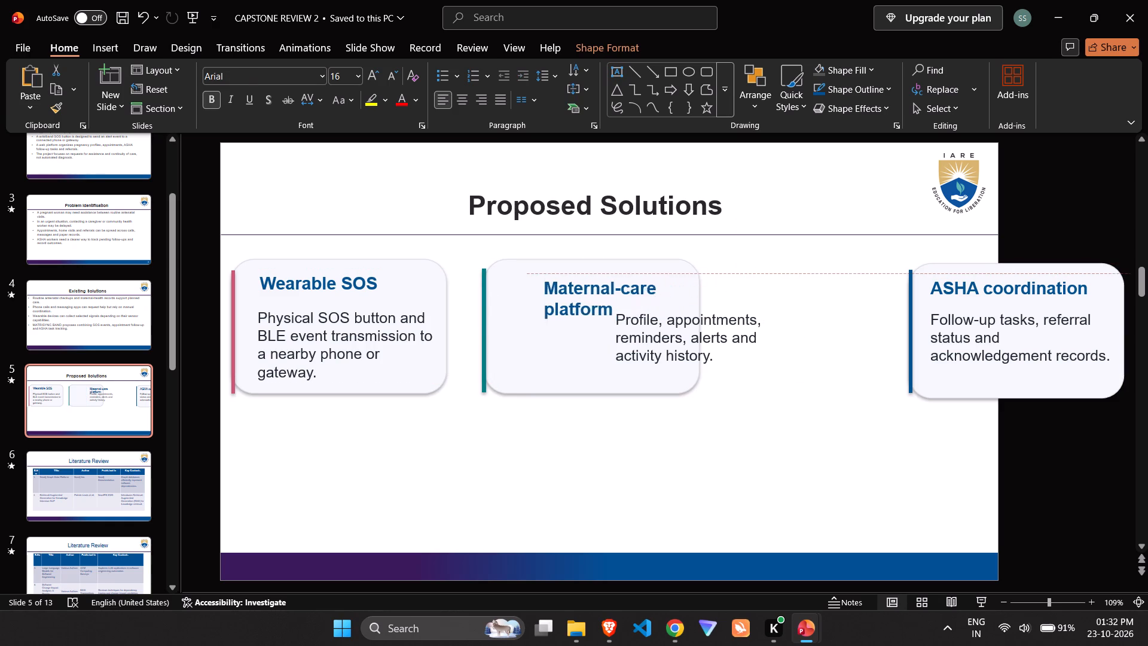
drag(546, 276, 520, 270)
click(615, 346)
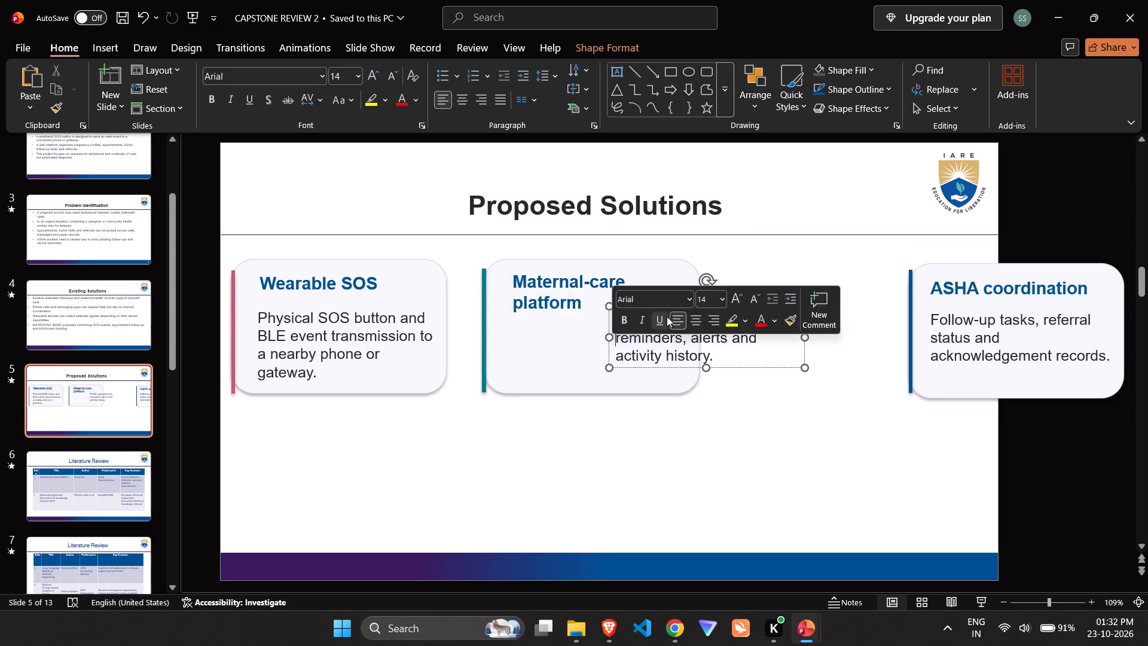
click(631, 363)
drag(633, 366, 529, 368)
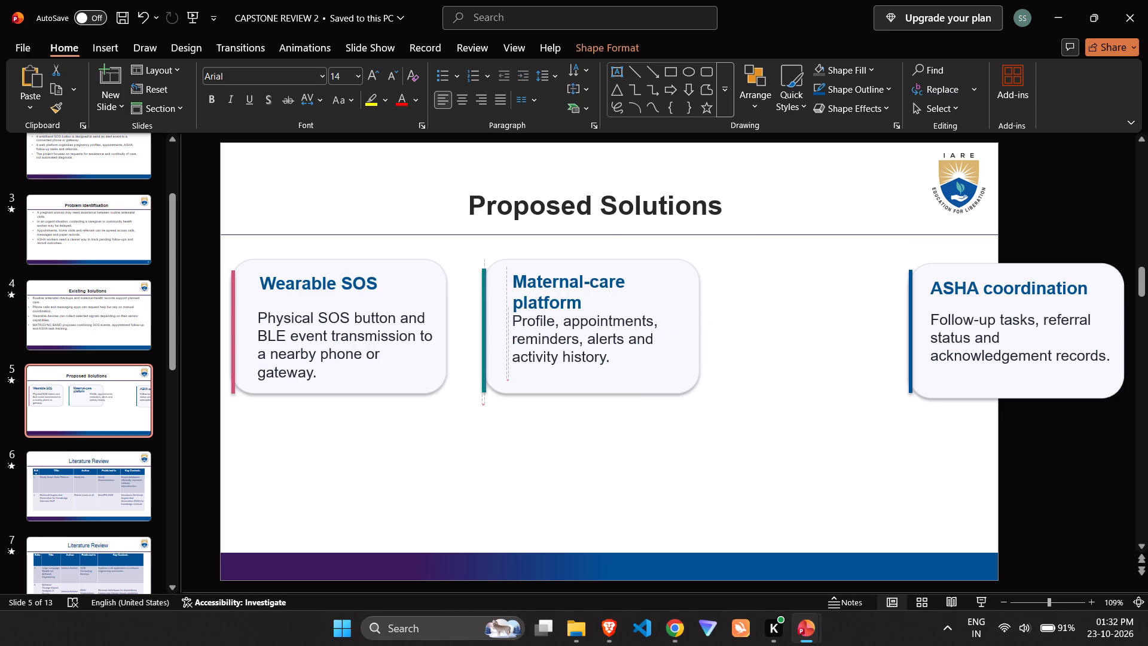
drag(529, 368, 530, 371)
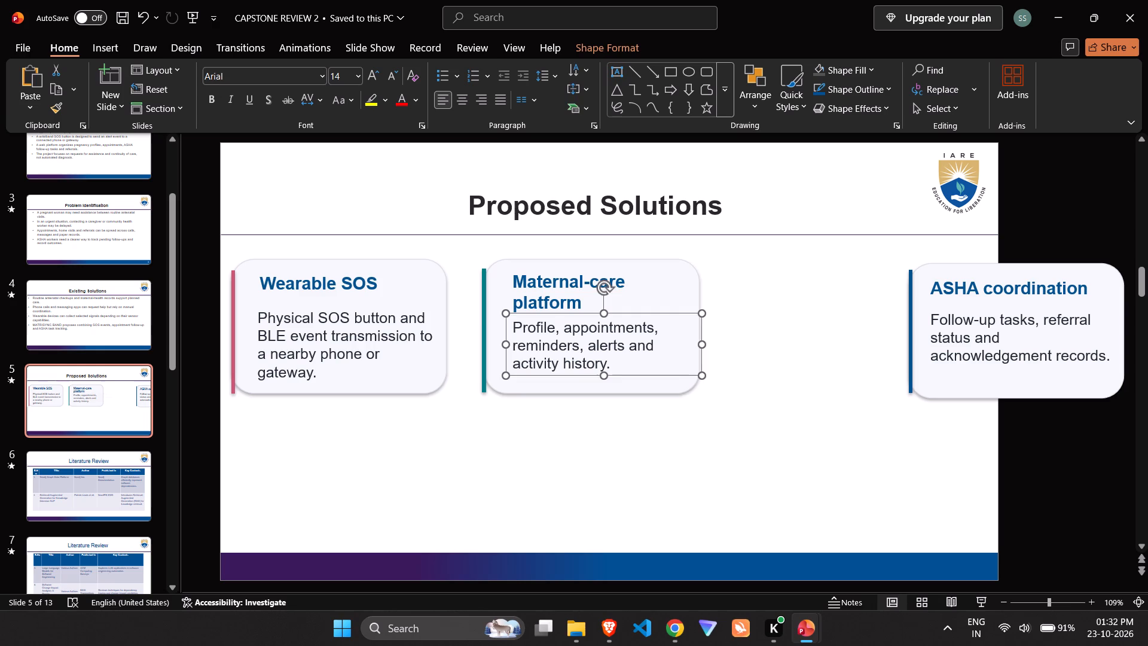
Nudge the Maternal-care platform card's background and teal accent bar to fine-tune their alignment, and deselect.
click(486, 351)
click(484, 345)
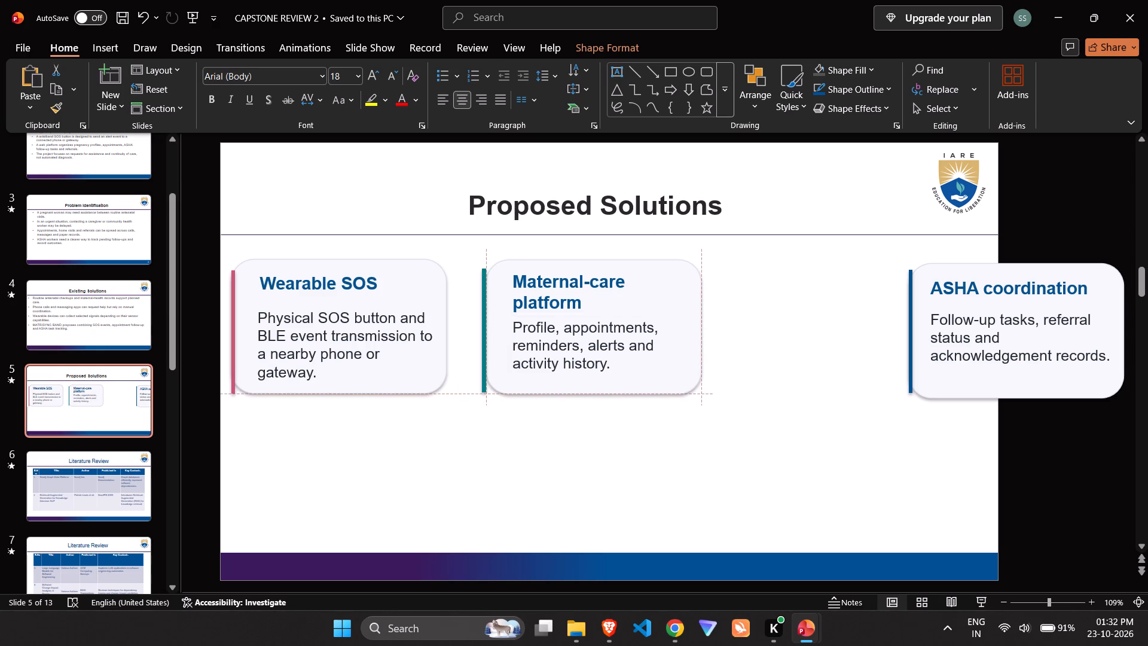
click(482, 345)
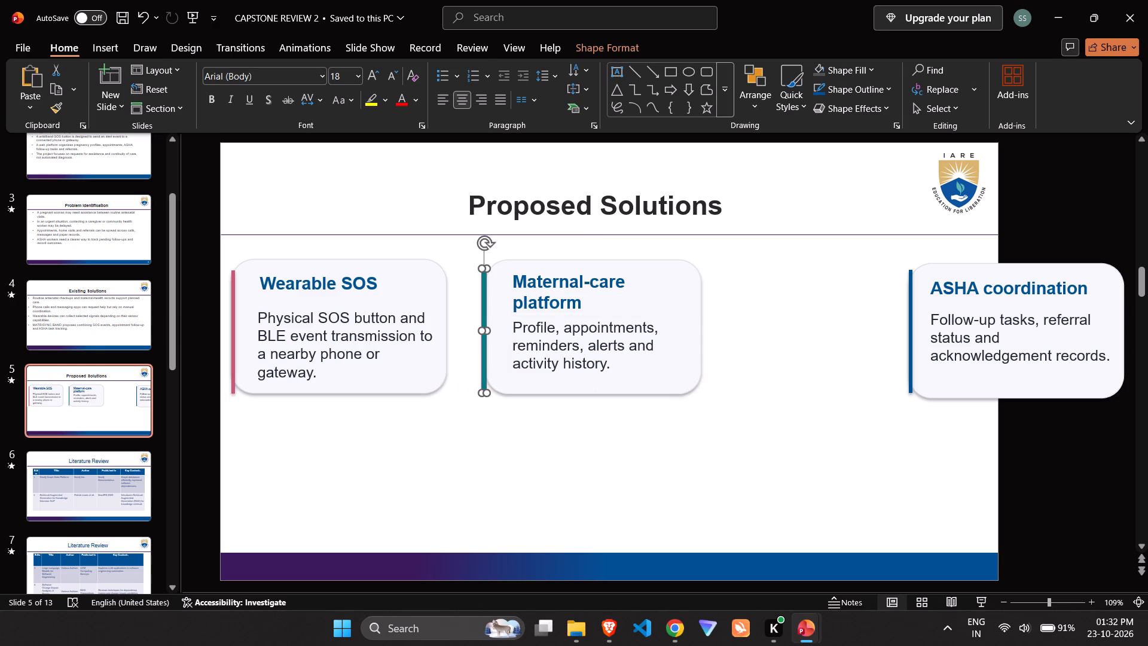
click(481, 345)
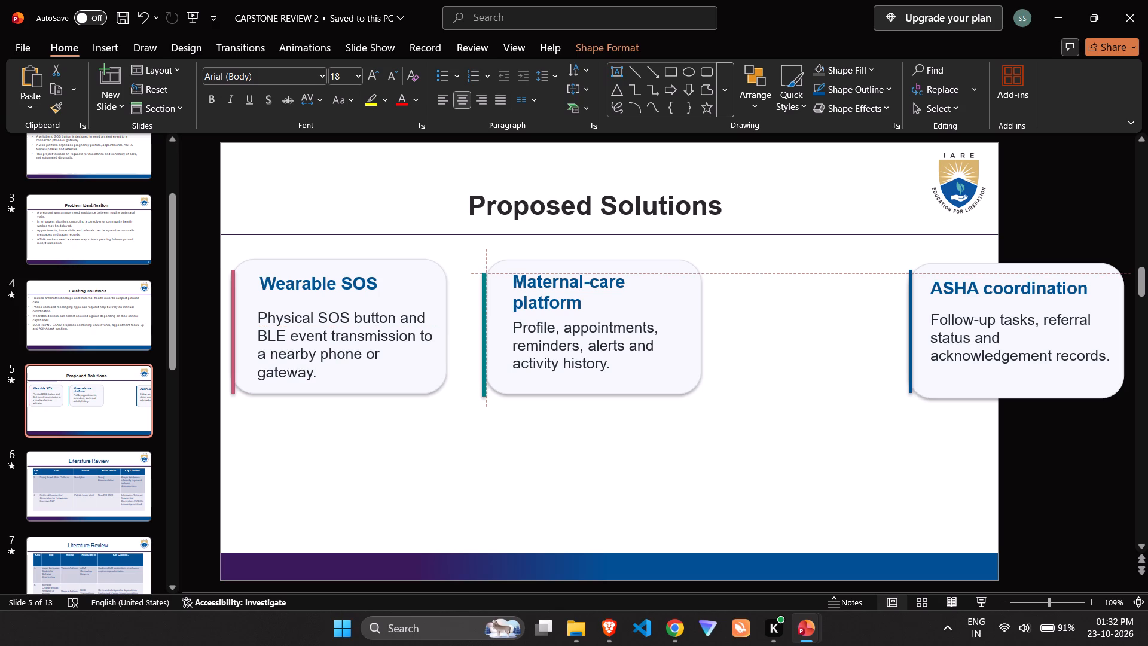
click(622, 490)
Move the ASHA coordination card's blue accent bar and background inside the slide, level with the other two cards.
click(1003, 288)
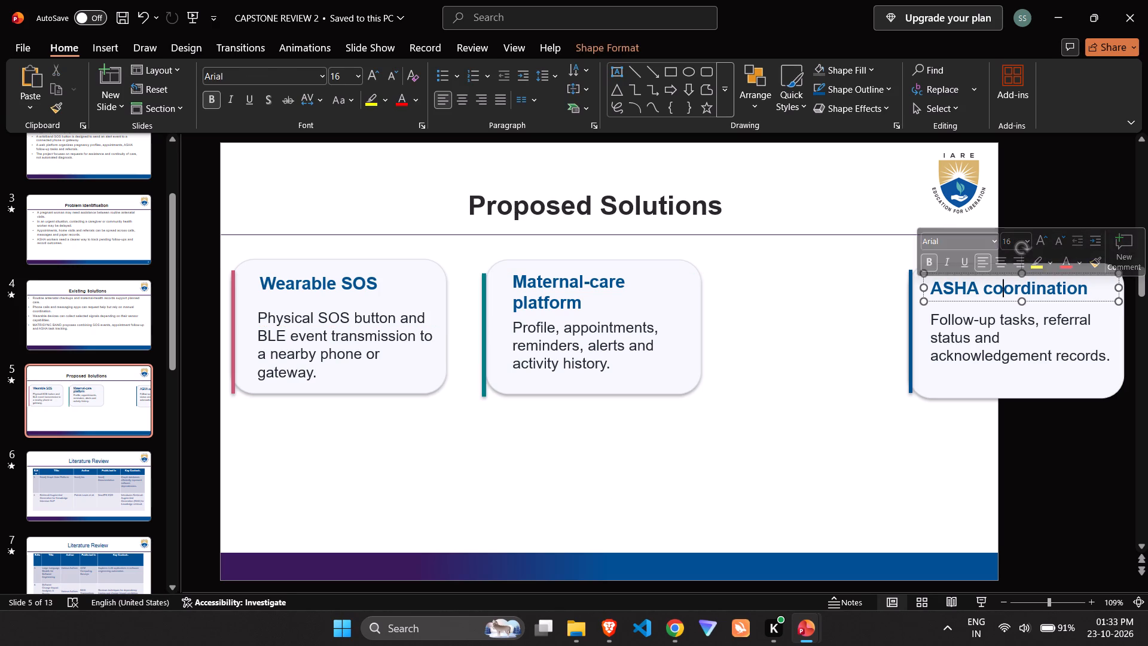
drag(912, 320, 768, 319)
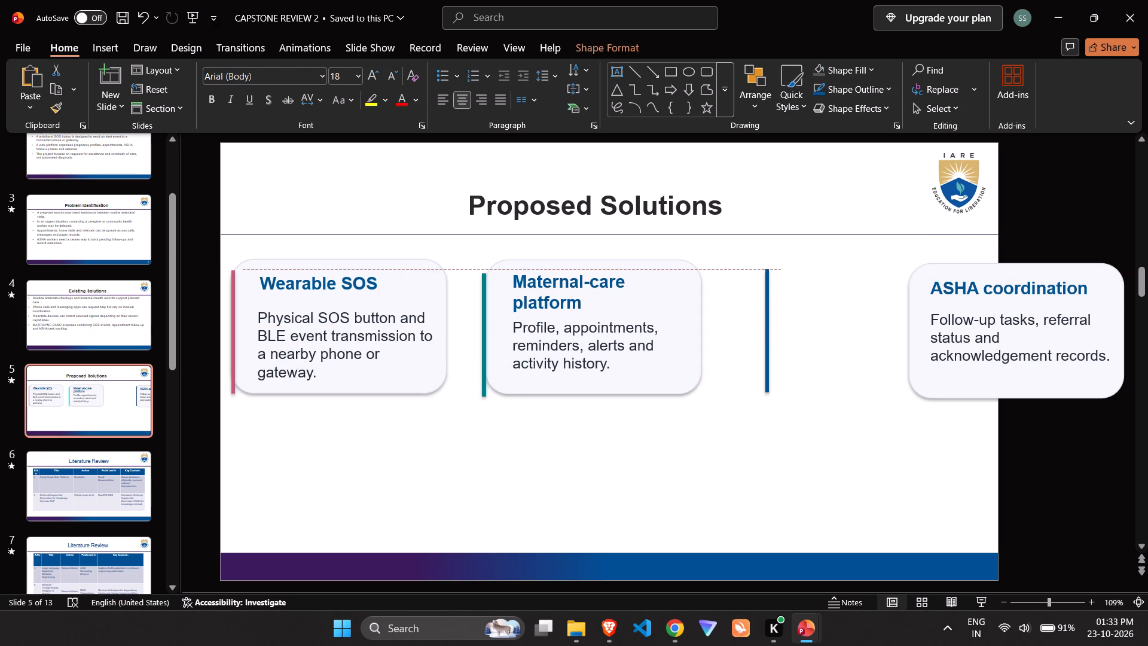
drag(768, 319, 767, 327)
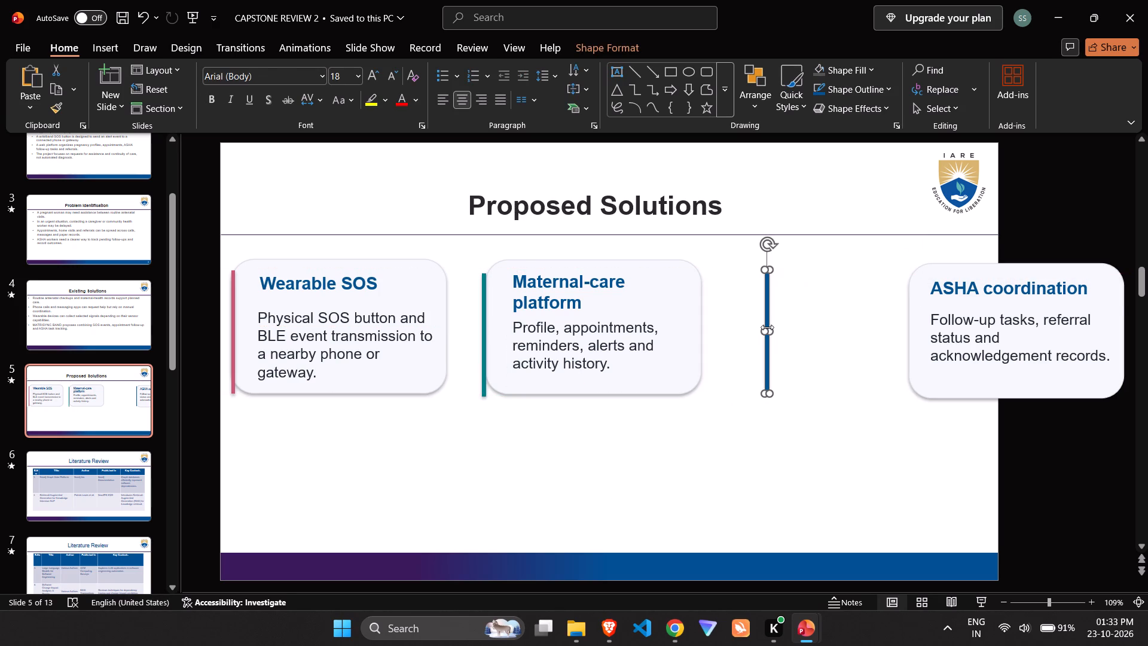
click(939, 324)
click(944, 382)
drag(943, 382, 941, 383)
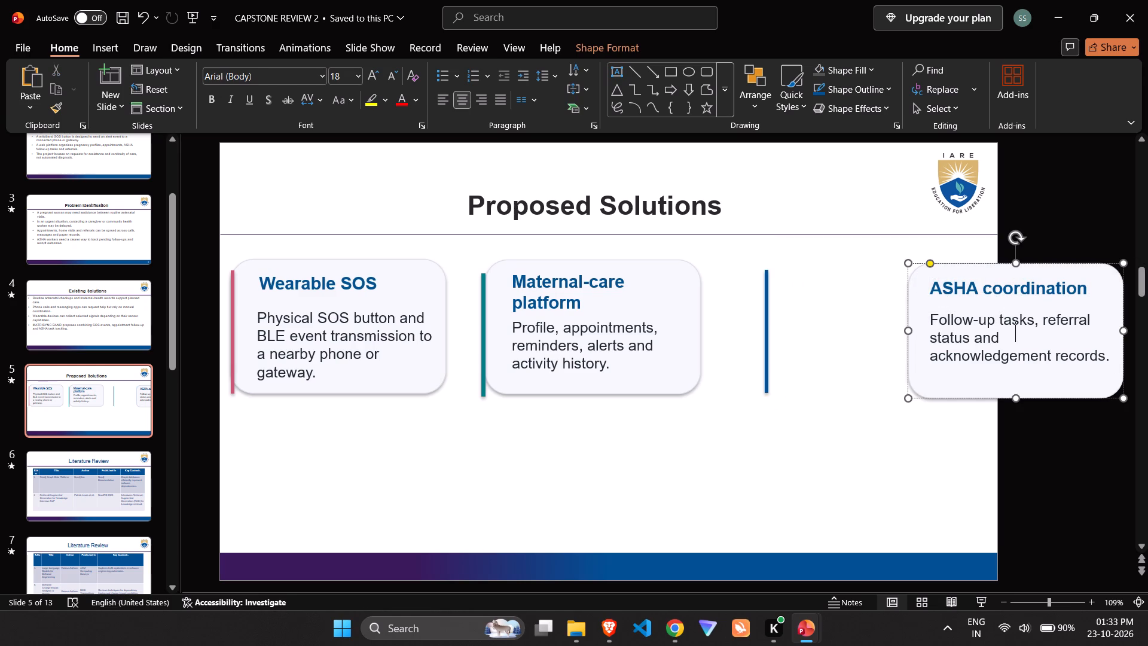
drag(941, 383, 827, 376)
drag(958, 395, 825, 389)
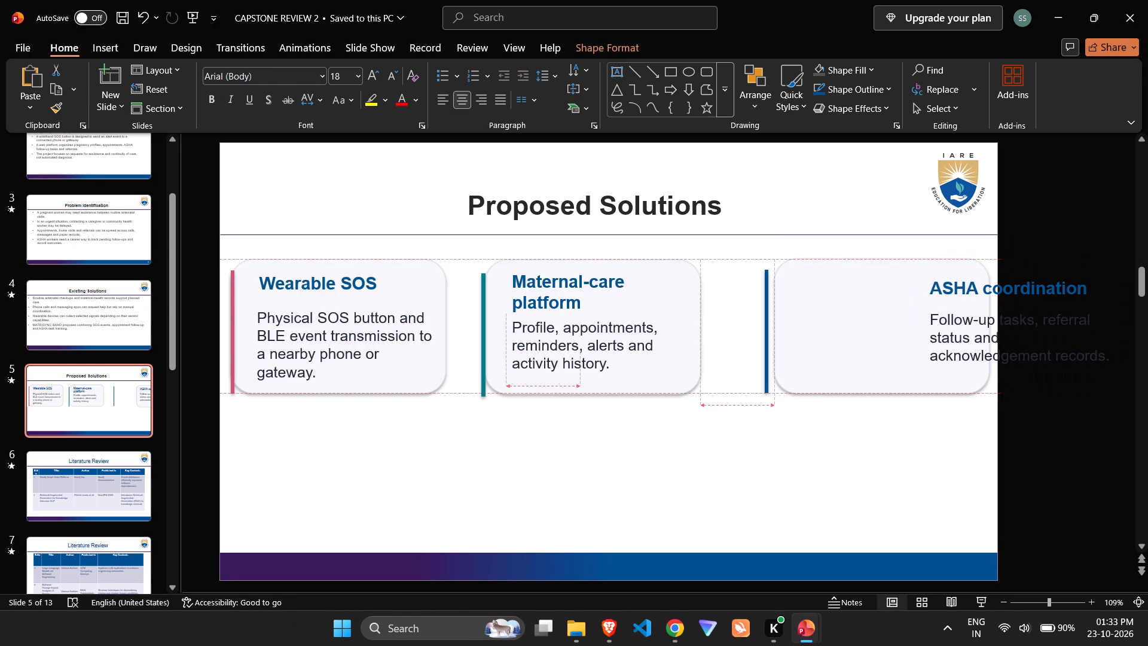
drag(825, 389, 817, 393)
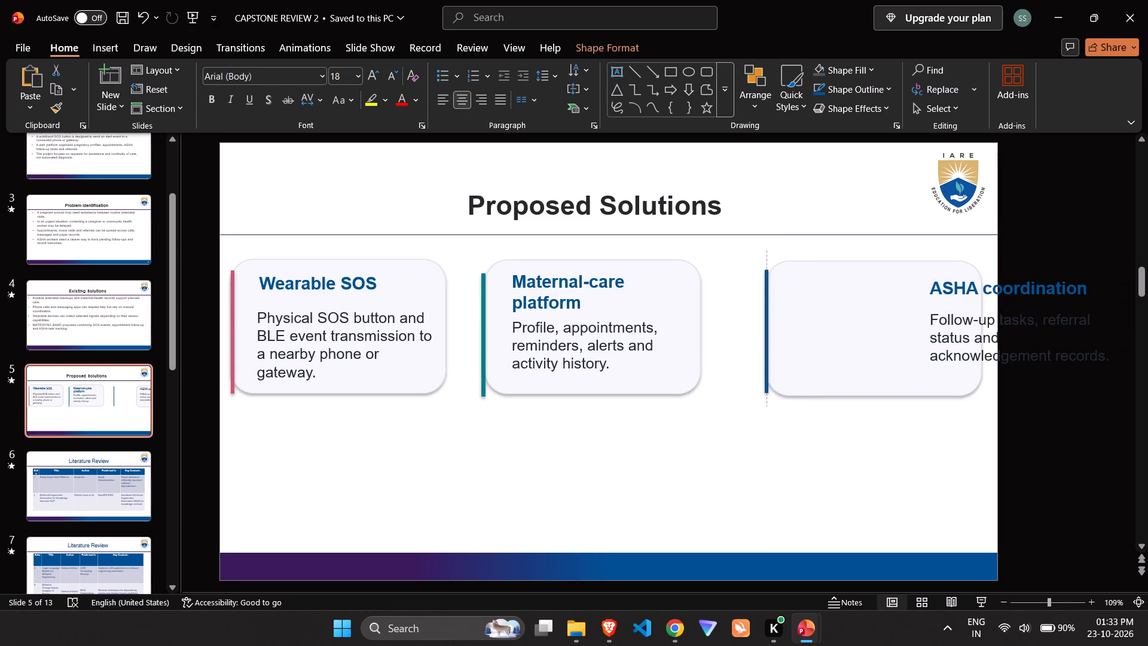
drag(817, 393, 817, 396)
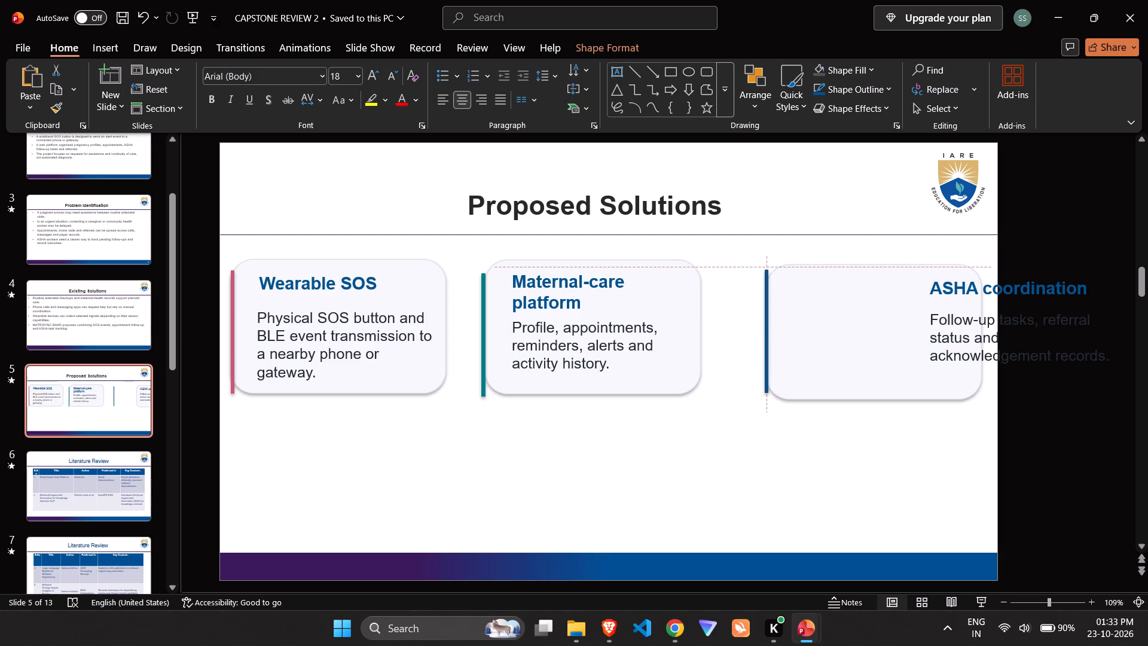
drag(817, 396, 817, 392)
Move the ASHA coordination heading and its description onto their card background beside the blue accent bar, and deselect.
click(951, 304)
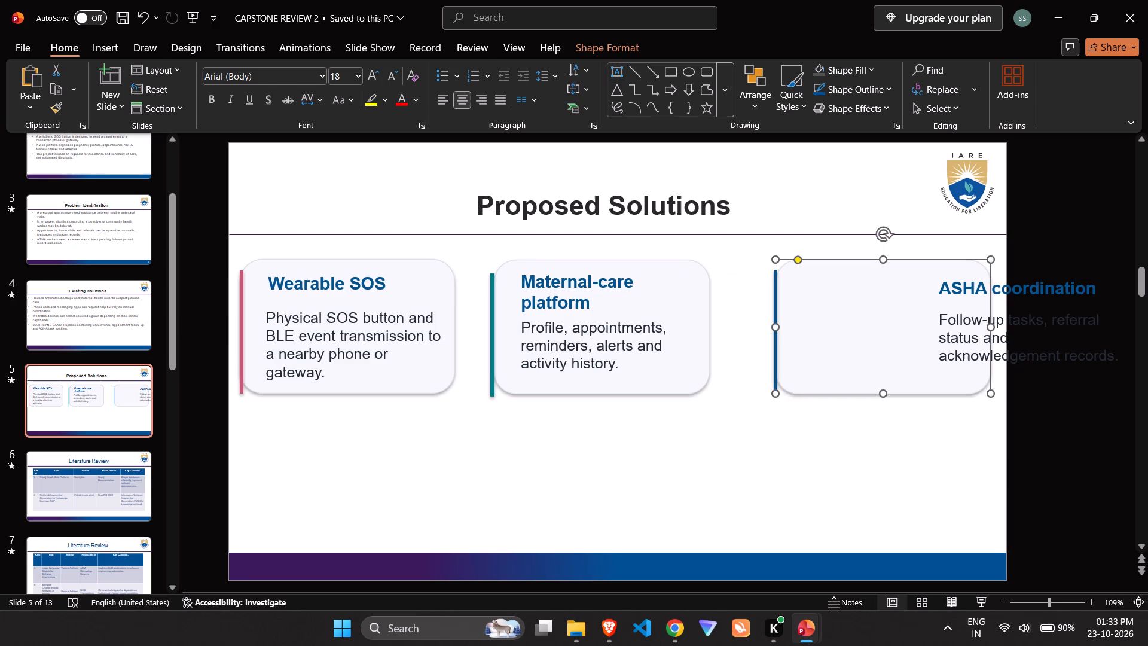
click(950, 297)
drag(955, 276, 857, 279)
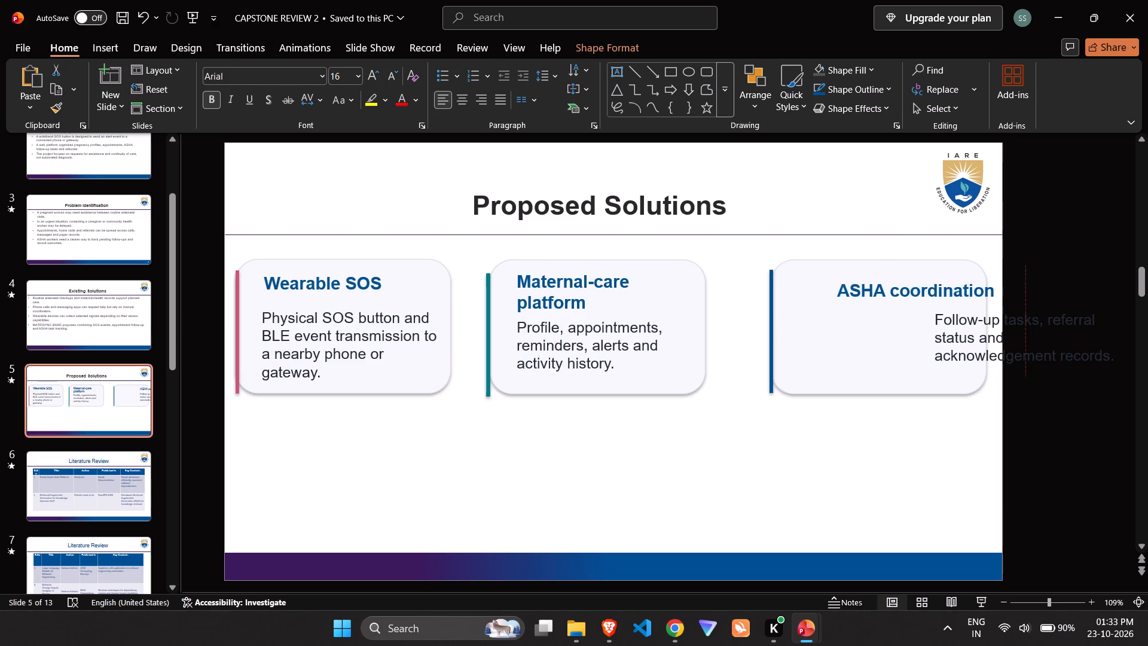
drag(857, 279, 814, 274)
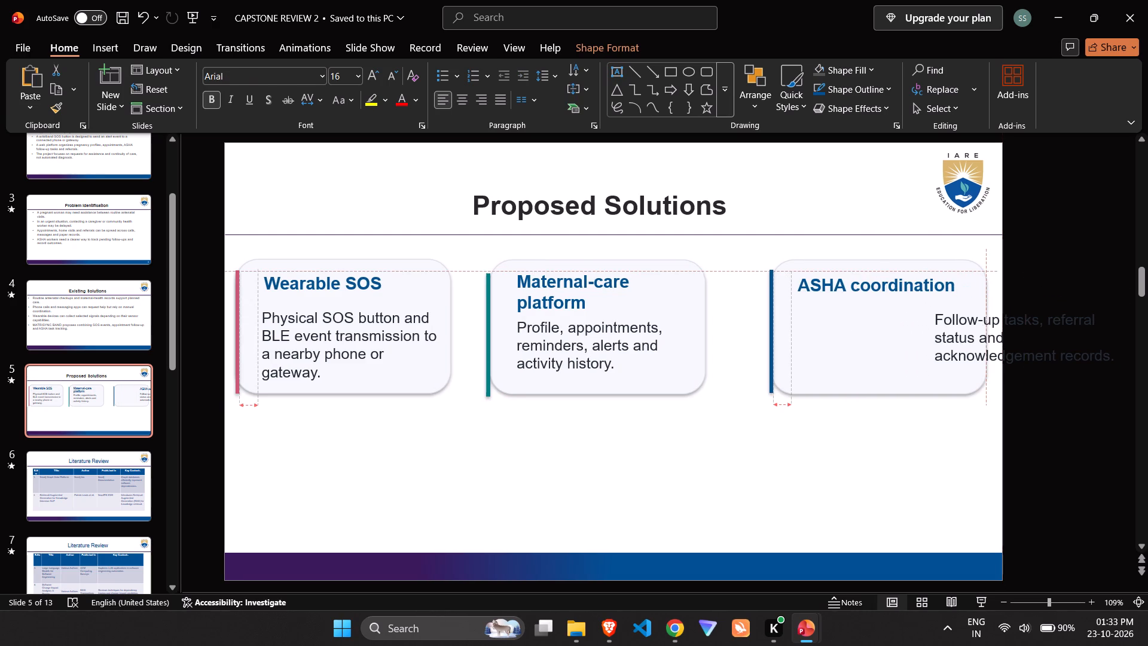
drag(814, 274, 811, 274)
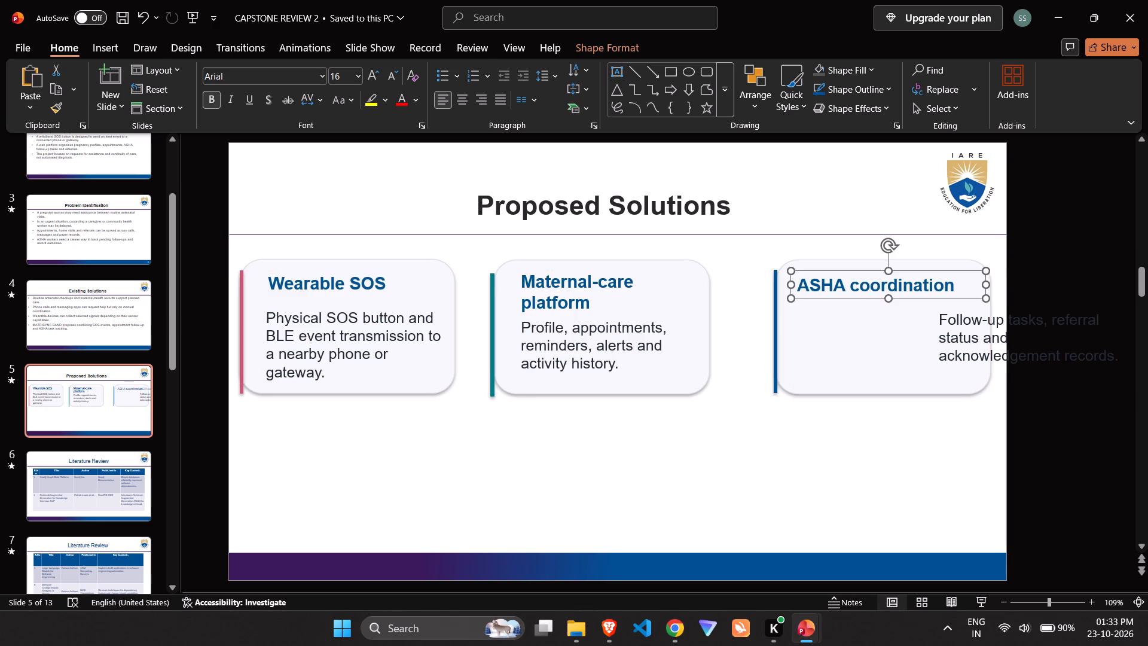
drag(962, 334, 955, 334)
drag(959, 365, 836, 373)
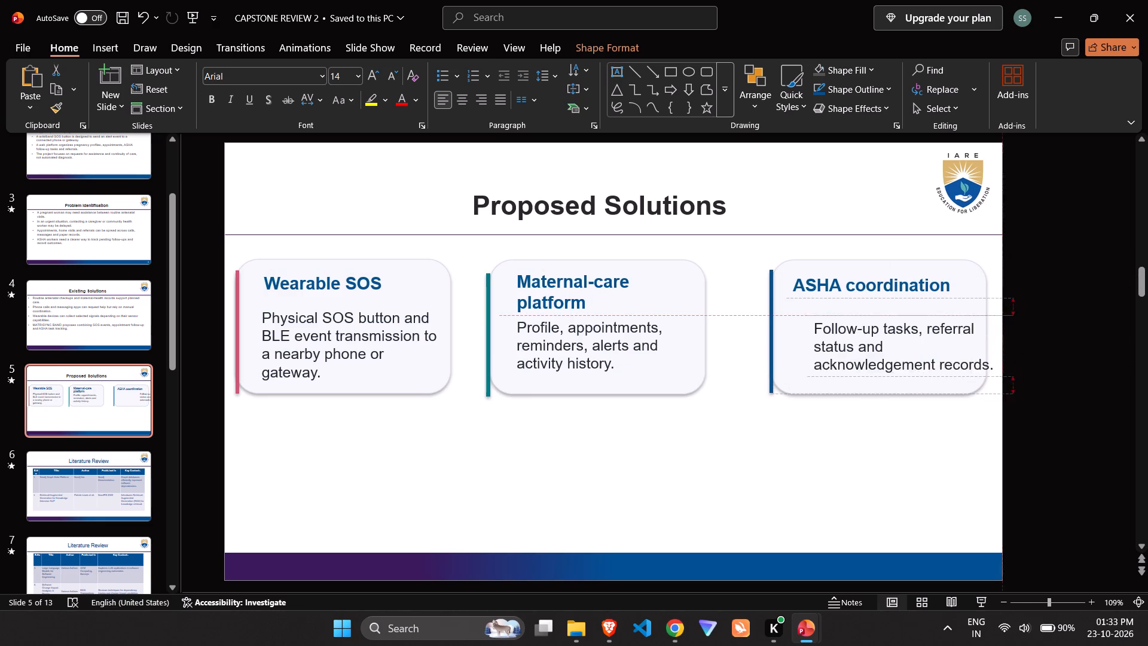
drag(836, 373, 813, 365)
click(735, 426)
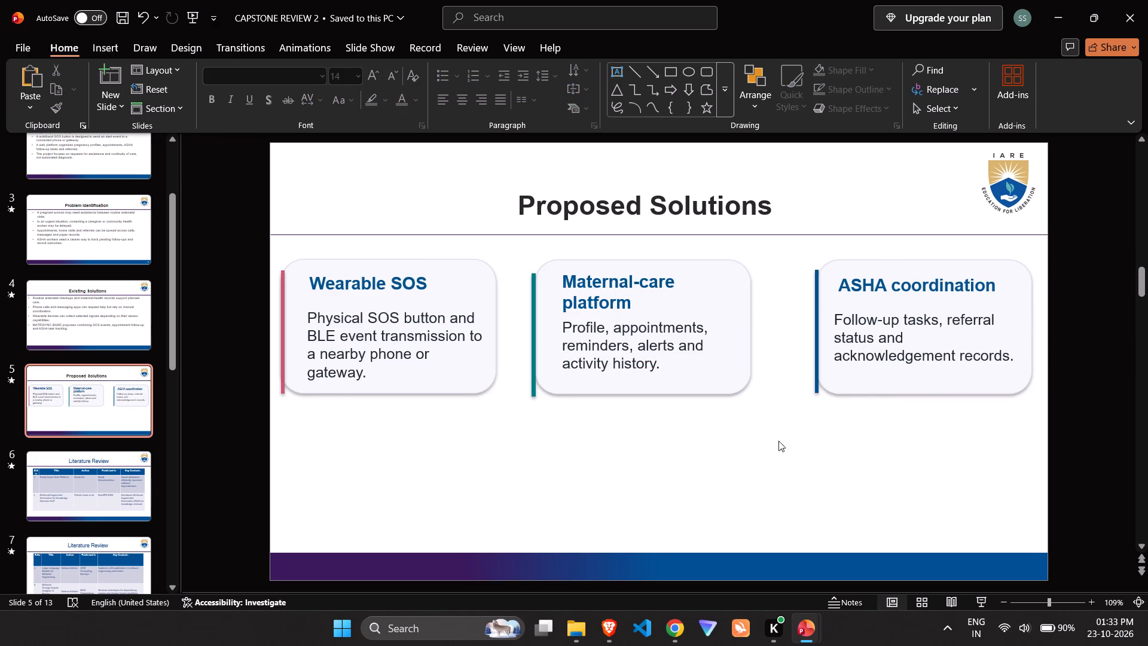
Nudge the Maternal-care platform card's teal accent bar slightly upward along the card's edge, and deselect.
click(533, 355)
drag(533, 355, 533, 342)
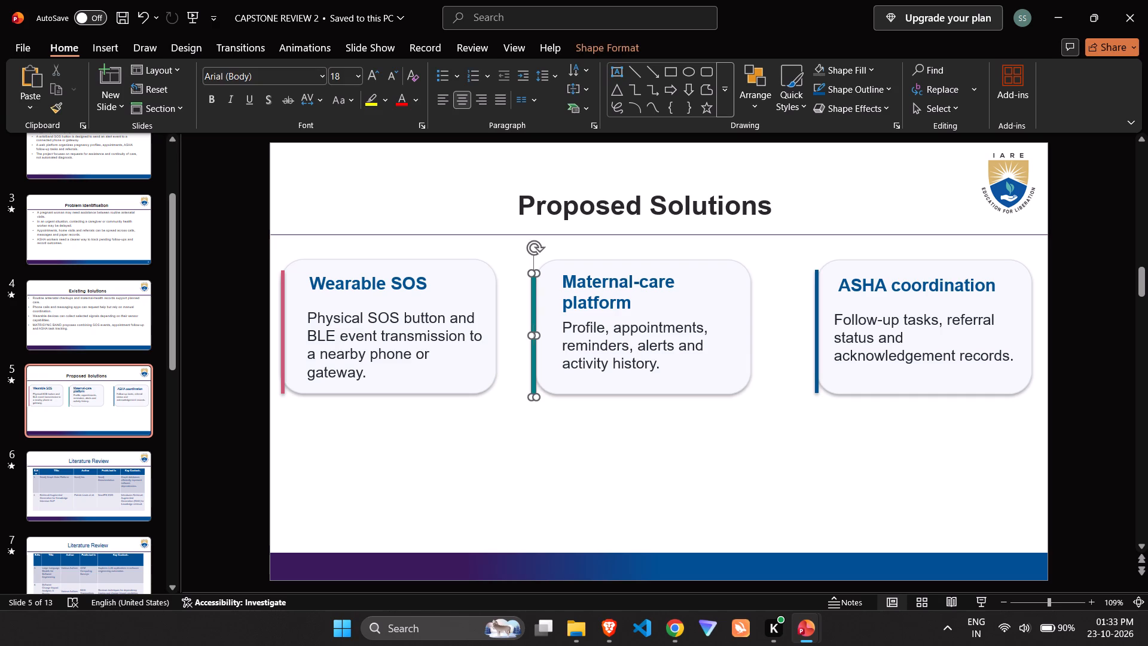
drag(533, 342, 536, 214)
drag(534, 336, 532, 328)
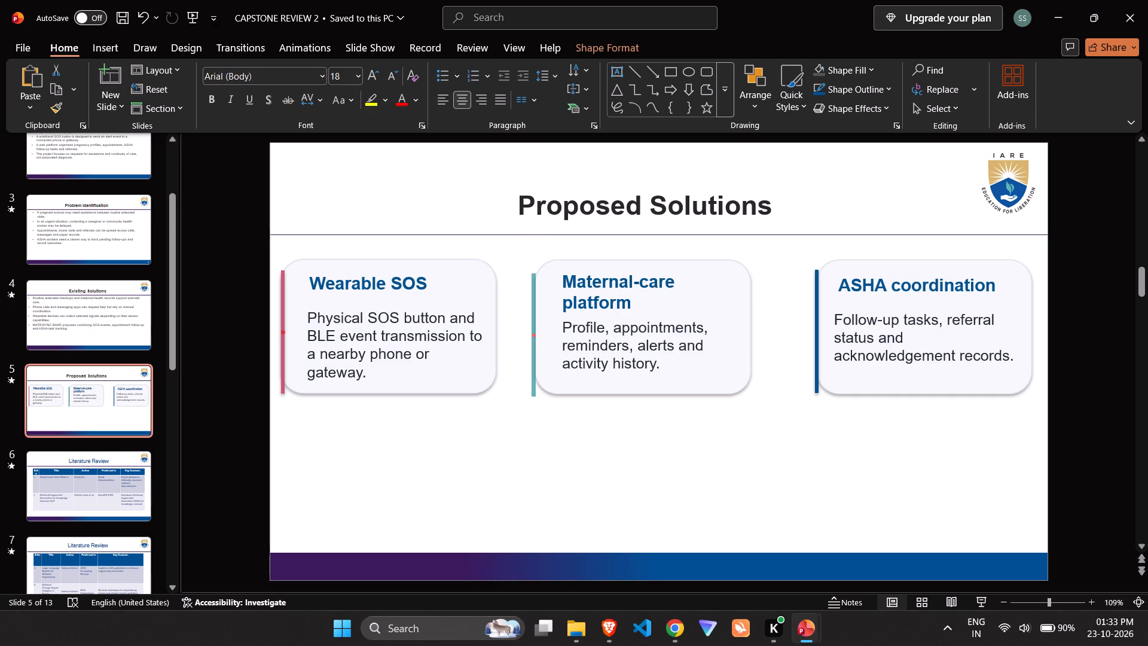
drag(532, 328, 532, 310)
click(530, 388)
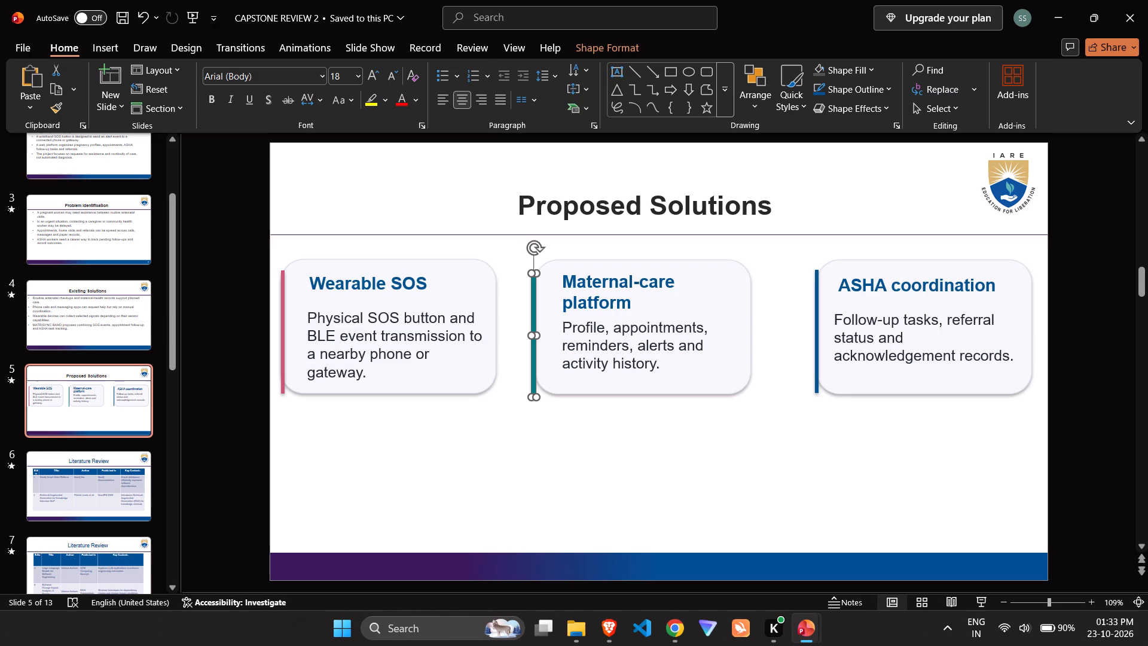
drag(532, 388, 532, 376)
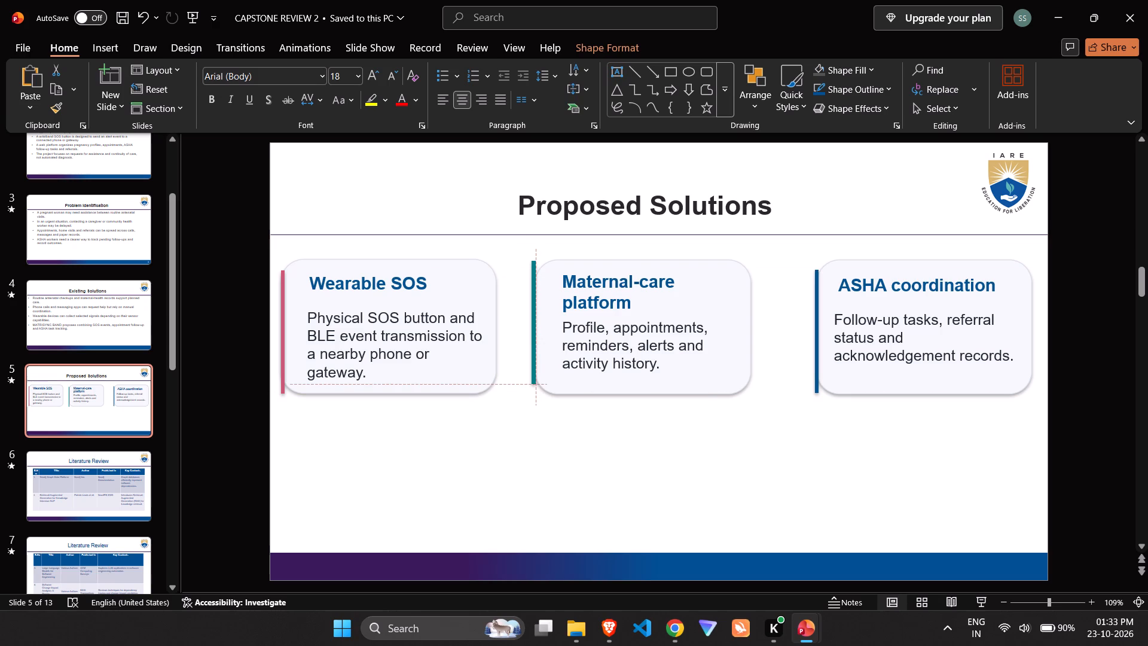
drag(532, 376, 532, 382)
drag(532, 382, 533, 382)
click(523, 426)
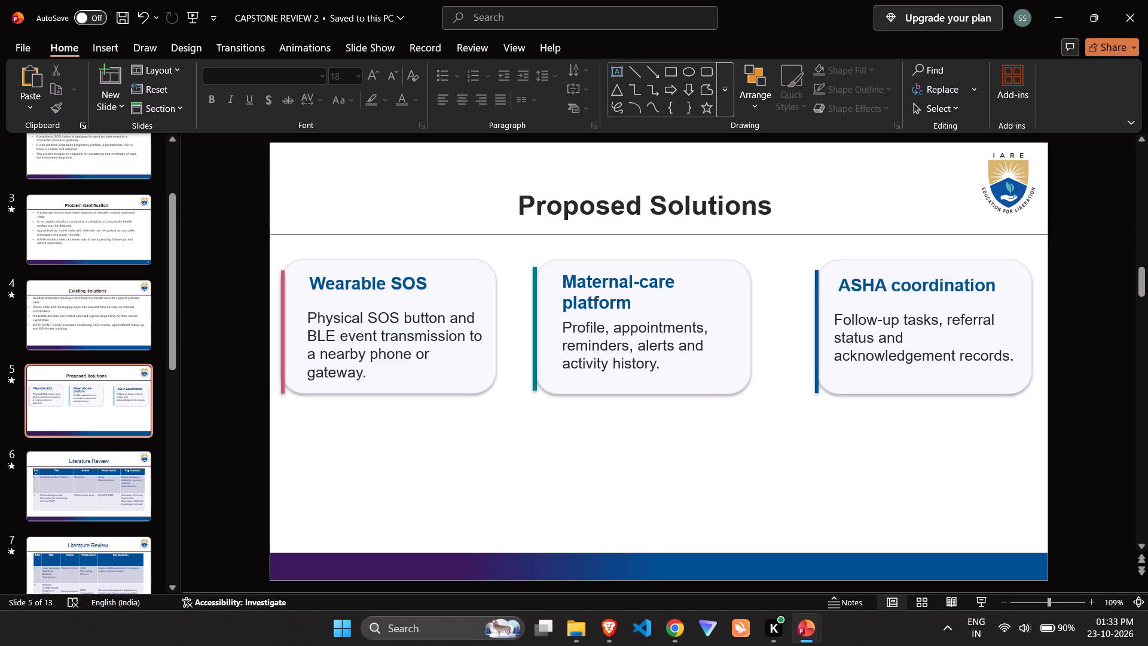
Shift the ASHA coordination card's background and blue accent bar closer to the Maternal-care platform card, keeping all three cards level.
click(851, 307)
click(849, 267)
drag(849, 267, 843, 258)
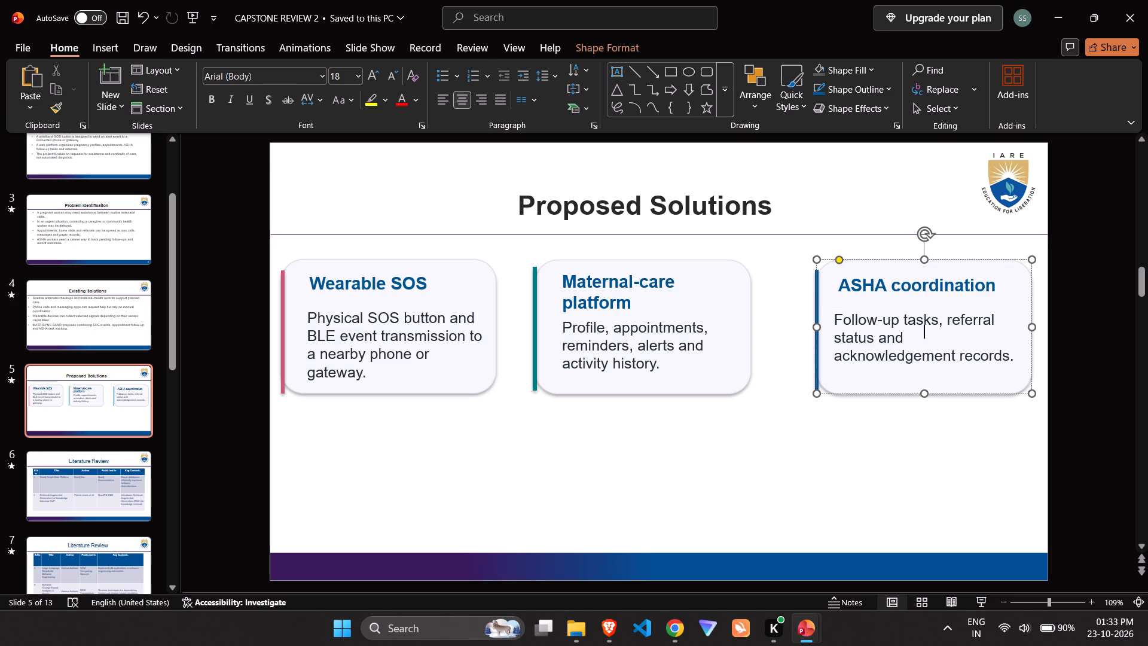
drag(843, 258, 841, 255)
click(770, 400)
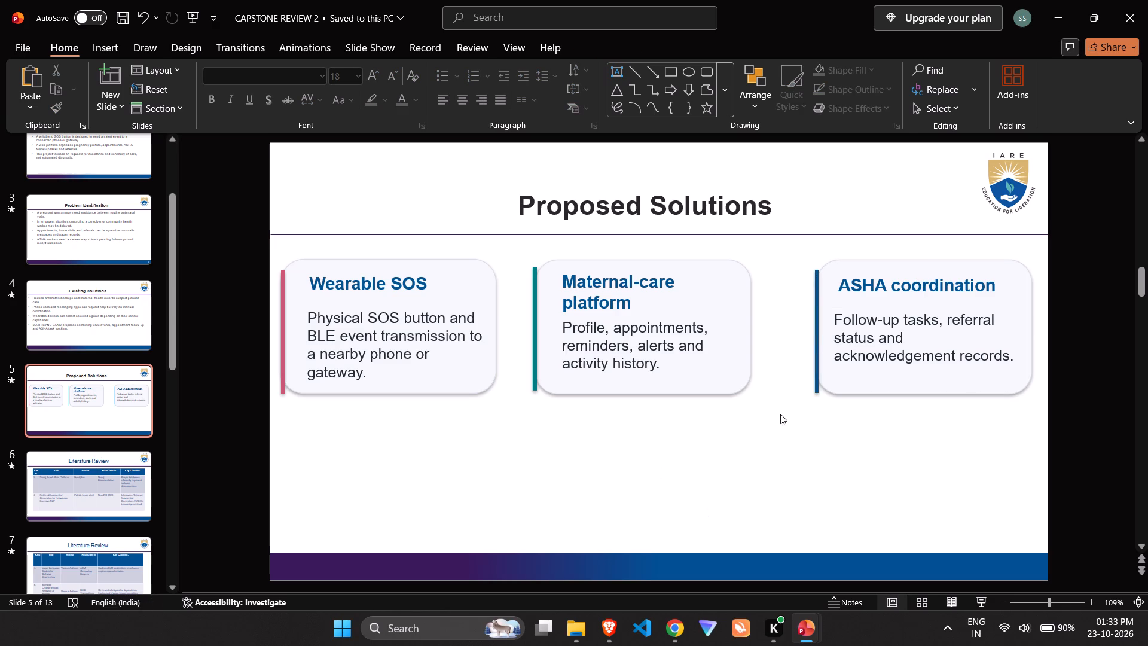
click(716, 352)
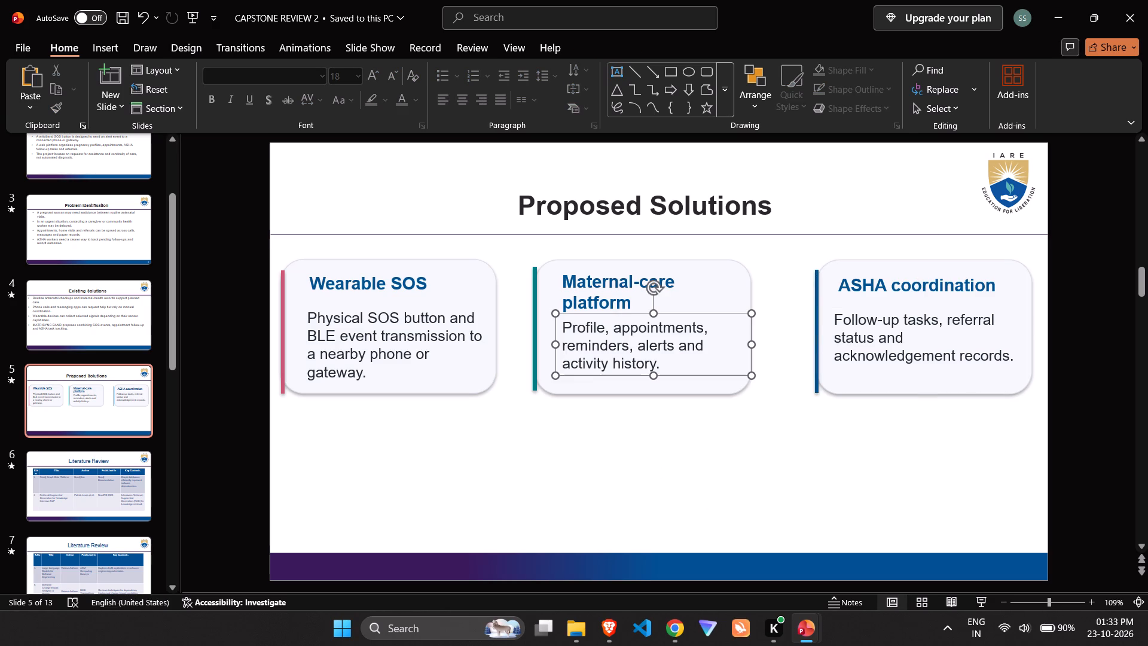
click(867, 302)
drag(867, 260, 846, 260)
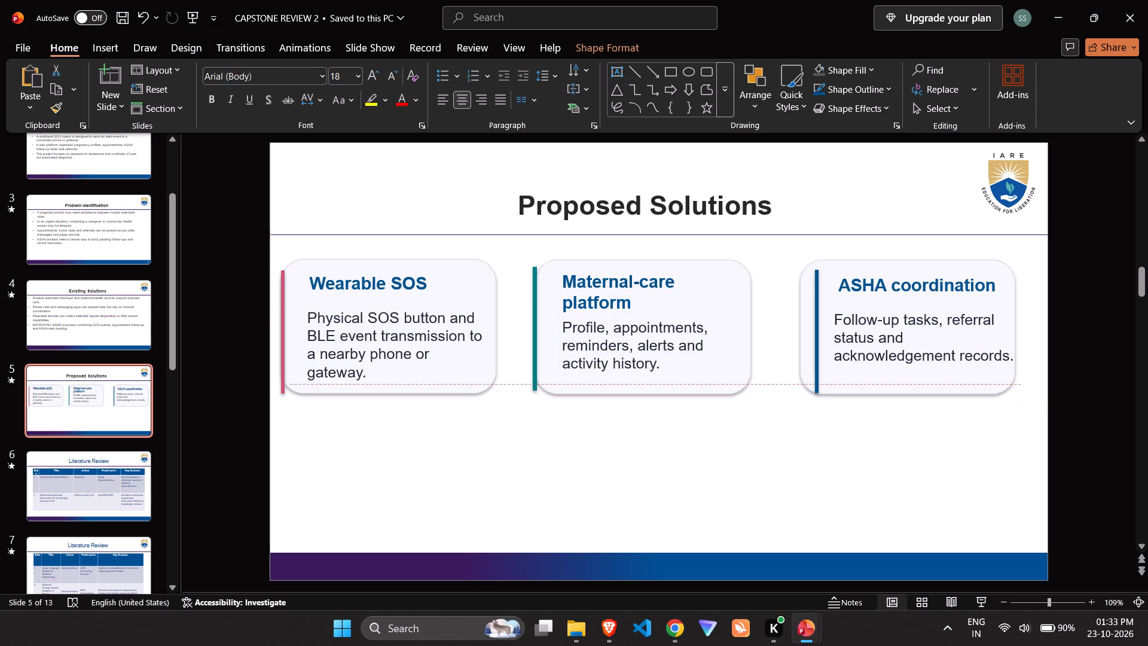
drag(846, 260, 844, 260)
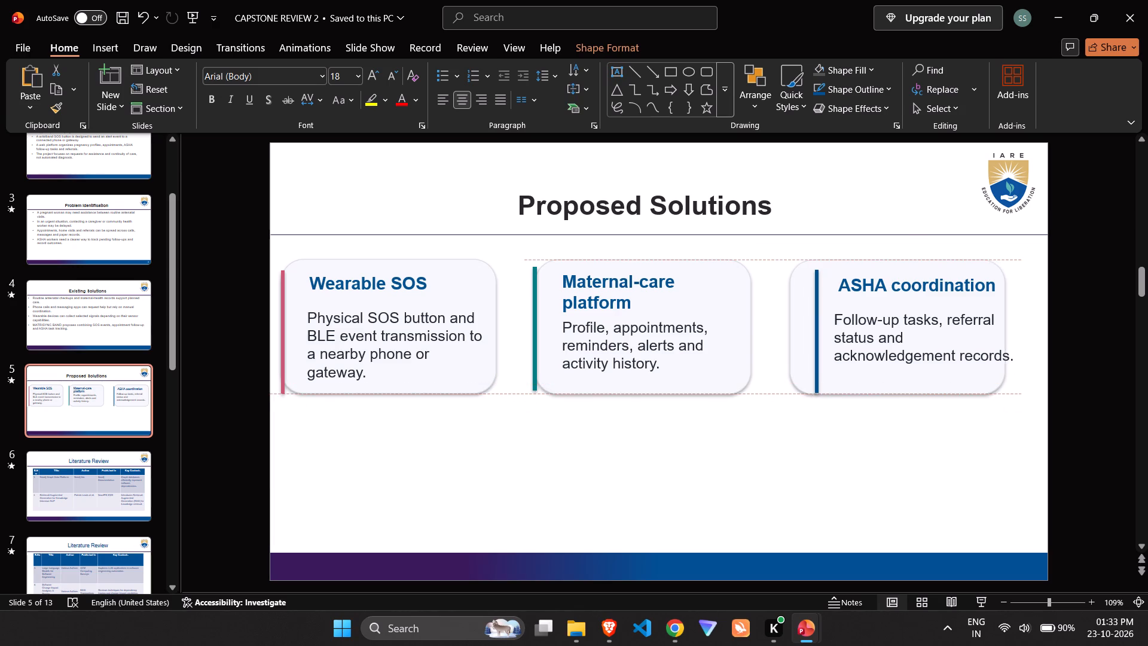
drag(844, 260, 842, 260)
click(817, 323)
drag(817, 323, 817, 323)
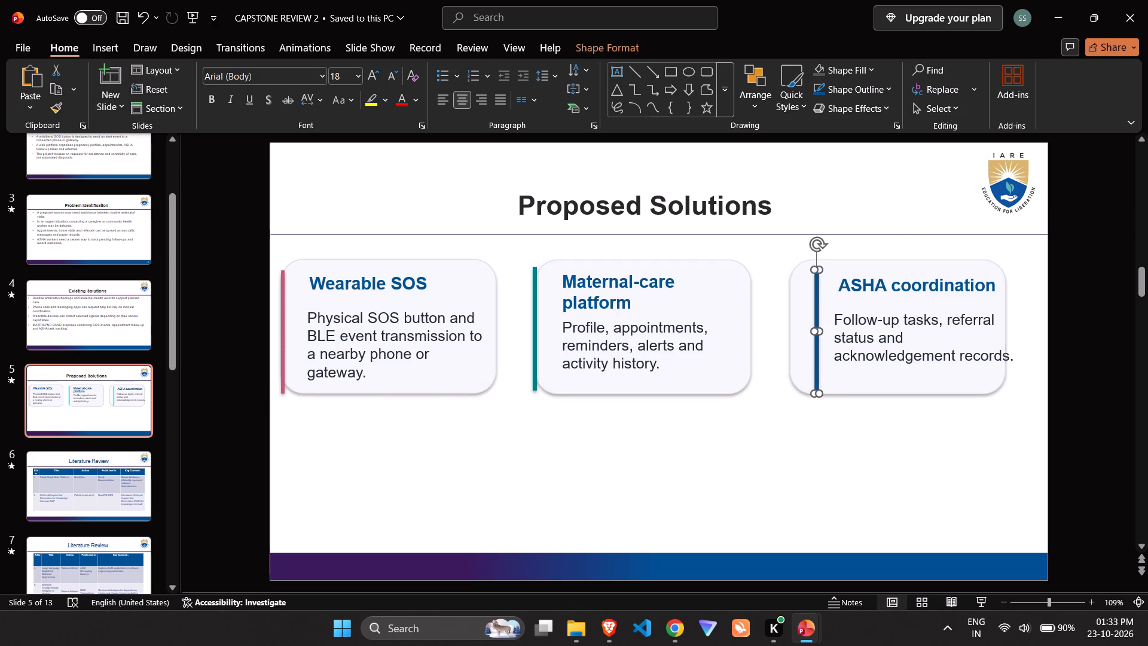
drag(817, 323, 793, 322)
Move the ASHA coordination heading and its description back onto the shifted card background beside the blue accent bar, and deselect.
click(930, 280)
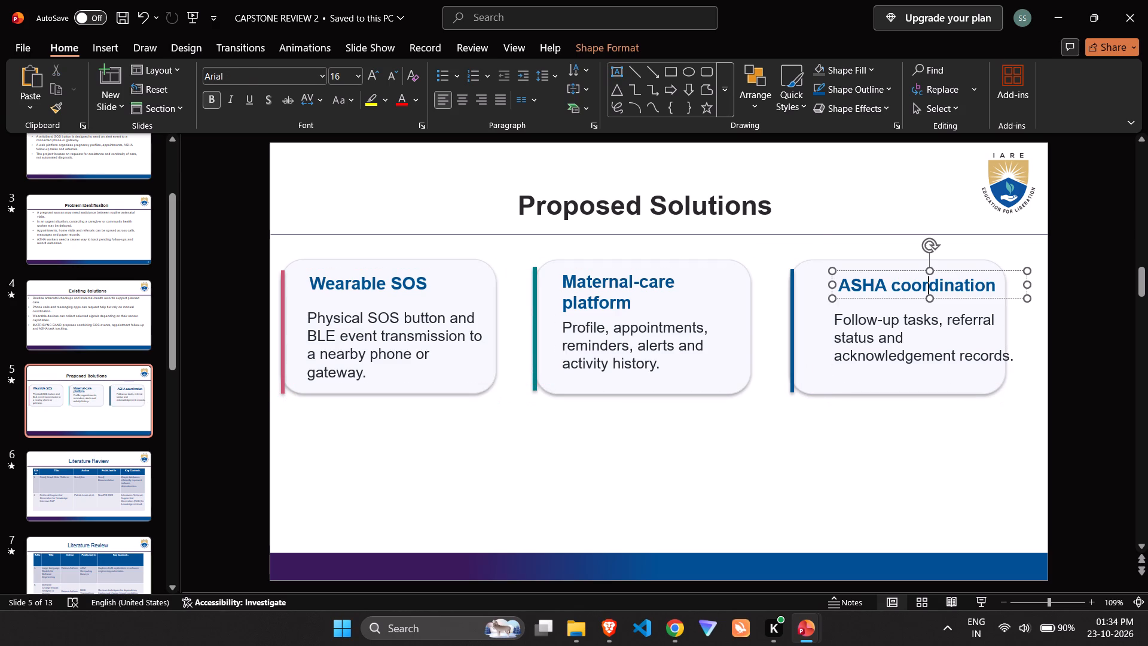
drag(912, 271, 897, 269)
click(899, 310)
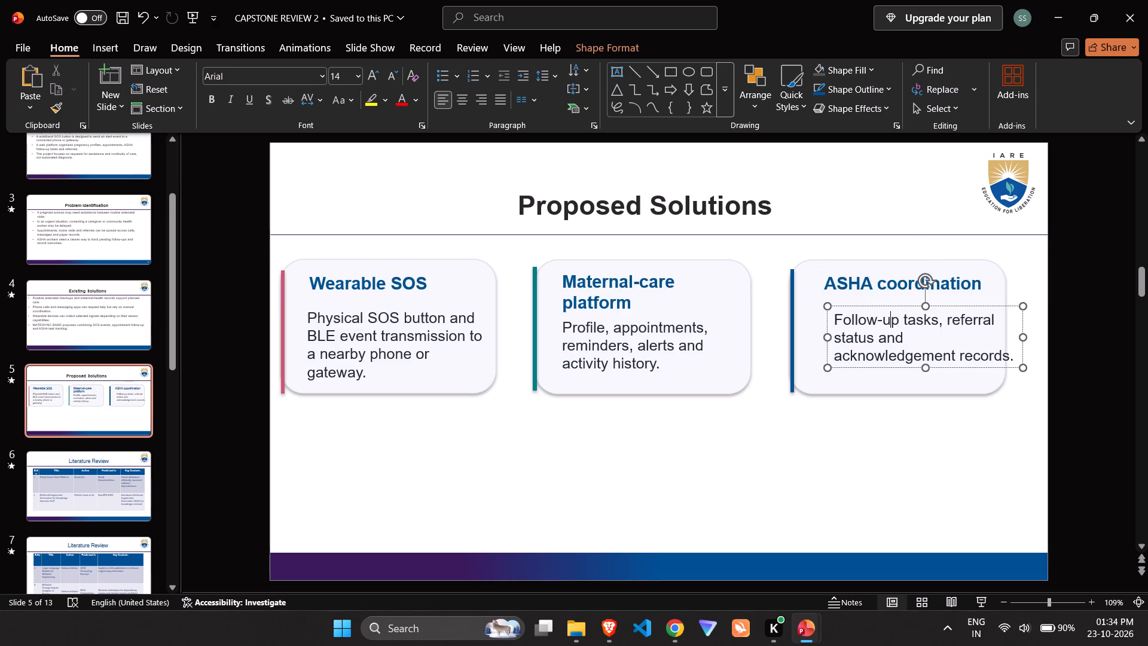
drag(893, 309, 880, 308)
click(862, 489)
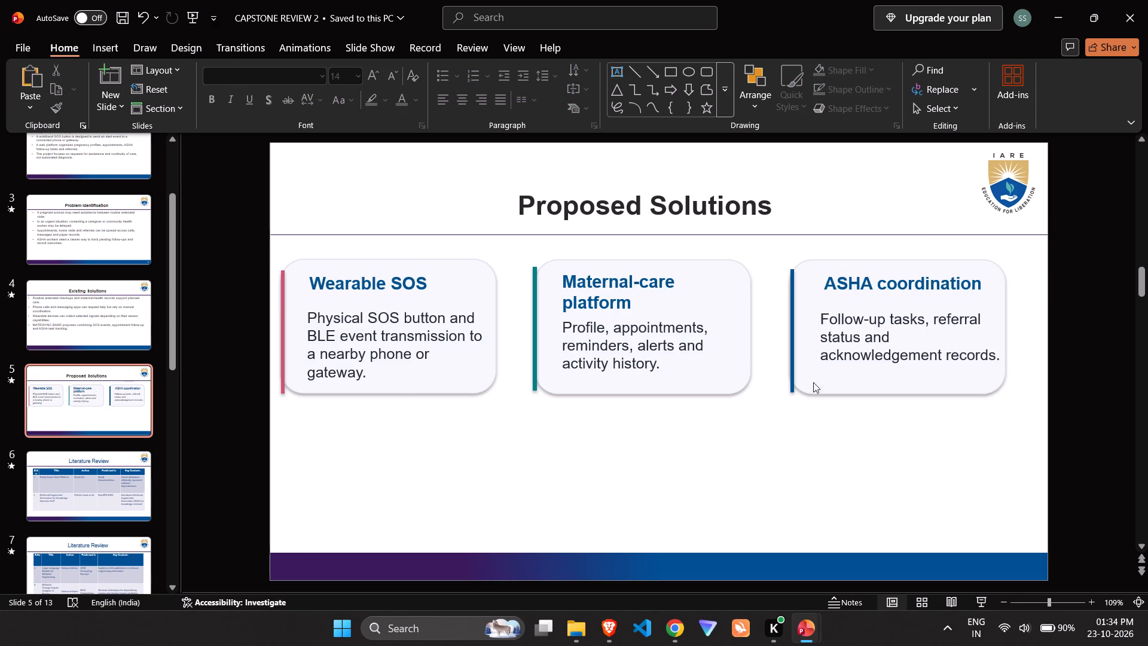
Save the CAPSTONE REVIEW 2 presentation.
key(alt+Tab)
key(alt+Tab)
key(ctrl+s)
key(ctrl+s)
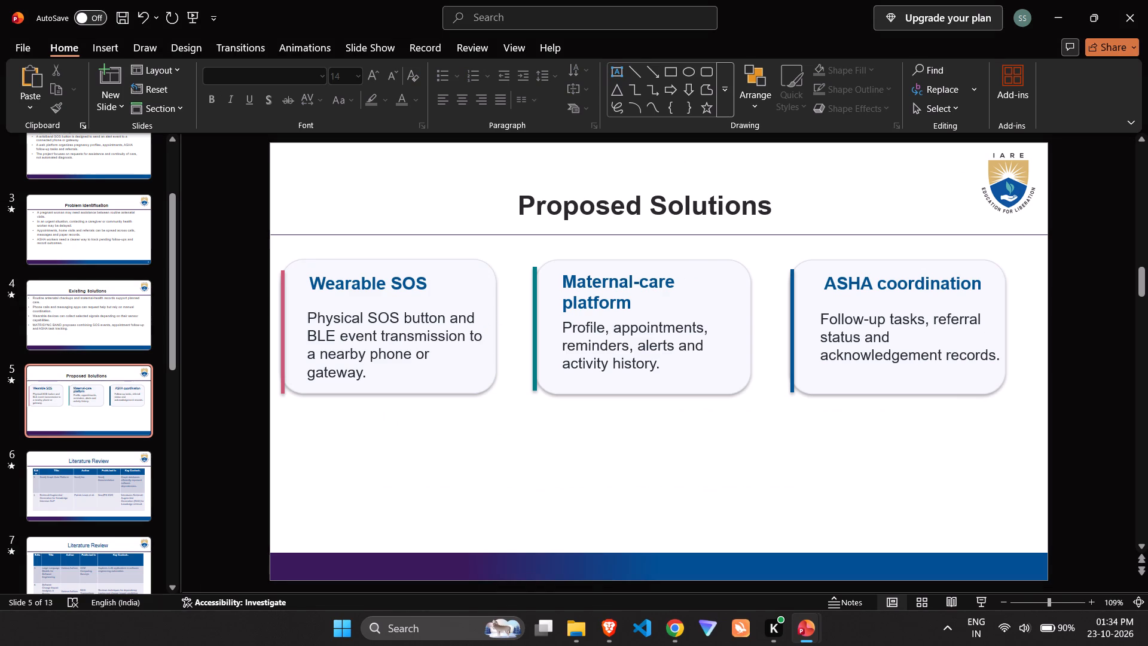
Copy the CORE CONCEPT heading from MATRISYNC_BAND_IARE_Safe_Rebuild's Proposed Solution slide and place it below the Wearable SOS card in CAPSTONE REVIEW 2.
key(alt+Tab)
key(alt+Tab)
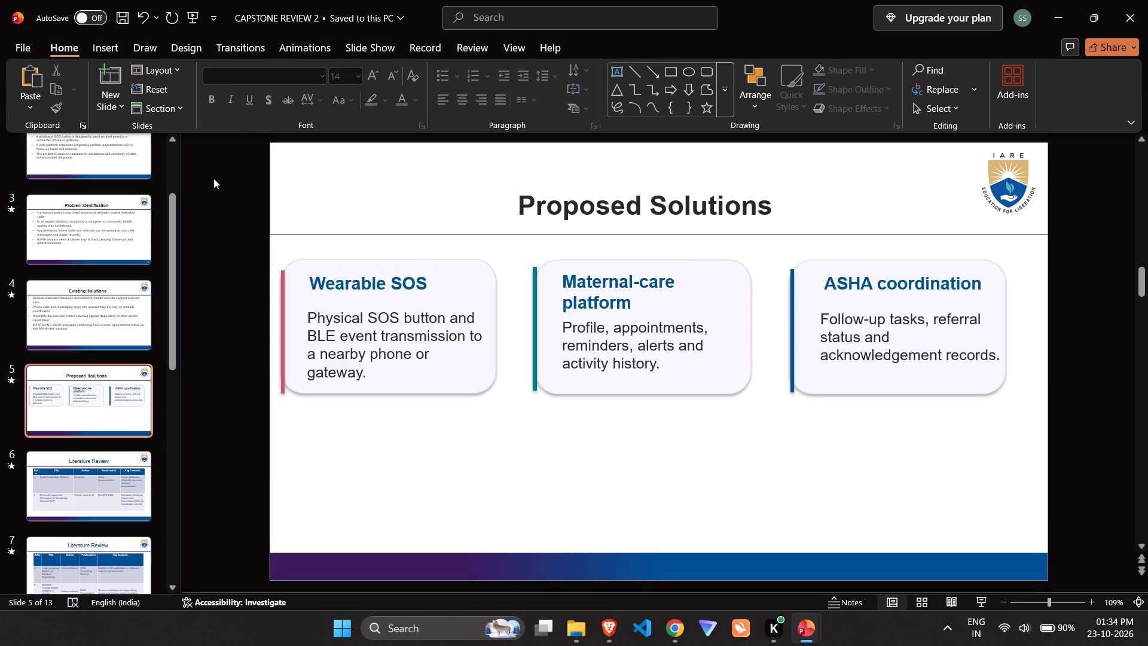
key(alt+Tab)
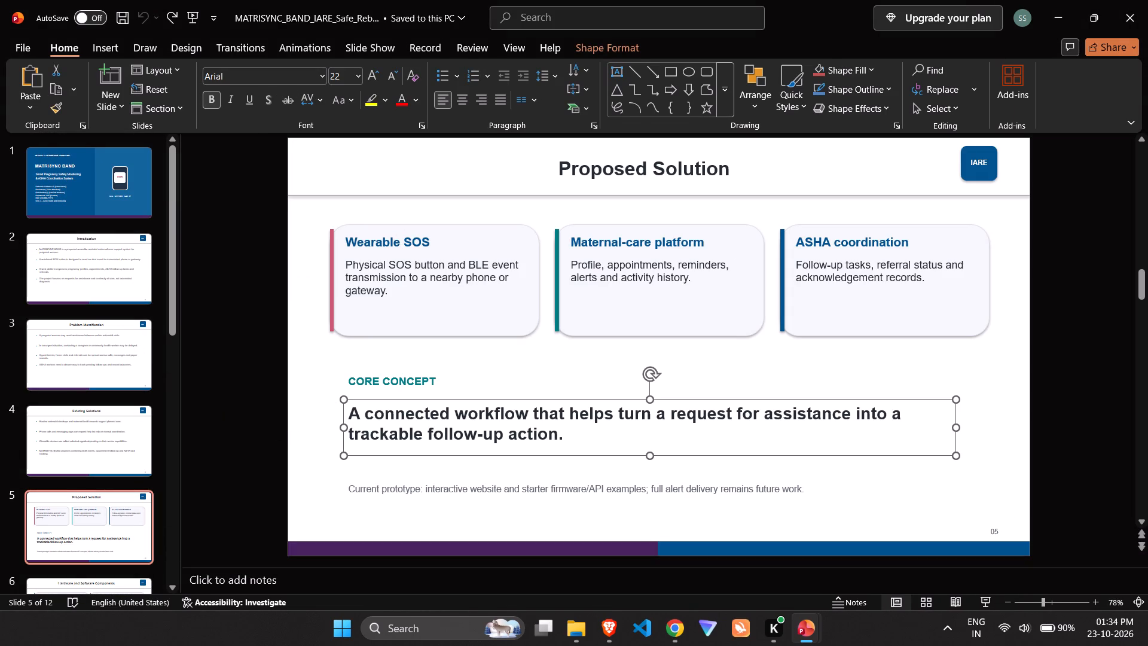
click(306, 370)
drag(313, 373, 994, 480)
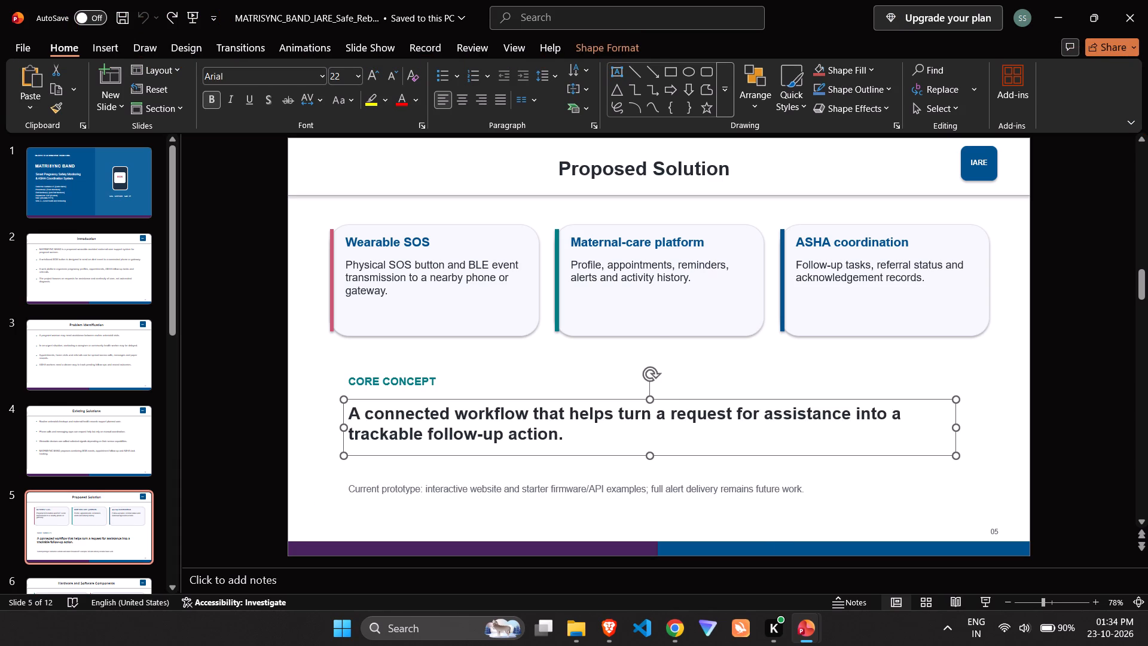
click(405, 383)
key(ctrl+a)
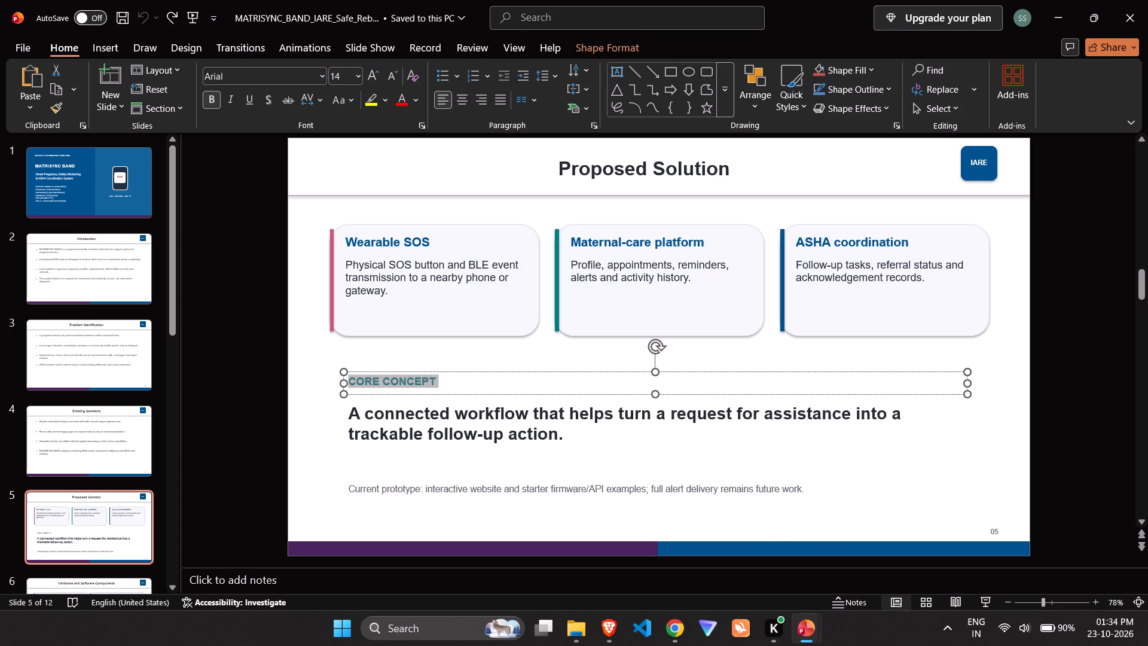
key(ctrl+c)
key(alt+Tab)
key(ctrl+v)
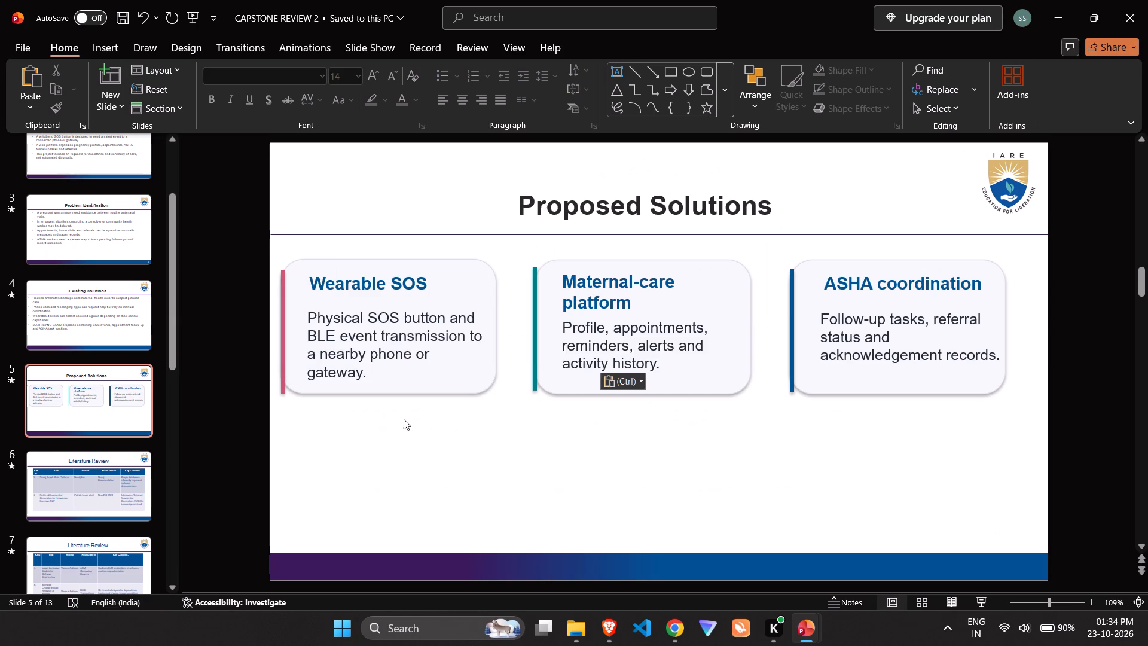
drag(507, 371, 474, 416)
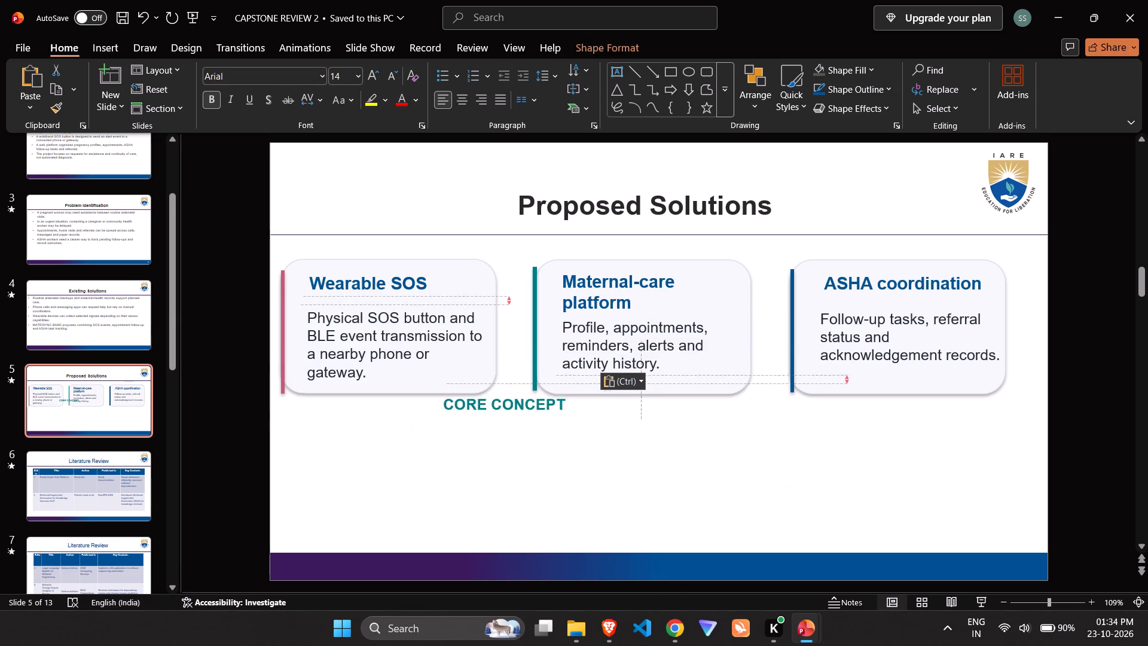
drag(474, 416, 321, 452)
Copy the connected-workflow statement from MATRISYNC_BAND_IARE_Safe_Rebuild, place it under CORE CONCEPT in CAPSTONE REVIEW 2, and widen its box to fit two lines.
key(alt+Tab)
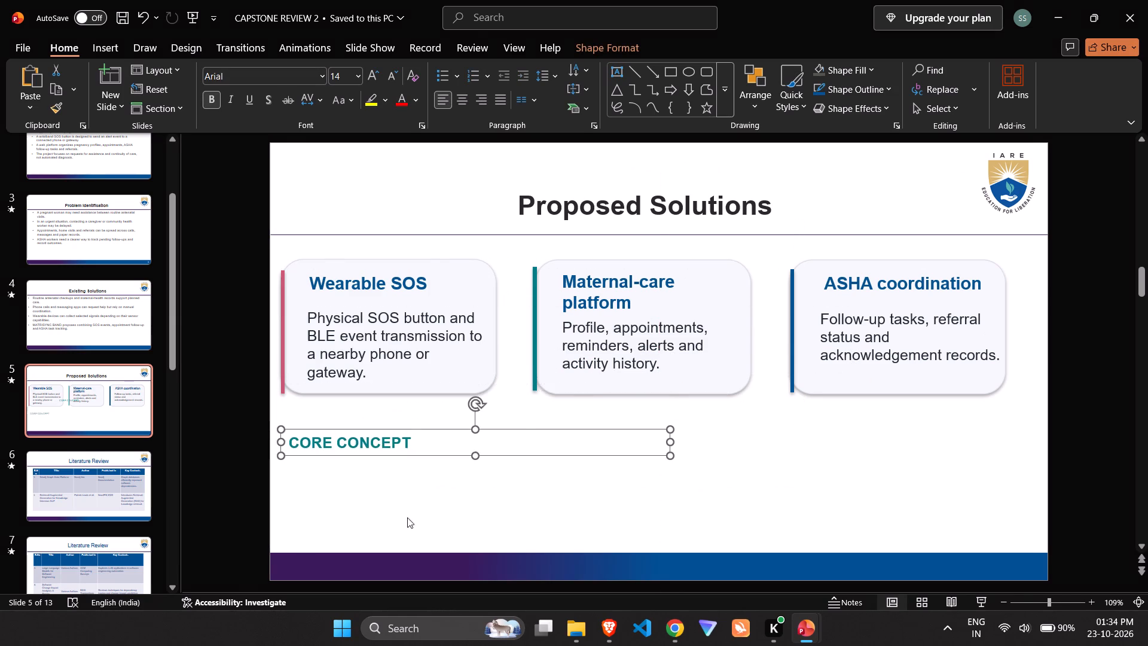
click(495, 434)
key(ctrl+a)
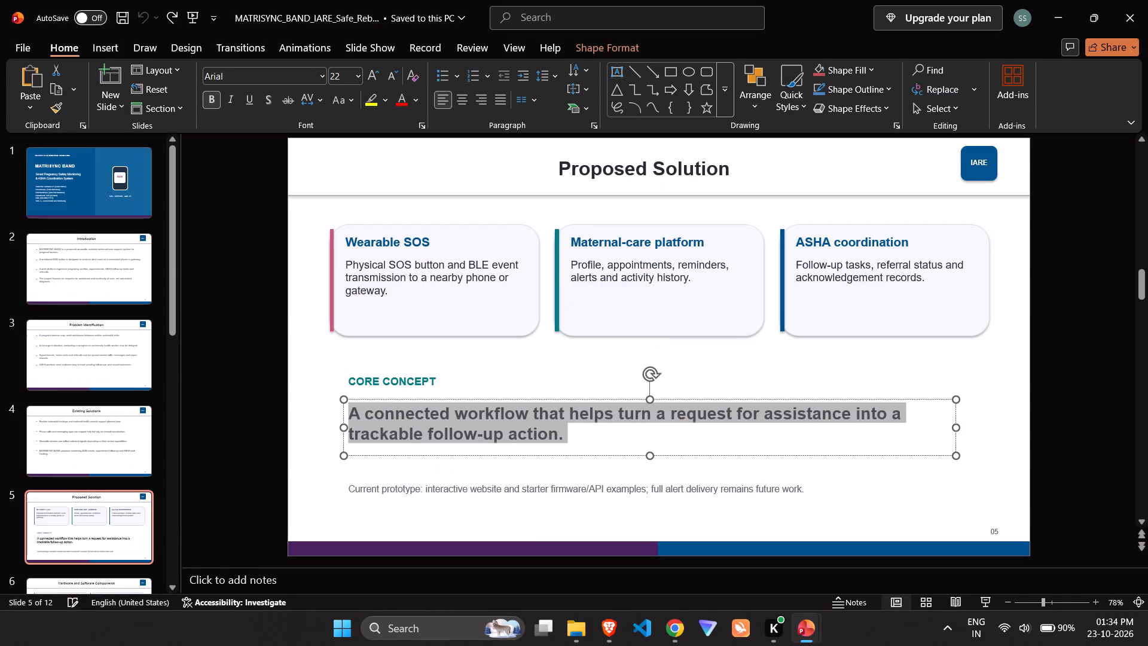
key(ctrl+c)
key(alt+Tab)
click(429, 484)
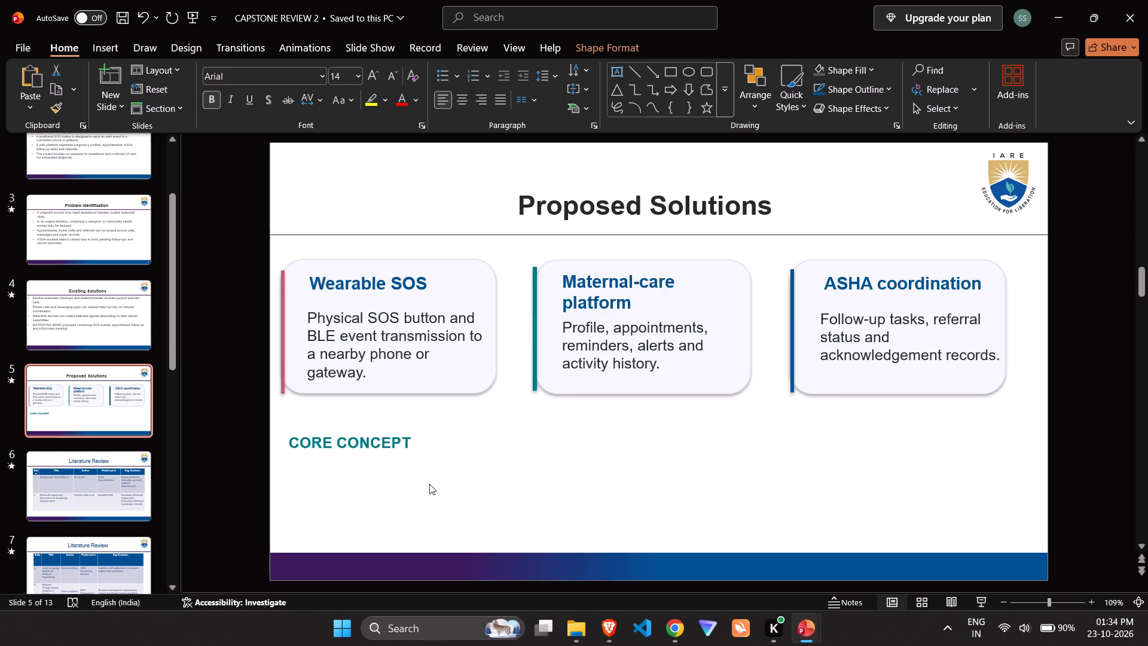
key(ctrl+v)
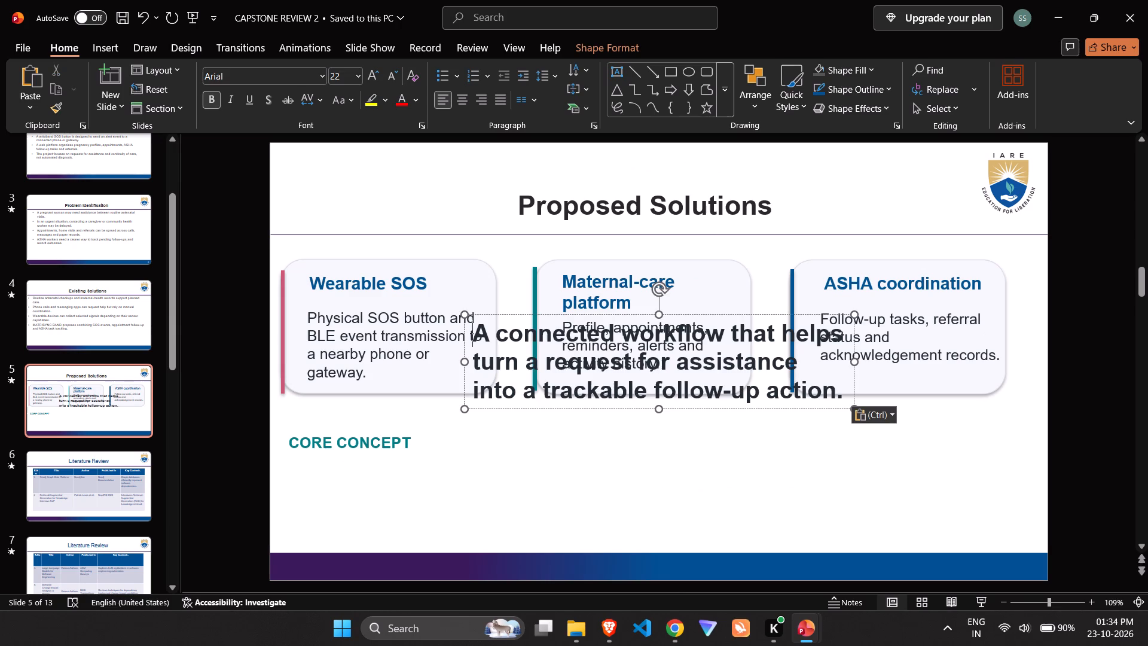
drag(639, 404, 455, 541)
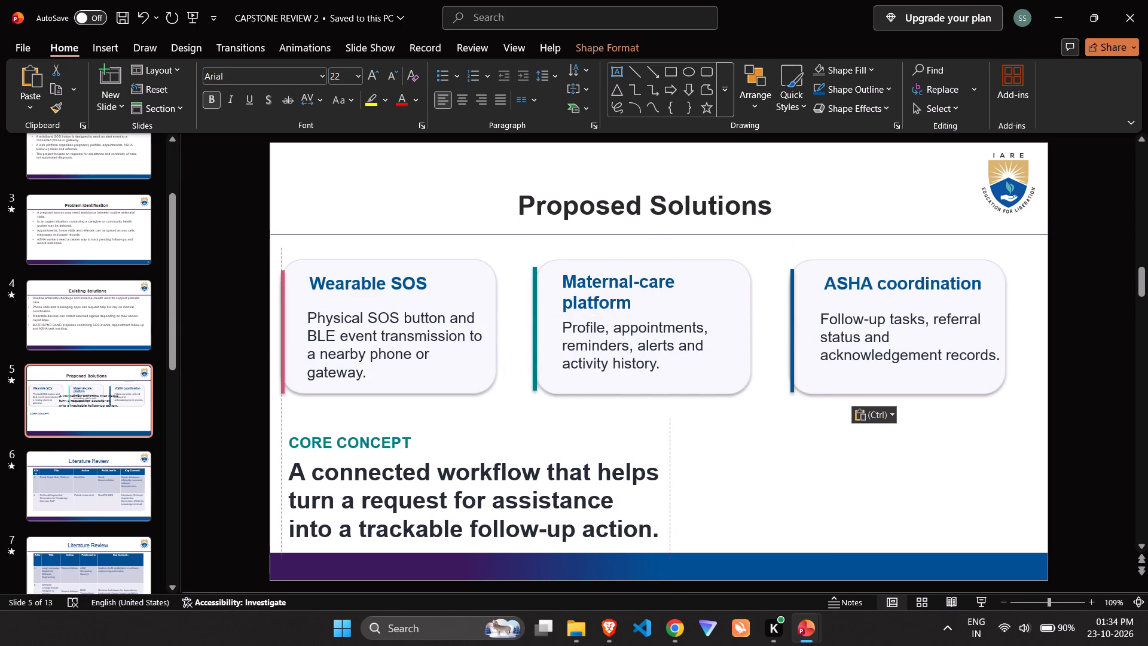
drag(455, 541, 455, 532)
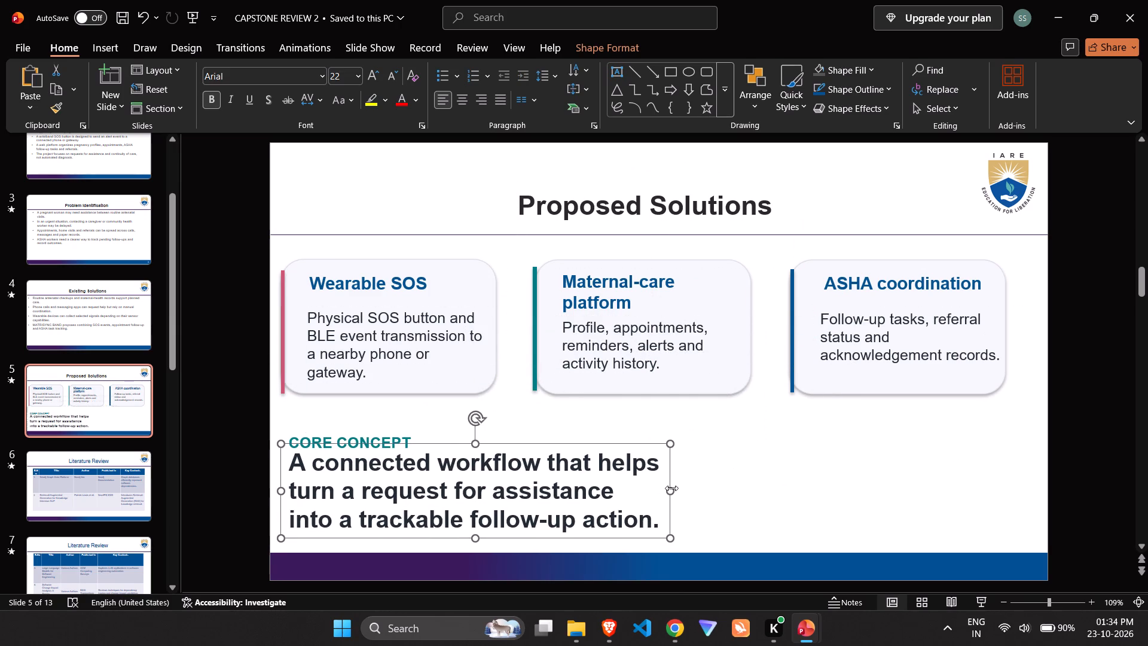
drag(671, 488, 1037, 482)
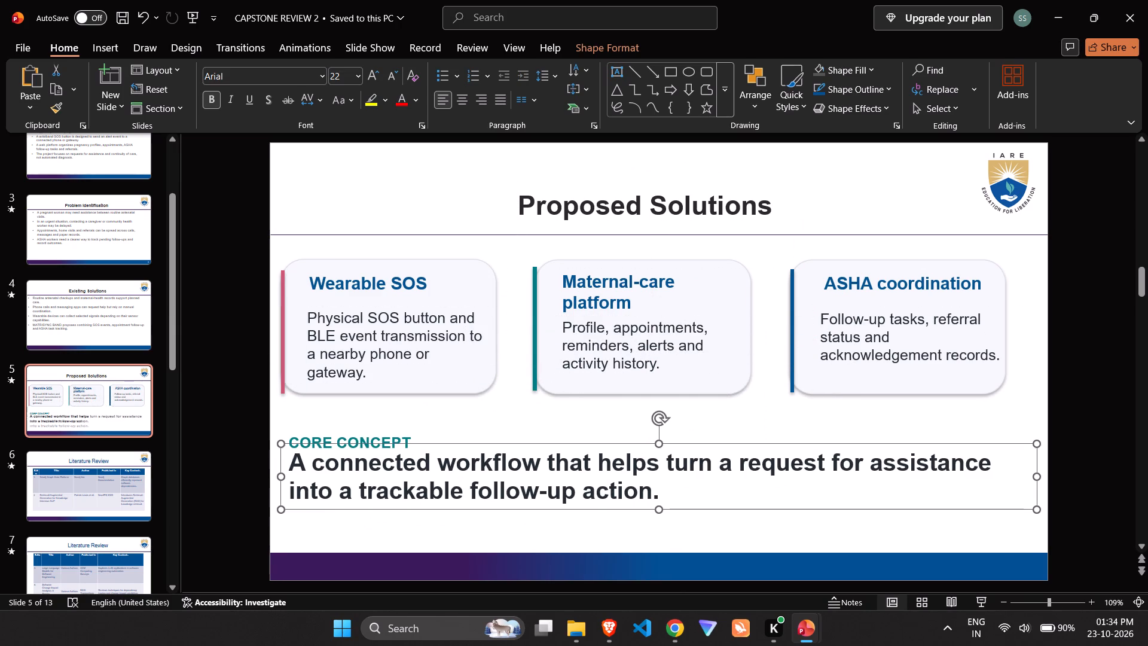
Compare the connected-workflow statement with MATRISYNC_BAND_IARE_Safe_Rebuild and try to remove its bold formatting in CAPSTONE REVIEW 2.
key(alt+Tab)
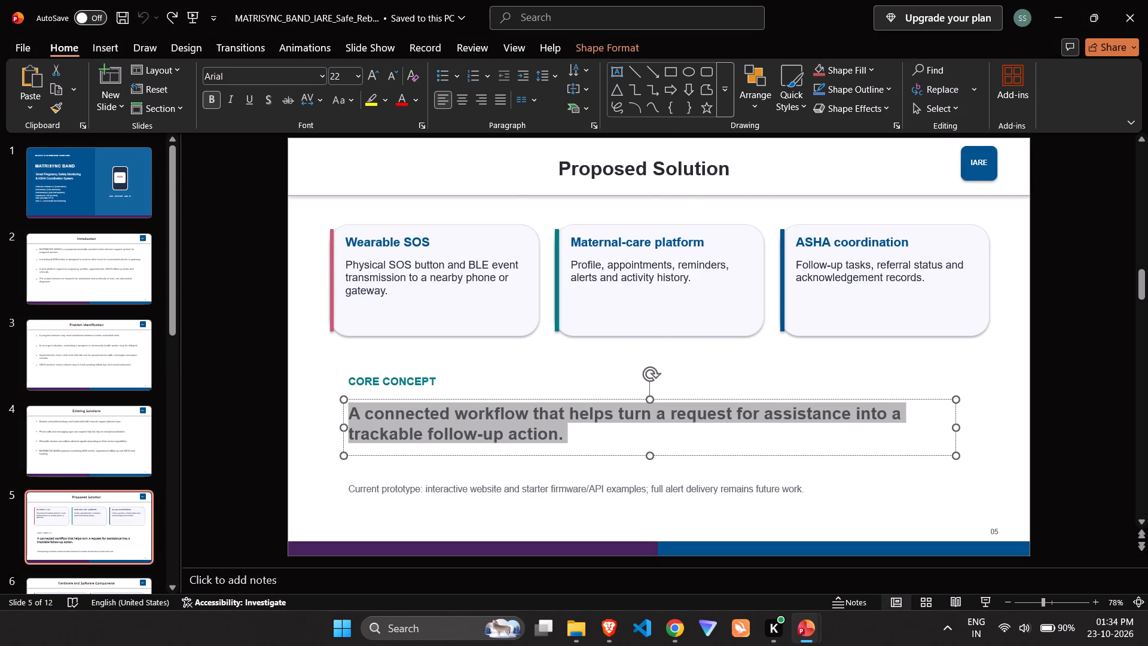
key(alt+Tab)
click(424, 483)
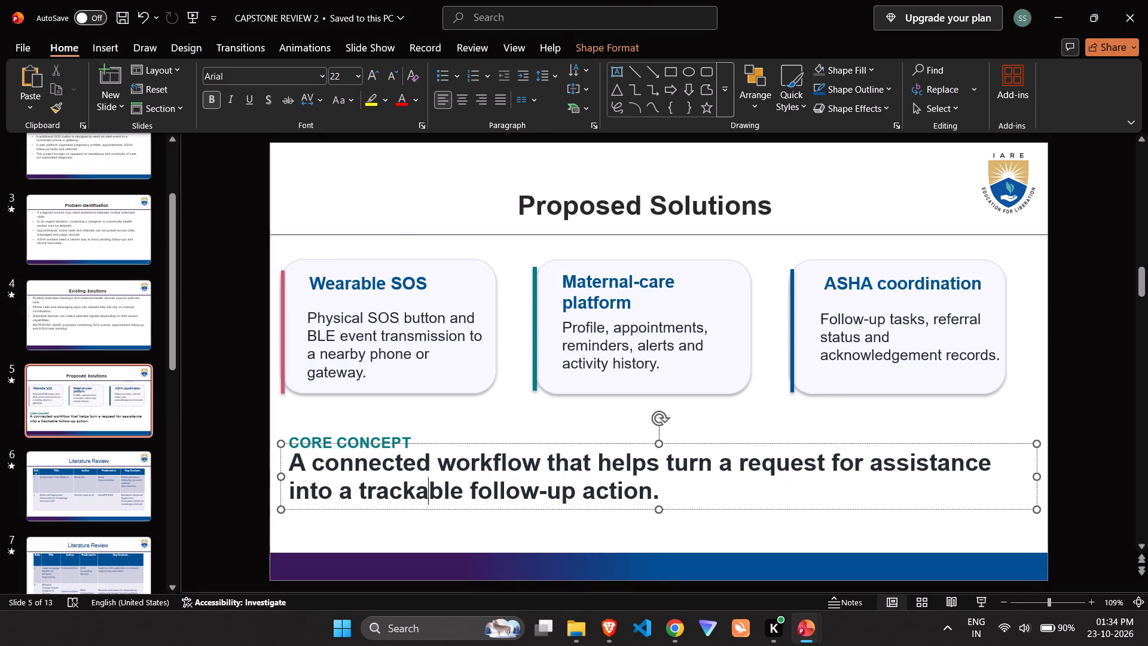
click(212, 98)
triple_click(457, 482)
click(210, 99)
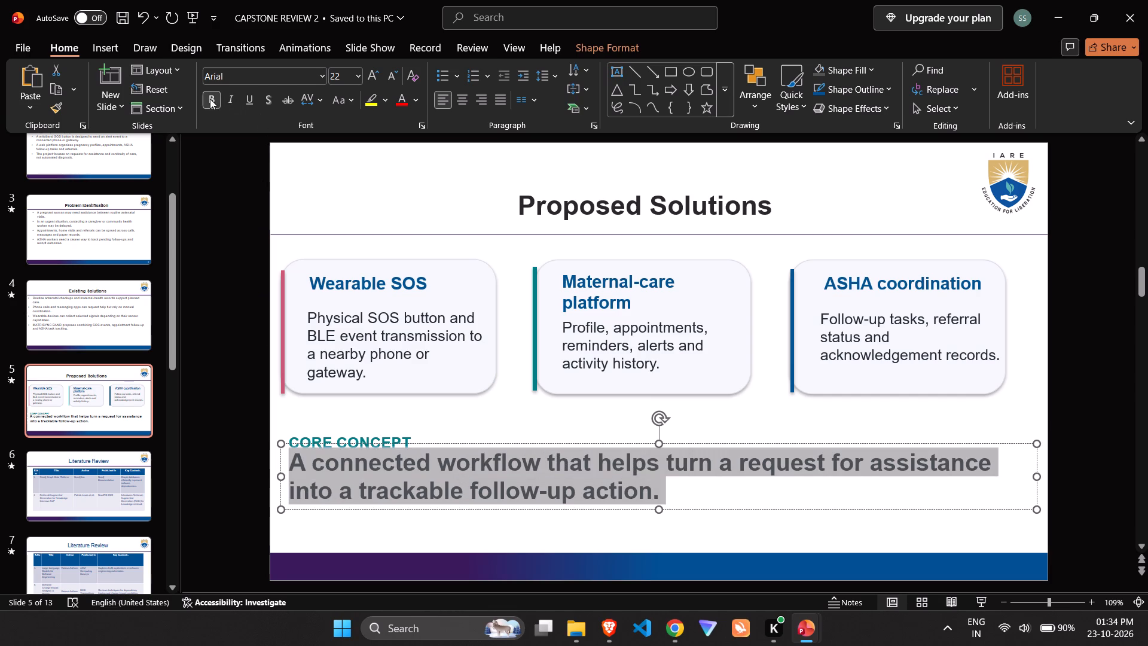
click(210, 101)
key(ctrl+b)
Move the connected-workflow statement down so it sits clear of the CORE CONCEPT heading and left-aligned with it.
drag(690, 507, 698, 526)
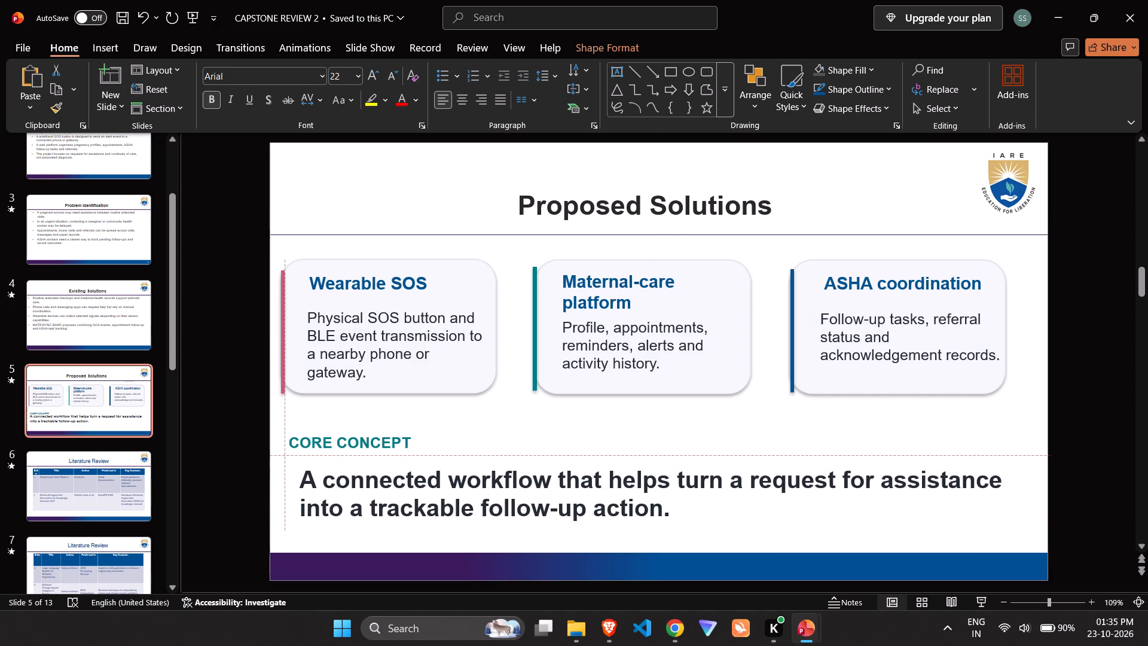
drag(698, 526, 691, 526)
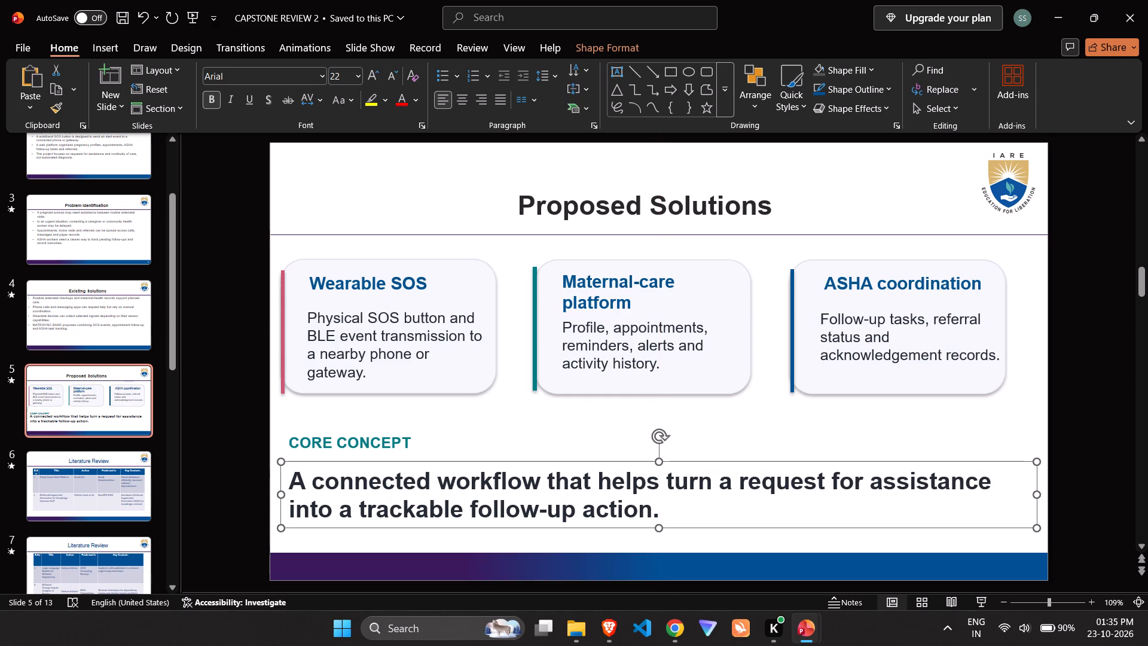
Reduce the connected-workflow statement to 20 pt, make it italic without underline, and deselect it.
triple_click(613, 504)
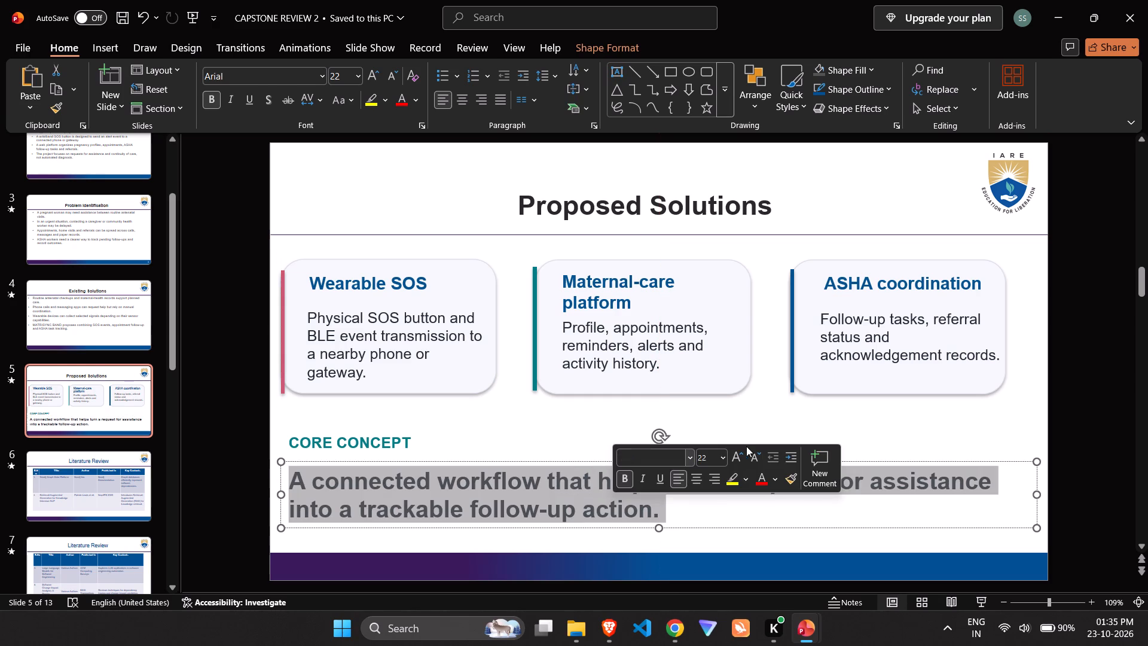
click(758, 460)
click(628, 479)
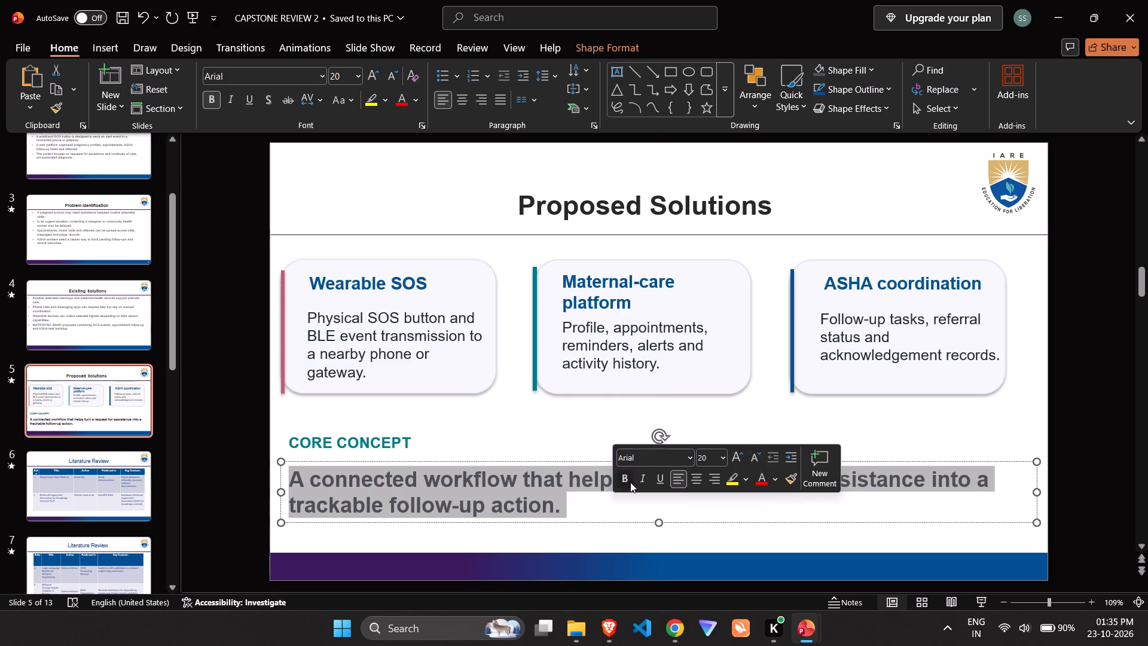
click(635, 461)
key(a)
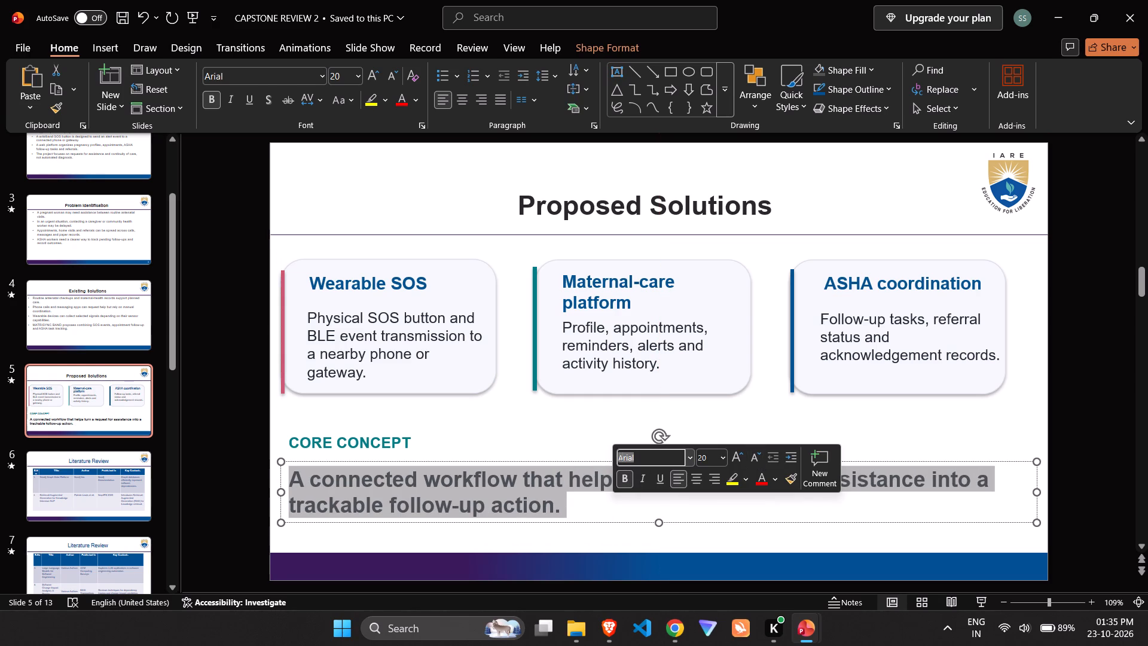
click(643, 482)
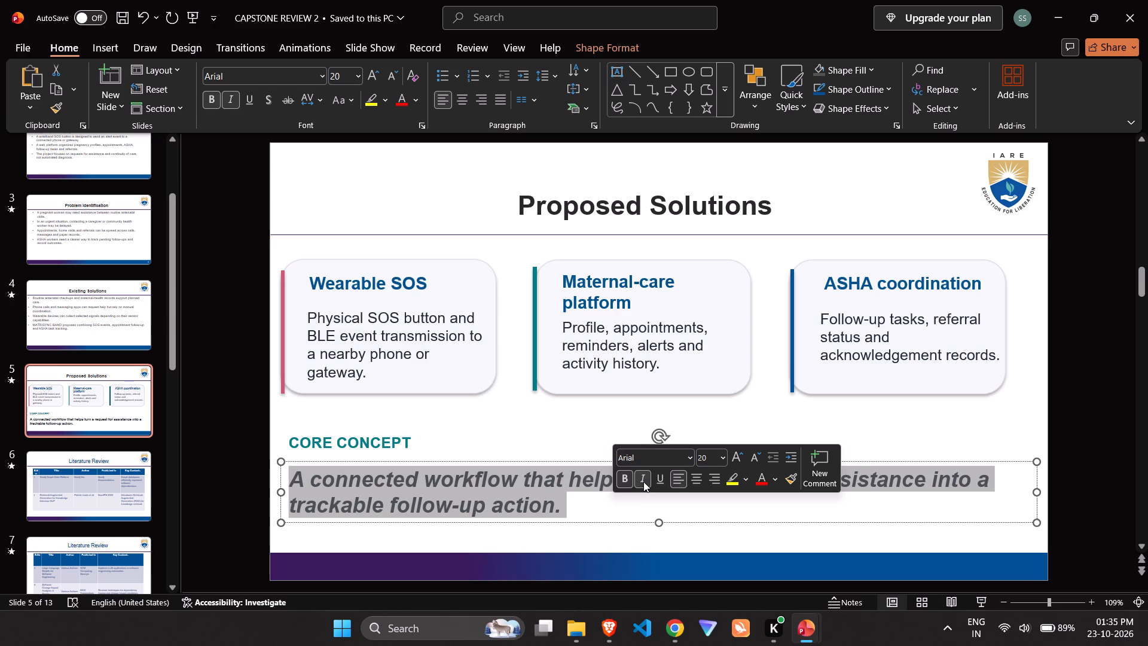
click(623, 473)
click(657, 479)
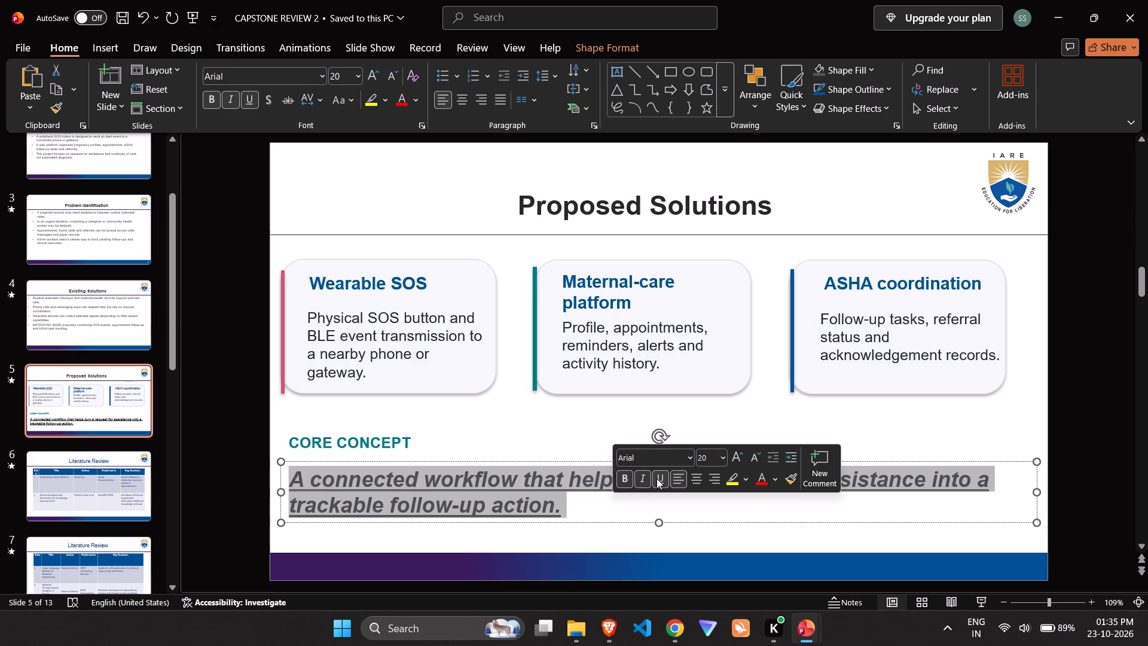
click(653, 477)
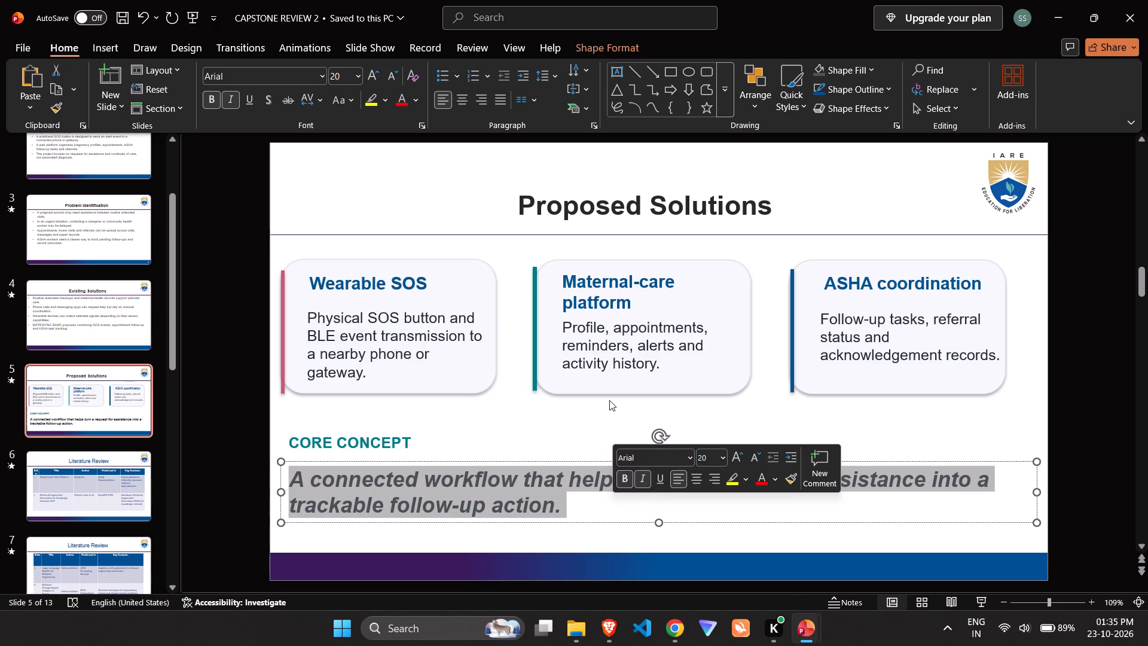
click(609, 400)
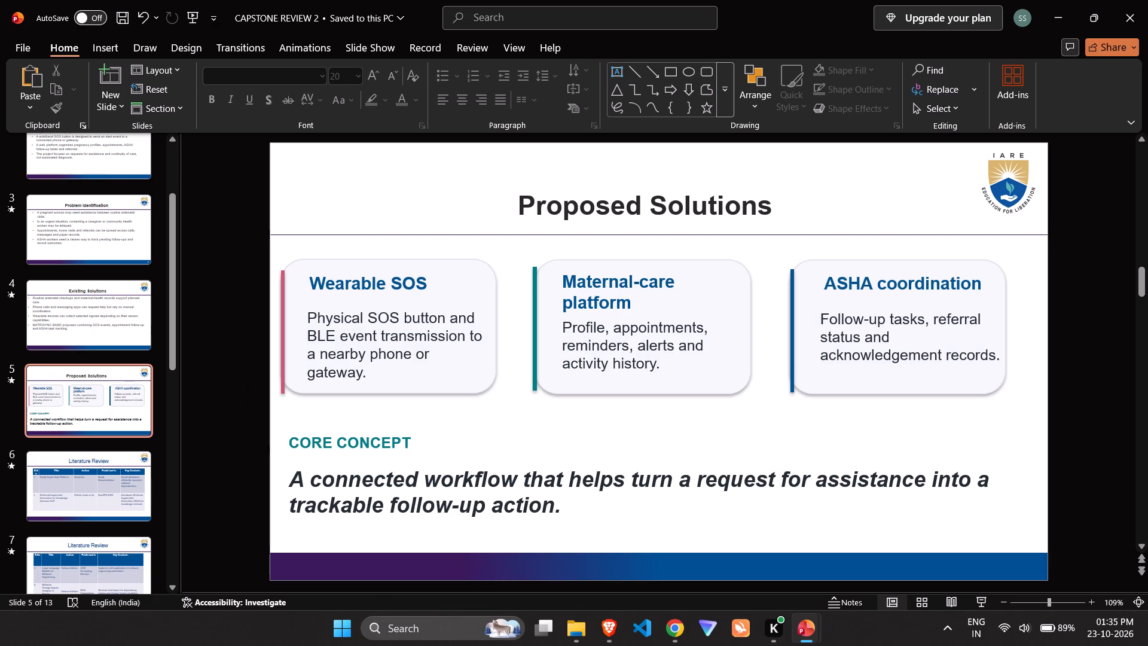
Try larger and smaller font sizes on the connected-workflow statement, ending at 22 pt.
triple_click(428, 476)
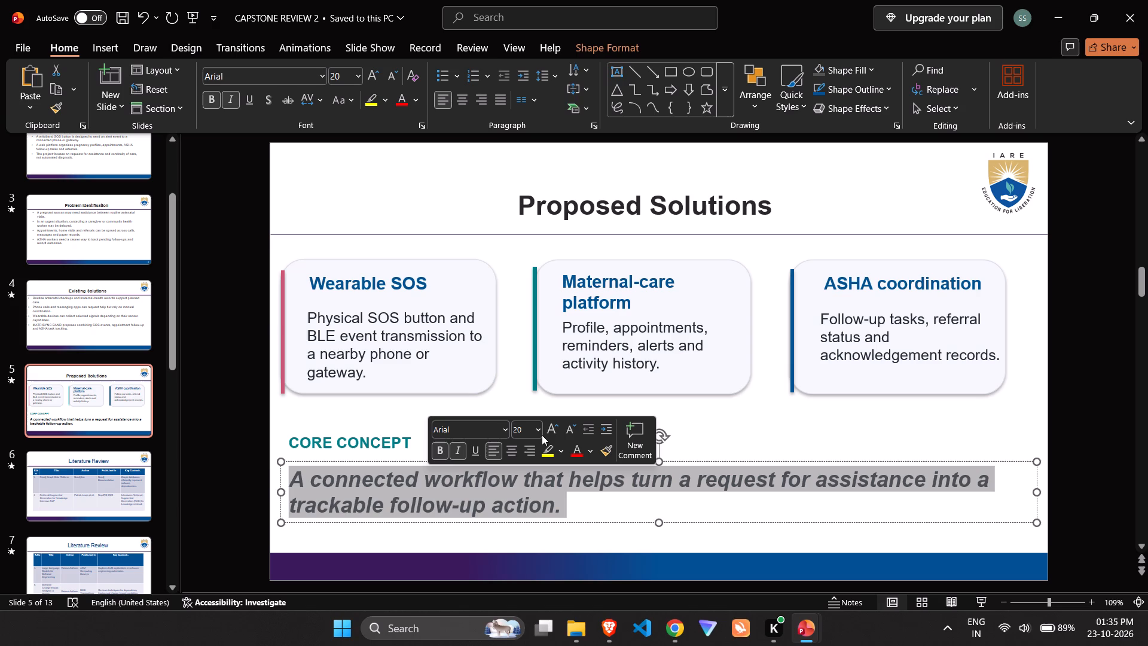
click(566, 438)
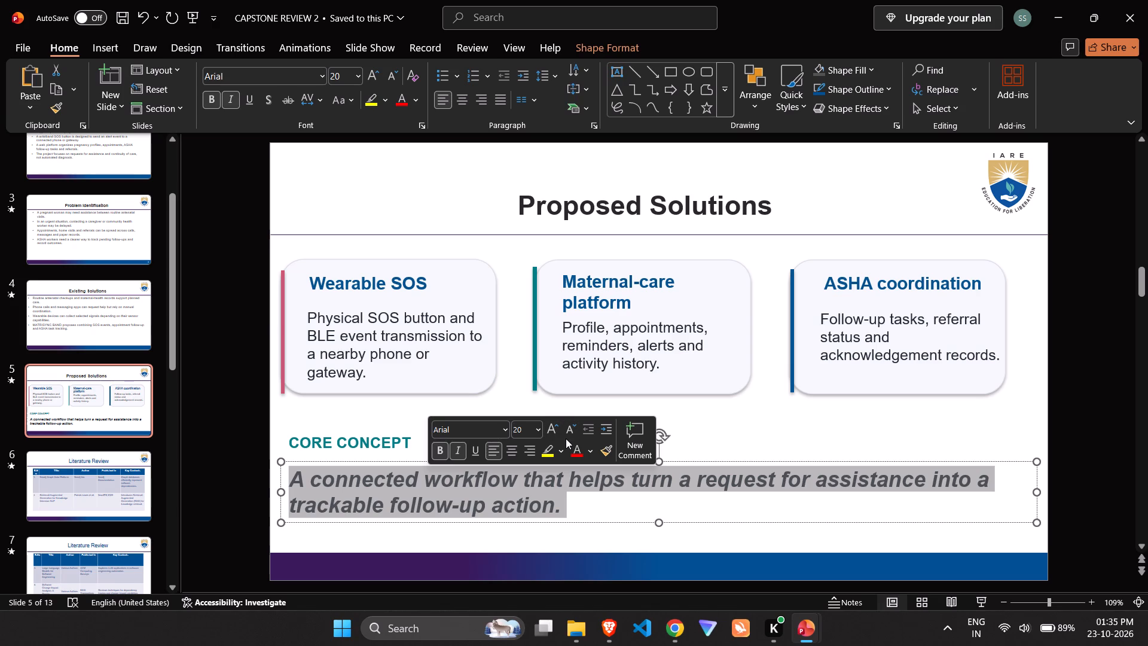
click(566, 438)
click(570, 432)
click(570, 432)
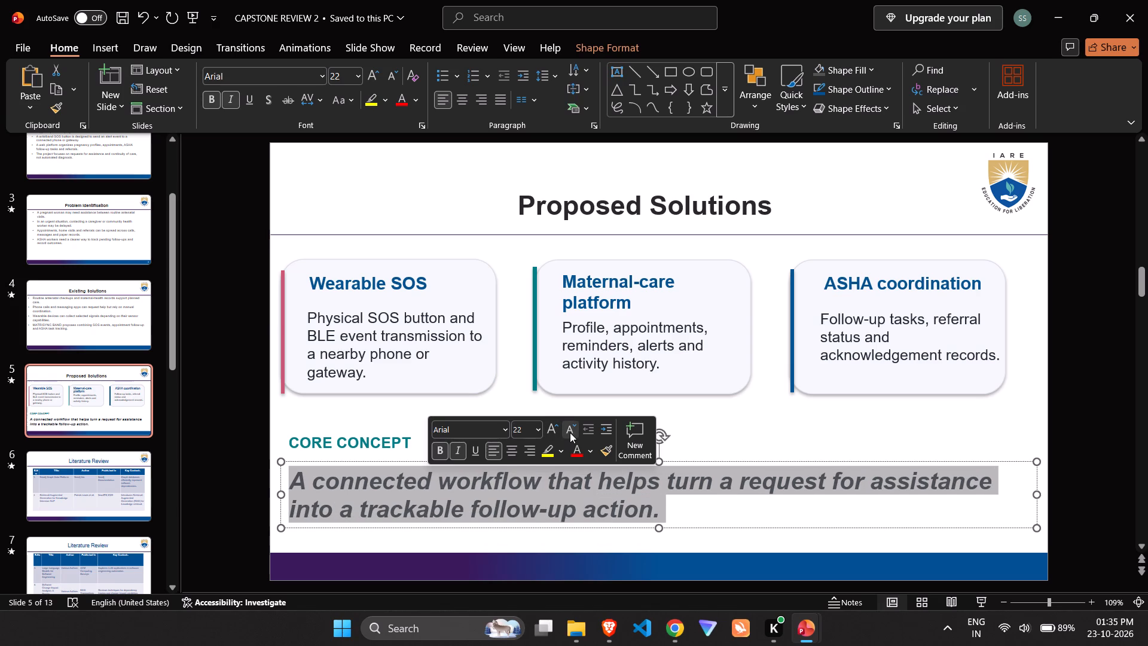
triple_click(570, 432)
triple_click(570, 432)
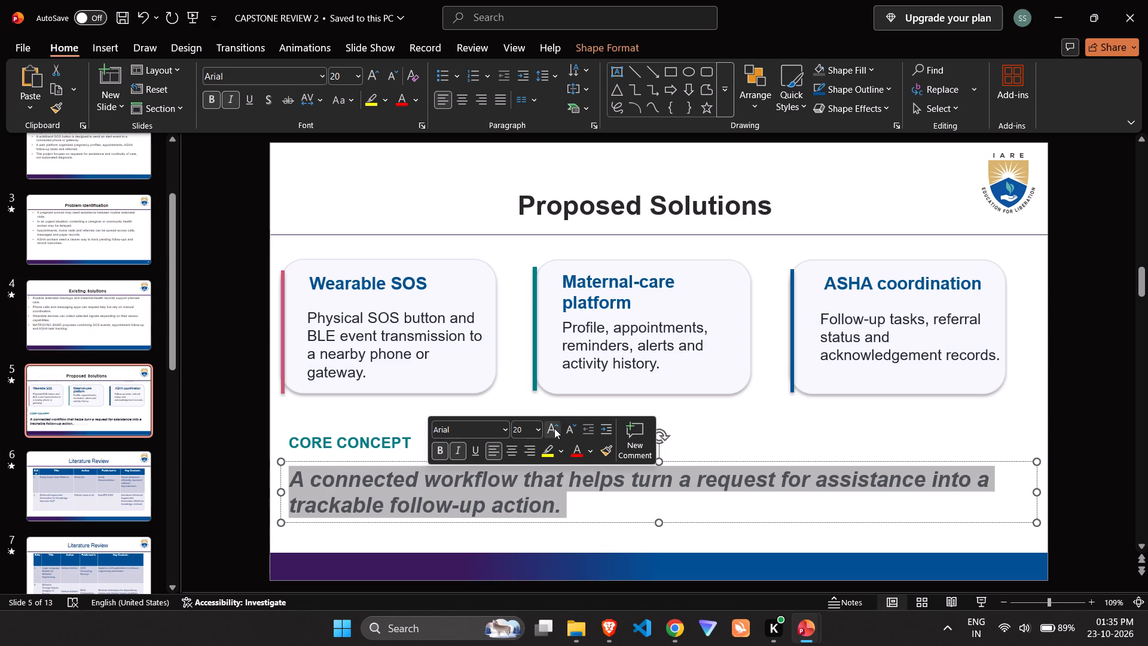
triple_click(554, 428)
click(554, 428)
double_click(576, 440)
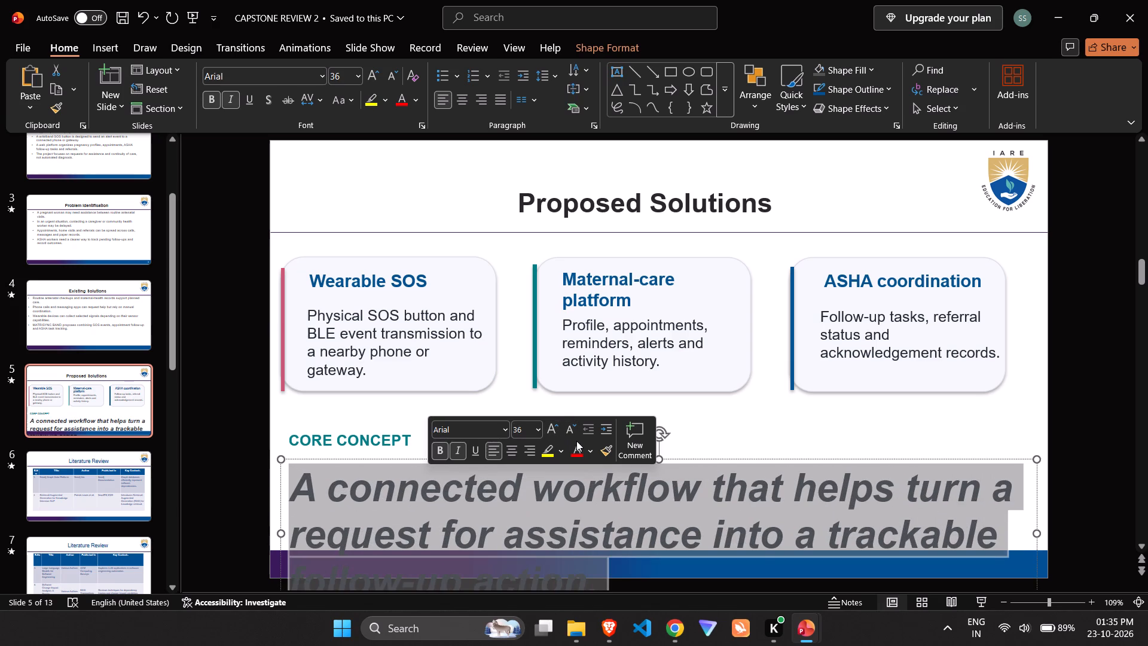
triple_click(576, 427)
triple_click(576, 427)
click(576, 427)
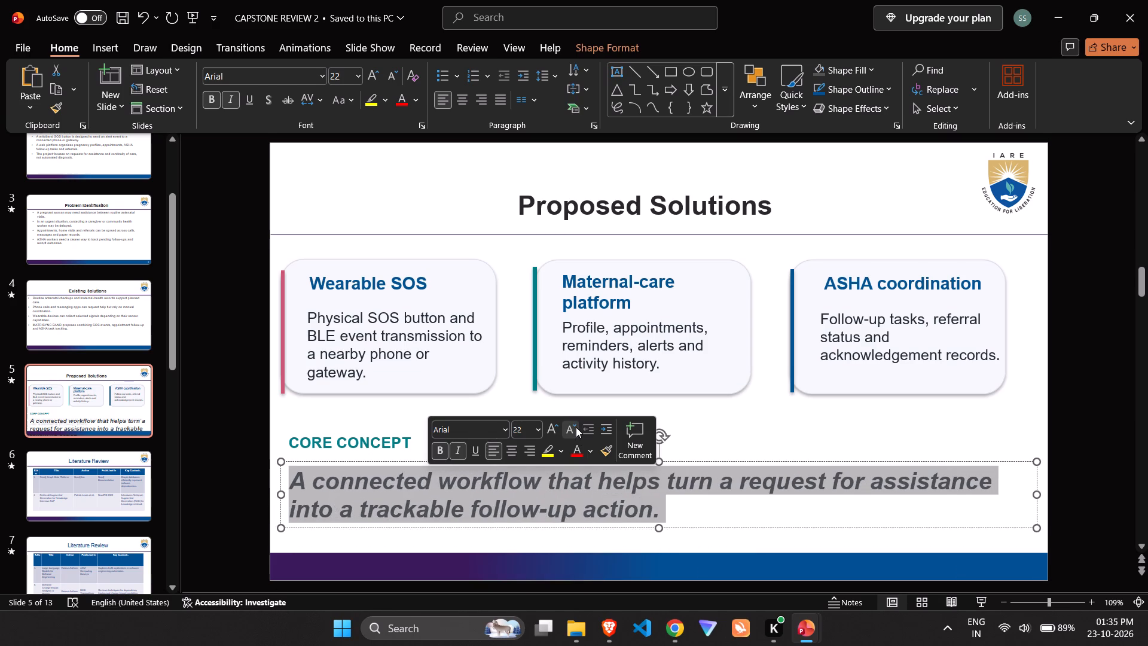
Delete all of the connected-workflow statement's text, keeping its empty box under CORE CONCEPT.
click(693, 511)
drag(693, 511, 490, 490)
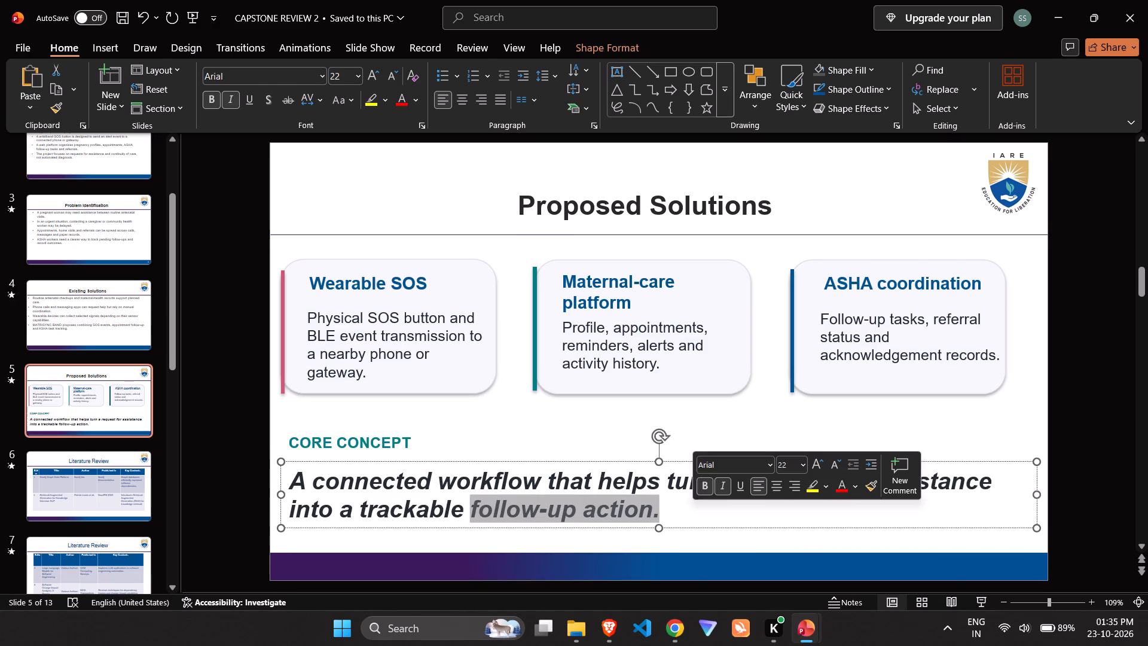
drag(490, 490, 294, 471)
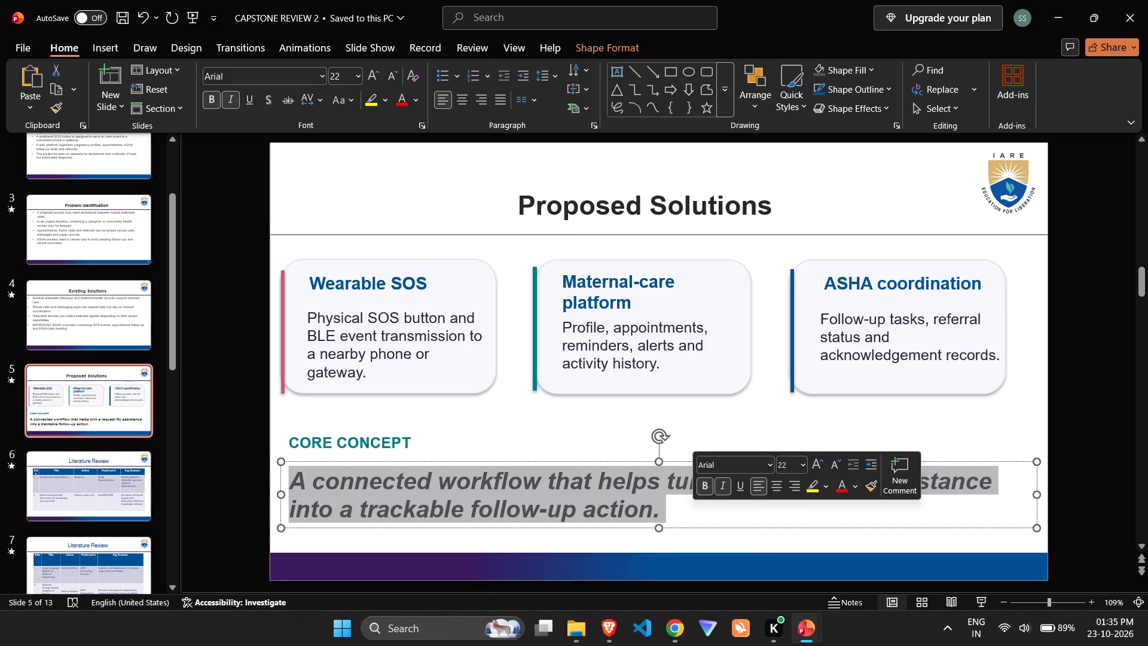
drag(294, 471, 292, 471)
key(BackSpace)
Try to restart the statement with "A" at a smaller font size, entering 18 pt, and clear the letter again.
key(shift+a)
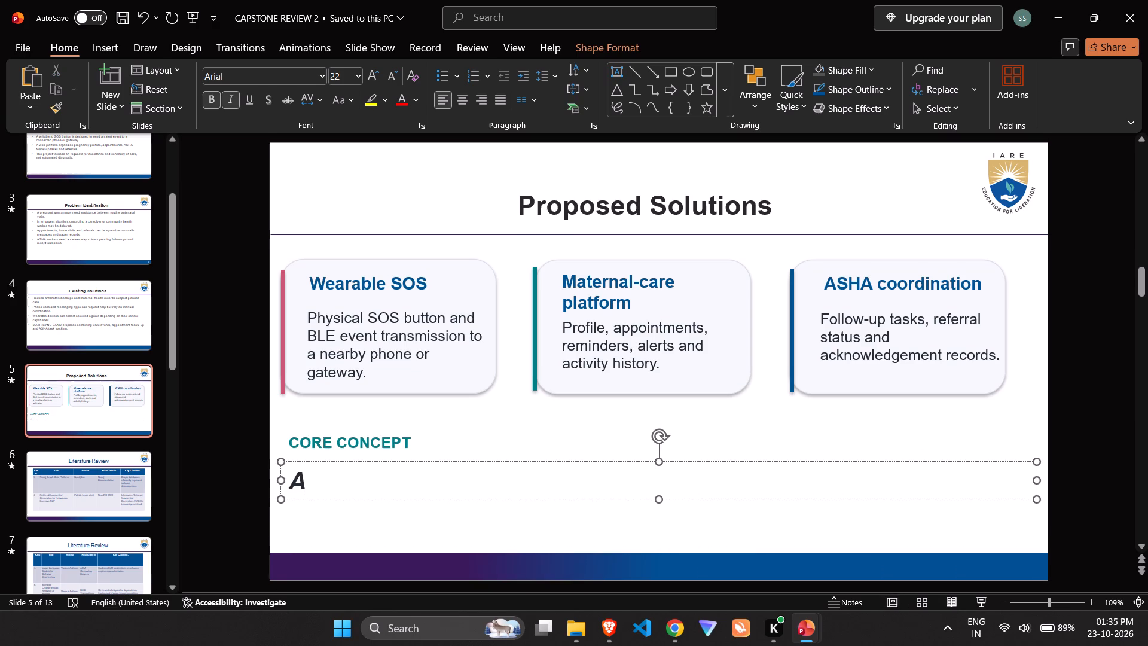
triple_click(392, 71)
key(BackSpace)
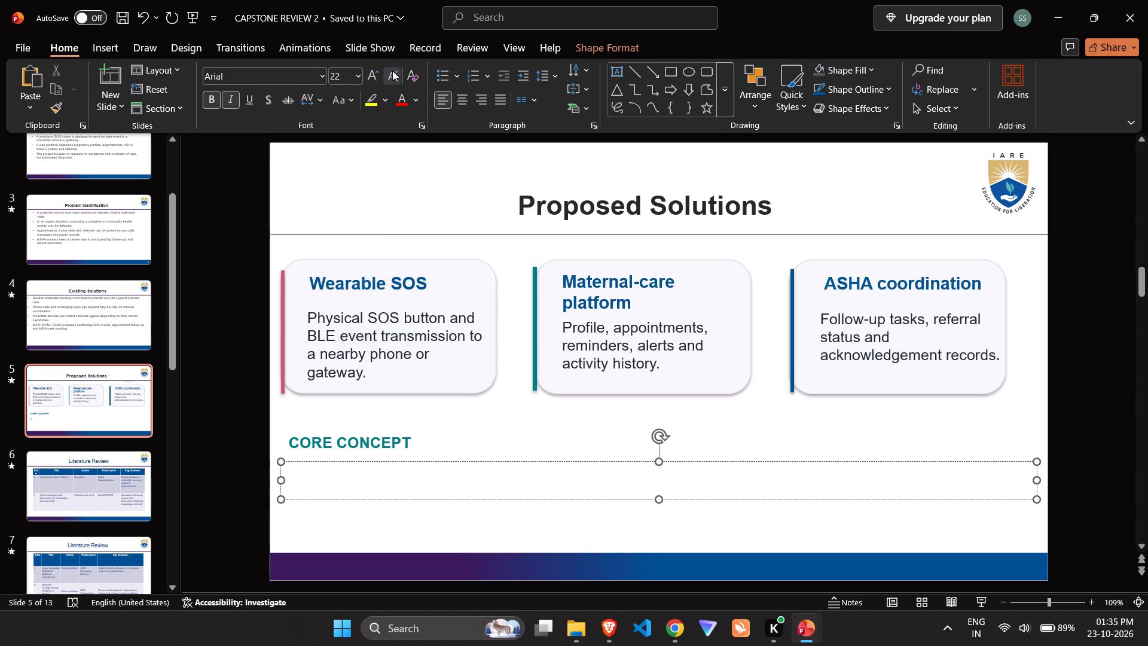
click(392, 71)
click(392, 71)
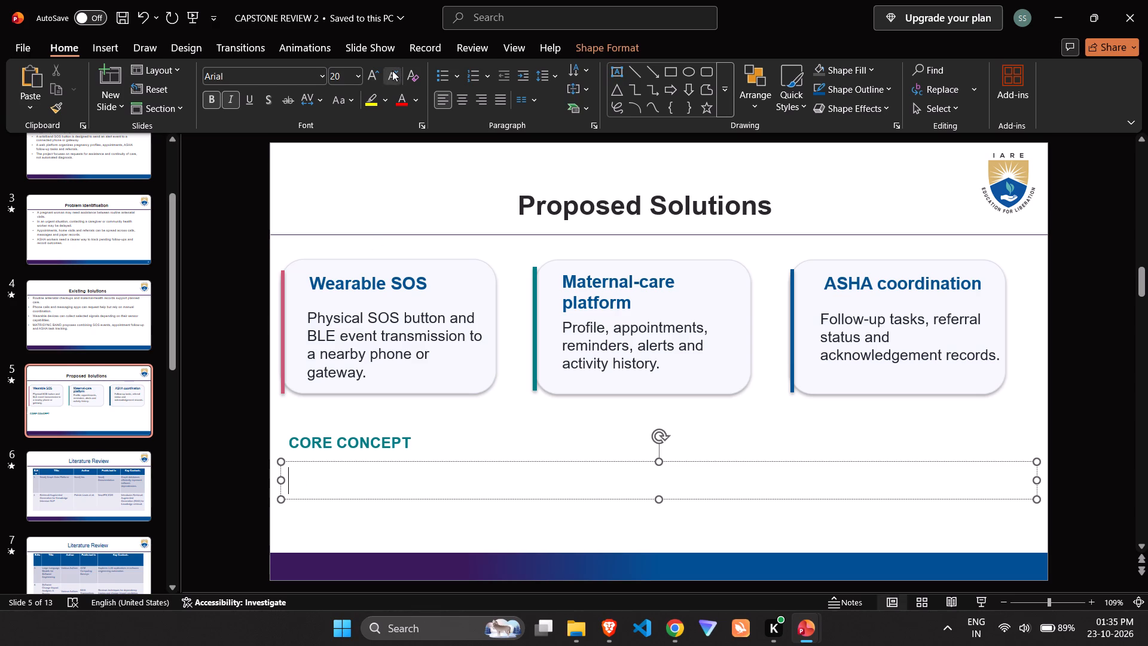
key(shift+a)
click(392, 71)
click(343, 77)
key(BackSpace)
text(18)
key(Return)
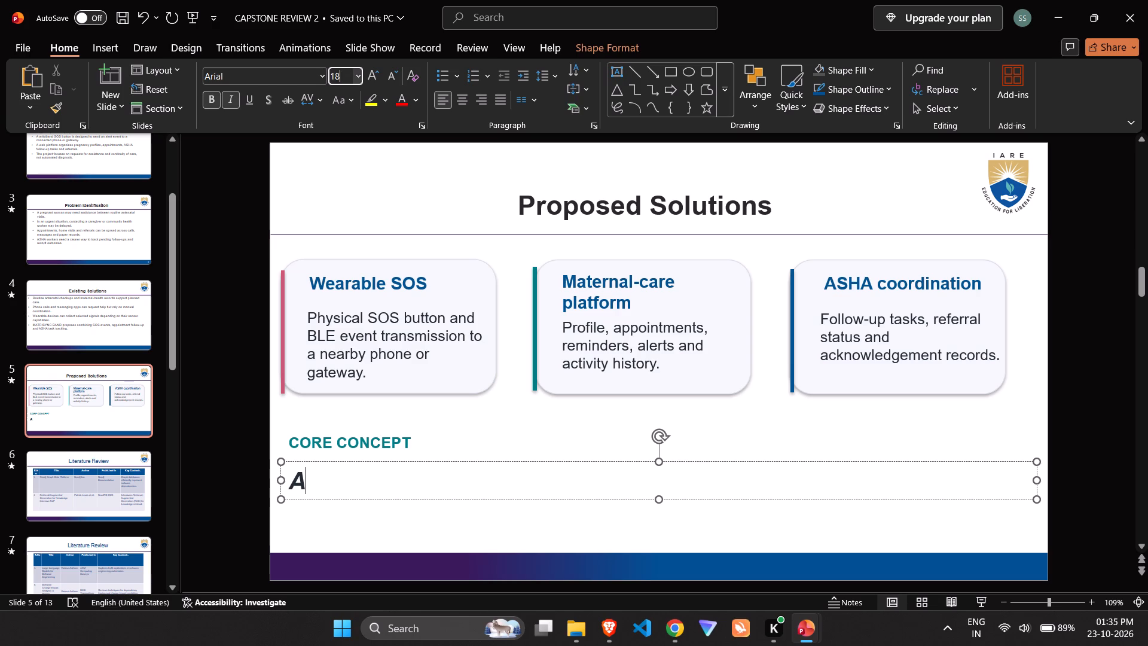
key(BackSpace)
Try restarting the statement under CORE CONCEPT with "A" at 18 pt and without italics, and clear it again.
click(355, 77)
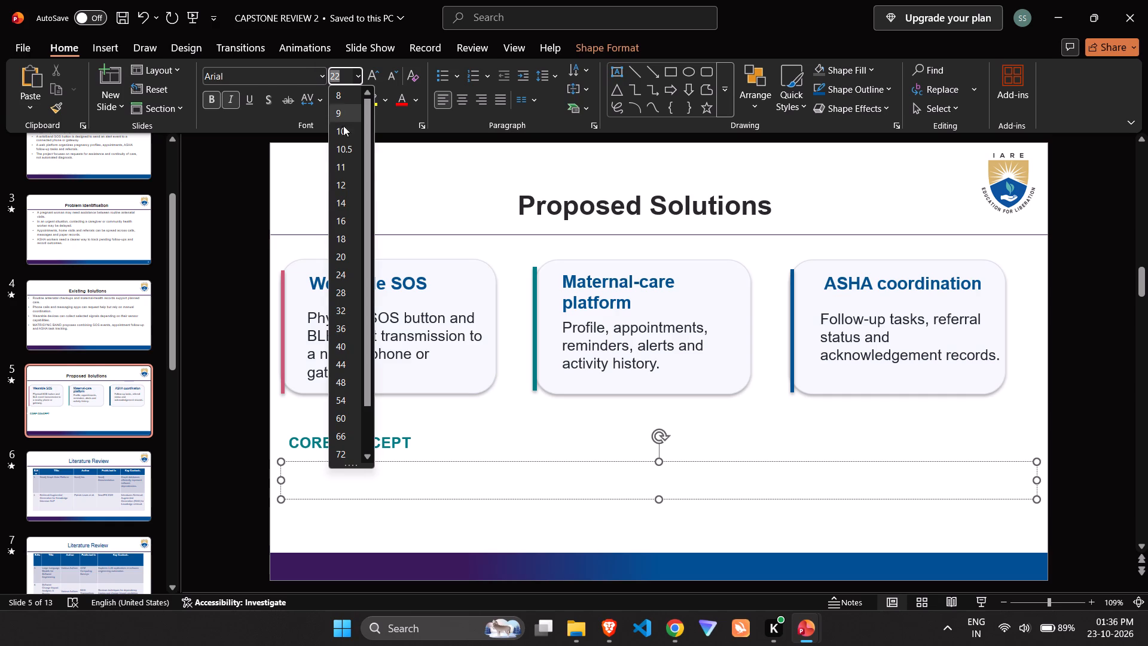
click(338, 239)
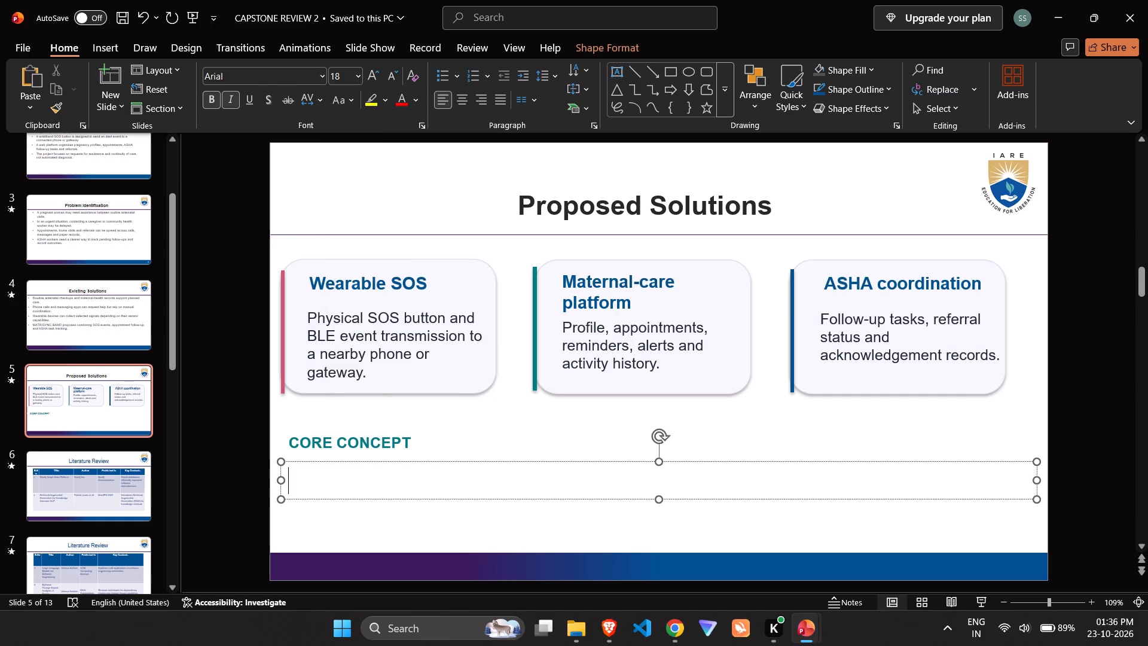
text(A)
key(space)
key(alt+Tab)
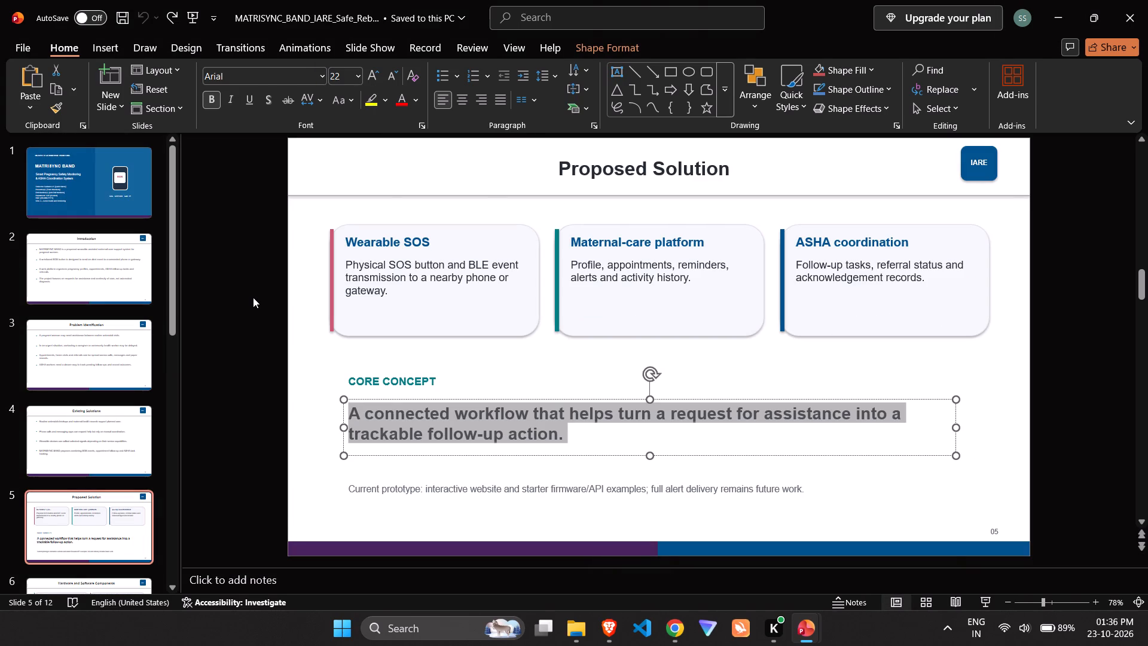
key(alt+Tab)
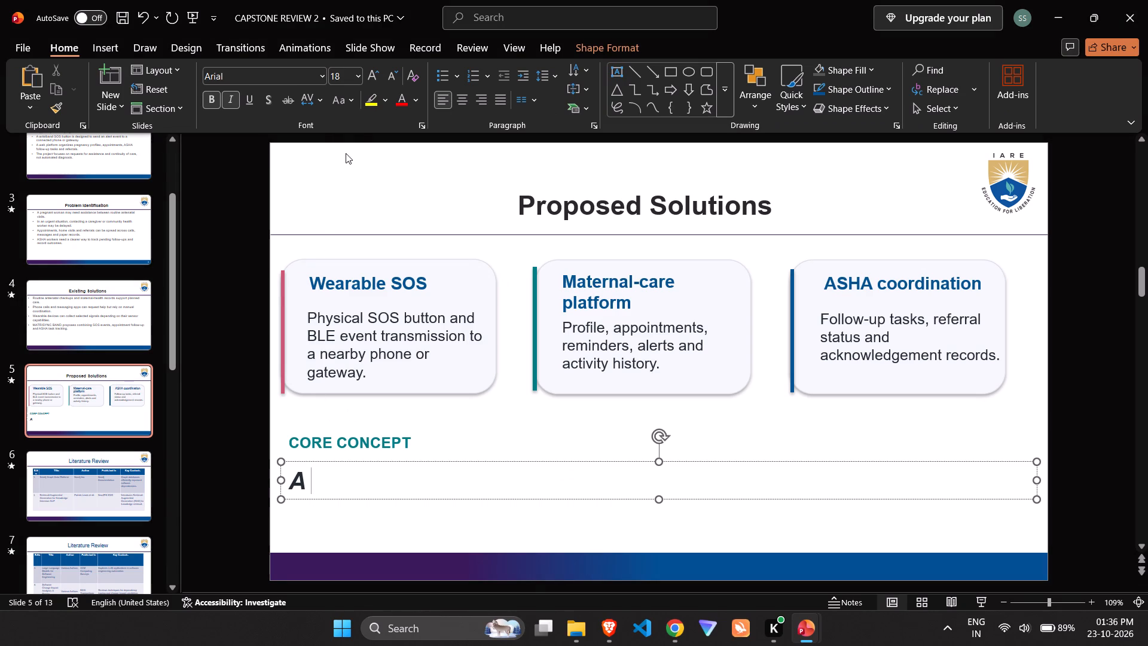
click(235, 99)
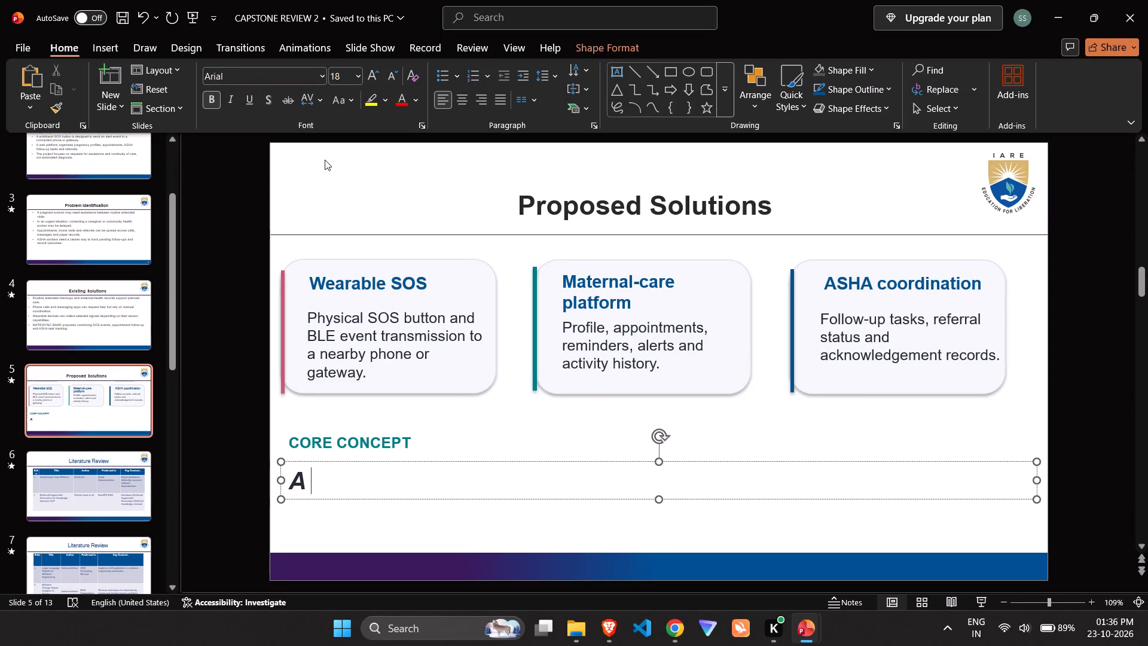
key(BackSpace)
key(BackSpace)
Turn off italics, enter 18 pt, and begin the statement under CORE CONCEPT with "A connected", checking the wording in the source deck.
click(233, 99)
click(340, 81)
text(18)
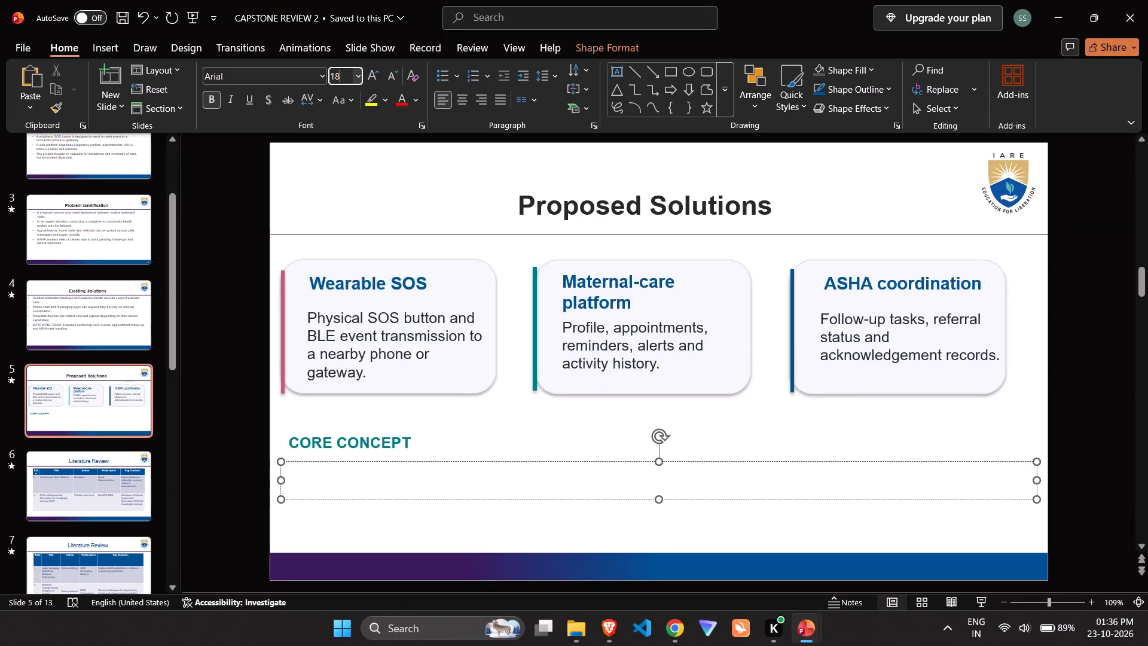
key(Return)
text(A co)
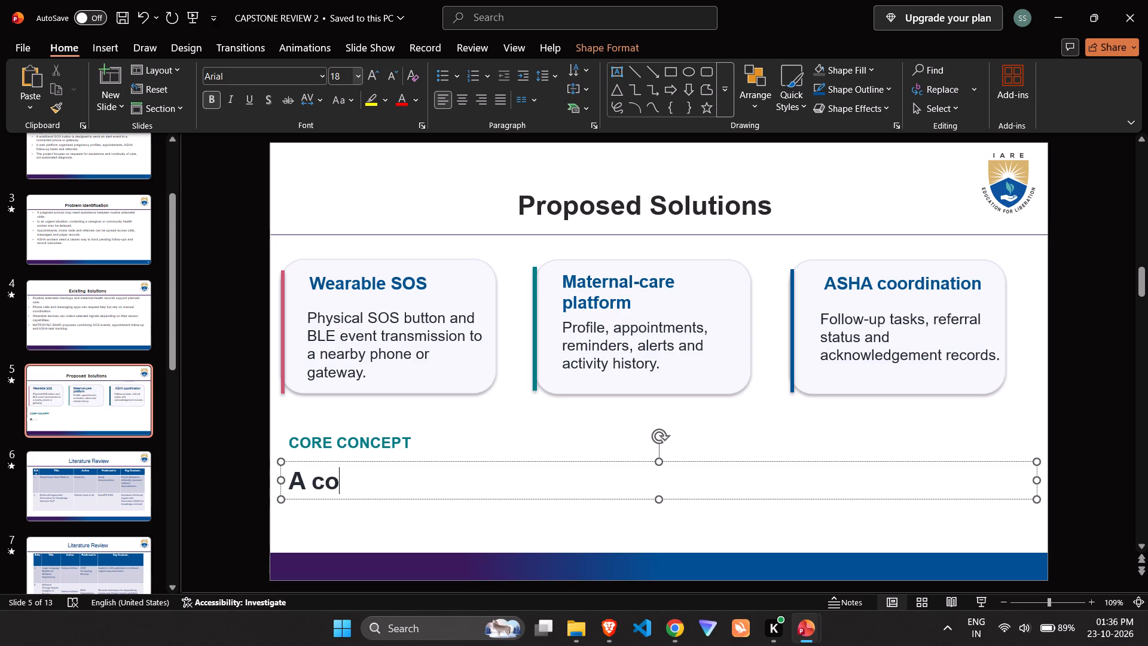
key(alt+Tab)
key(alt+Tab)
text(nnected)
key(space)
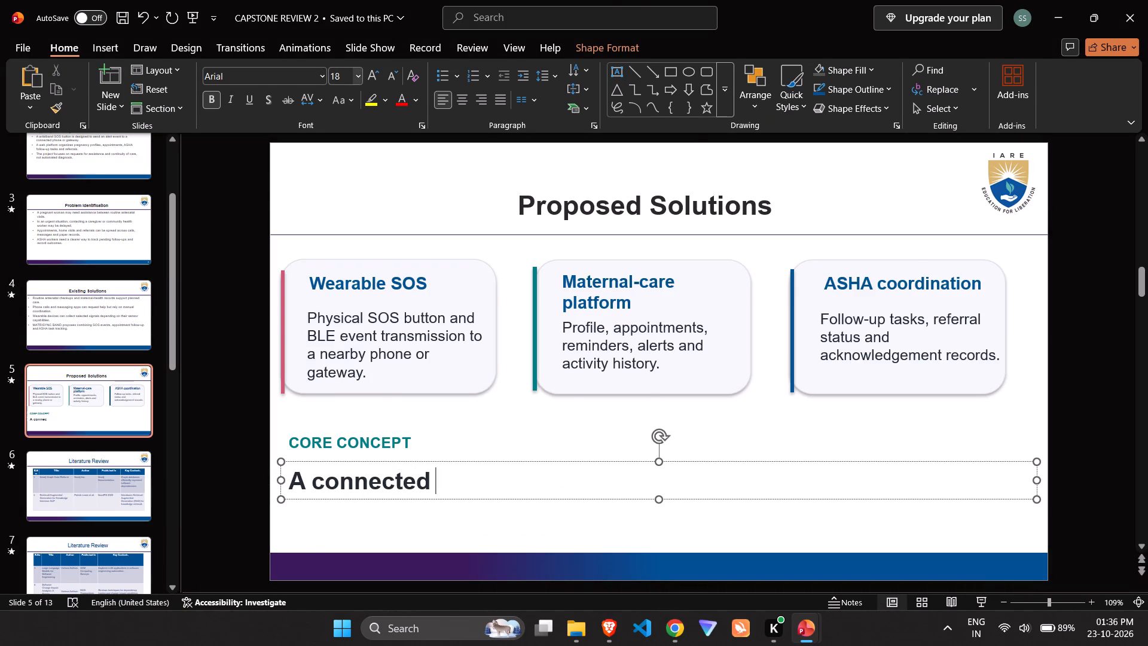
key(alt+Tab)
key(alt+Tab)
key(alt+Tab)
click(420, 436)
click(422, 432)
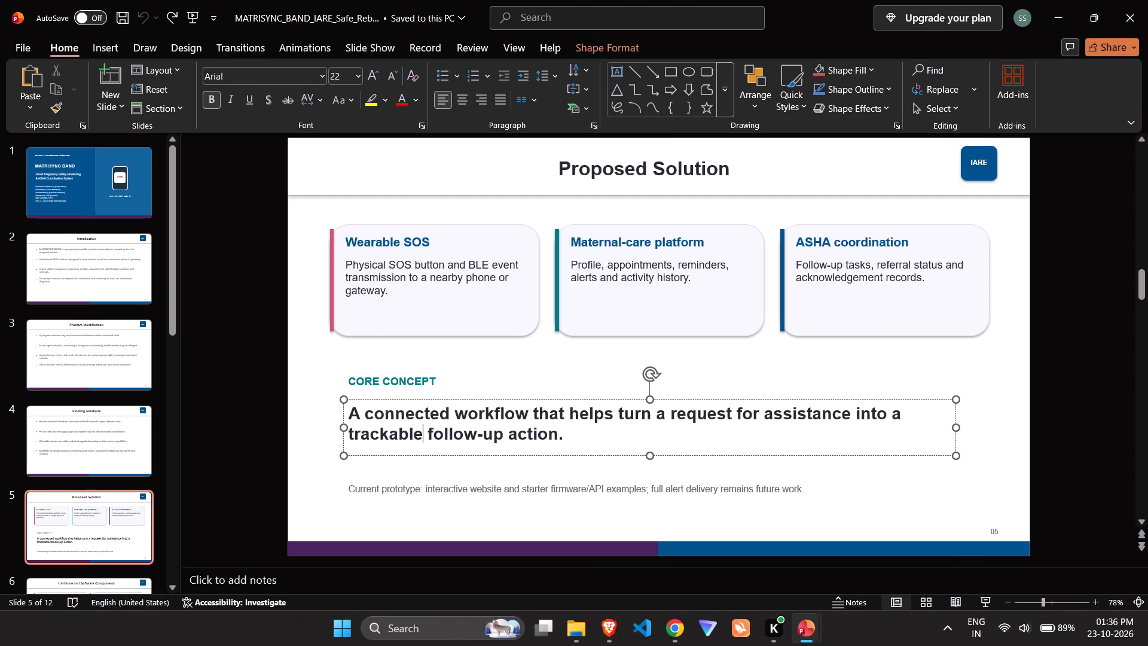
click(464, 436)
key(alt+Tab)
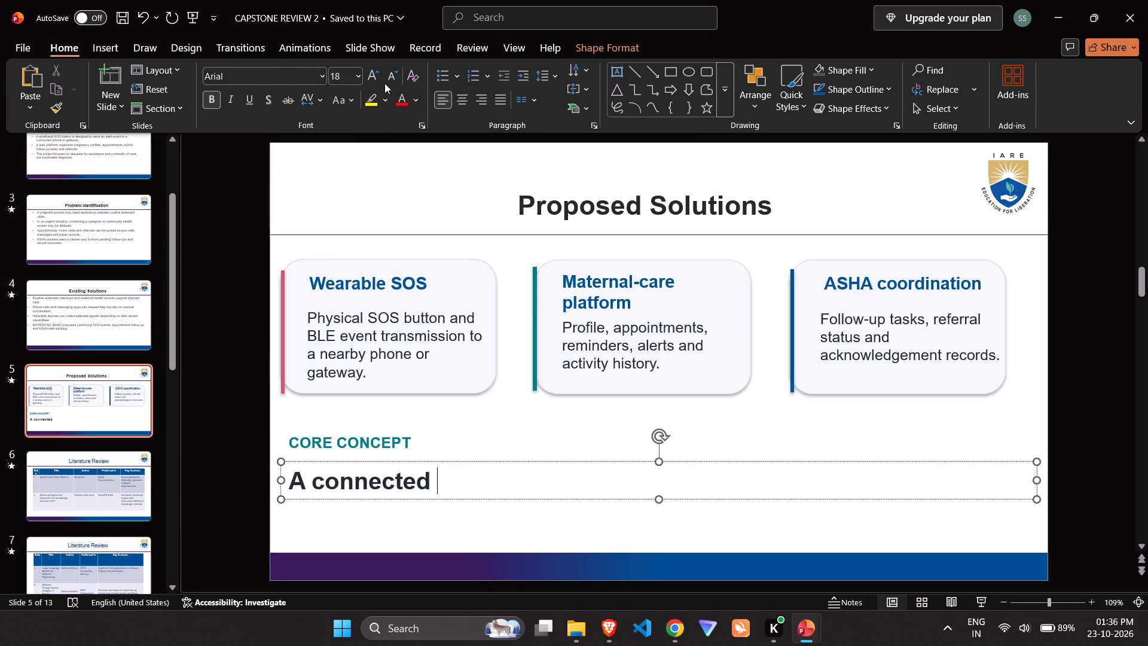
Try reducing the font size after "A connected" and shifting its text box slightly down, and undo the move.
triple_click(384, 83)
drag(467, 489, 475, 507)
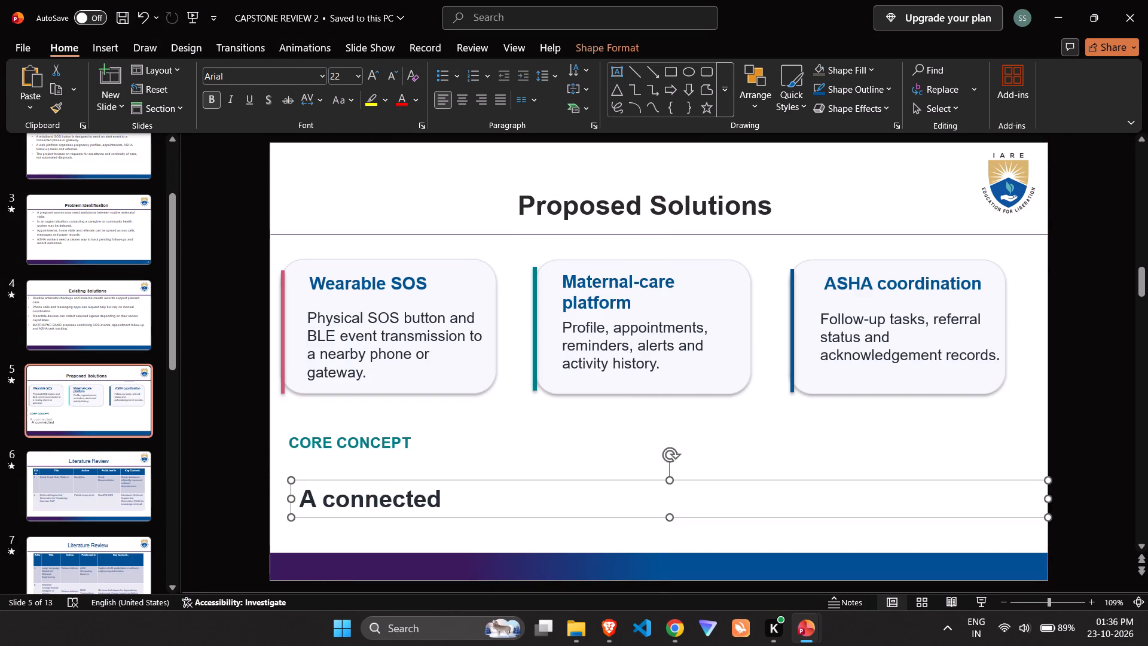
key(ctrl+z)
Select all of "A connected" and set its font size to 16 pt.
click(496, 474)
click(469, 479)
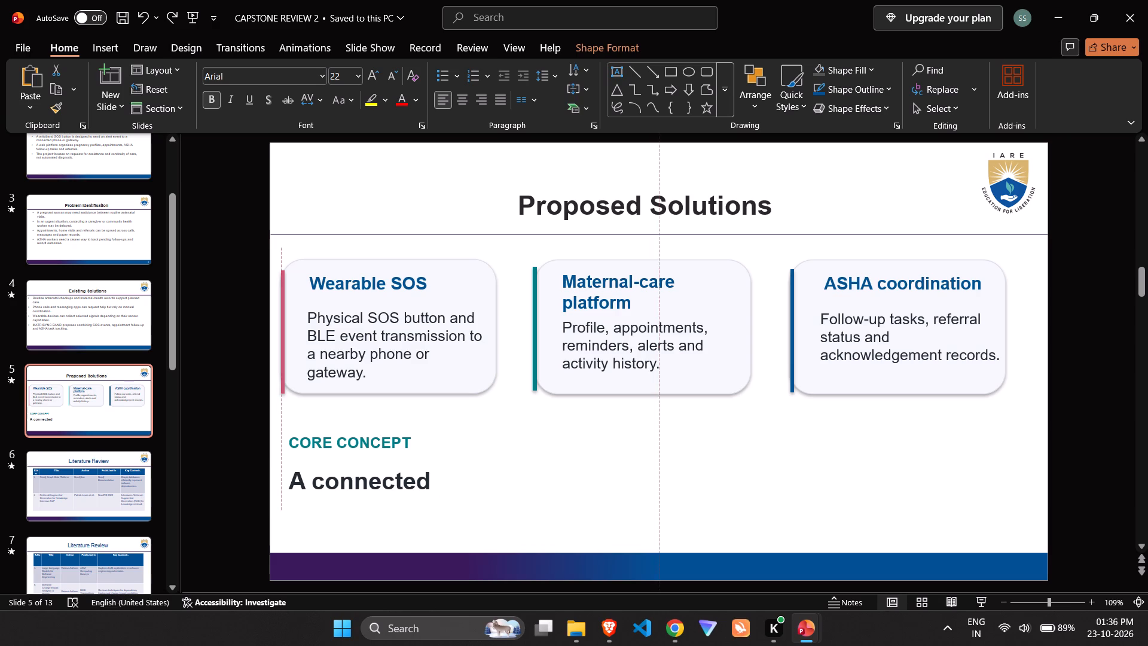
click(428, 482)
key(ctrl+a)
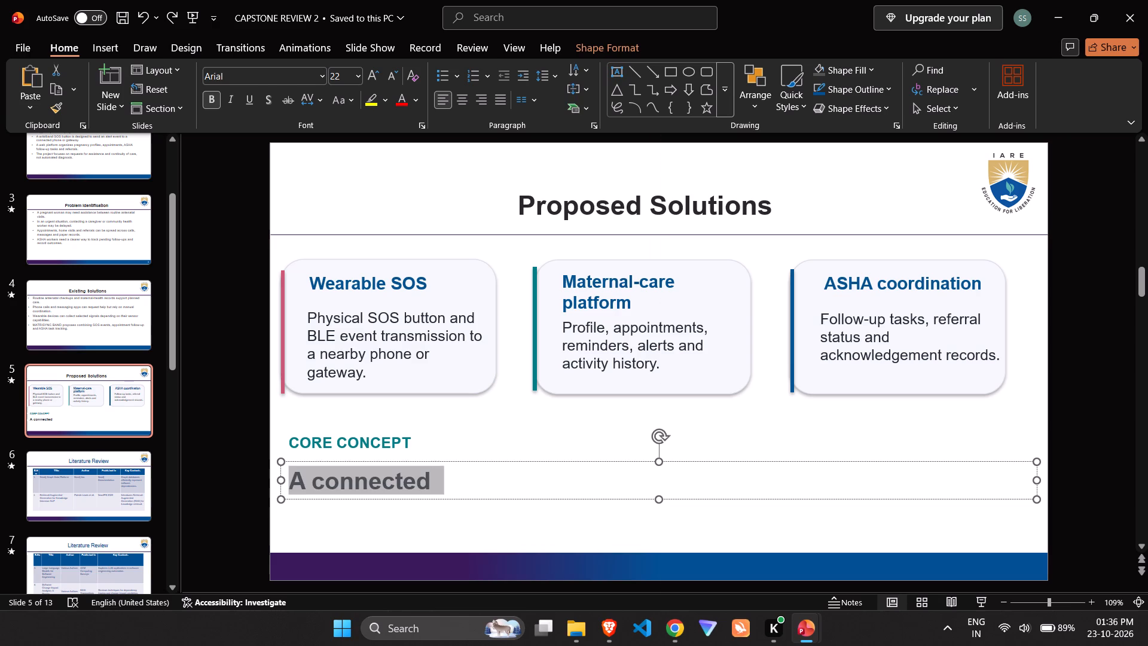
triple_click(393, 75)
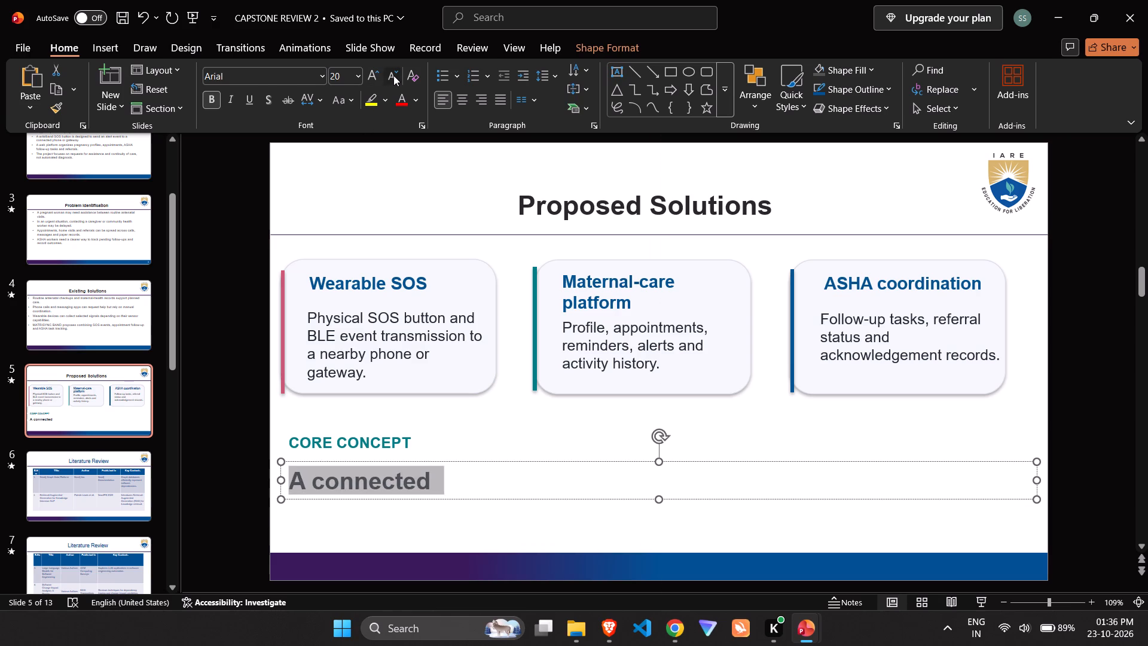
double_click(393, 75)
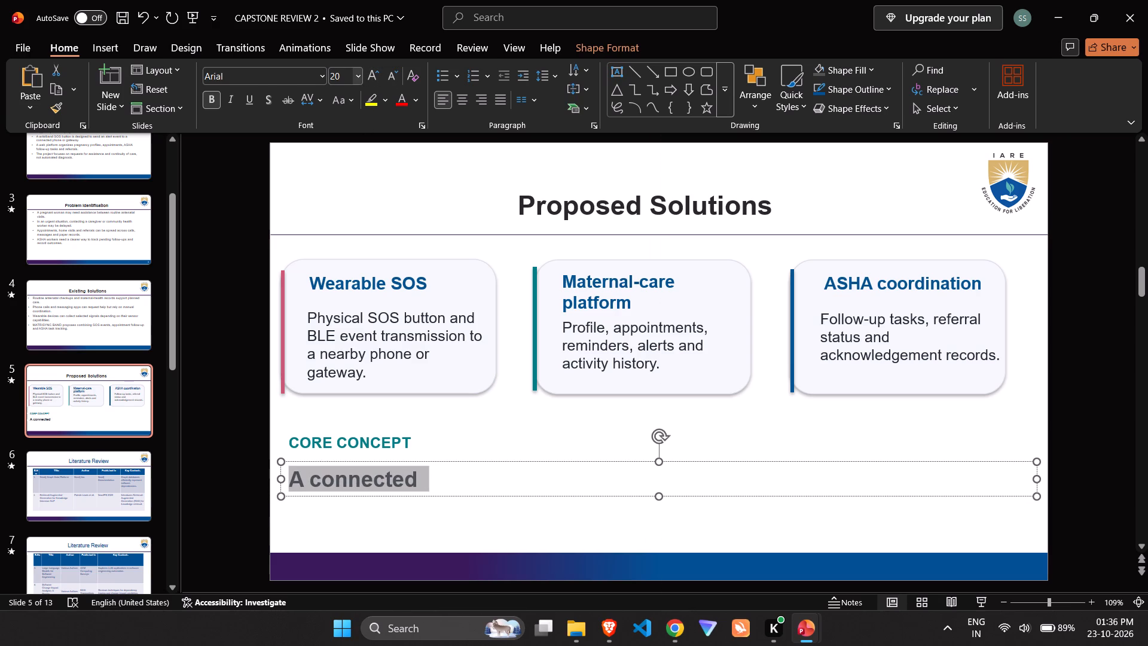
click(350, 75)
text(16)
key(shift+a)
key(shift+BackSpace)
key(Return)
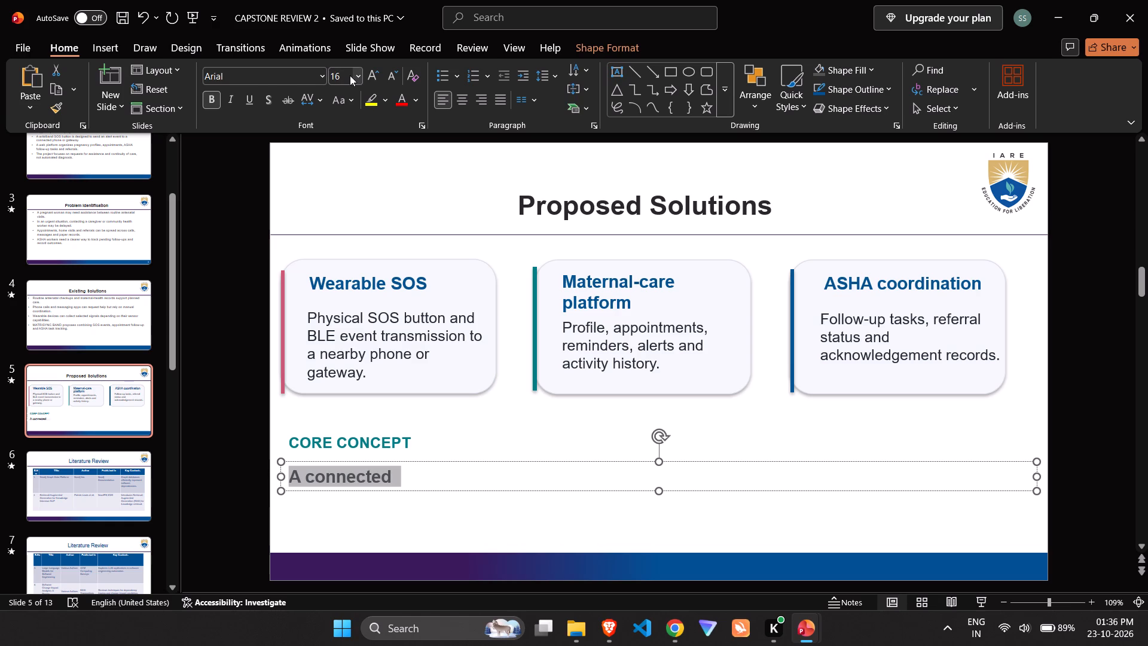
Continue the statement with "workflow", checking it against the source deck's wording.
key(Right)
key(alt+Tab)
key(alt+Tab)
text(wokr)
key(BackSpace)
key(BackSpace)
text(rkflow)
key(alt+Tab)
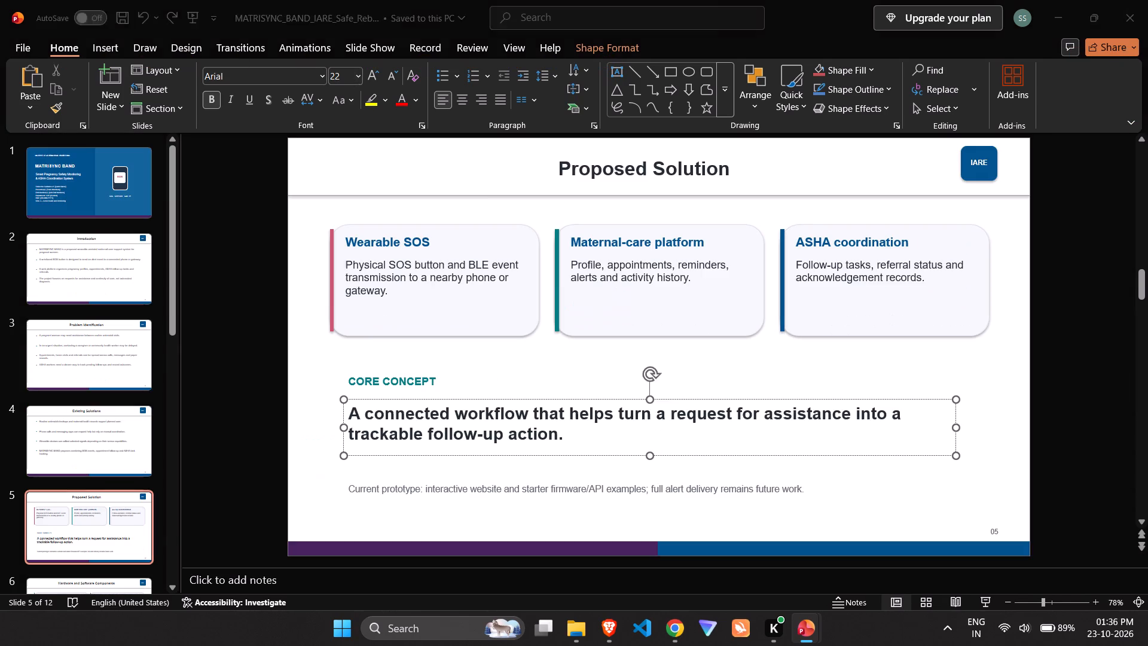
key(alt+Tab)
Add the word "that" after "A connected workflow", correcting the typing mistakes.
key(space)
text(rha)
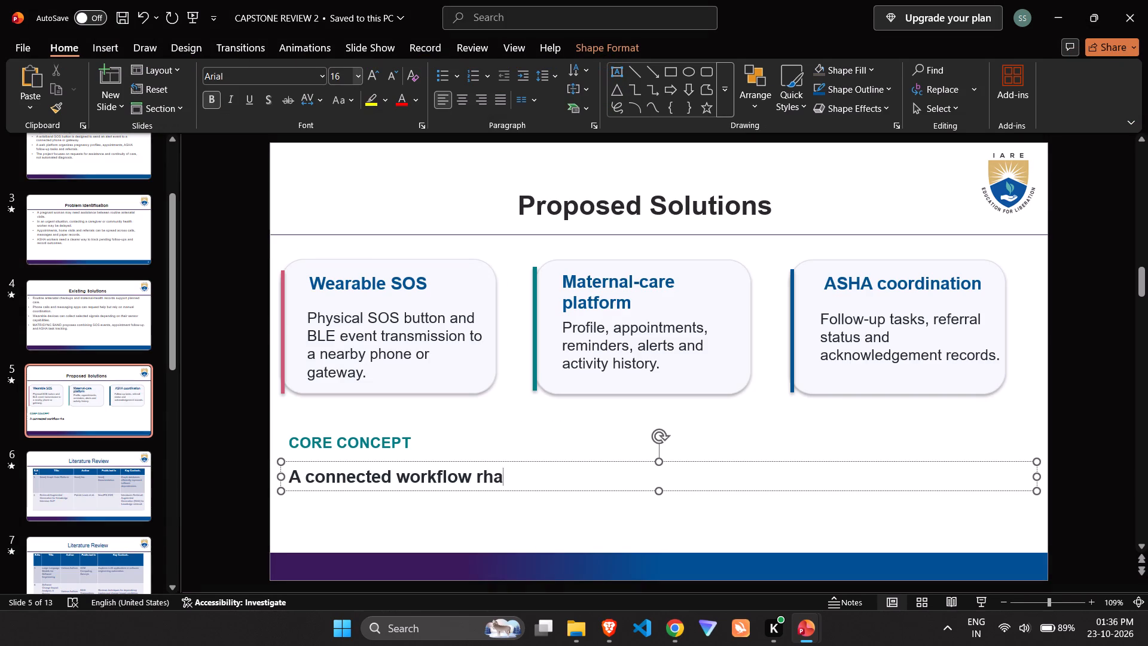
key(BackSpace)
key(BackSpace)
key(BackSpace)
text(tah)
key(BackSpace)
key(BackSpace)
text(har)
key(space)
key(BackSpace)
key(BackSpace)
text(t ek)
key(BackSpace)
key(BackSpace)
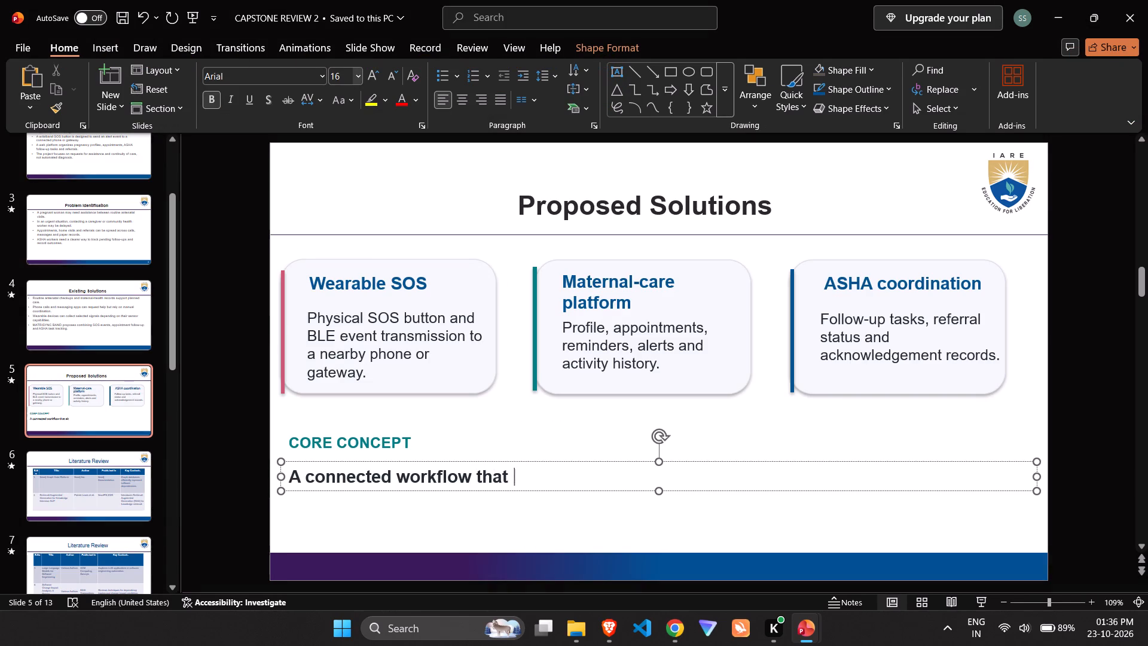
Continue the core concept statement with "helps turn a request", following the source deck's wording.
key(h)
text(elpd)
key(BackSpace)
text(s)
key(space)
key(alt+Tab)
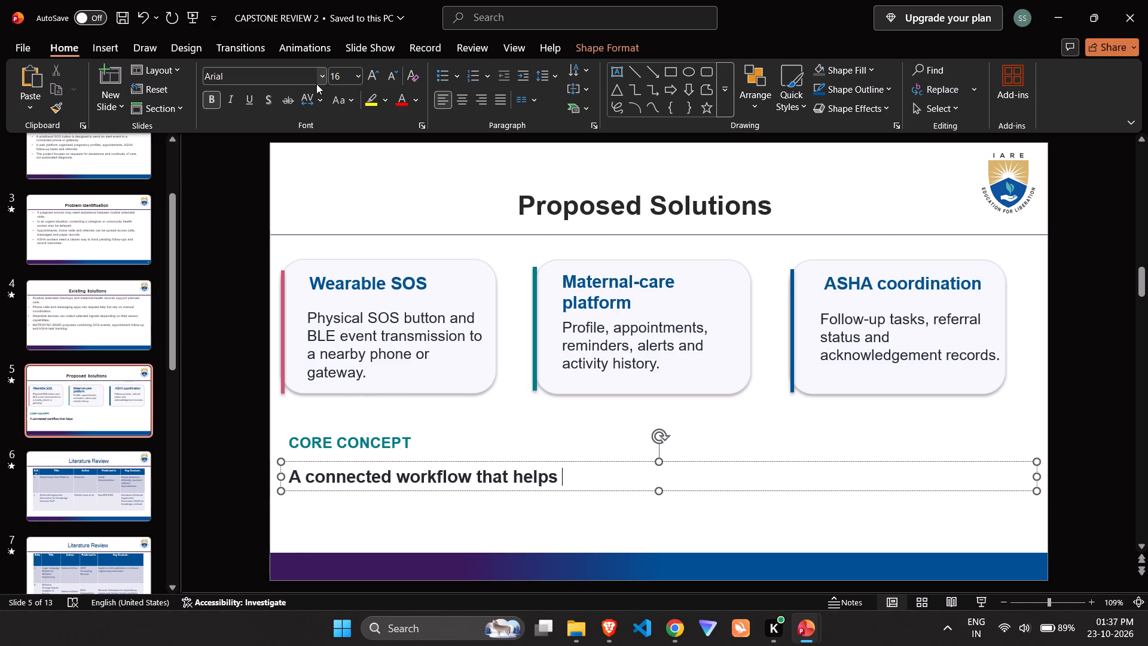
key(alt+Tab)
key(alt+space)
text(turn a request)
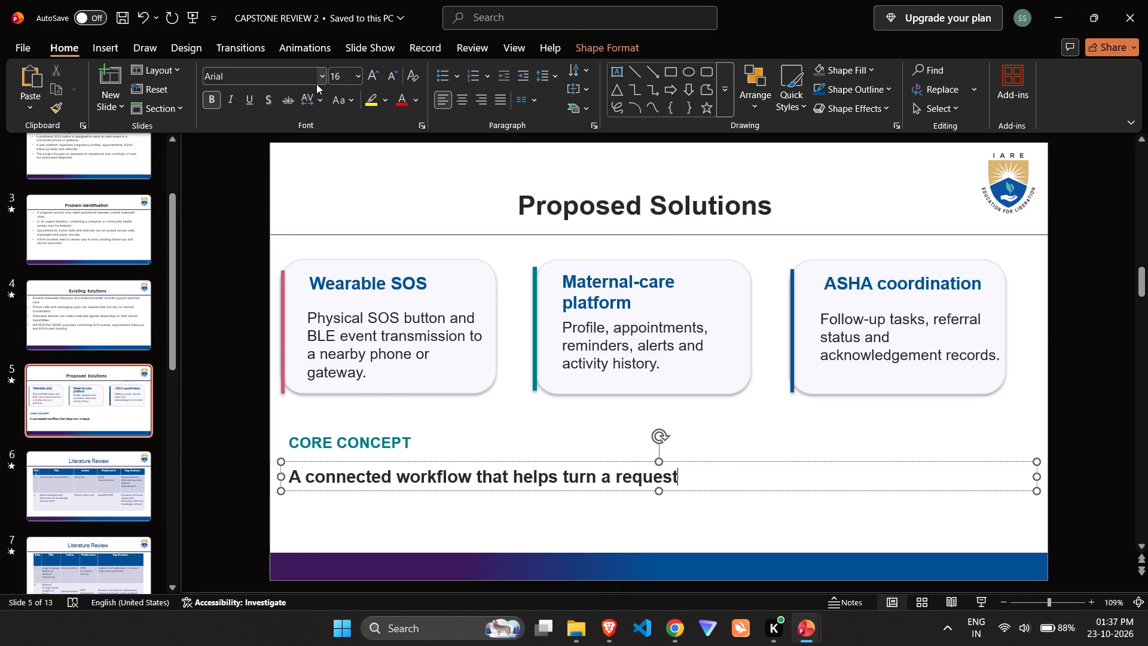
key(alt+Tab)
key(alt+Tab)
Add "for assistance" after "request" in the statement and compare it with the source deck.
key(space)
text(fro)
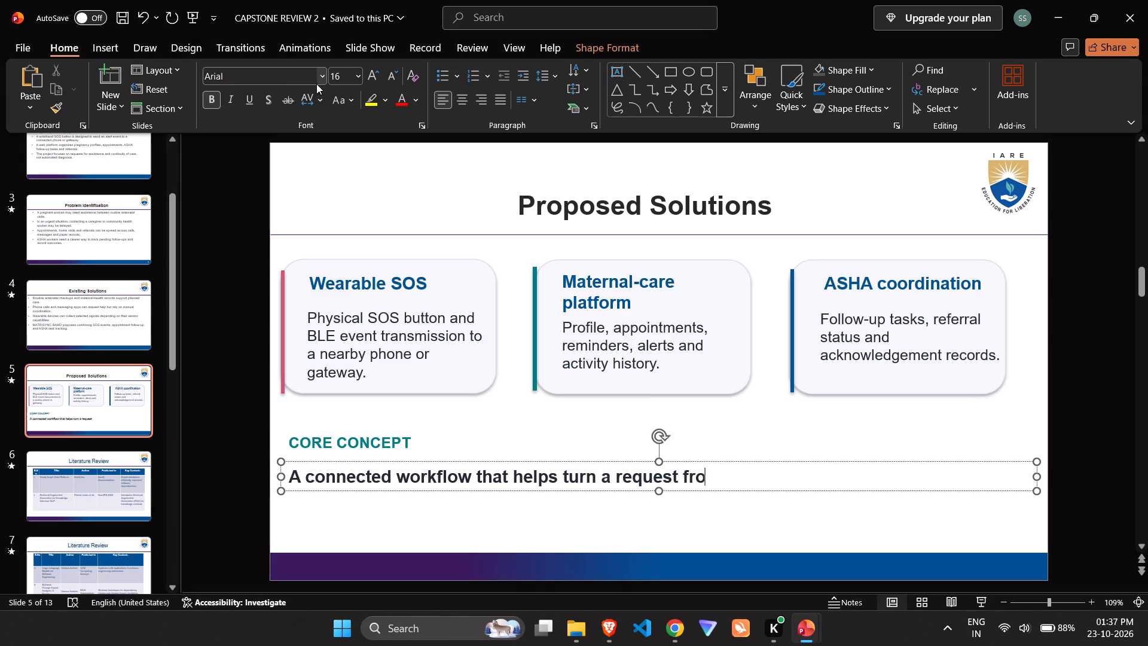
key(space)
key(BackSpace)
key(BackSpace)
key(BackSpace)
key(r)
key(BackSpace)
text(or assistance)
key(alt+Tab)
key(alt+Tab)
Continue slide 5's core concept statement with "into a", checking it against the source deck's wording.
key(space)
text(inro)
key(space)
key(BackSpace)
key(BackSpace)
key(BackSpace)
text(to a)
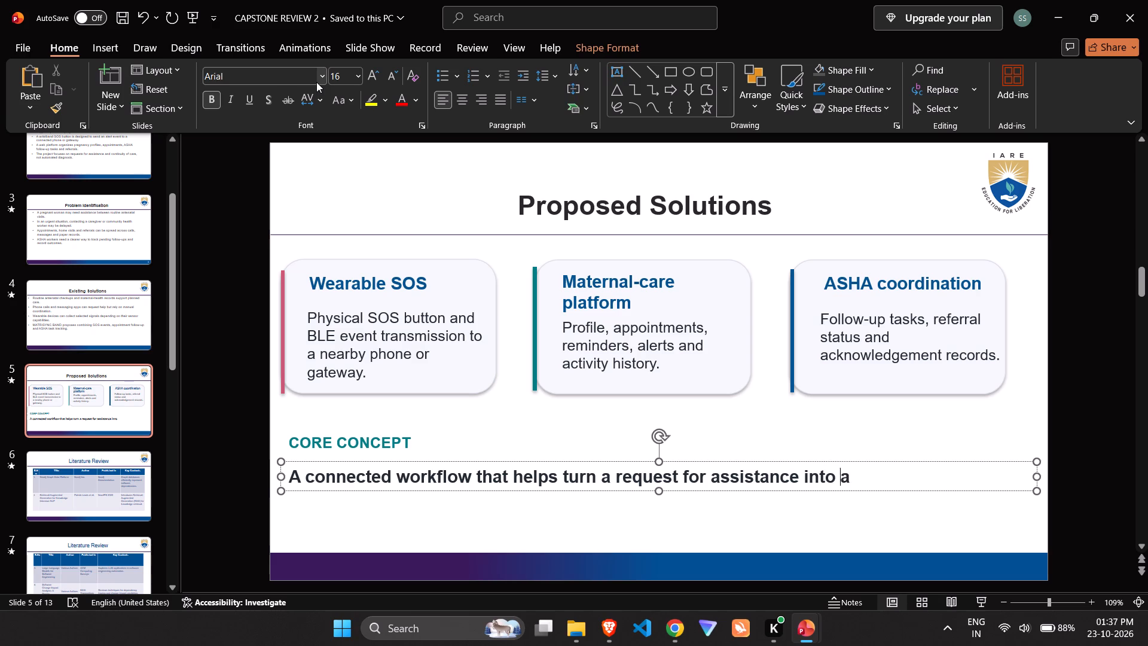
key(space)
key(alt+Tab)
key(alt+Tab)
key(space)
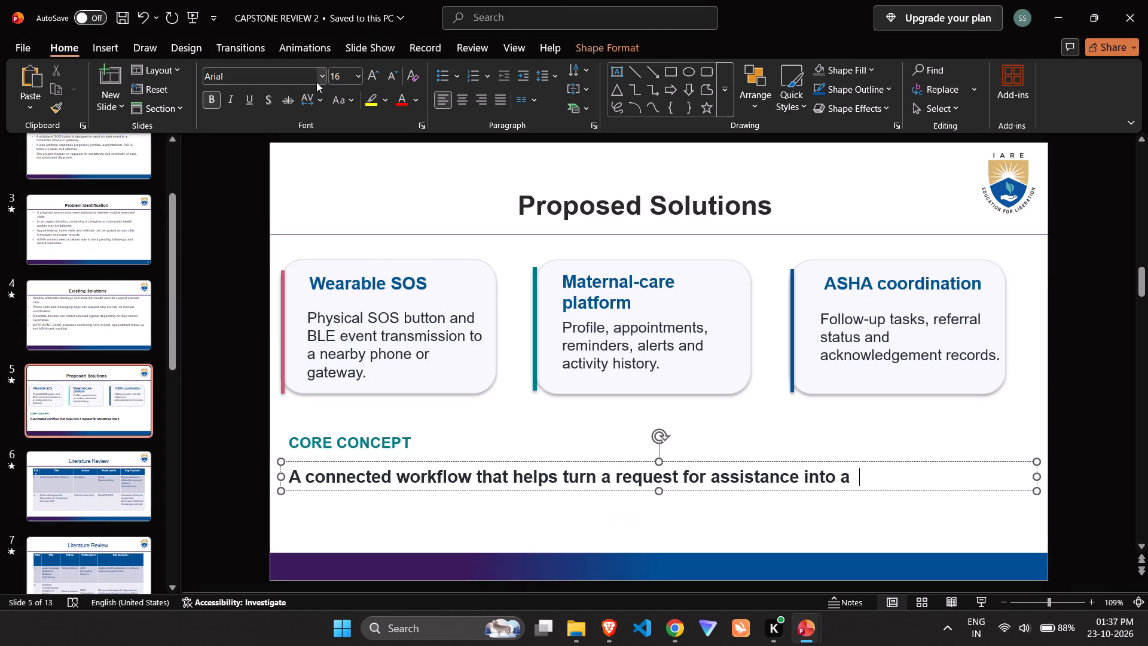
Add the word "trackable" after "into a", correcting typing mistakes and checking the source deck for the wording that follows.
key(BackSpace)
text(trackan)
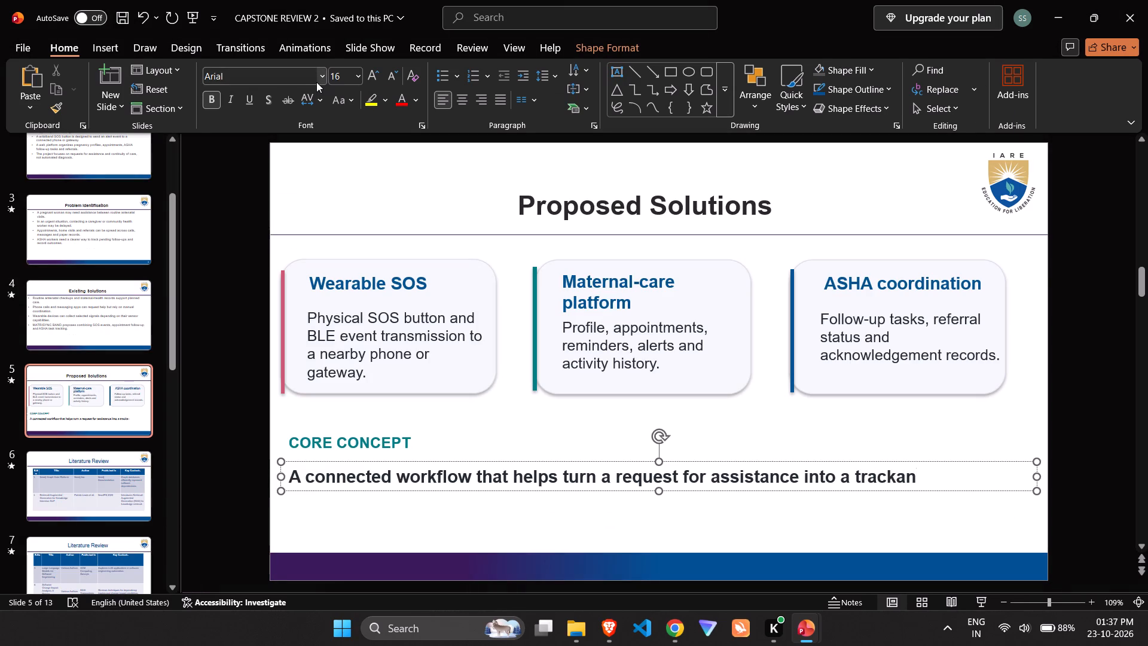
key(BackSpace)
key(v)
key(BackSpace)
text(ble)
key(space)
key(BackSpace)
key(alt+Tab)
key(alt+Tab)
key(space)
Finish the core concept statement with "follow-up action.", following the source deck's wording.
text(follow-i)
key(BackSpace)
text(up)
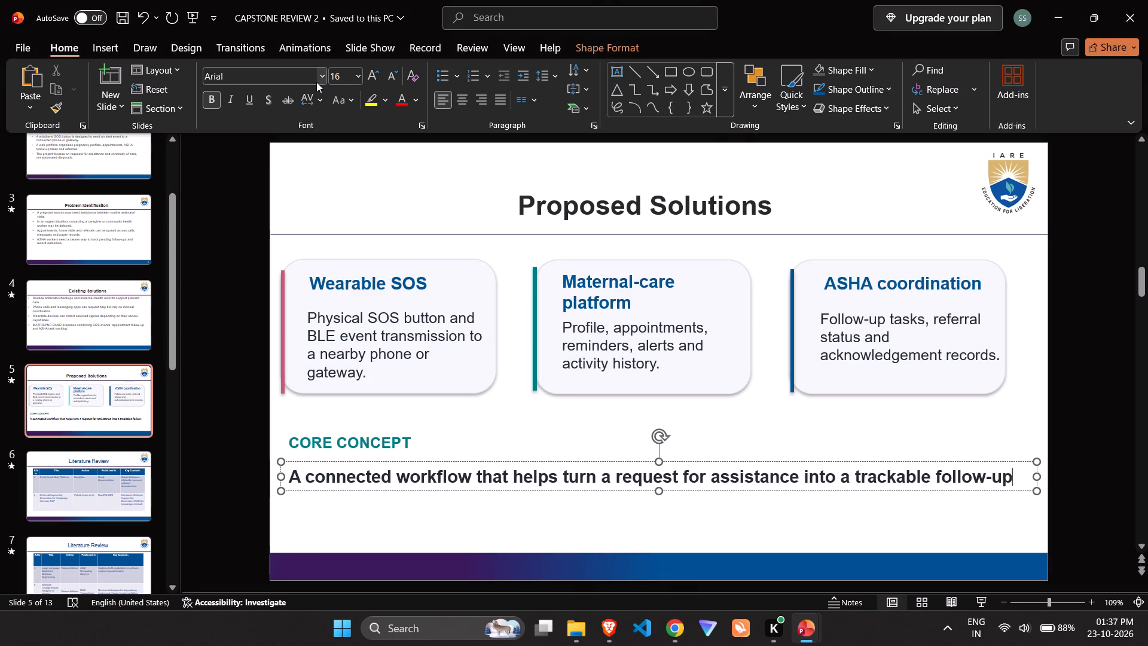
key(space)
key(alt+Tab)
key(alt+Tab)
text(ac)
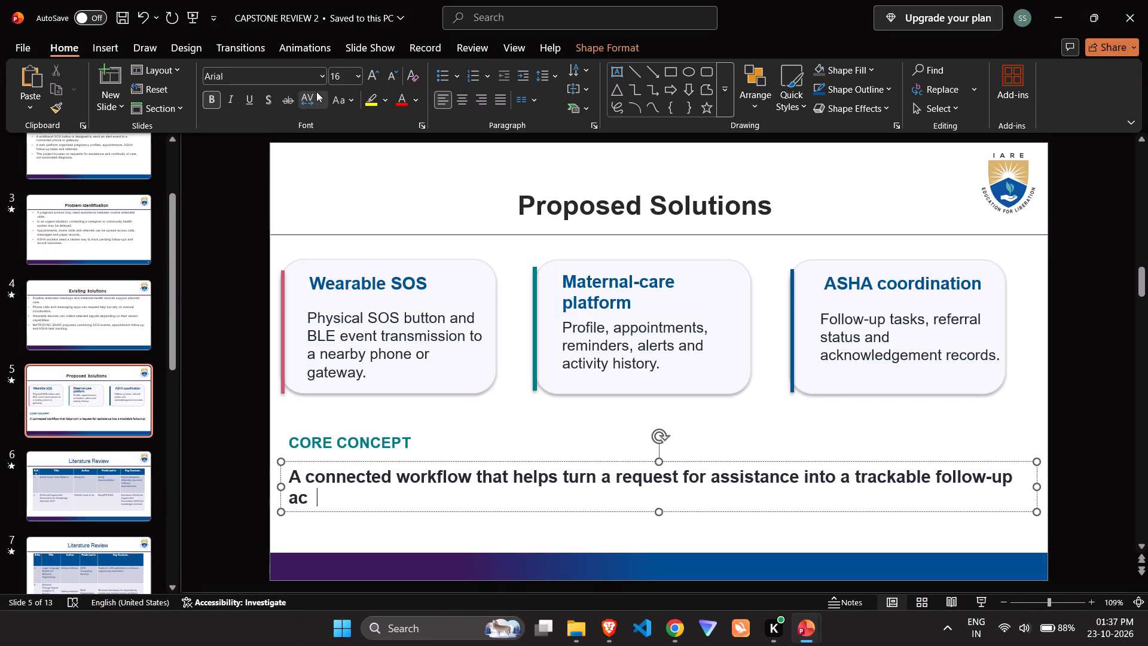
text(tion.)
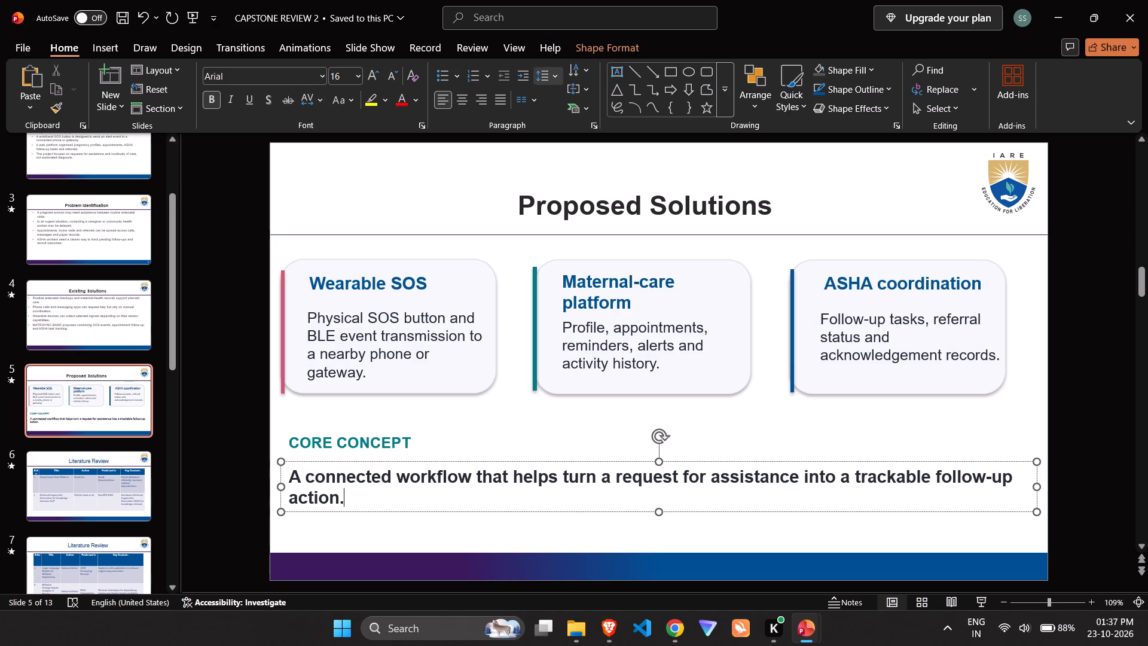
click(419, 527)
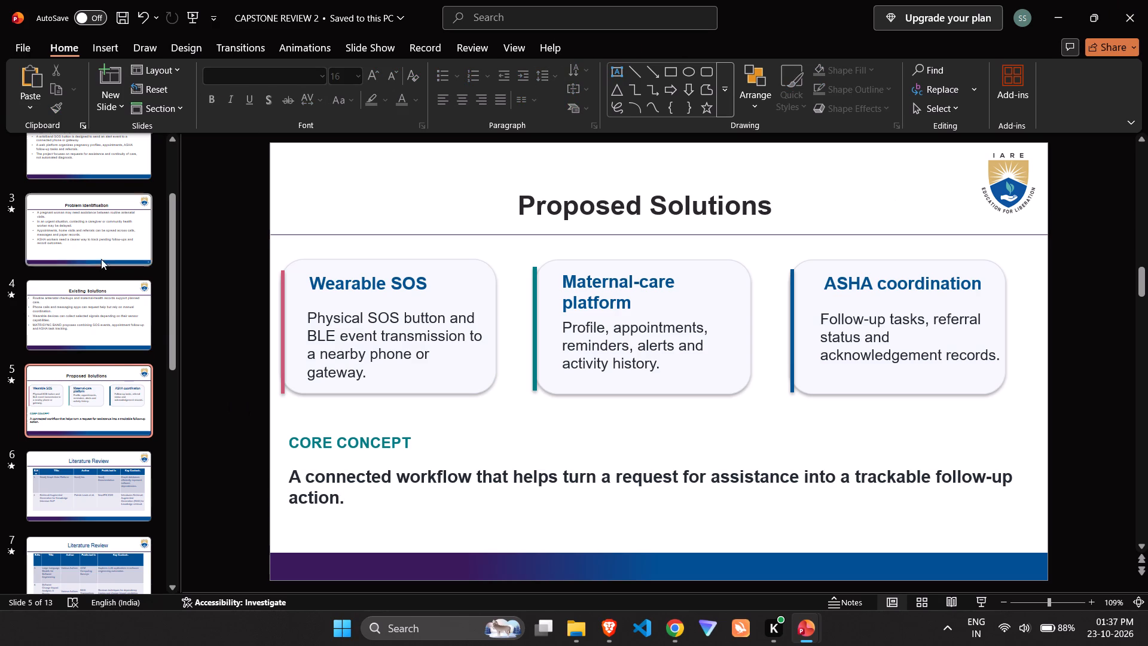
Save the CAPSTONE REVIEW 2 presentation.
key(ctrl+s)
key(ctrl+s)
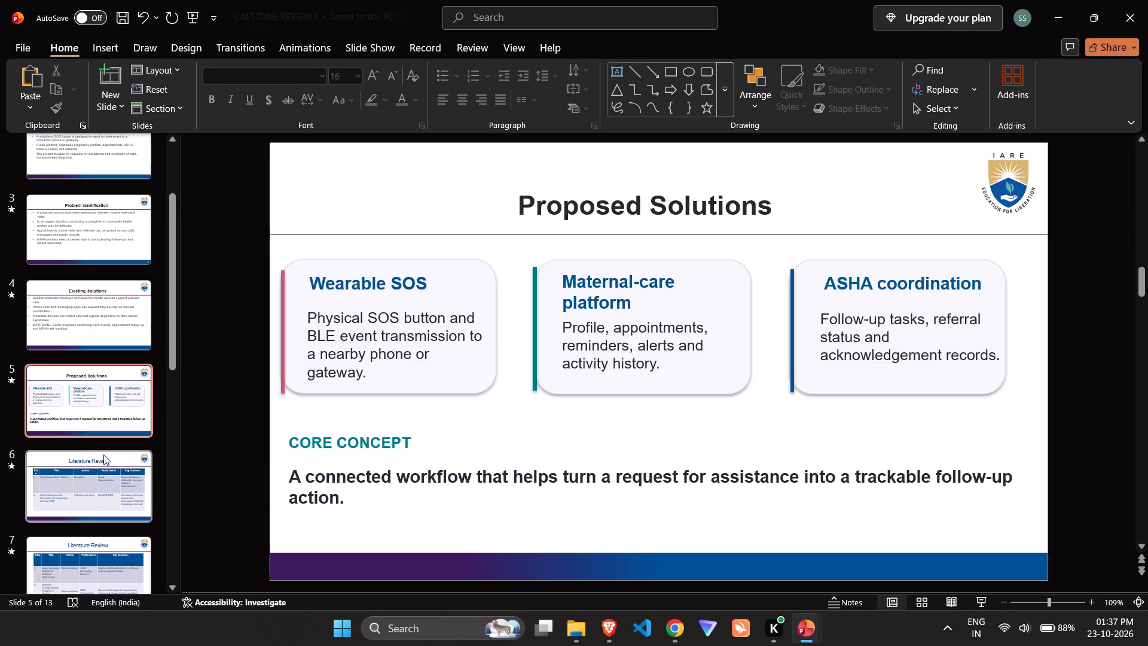
Review the source deck's slides from Hardware and Software Components through Conclusion, finishing on the Proposed Methodology slide.
key(alt+Tab)
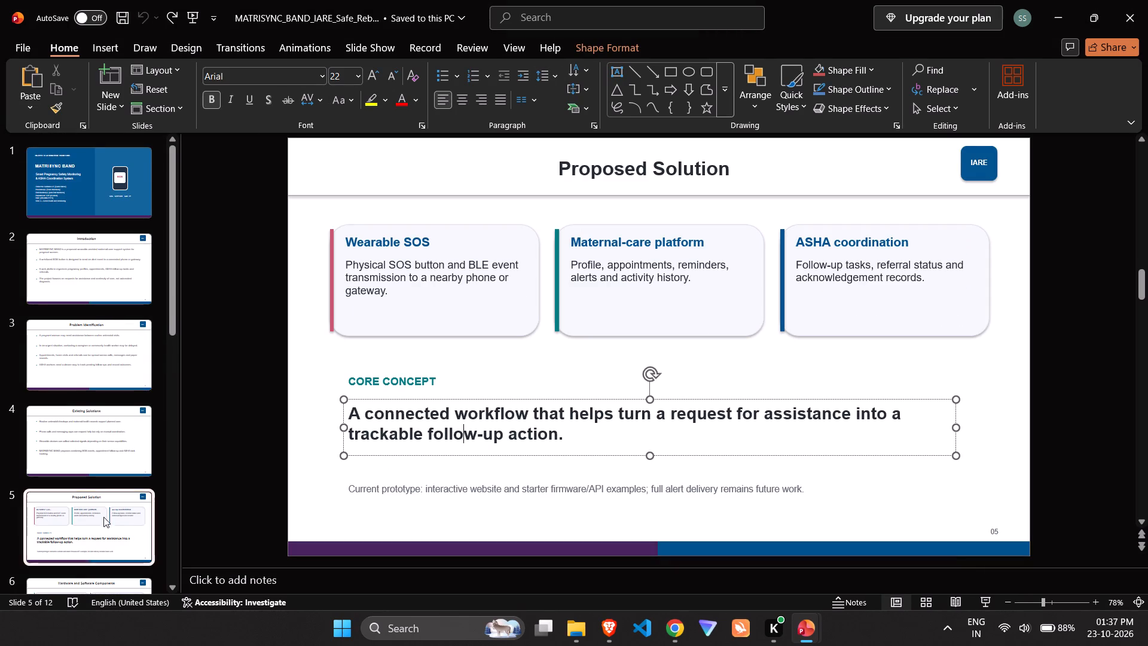
scroll(103, 490, down, 3)
click(101, 489)
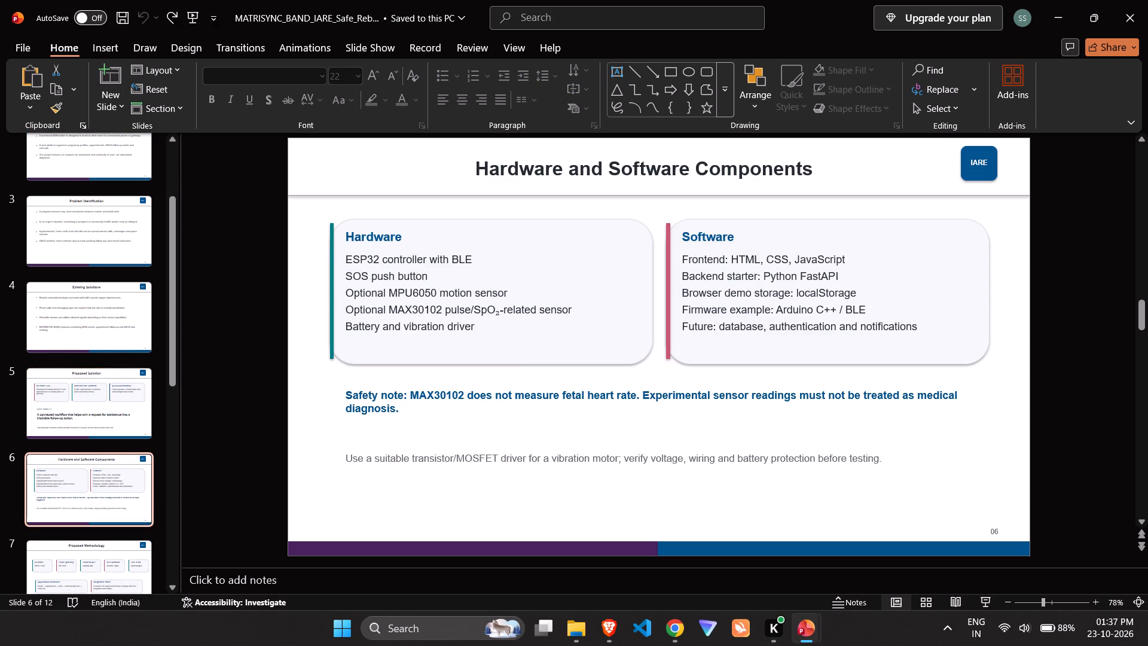
scroll(86, 458, down, 2)
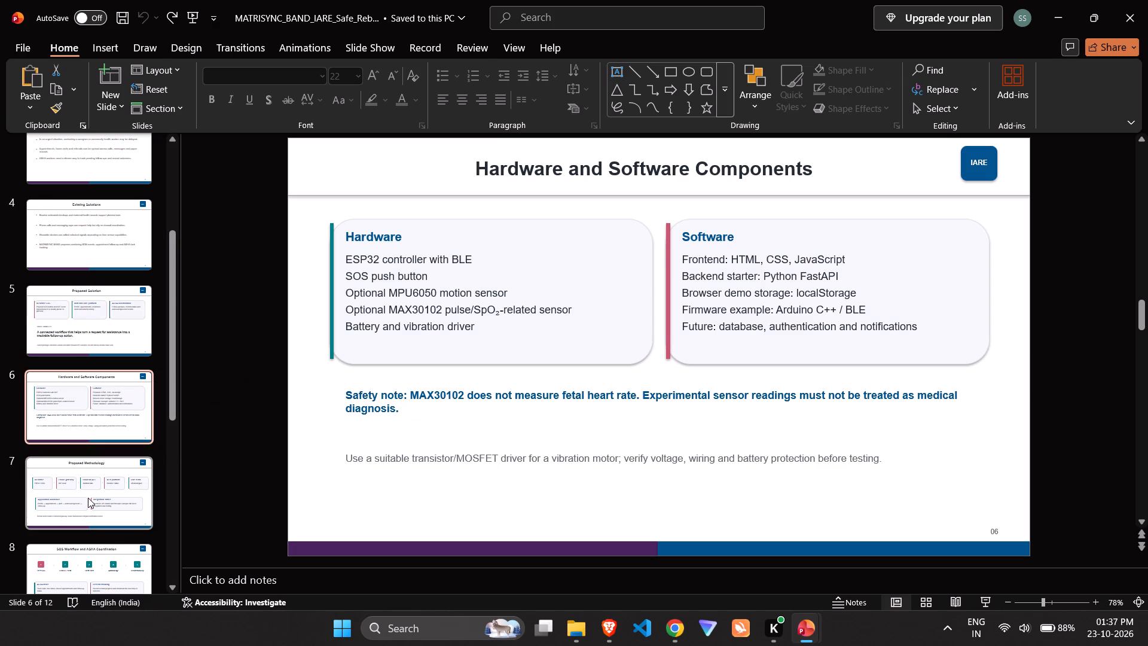
click(88, 498)
click(46, 419)
click(87, 339)
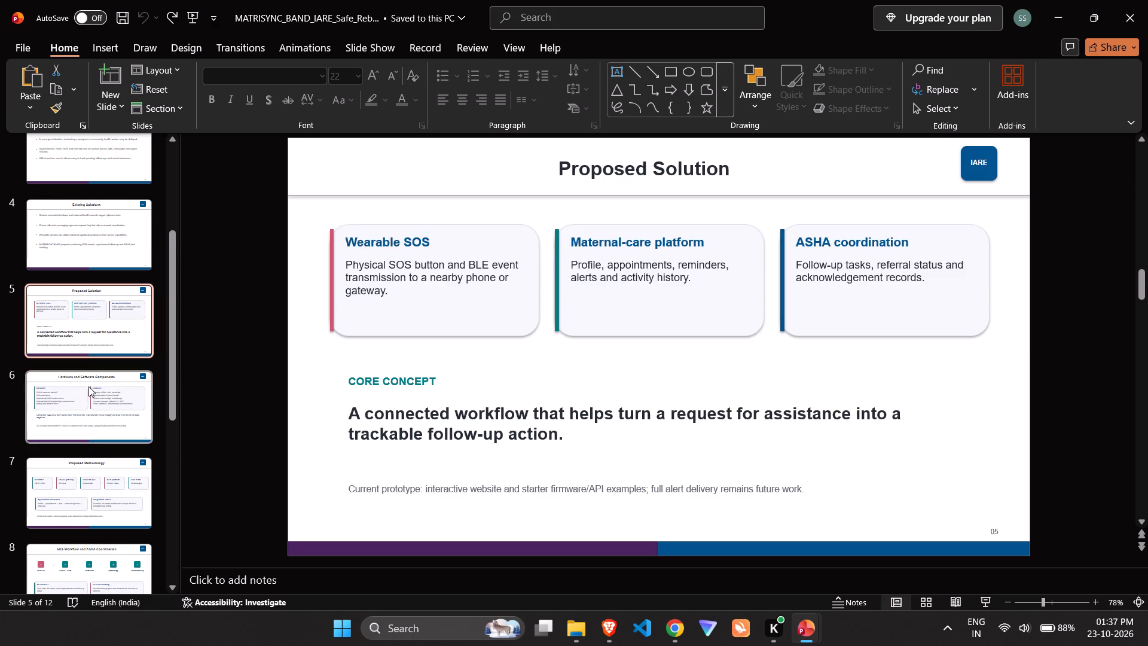
click(84, 412)
click(97, 459)
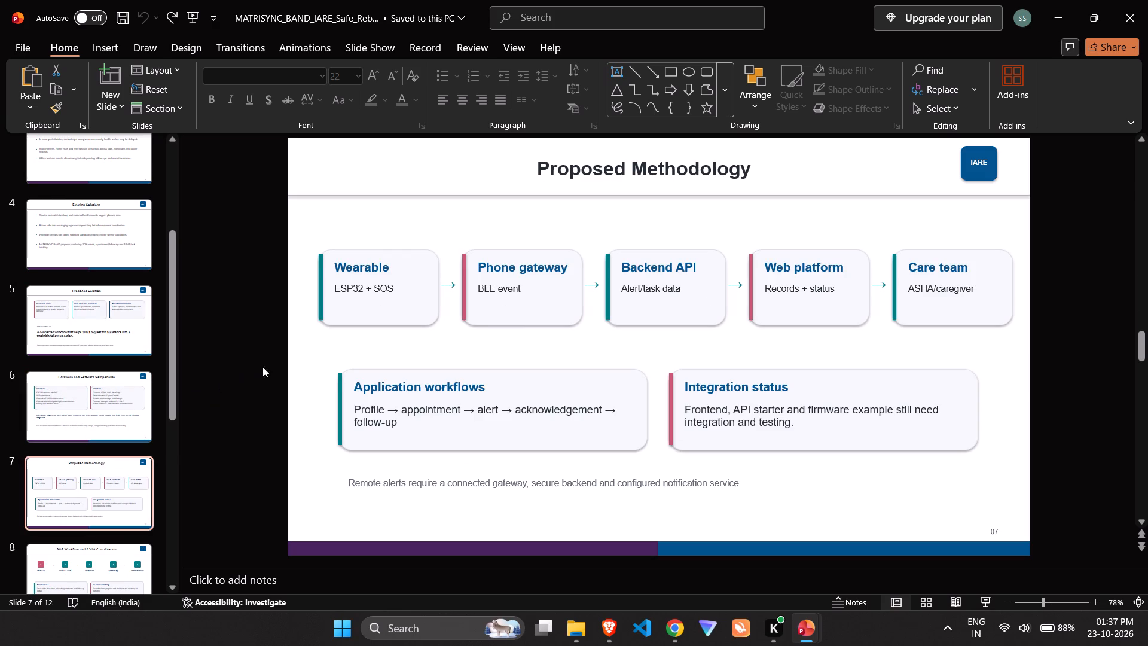
scroll(81, 452, down, 2)
click(72, 495)
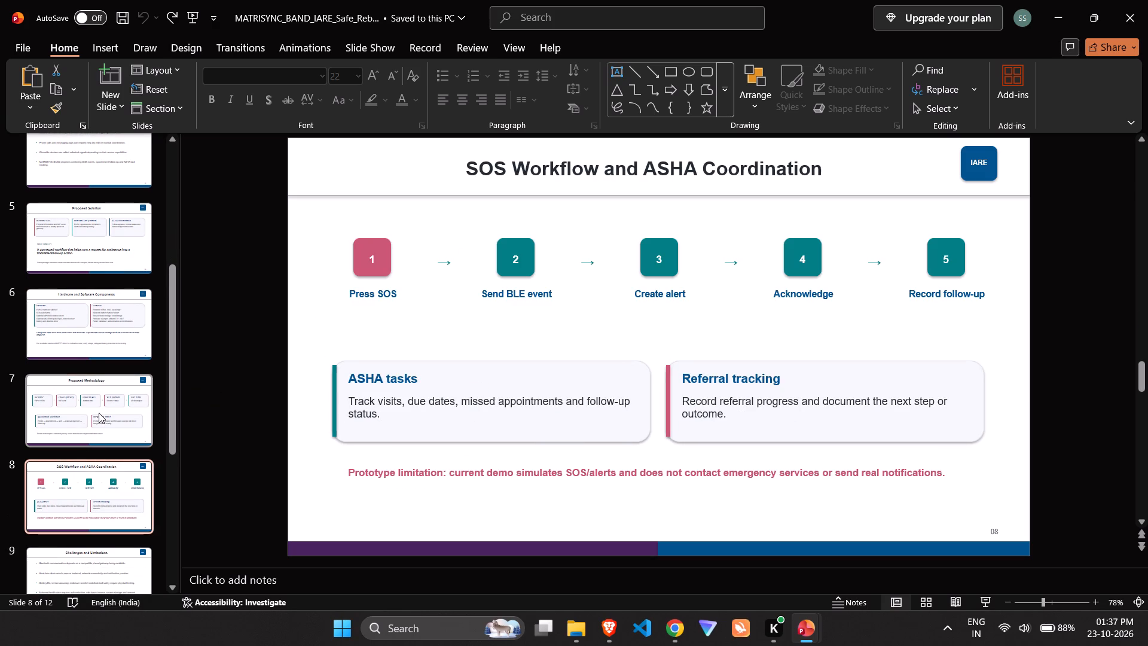
scroll(99, 404, down, 4)
click(99, 404)
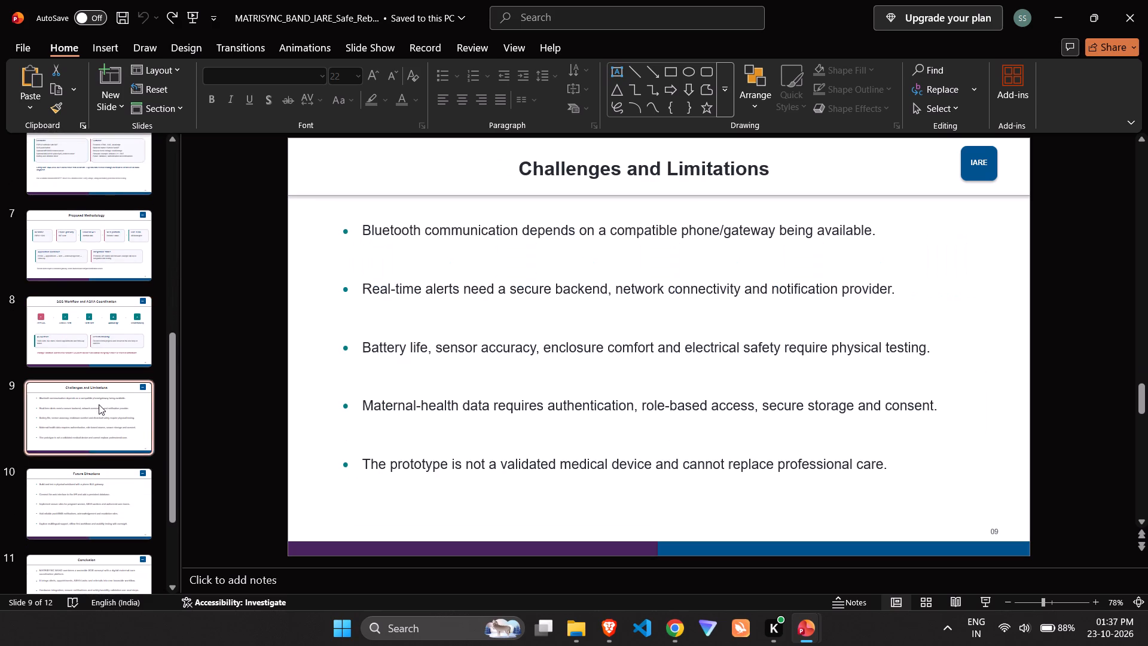
scroll(84, 493, down, 2)
click(82, 434)
scroll(78, 517, down, 4)
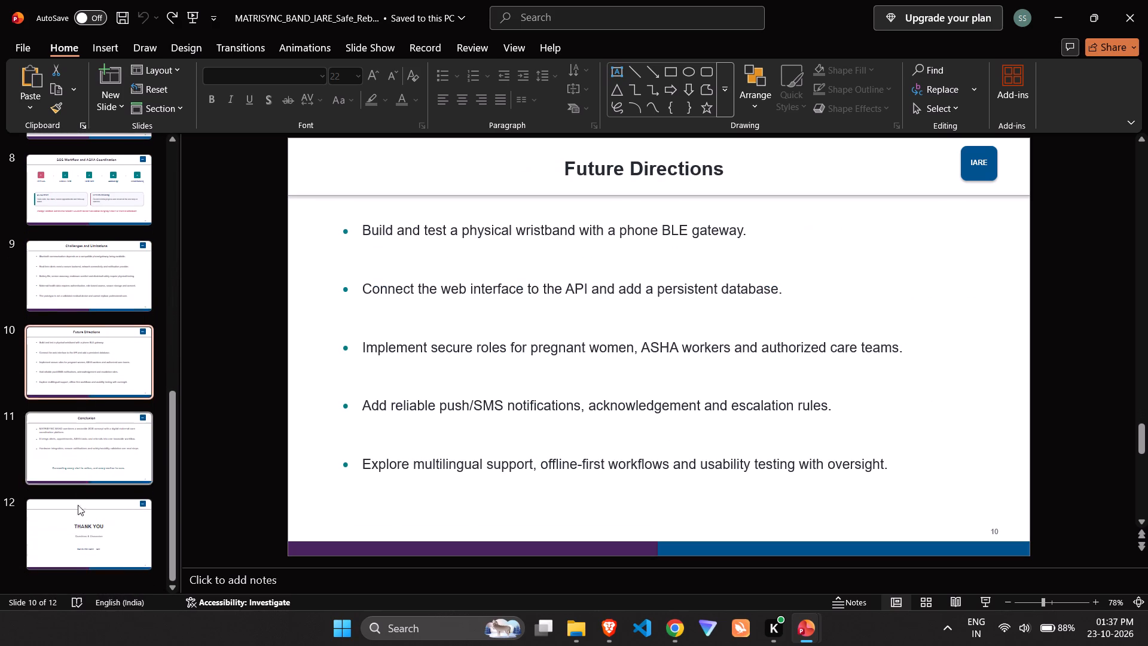
click(80, 482)
scroll(83, 532, down, 3)
scroll(100, 406, up, 5)
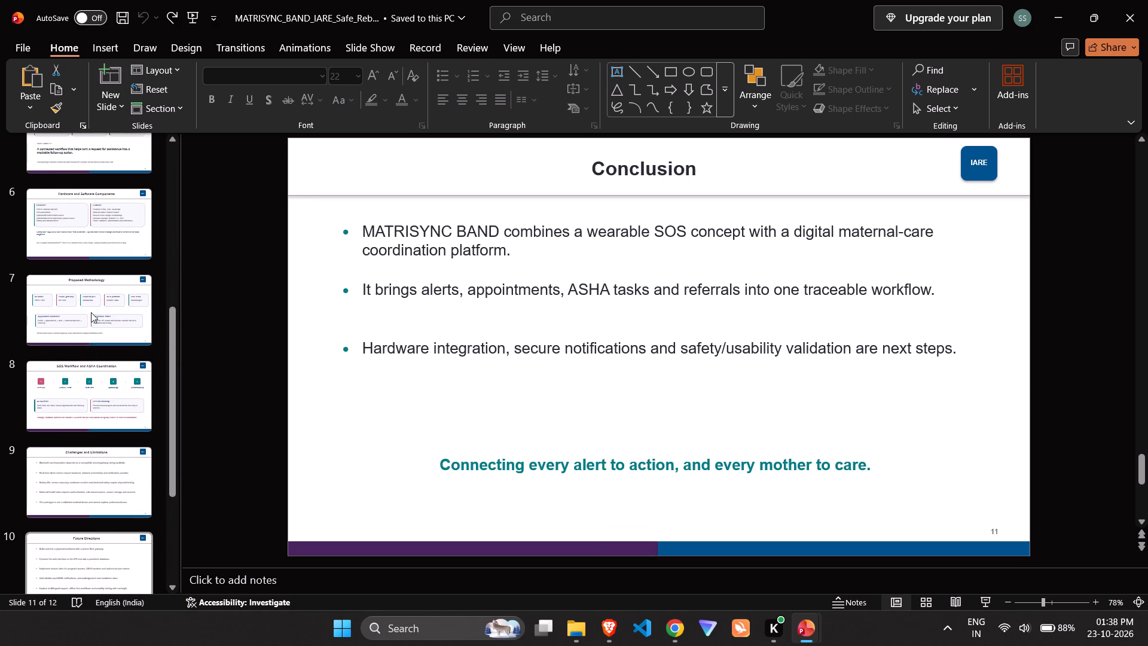
click(91, 303)
scroll(91, 303, up, 1)
click(92, 198)
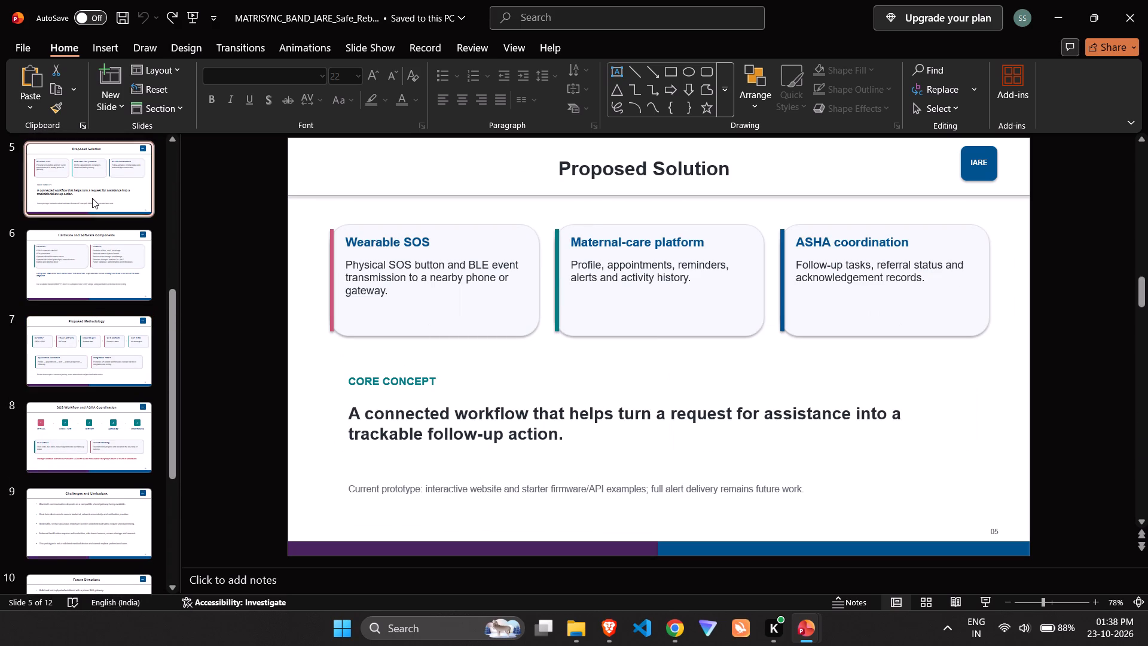
click(75, 336)
In CAPSTONE REVIEW 2, replace slide 6's "Literature Review" title with slide 5's copied title and widen its box to fit one line.
key(alt+Tab)
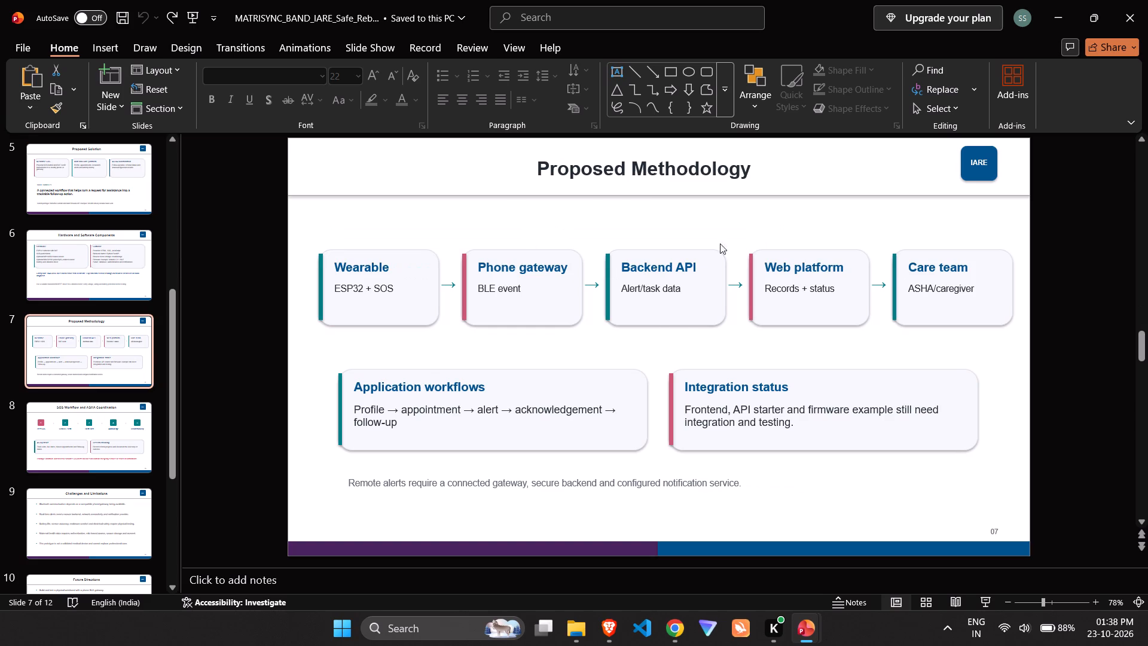
click(94, 318)
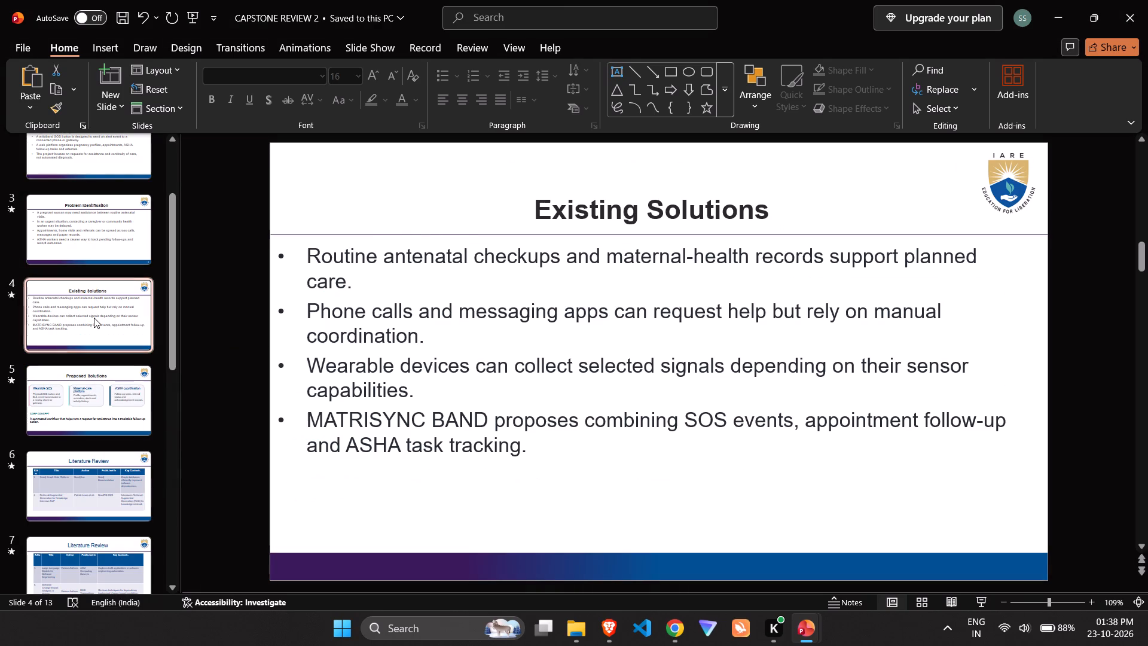
click(94, 365)
click(114, 395)
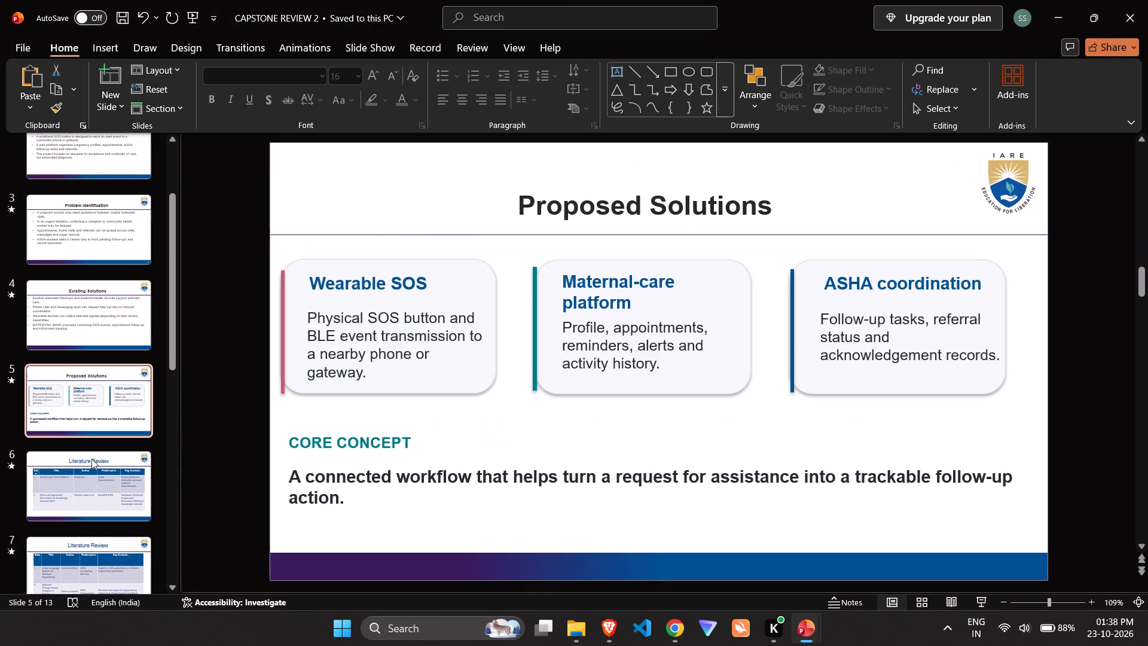
triple_click(701, 205)
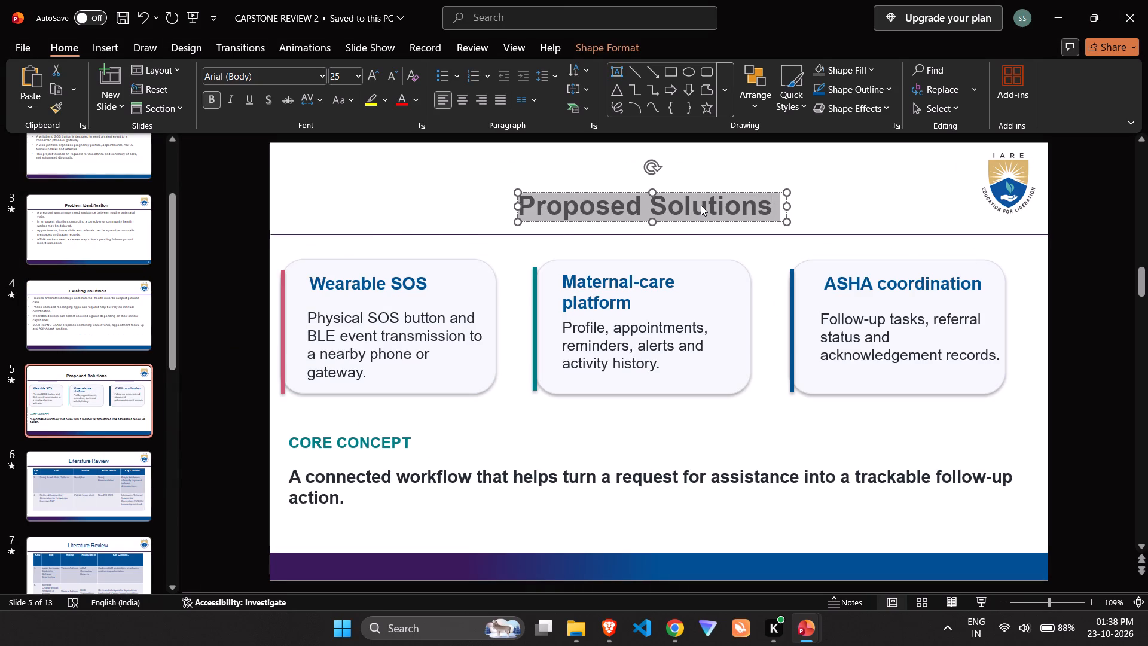
key(ctrl+c)
click(40, 469)
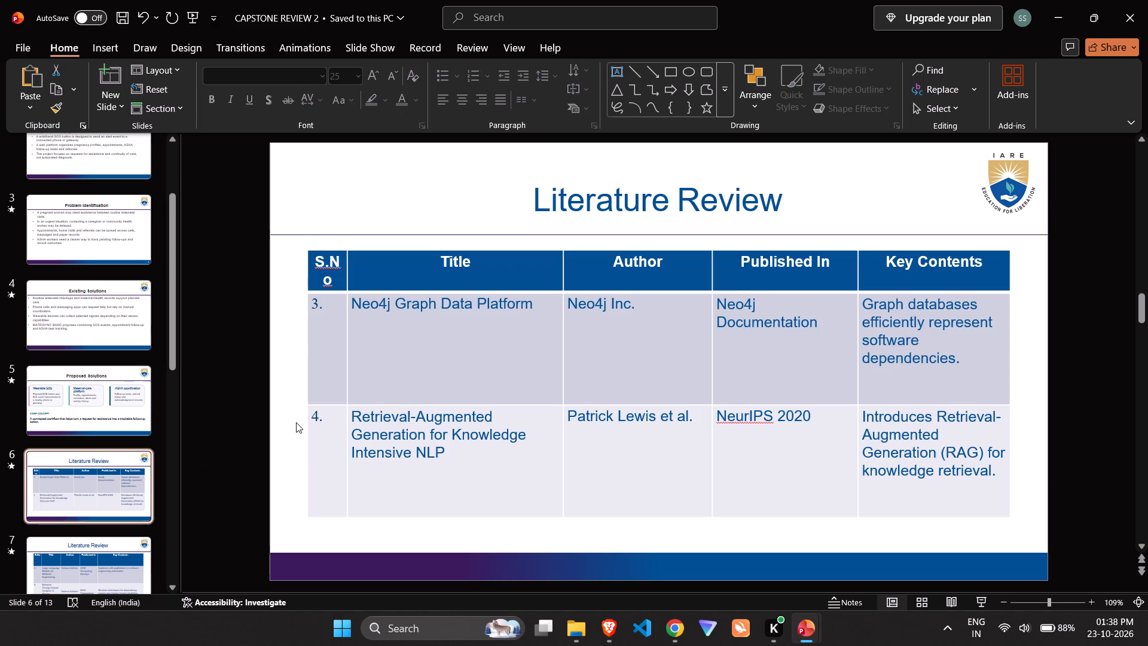
triple_click(698, 202)
key(ctrl+v)
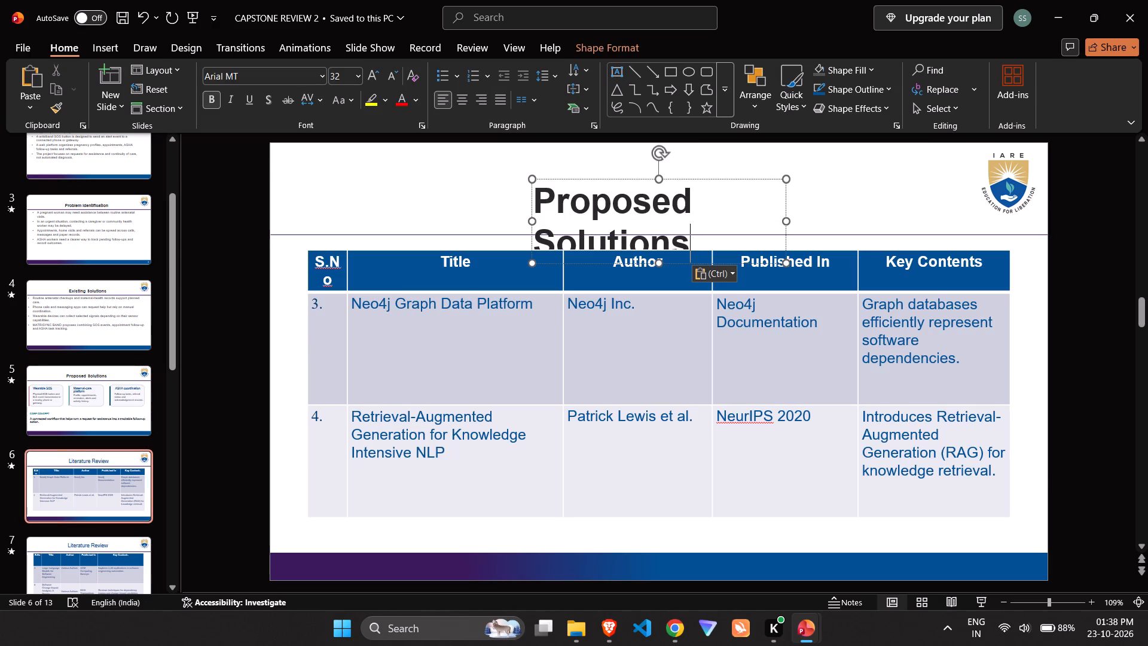
drag(788, 217, 905, 203)
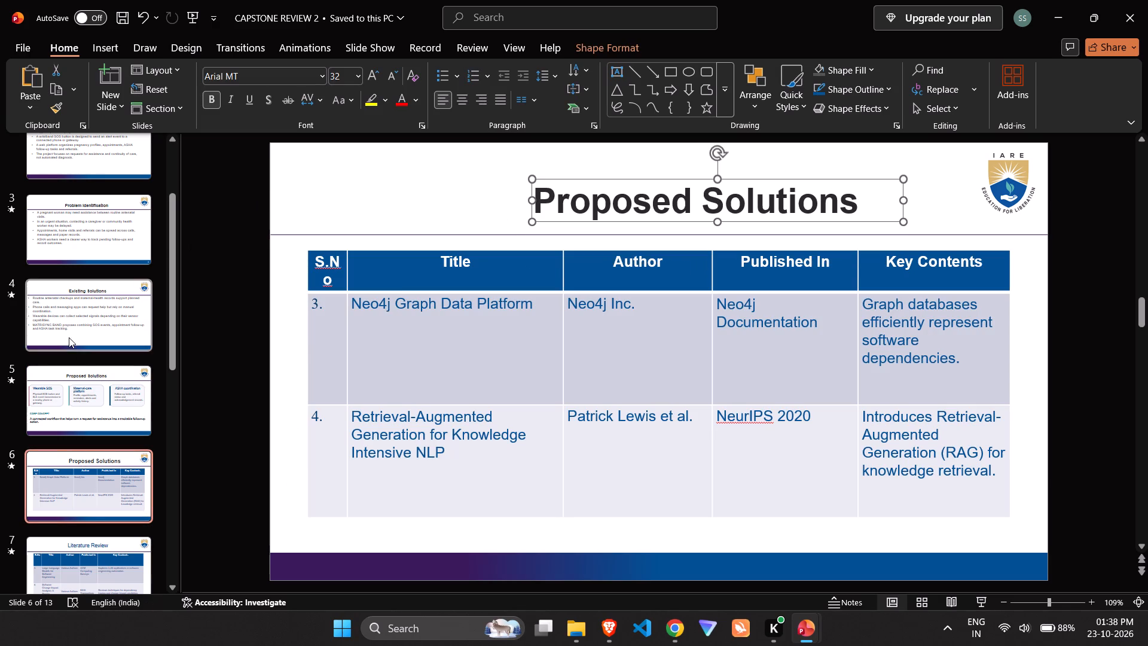
Set slide 6's title font size to 25, matching the title on slide 5.
click(108, 400)
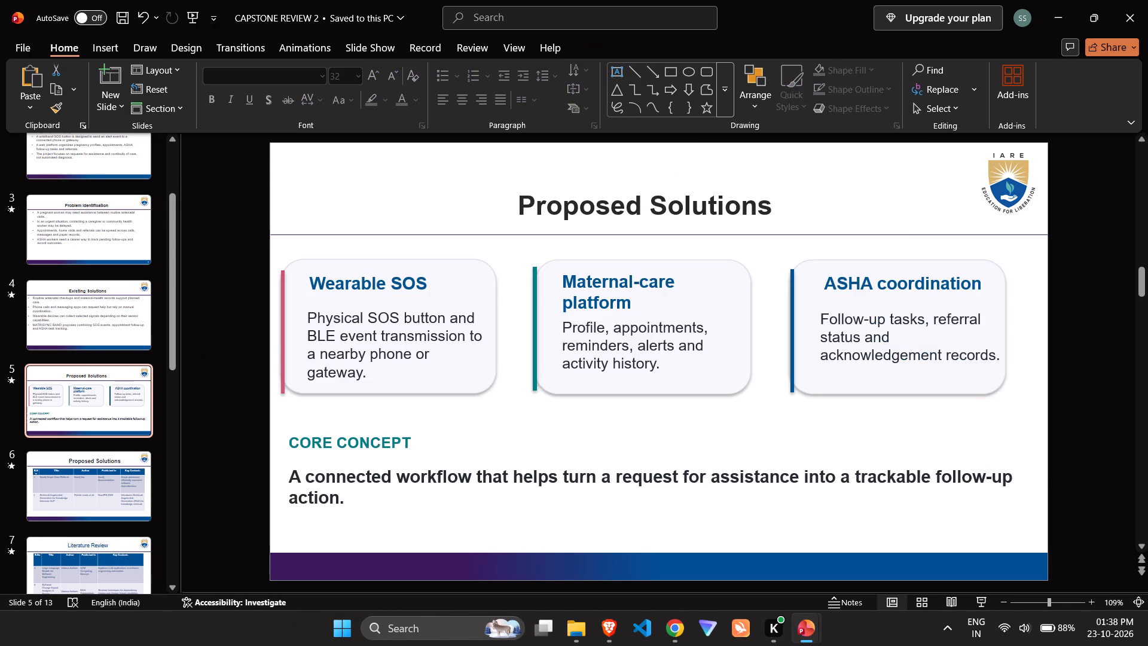
click(688, 215)
click(92, 416)
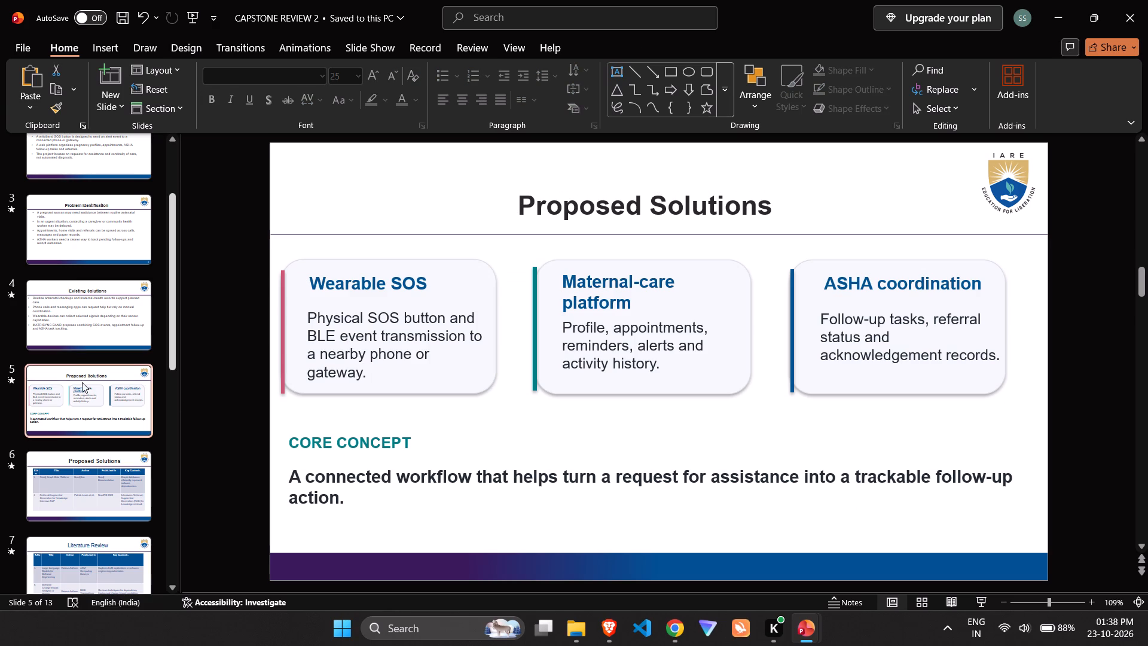
click(77, 458)
click(637, 211)
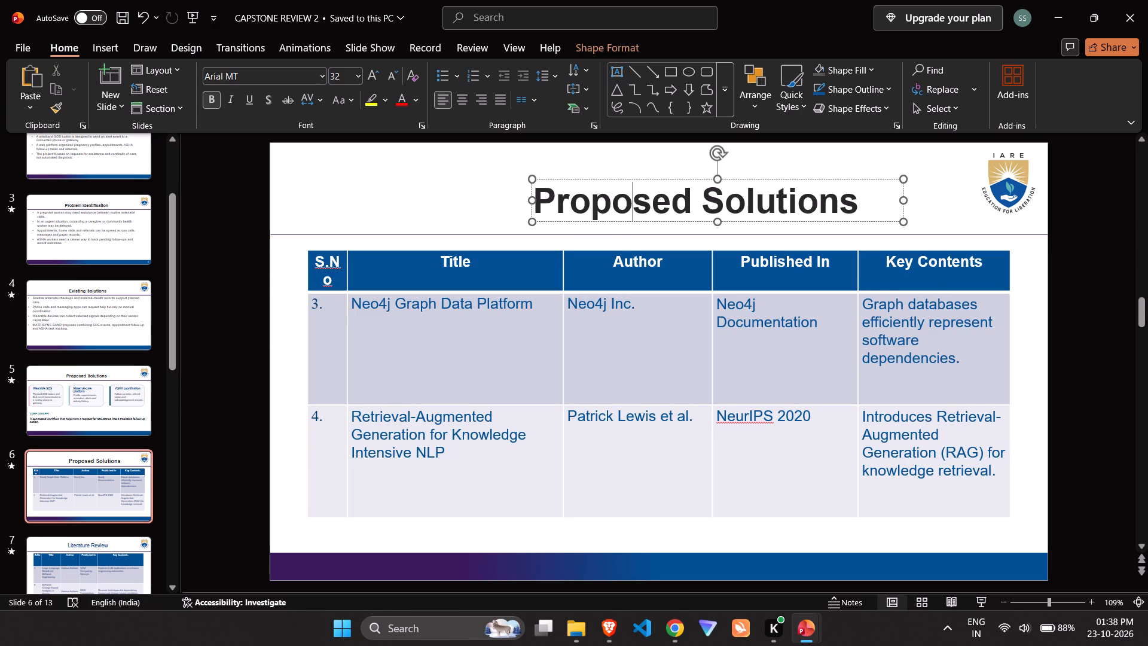
key(ctrl+a)
triple_click(393, 78)
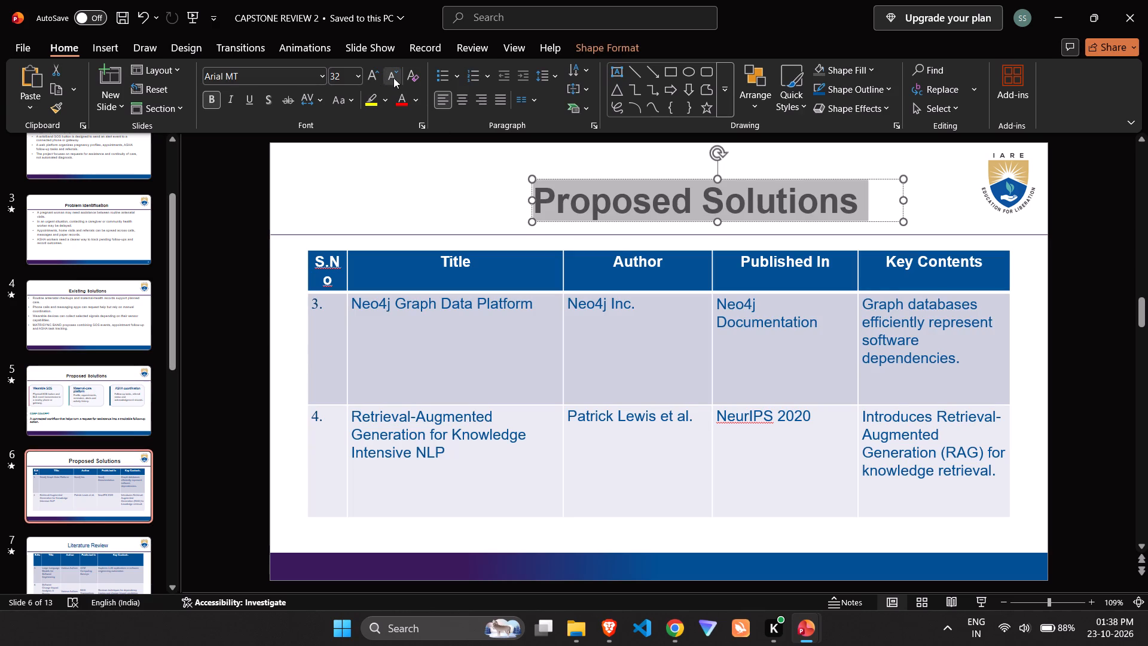
click(340, 72)
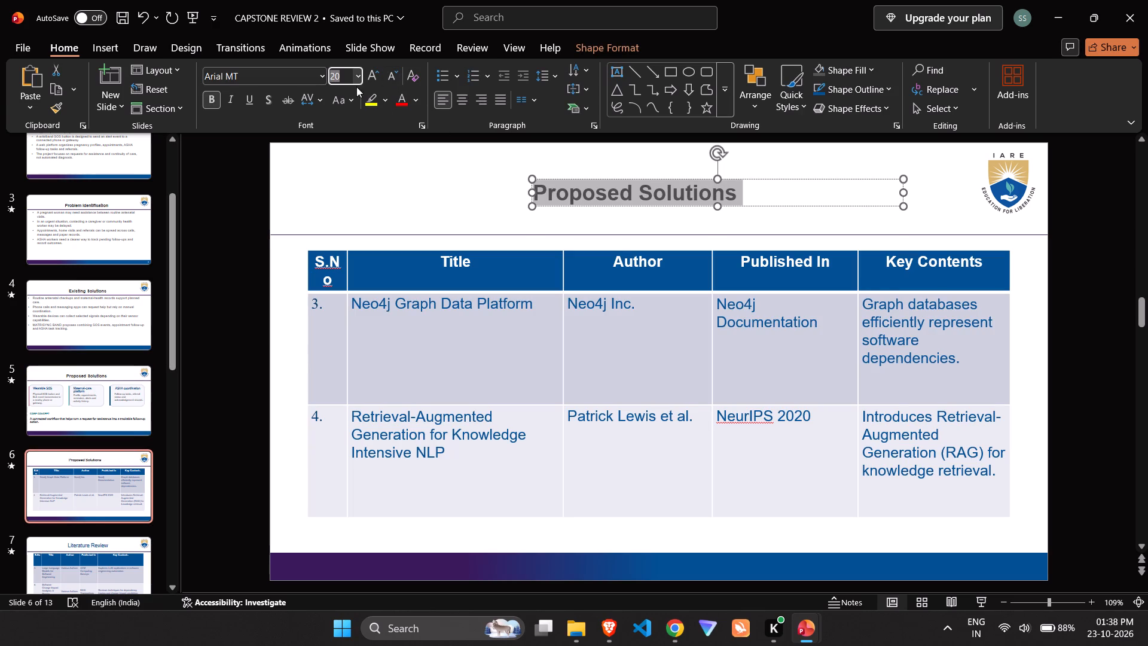
text(25)
key(Return)
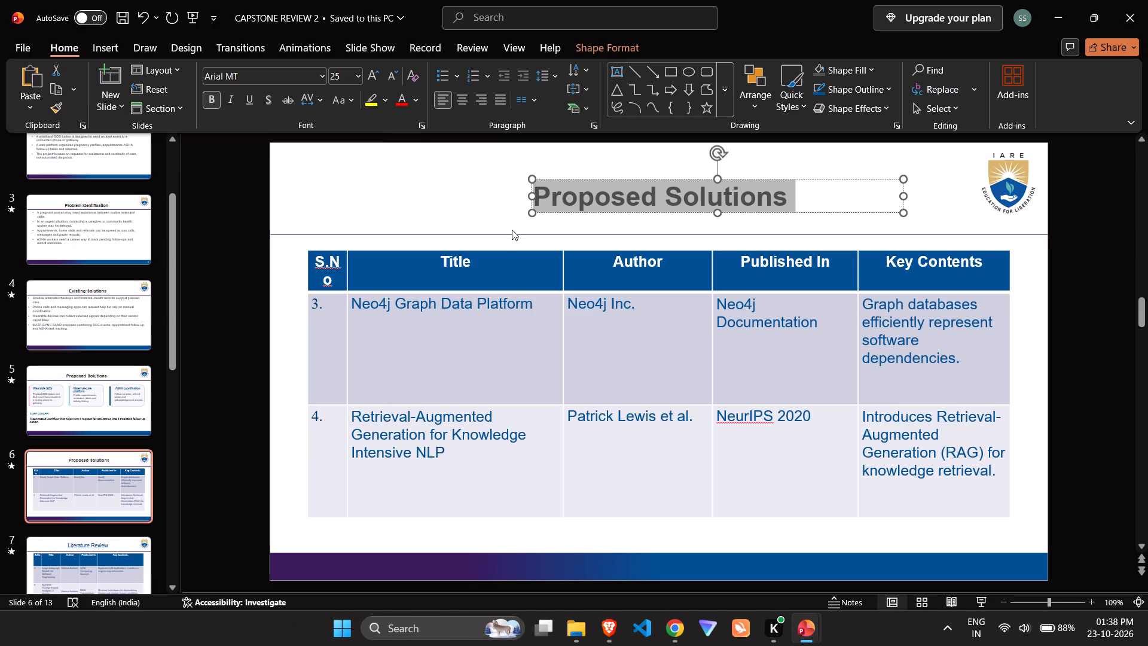
Replace "Solutions" in slide 6's title with "Methodology" so it reads "Proposed Methodology", matching the source deck.
click(828, 190)
key(alt+Tab)
key(alt+Tab)
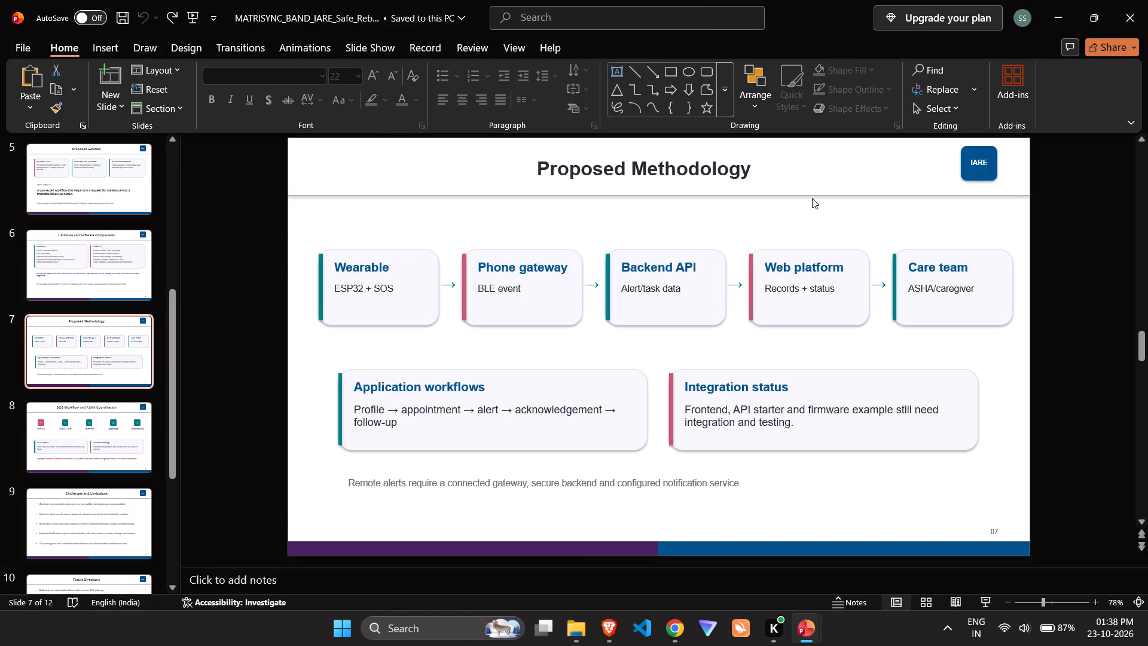
drag(810, 198, 658, 203)
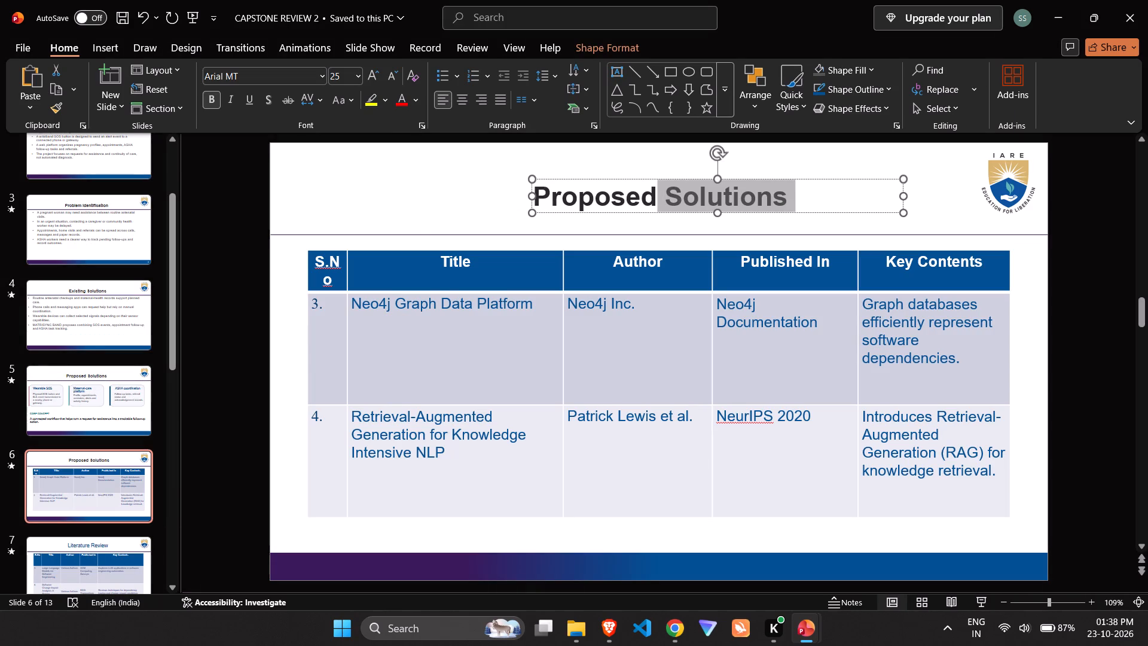
drag(658, 203, 664, 205)
text(Methodolof)
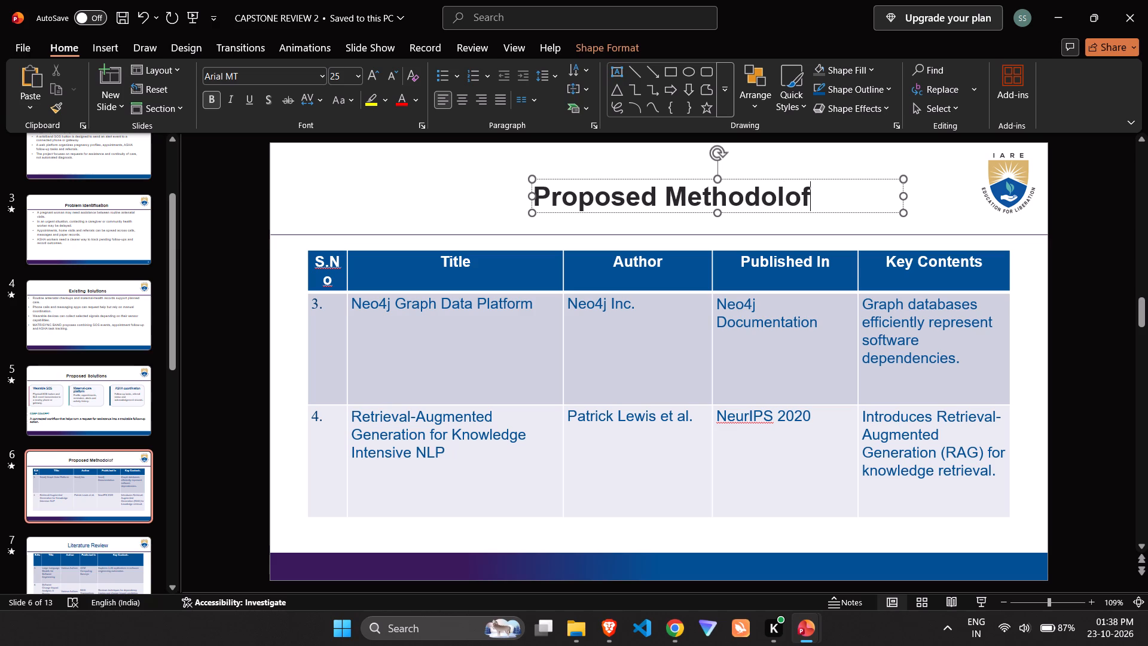
key(BackSpace)
text(gy)
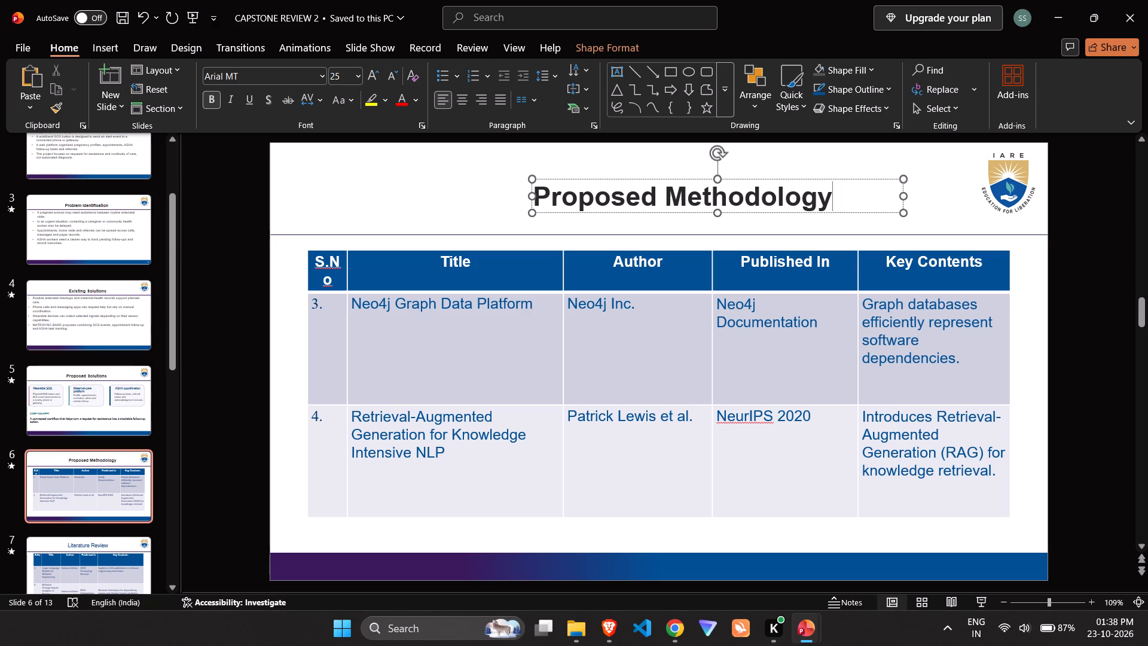
Narrow slide 6's title box to fit its text, centre it on the slide and lower it toward the divider line.
drag(905, 193, 872, 187)
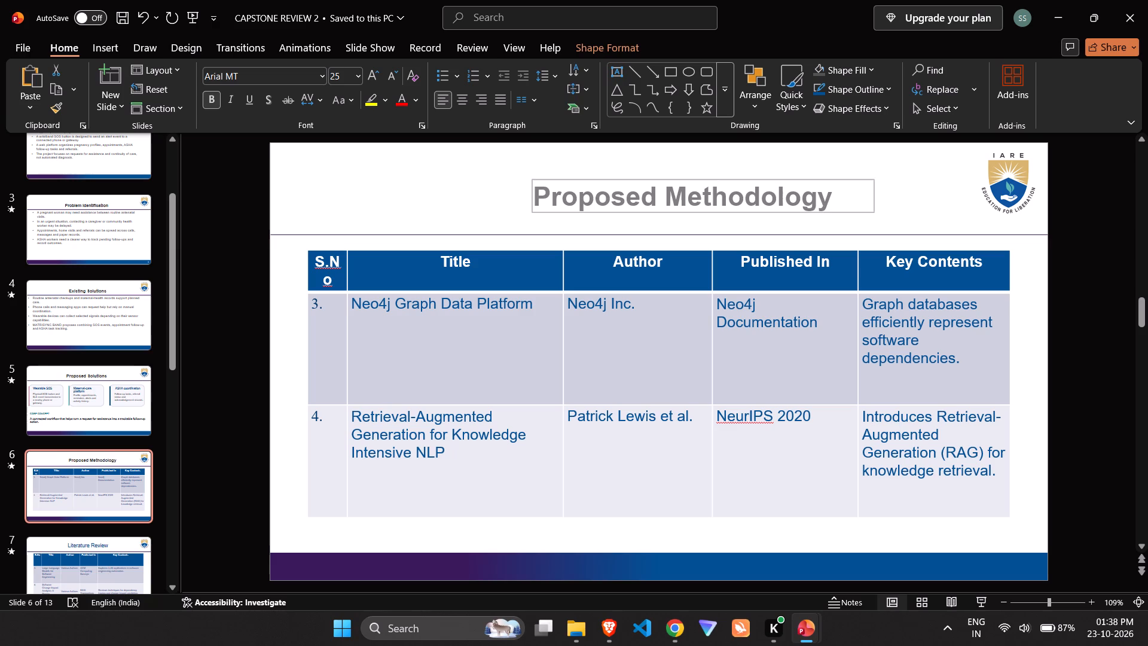
drag(872, 187, 839, 188)
drag(743, 212, 715, 212)
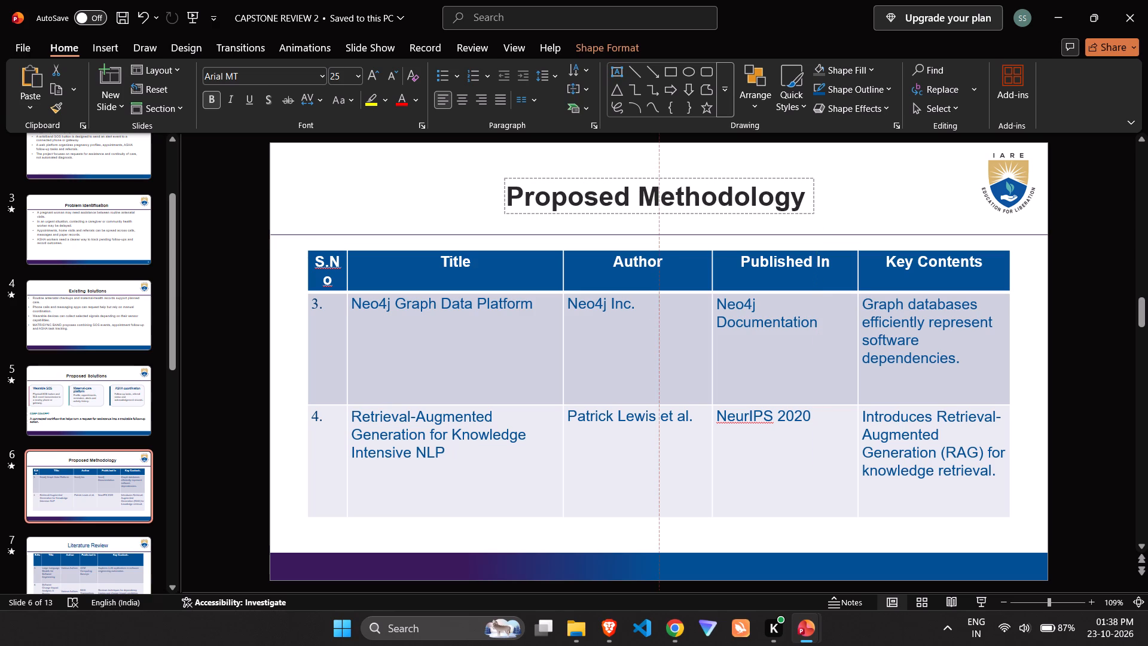
drag(715, 212, 707, 210)
click(908, 181)
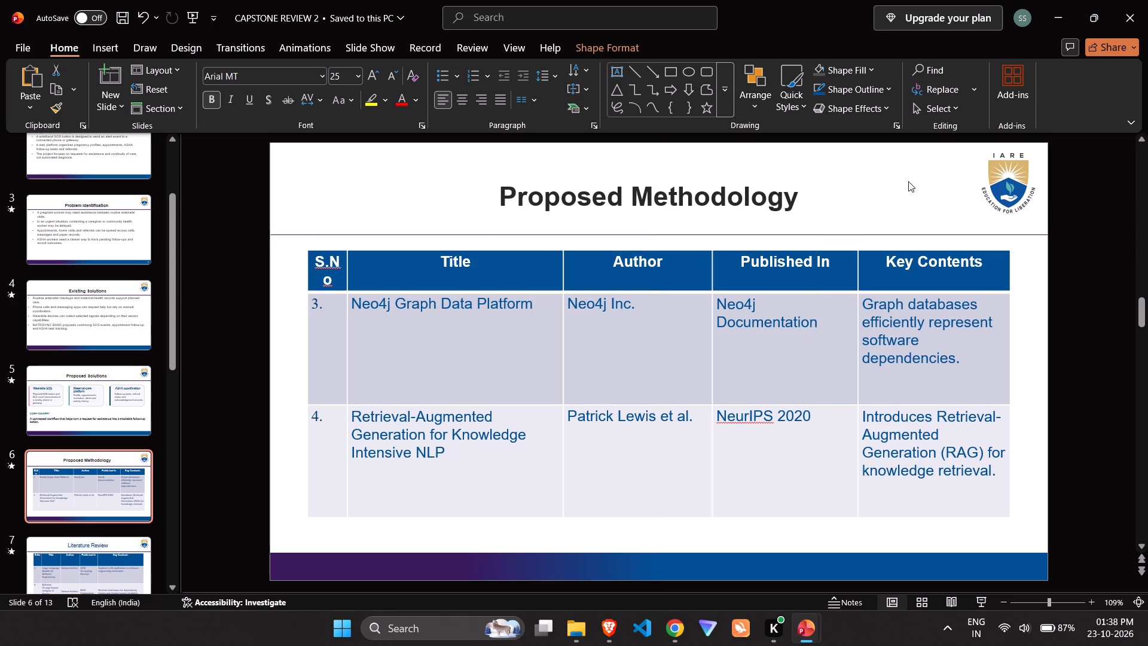
click(698, 194)
drag(693, 215, 693, 227)
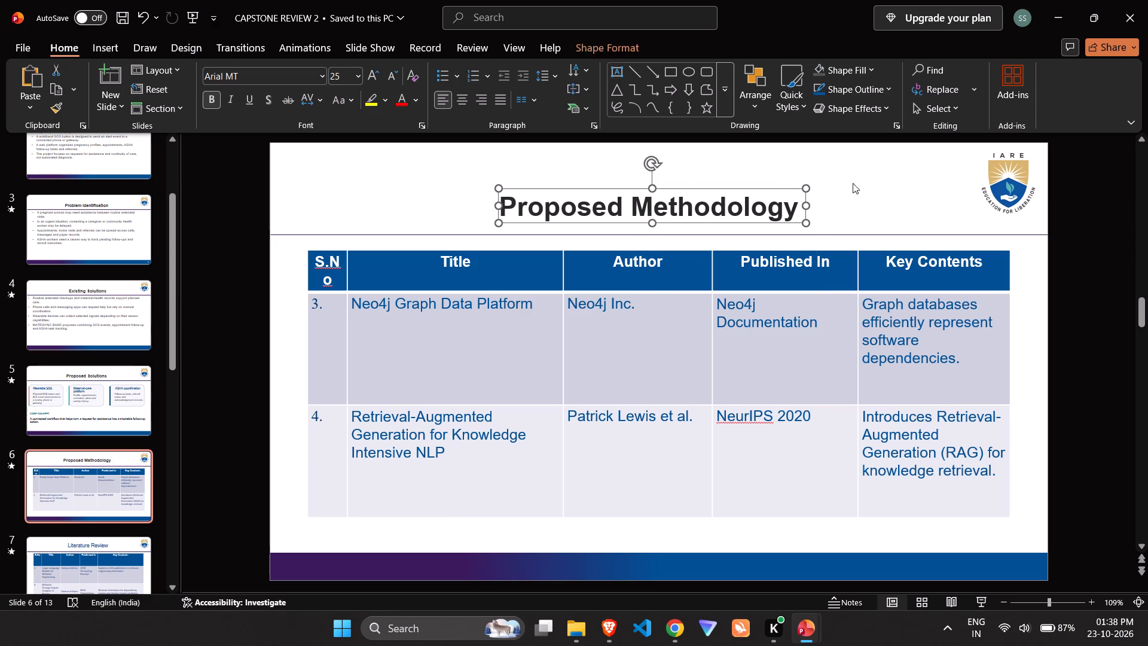
click(903, 184)
Replace slide 6's literature table with all the cards and arrows copied from the source deck's Proposed Methodology slide.
key(alt+Tab)
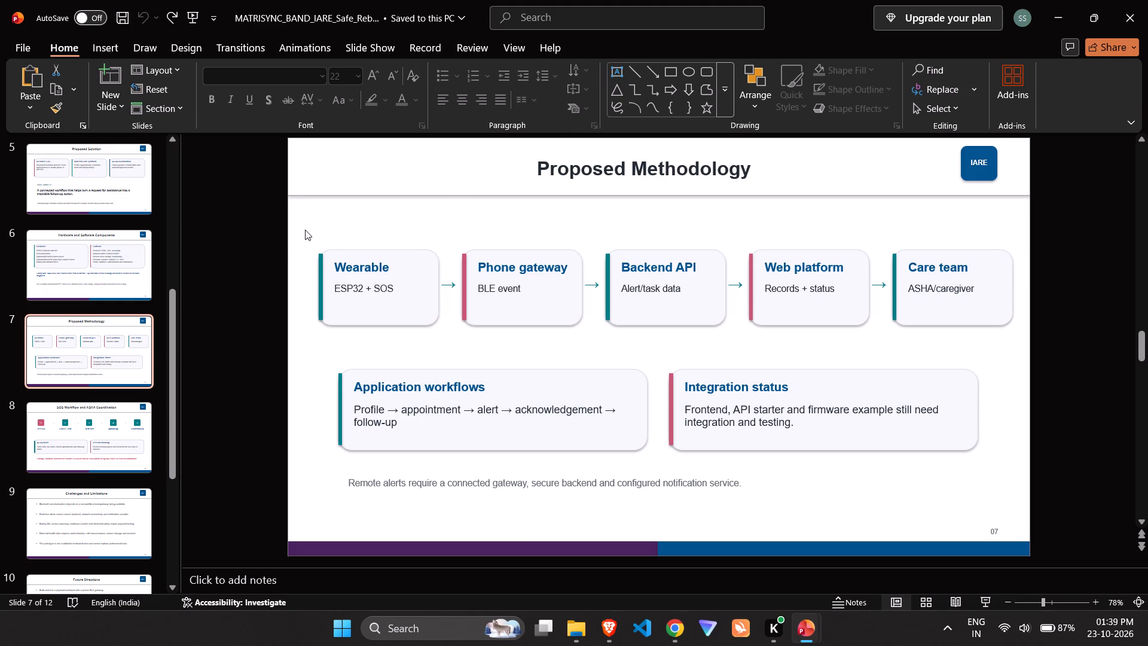
drag(305, 230, 1006, 463)
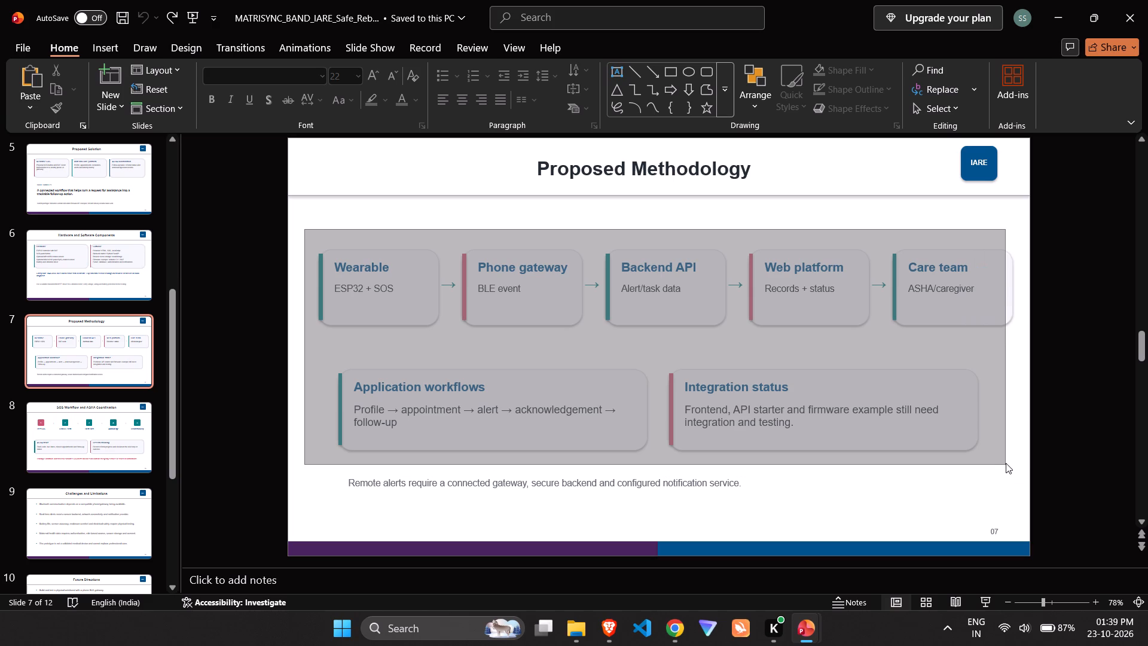
drag(1006, 463, 1022, 462)
key(ctrl+c)
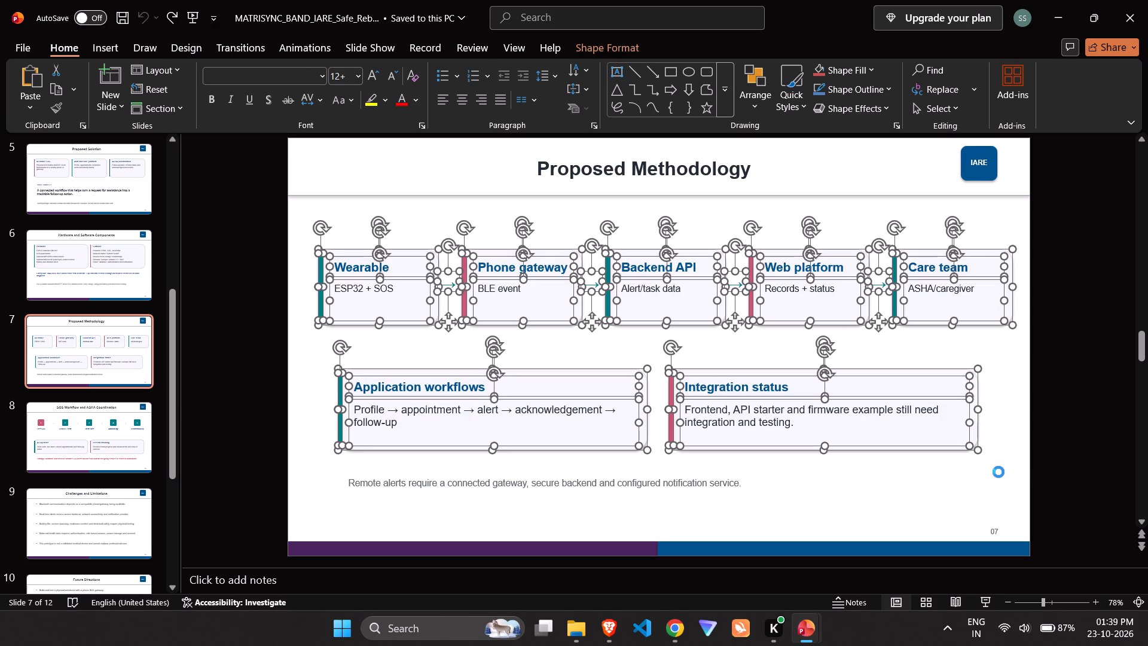
key(alt+Tab)
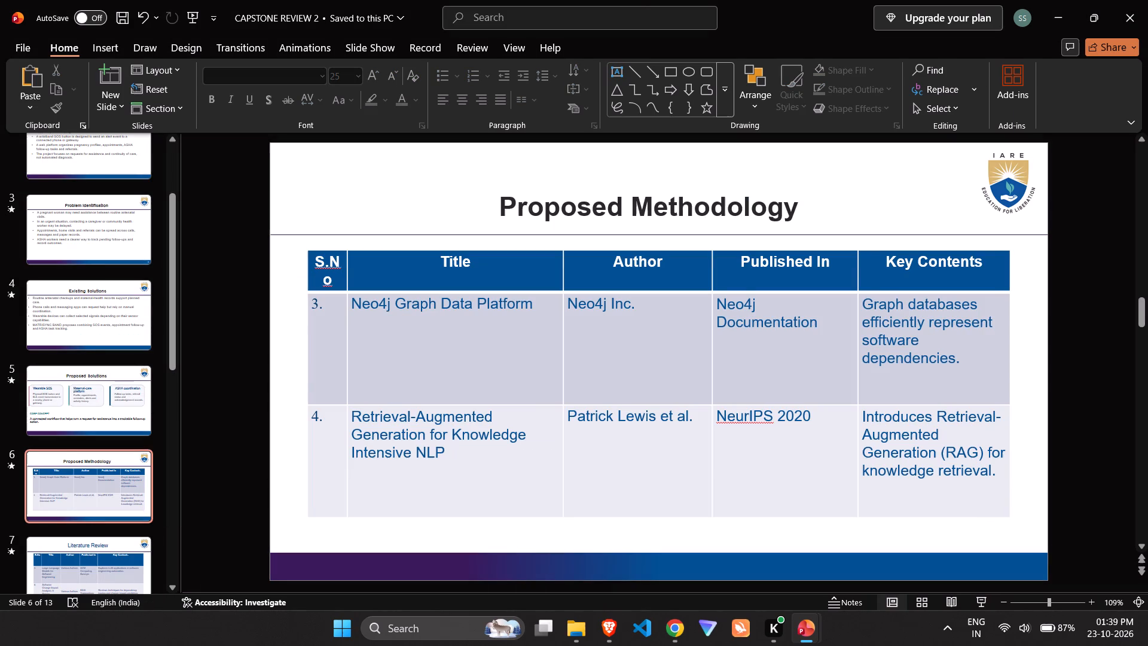
click(396, 255)
click(391, 252)
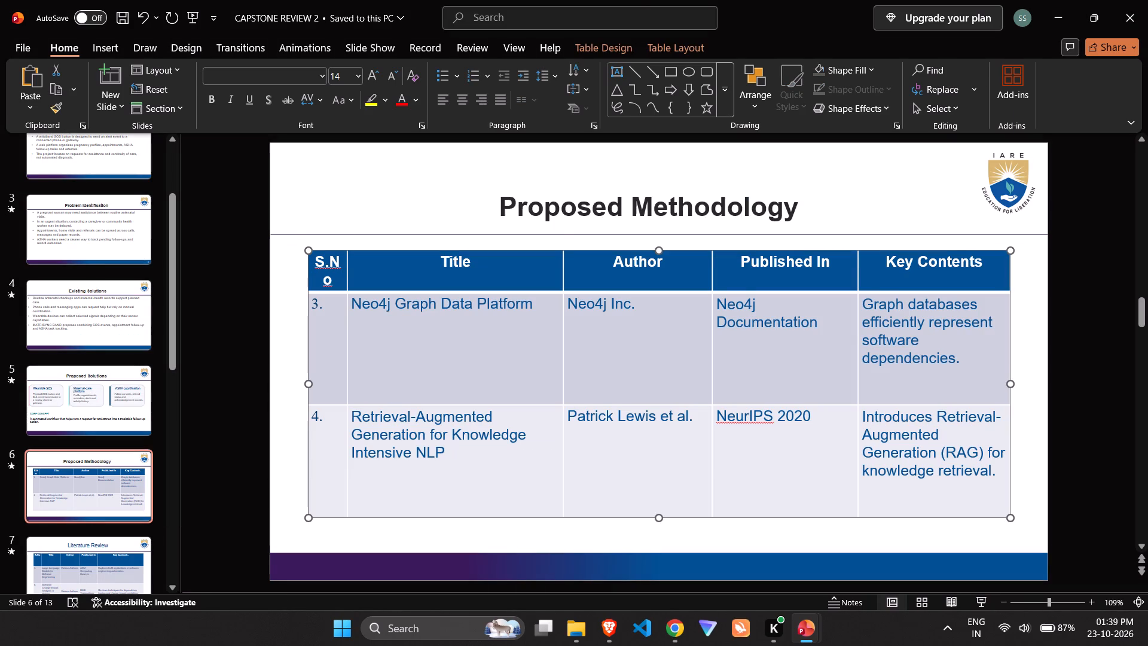
key(Delete)
key(ctrl+v)
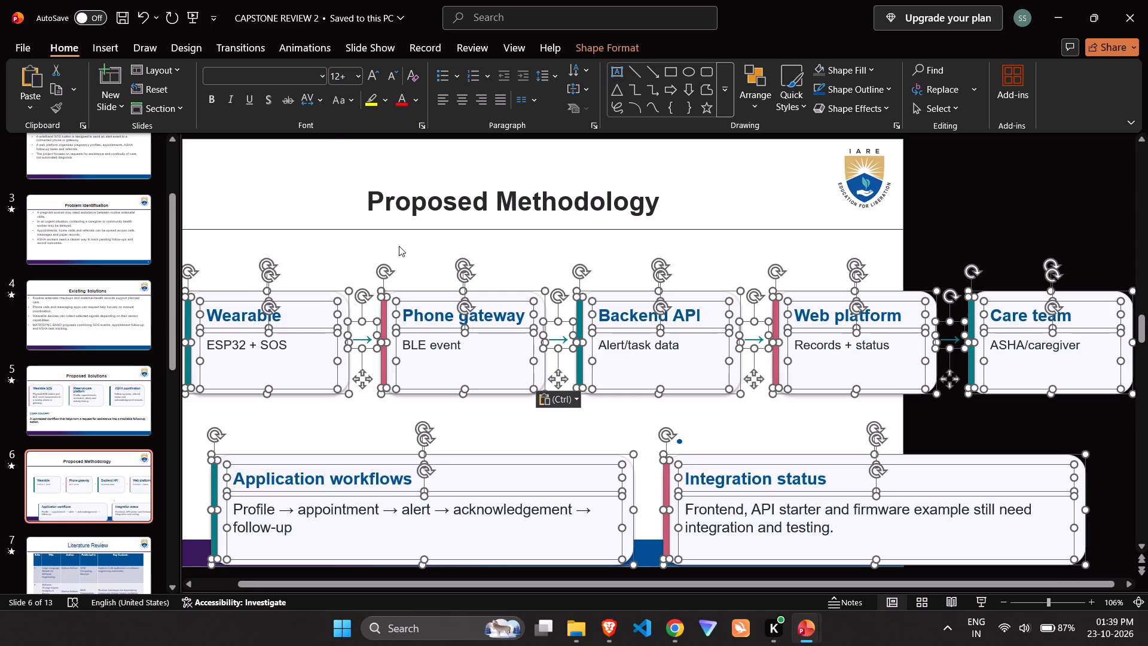
click(360, 430)
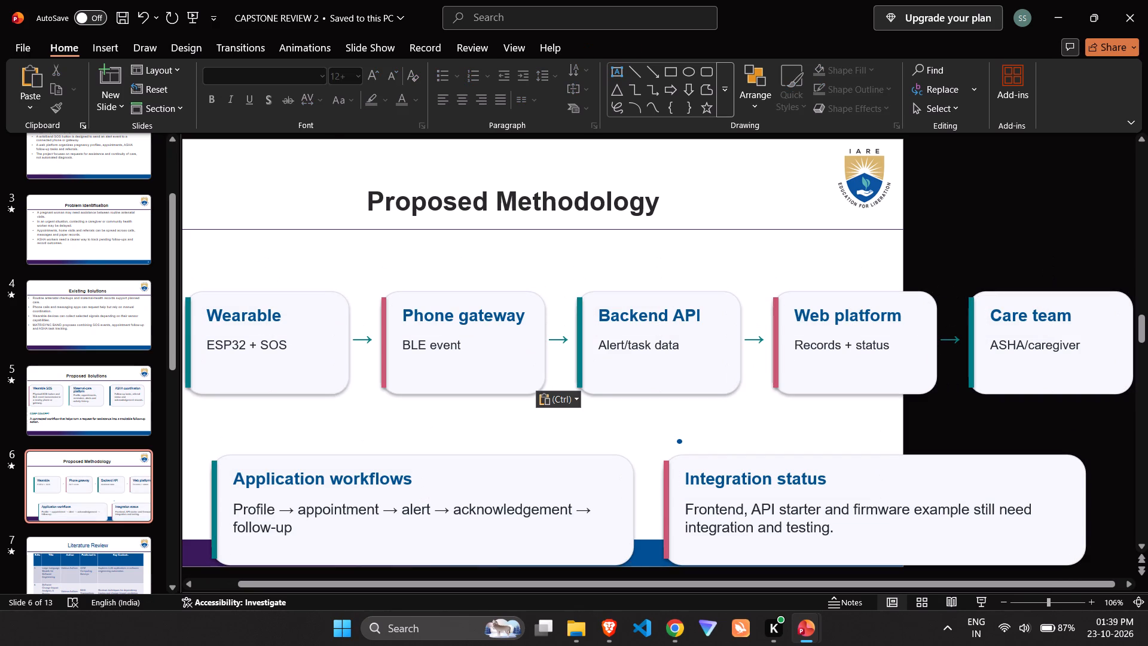
Move the Wearable card's background, heading and "ESP32 + SOS" text up beneath the divider line, shrinking the background slightly.
click(283, 309)
click(305, 354)
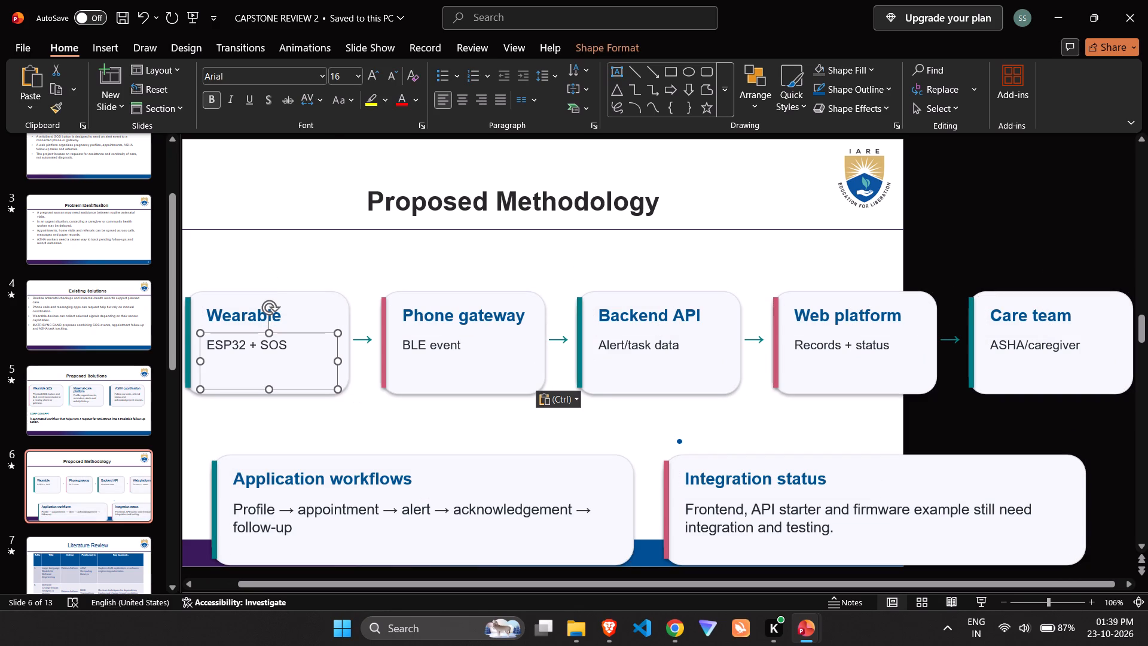
drag(311, 297, 307, 245)
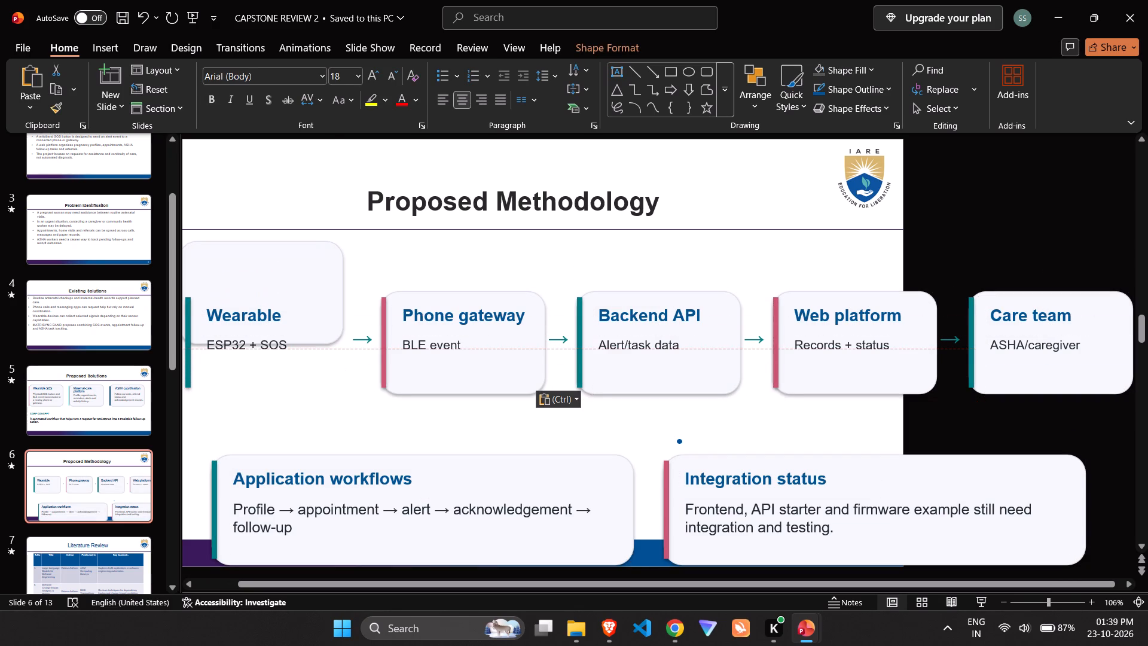
drag(307, 245, 309, 245)
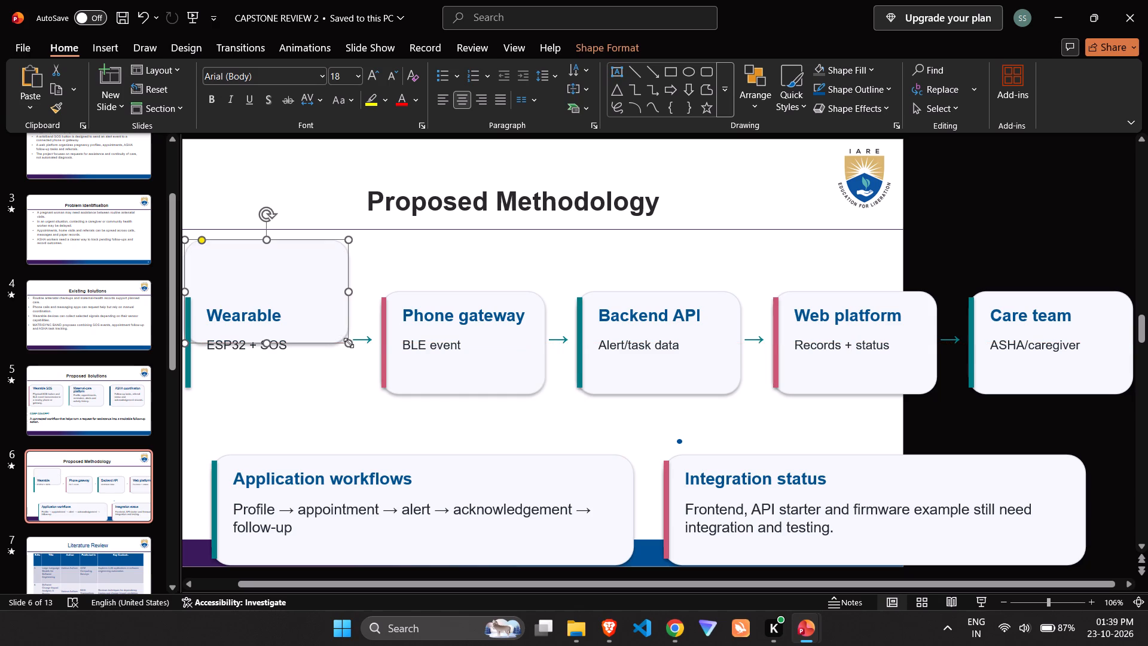
drag(349, 343, 337, 329)
click(255, 316)
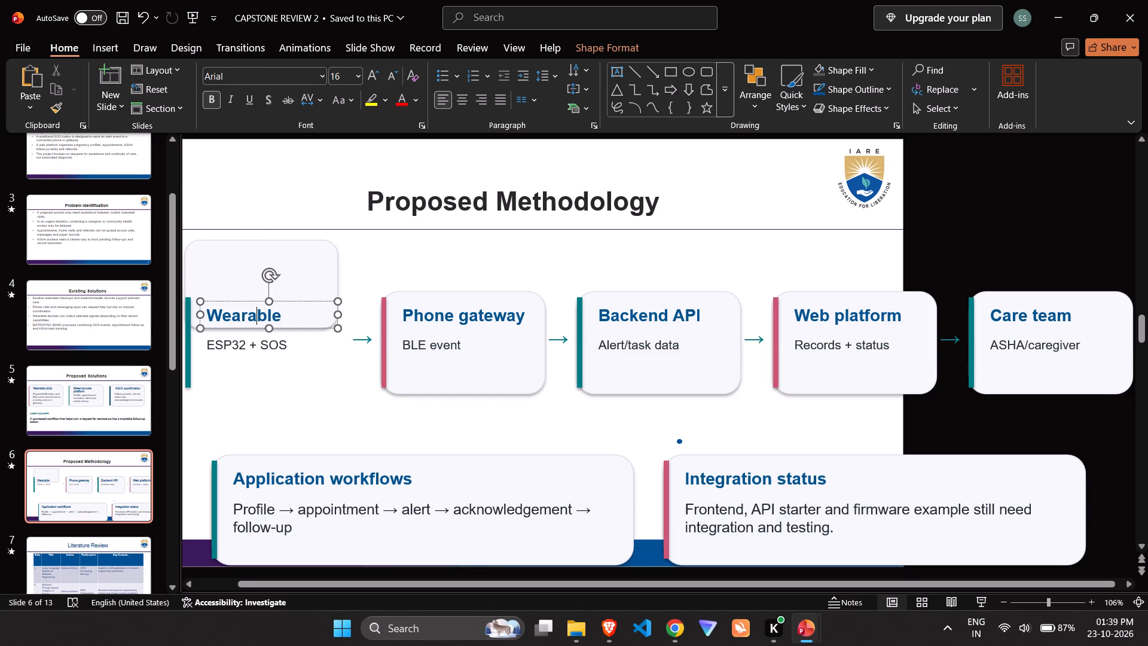
drag(240, 299, 237, 239)
click(240, 340)
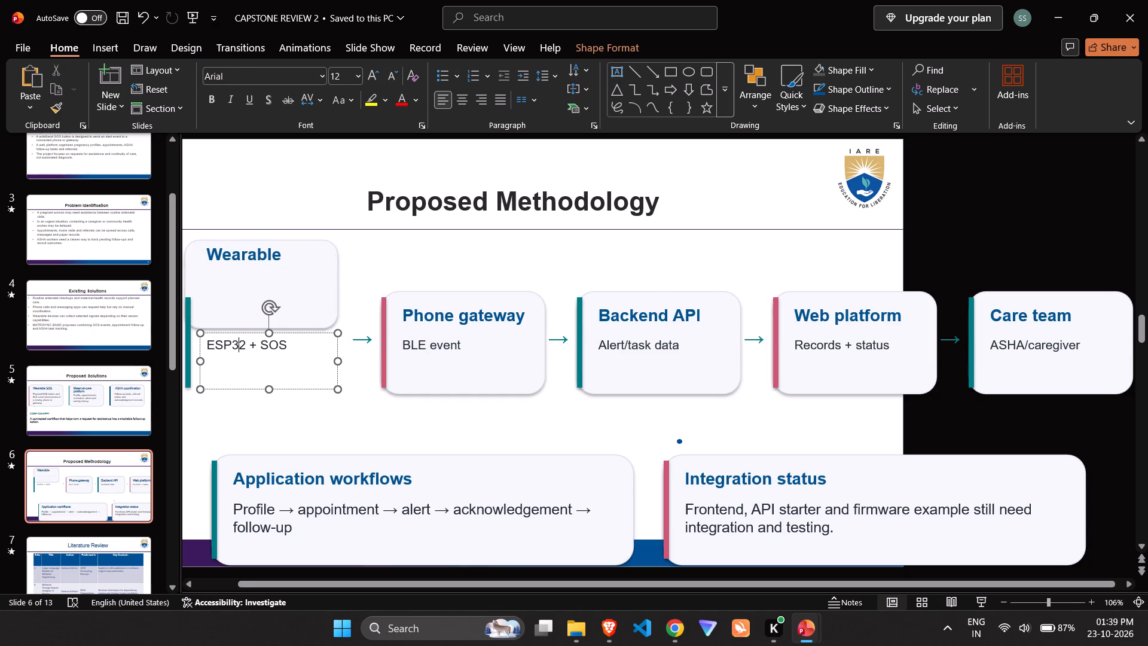
drag(235, 333, 225, 265)
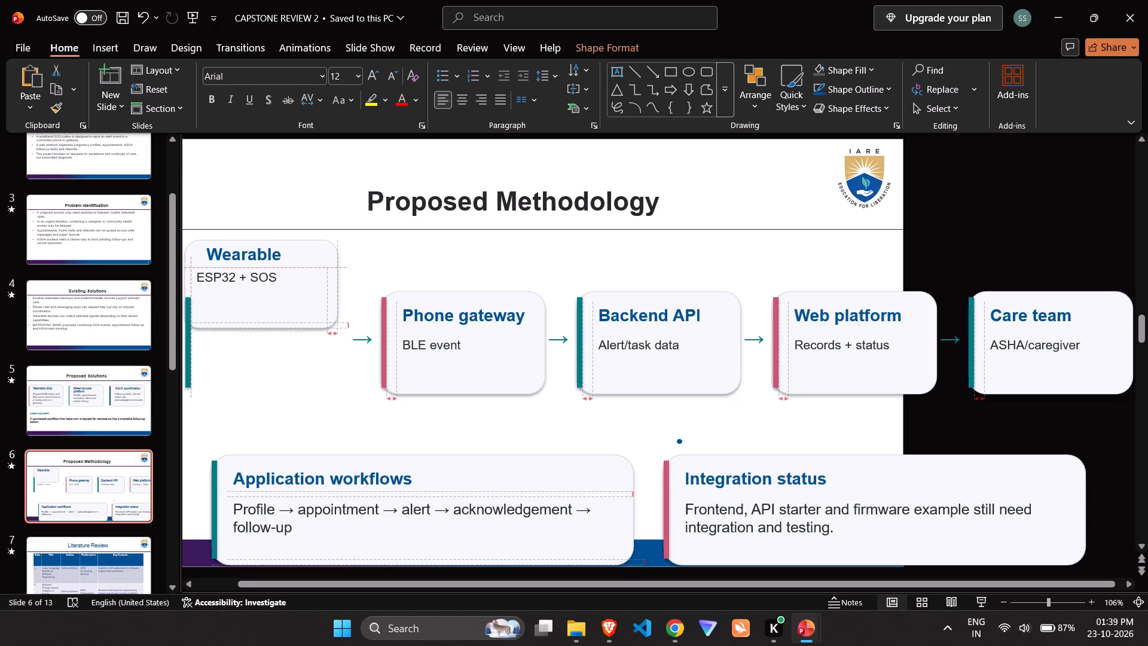
drag(225, 265, 227, 265)
Shift the Wearable card's background closer to the slide's left edge and place its teal accent bar along the card's left side.
click(188, 359)
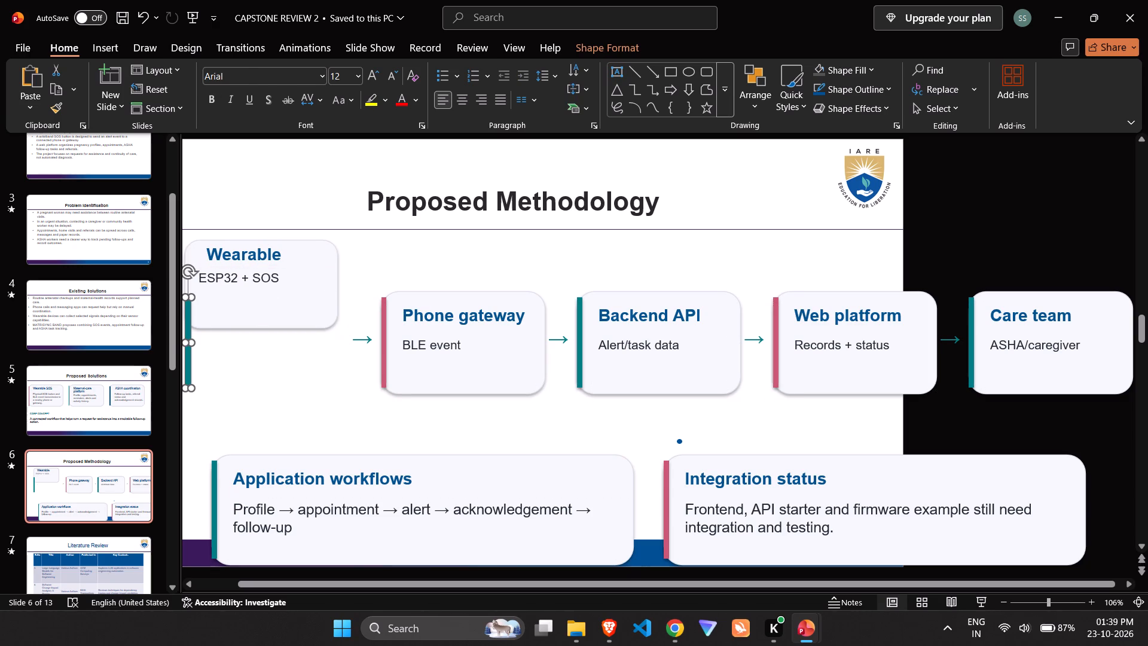
drag(188, 359, 185, 333)
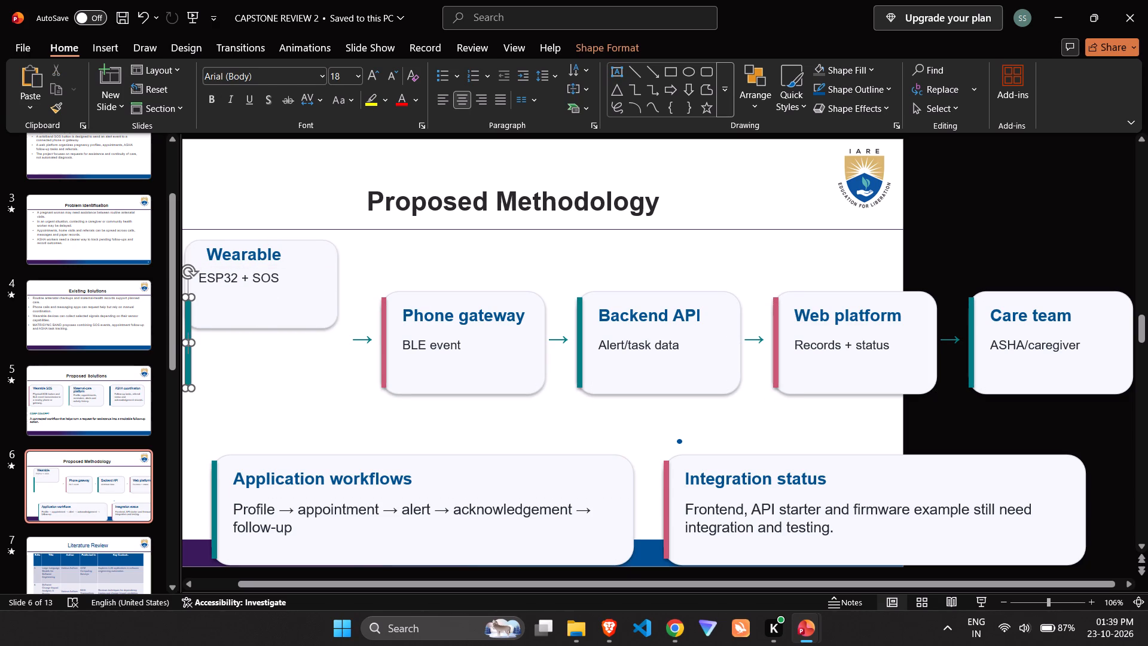
drag(185, 359, 262, 317)
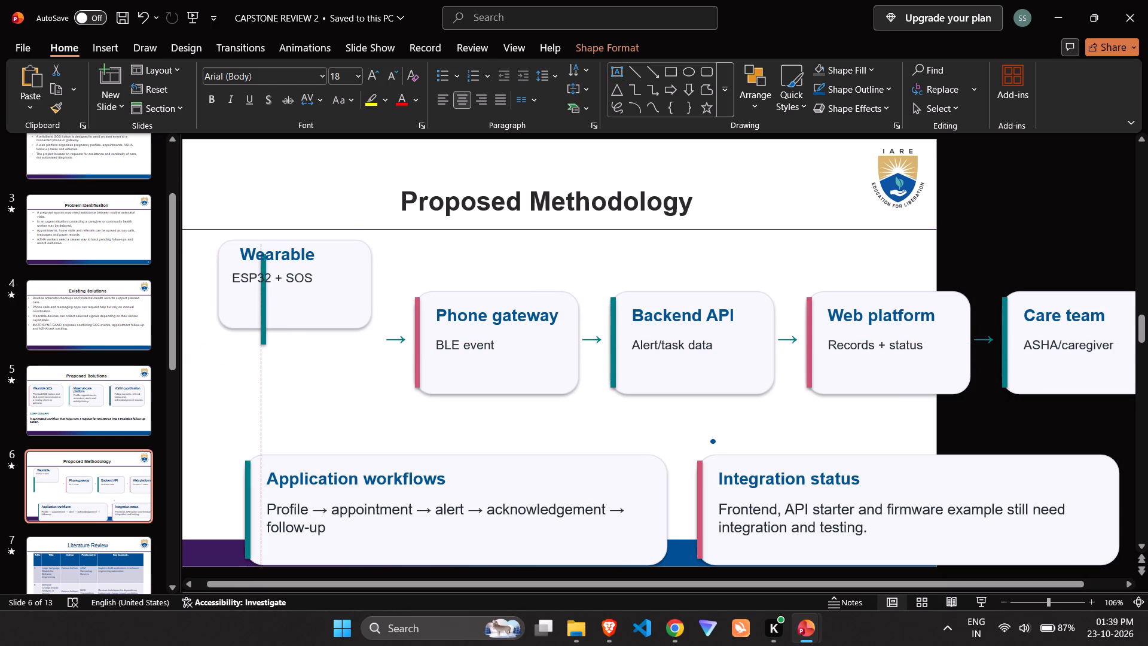
drag(262, 317, 271, 446)
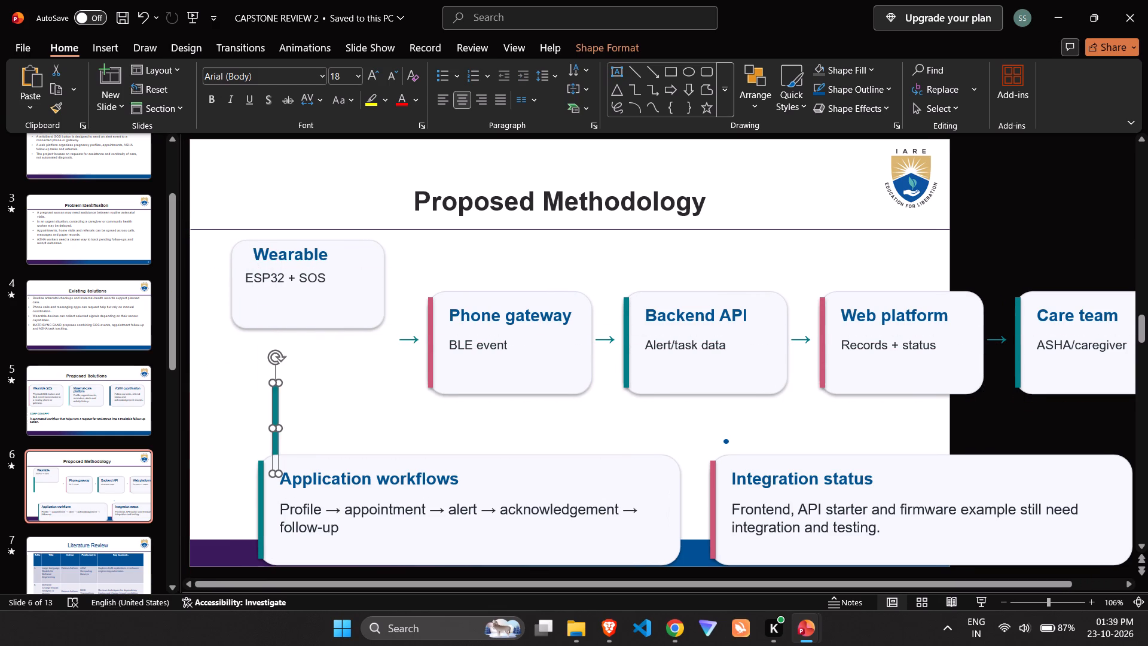
drag(271, 446, 272, 446)
click(286, 284)
drag(288, 325, 262, 325)
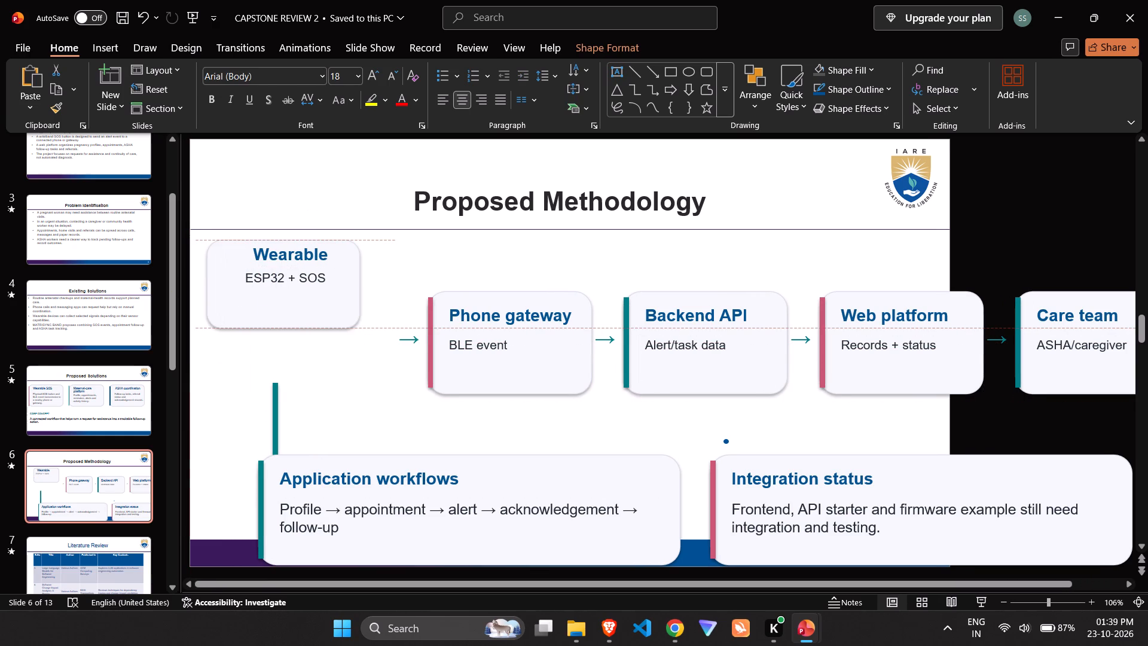
drag(262, 325, 258, 325)
drag(274, 415, 233, 333)
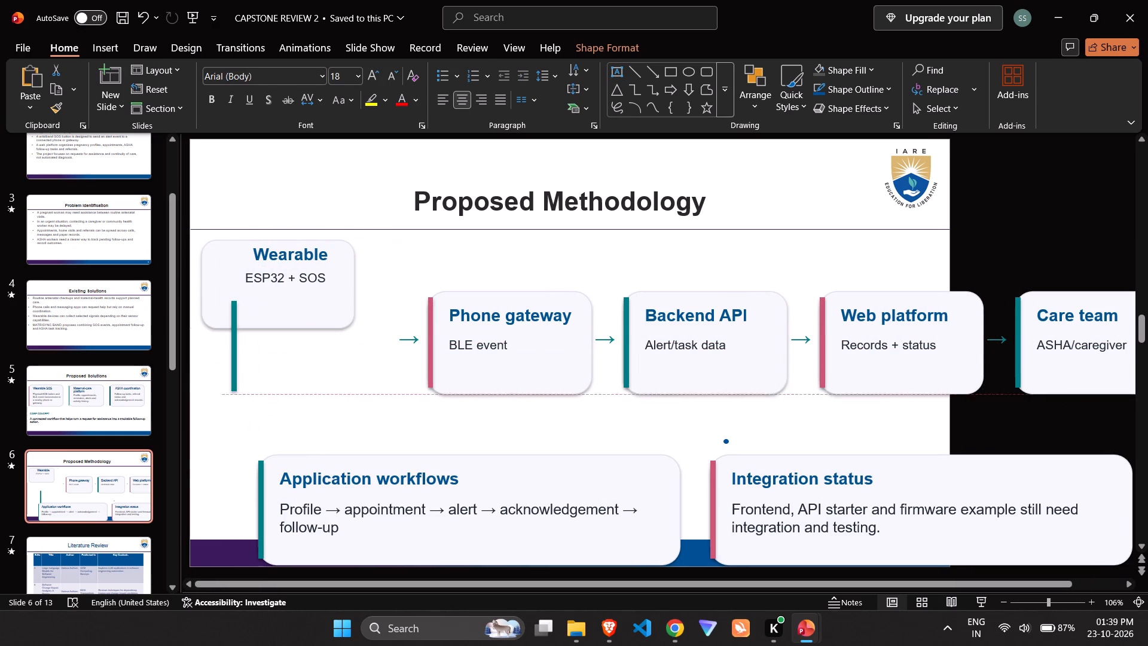
drag(233, 333, 203, 273)
Align the "Wearable" heading and "ESP32 + SOS" text with each other beside the card's teal accent bar.
click(265, 264)
drag(276, 268, 256, 266)
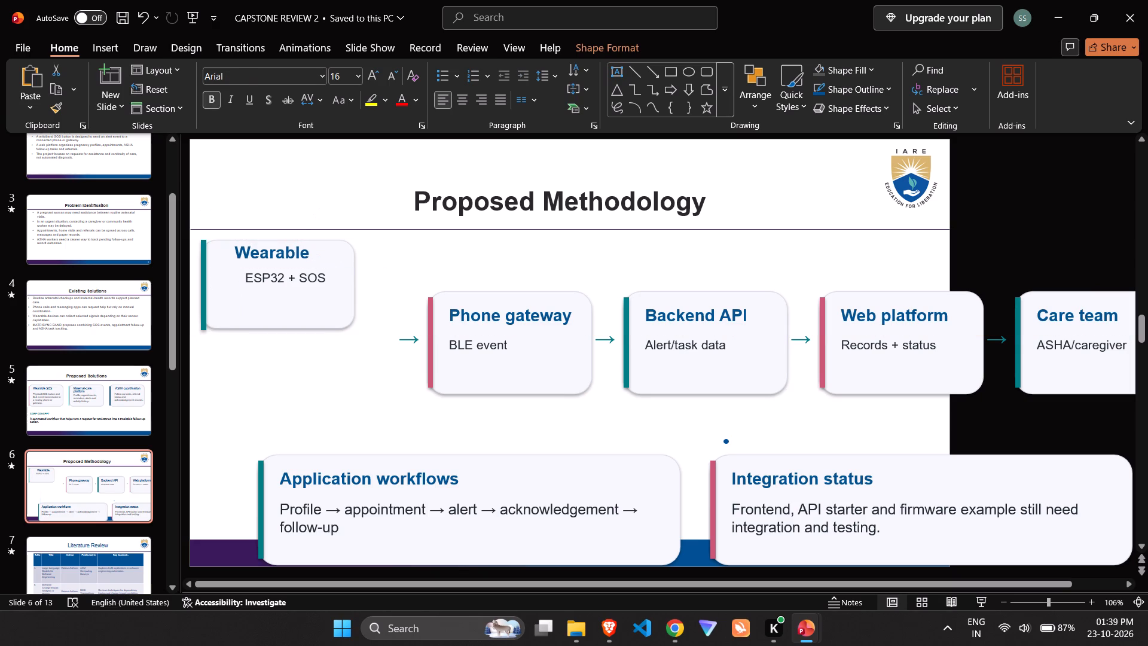
drag(256, 266, 242, 266)
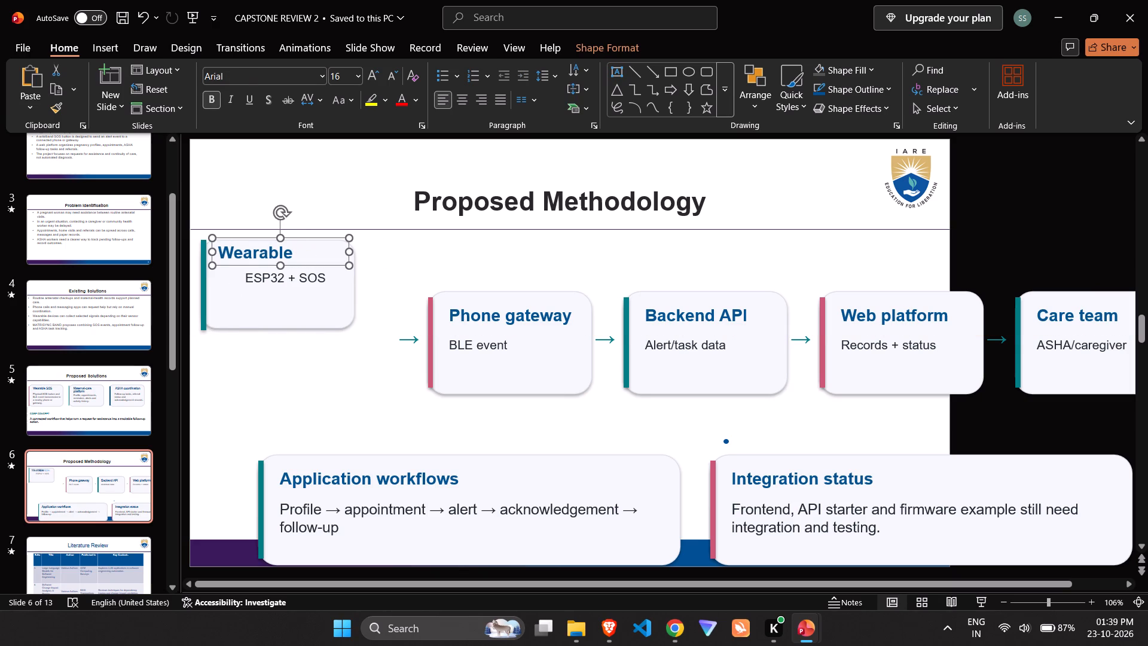
click(265, 280)
drag(289, 320, 262, 319)
click(270, 370)
Move the first flow arrow up and left so it sits just after the Wearable card.
click(401, 336)
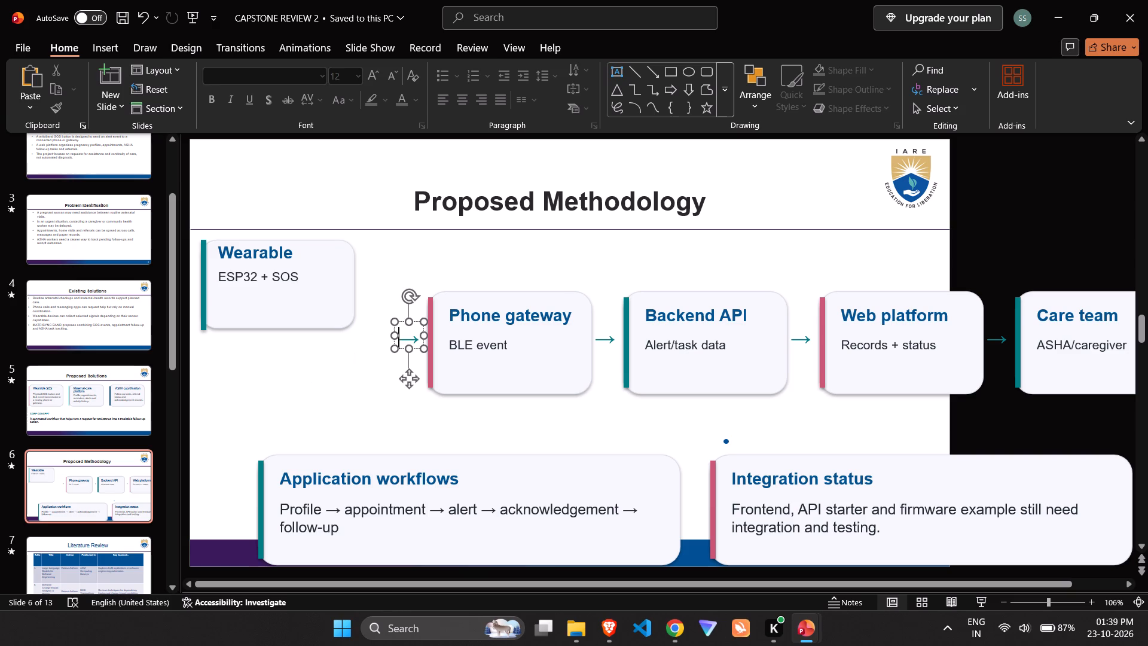
drag(413, 382, 383, 332)
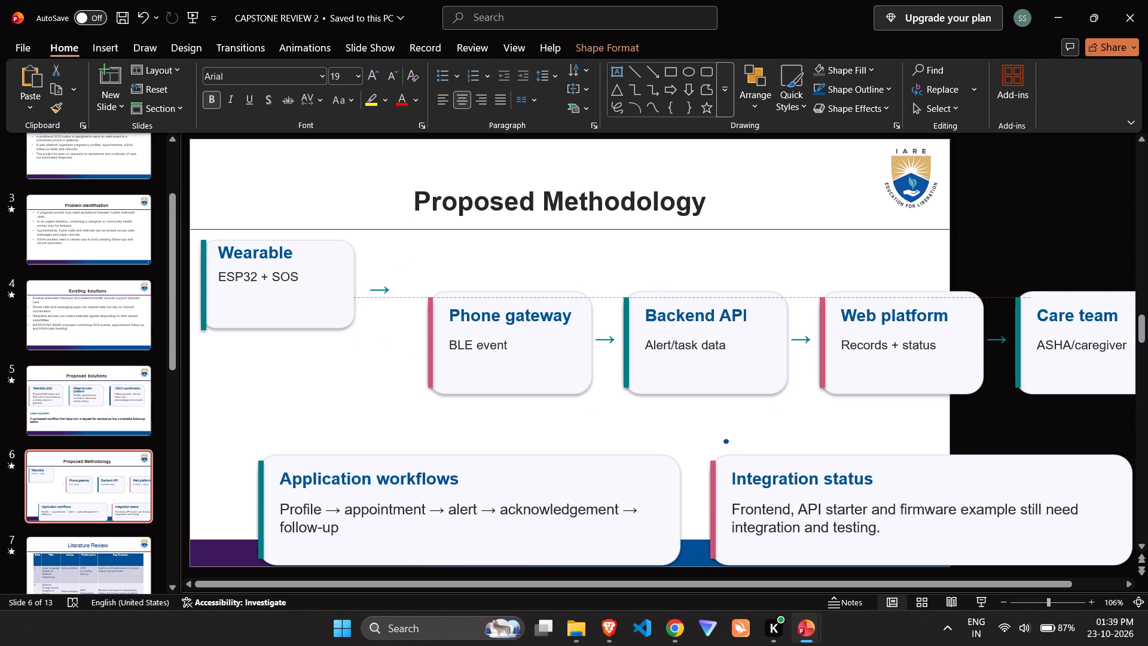
drag(383, 332, 375, 325)
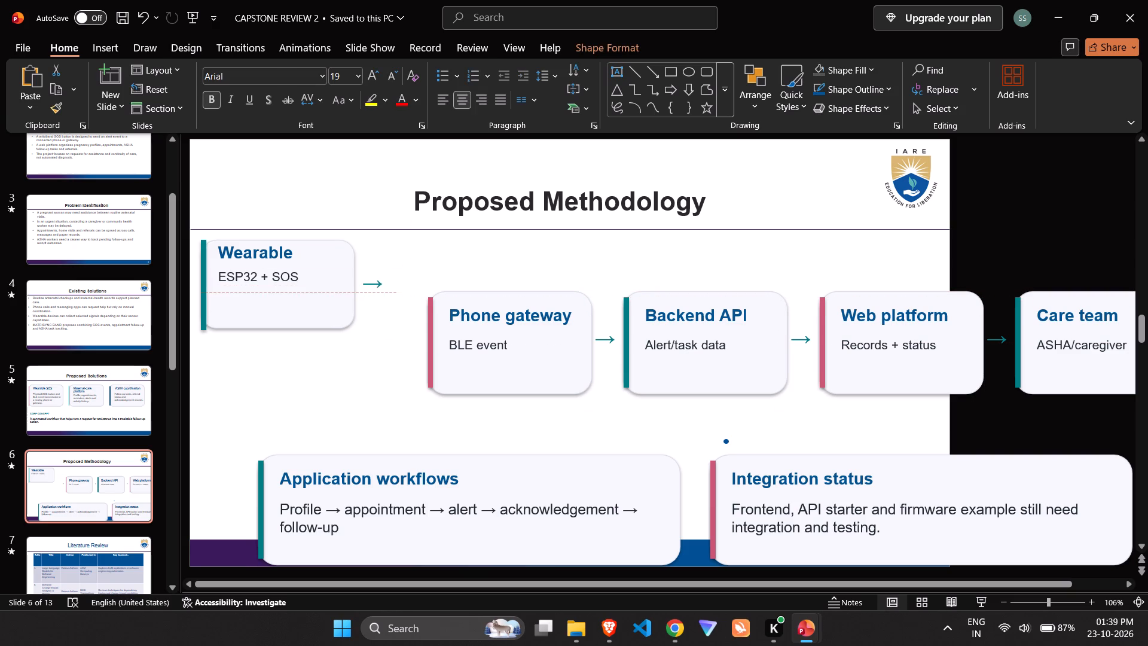
drag(375, 325, 375, 324)
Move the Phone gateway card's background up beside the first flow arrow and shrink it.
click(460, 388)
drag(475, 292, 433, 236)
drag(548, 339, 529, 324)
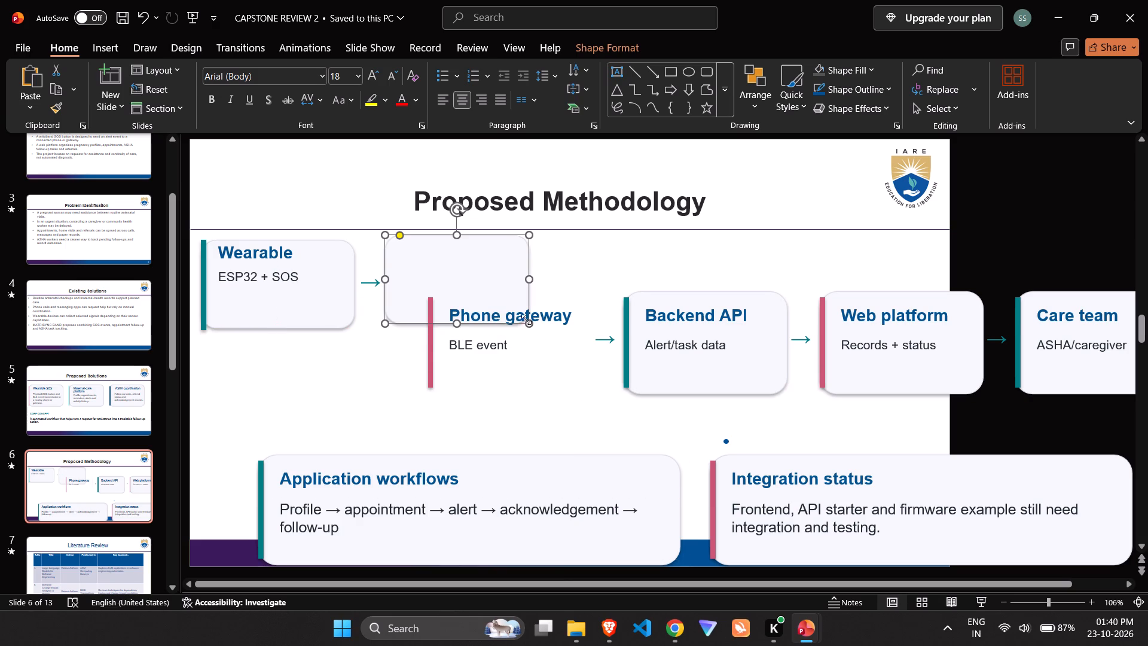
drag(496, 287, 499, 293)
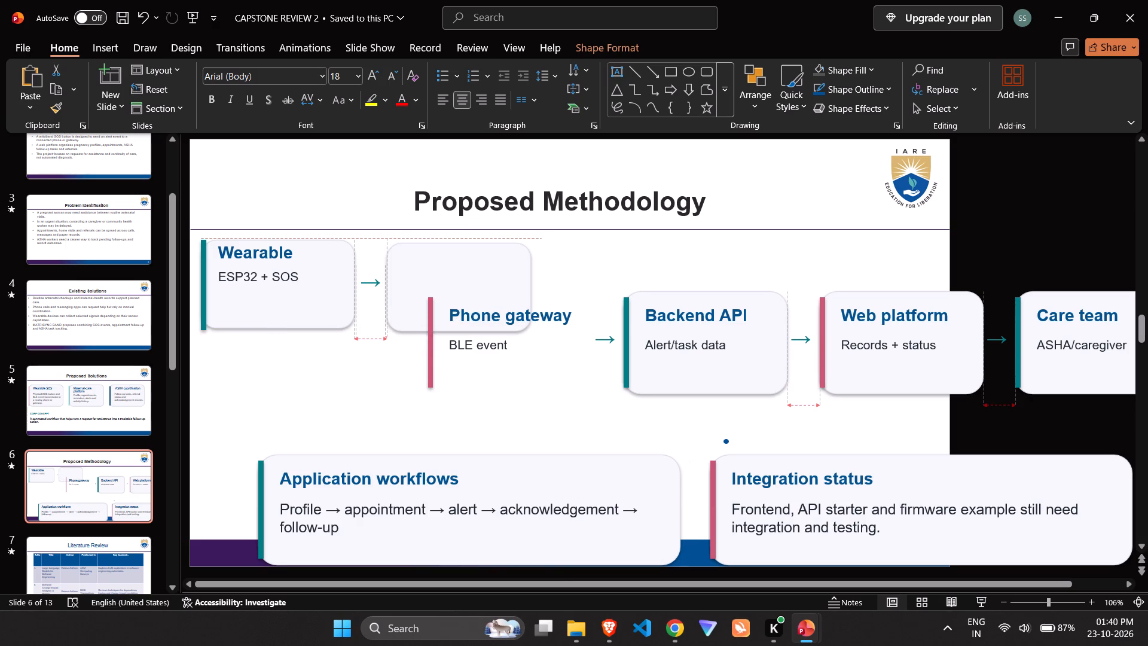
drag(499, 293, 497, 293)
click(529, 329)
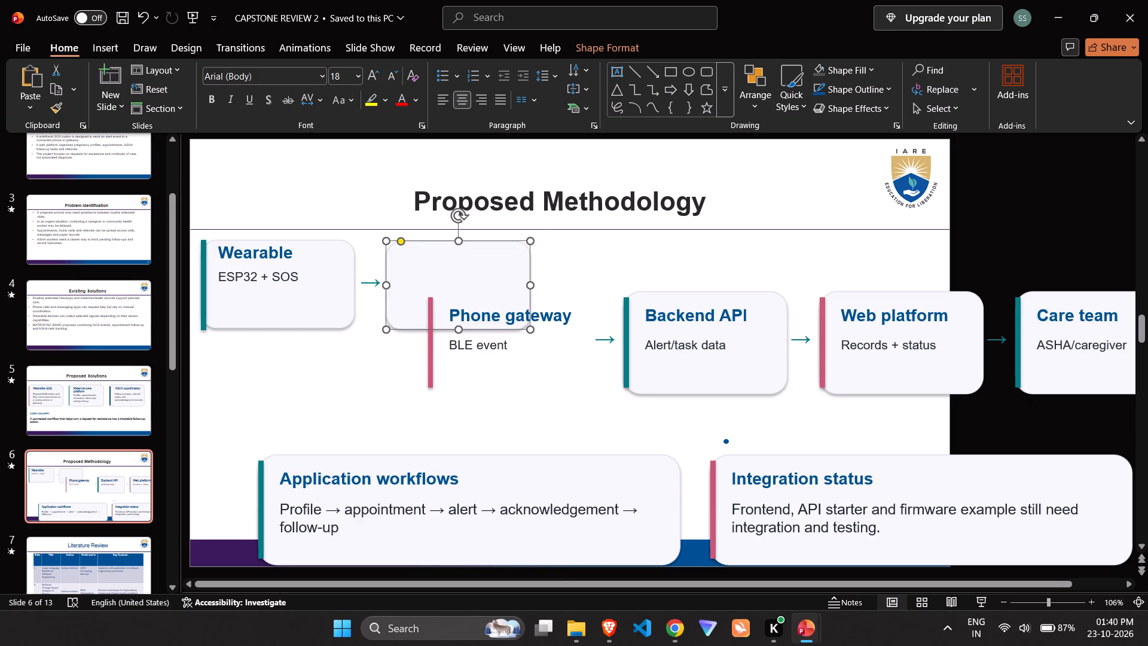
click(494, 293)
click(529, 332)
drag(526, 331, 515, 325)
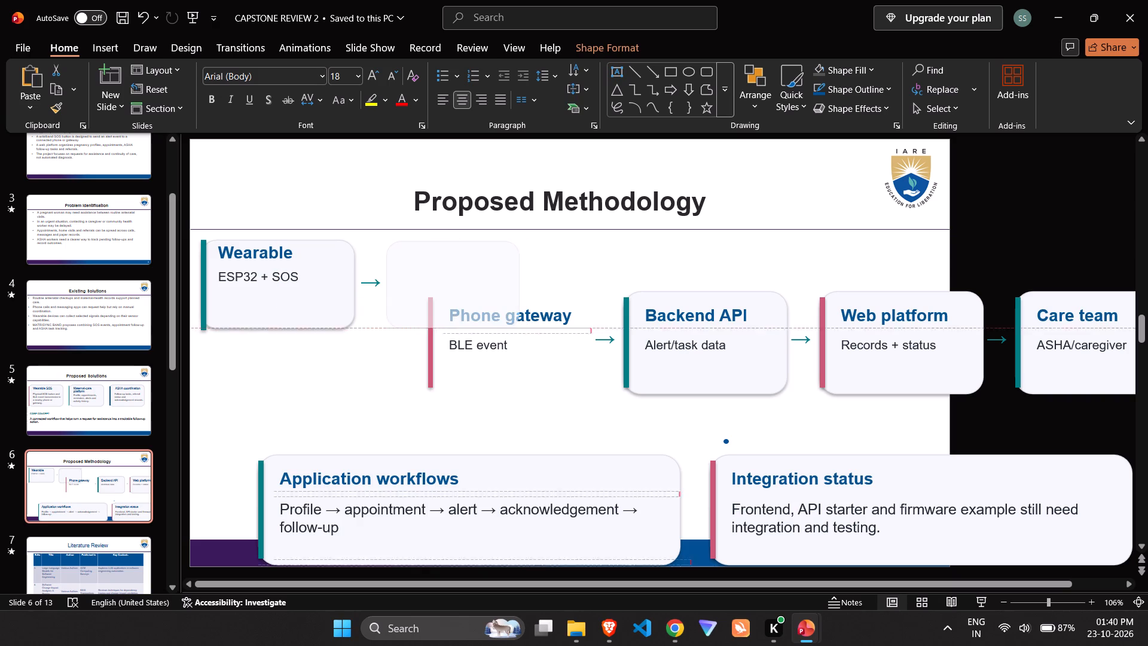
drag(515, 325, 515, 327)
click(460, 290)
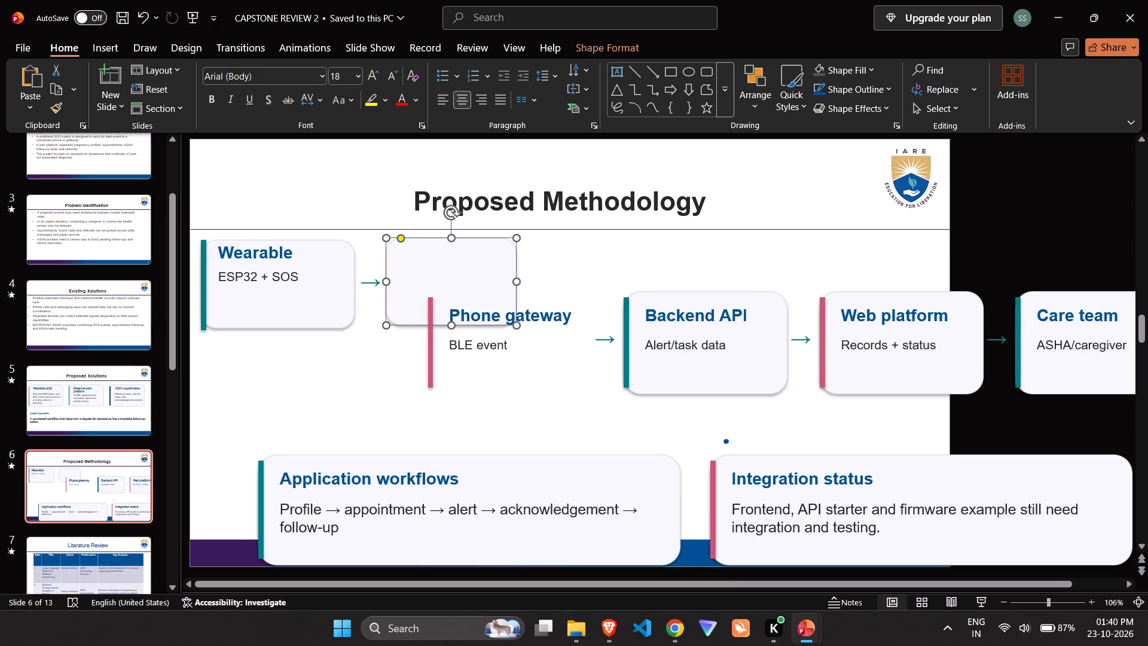
Replace the Phone gateway card's background with a copy of the Wearable card's background, placed just after the first flow arrow.
click(317, 297)
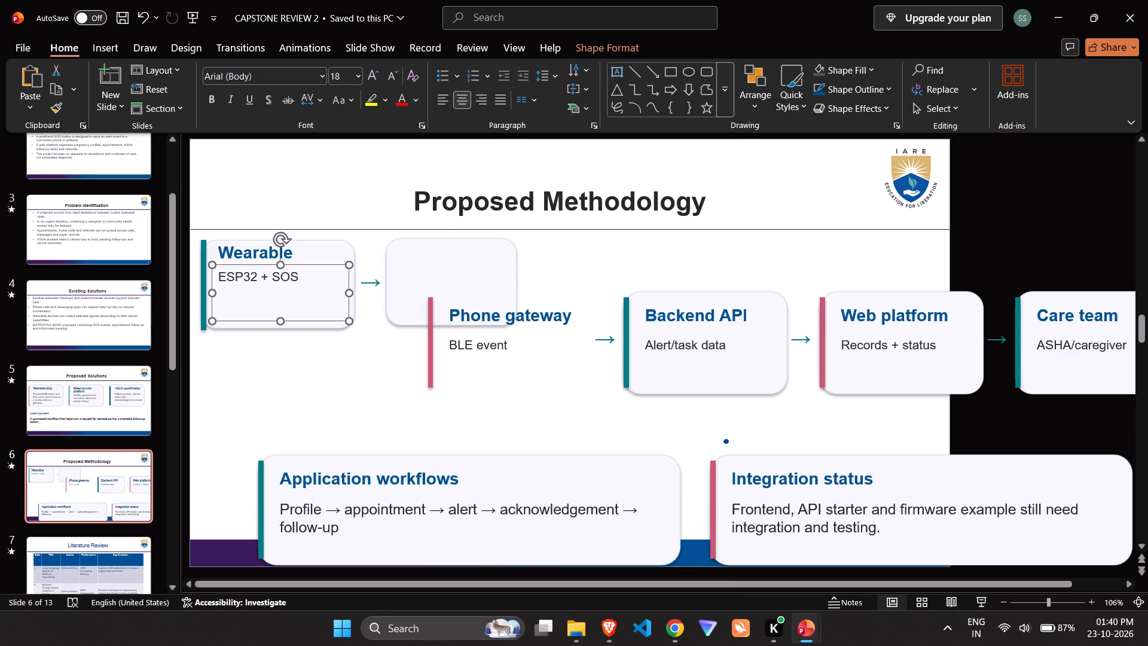
click(323, 326)
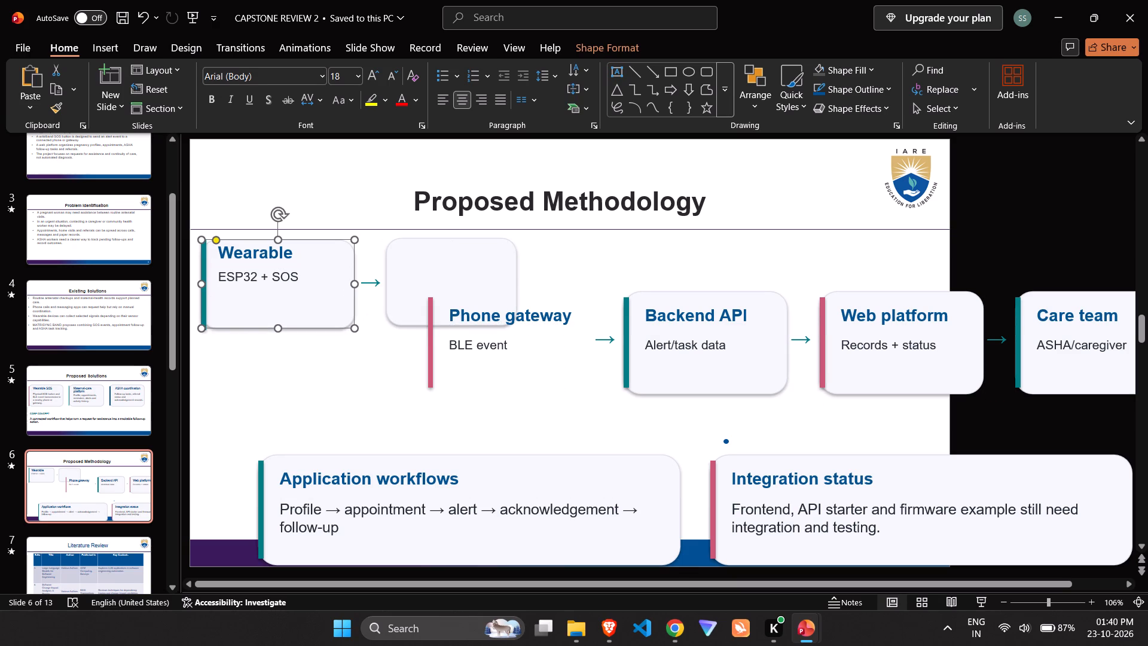
key(ctrl+c)
drag(459, 265, 463, 437)
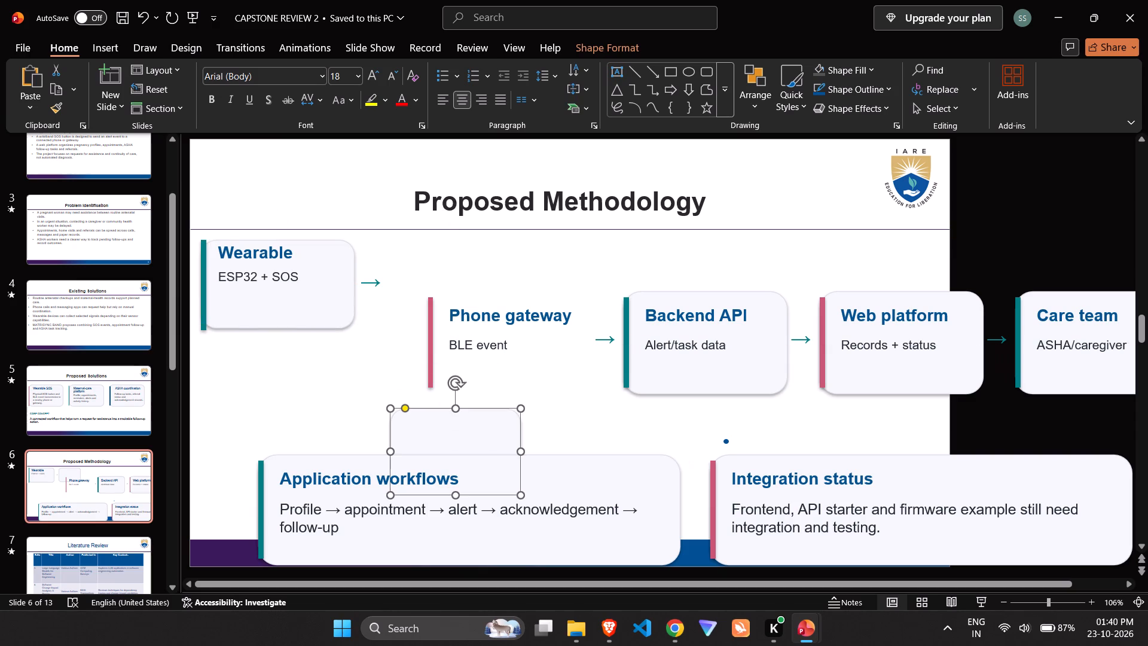
click(427, 272)
key(ctrl+v)
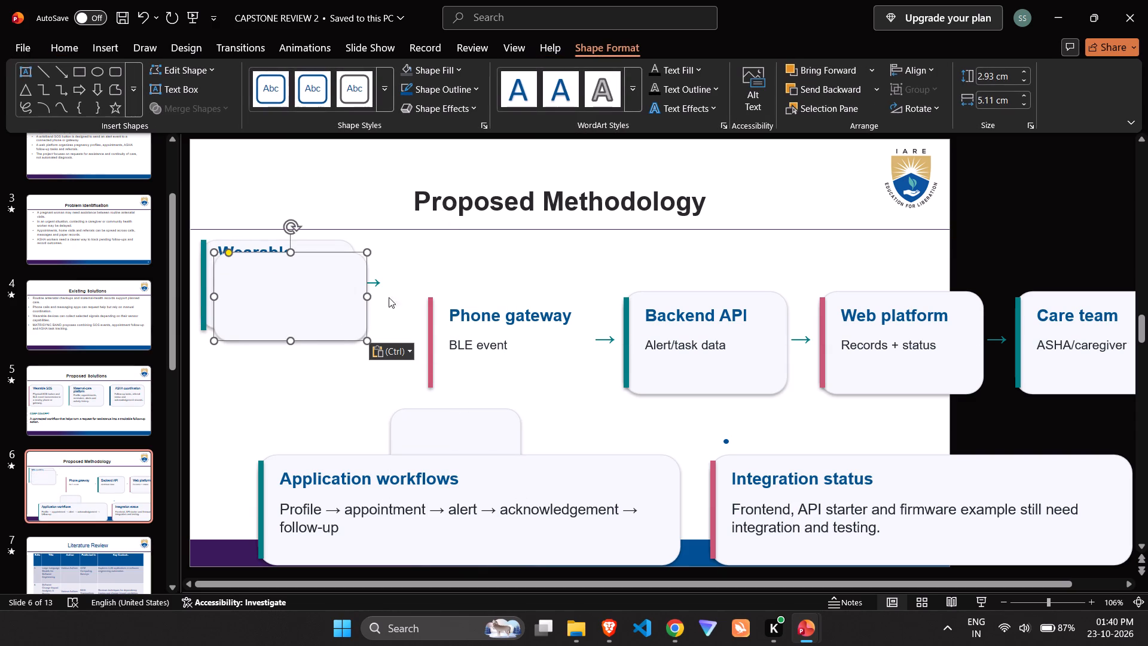
drag(302, 300, 474, 285)
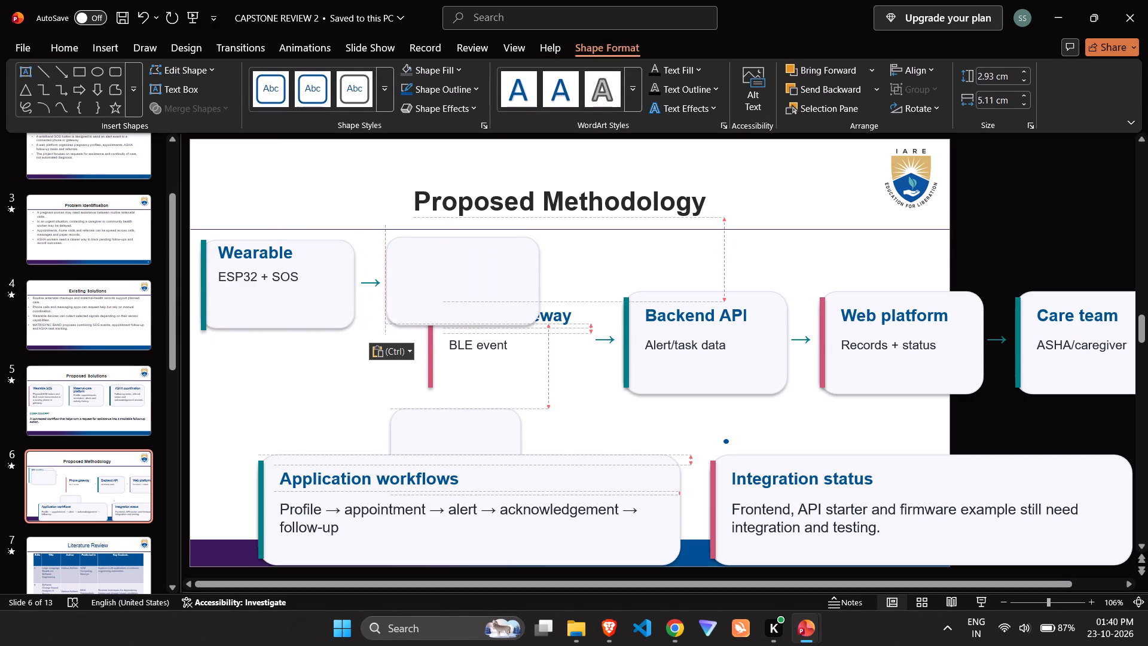
drag(474, 285, 474, 285)
click(573, 315)
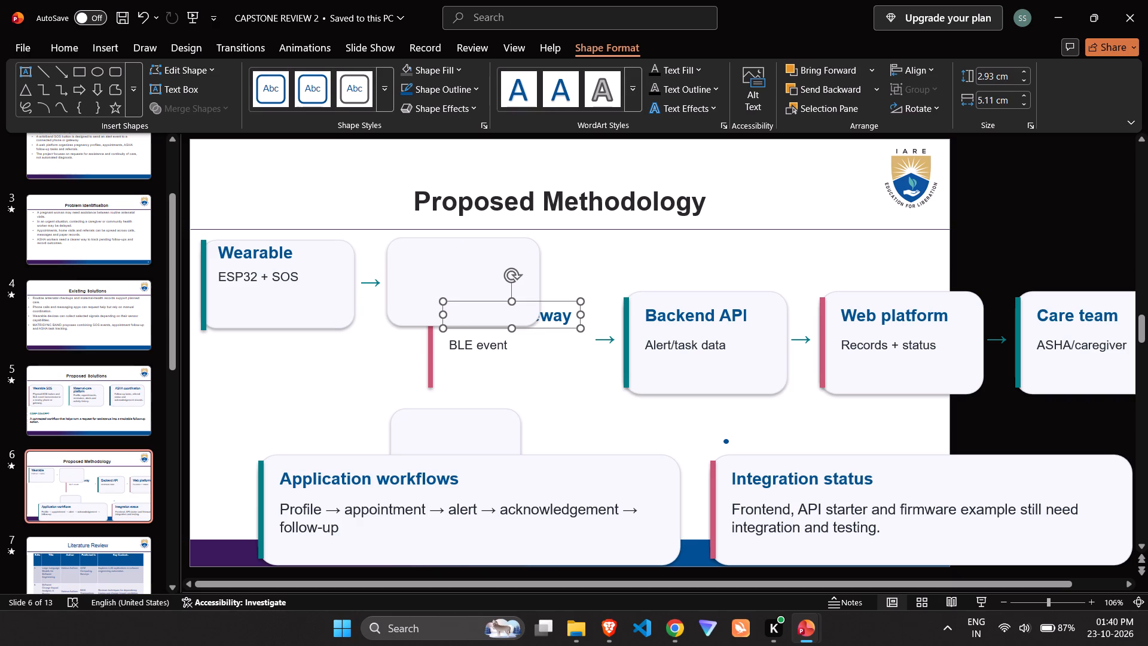
click(466, 426)
key(Delete)
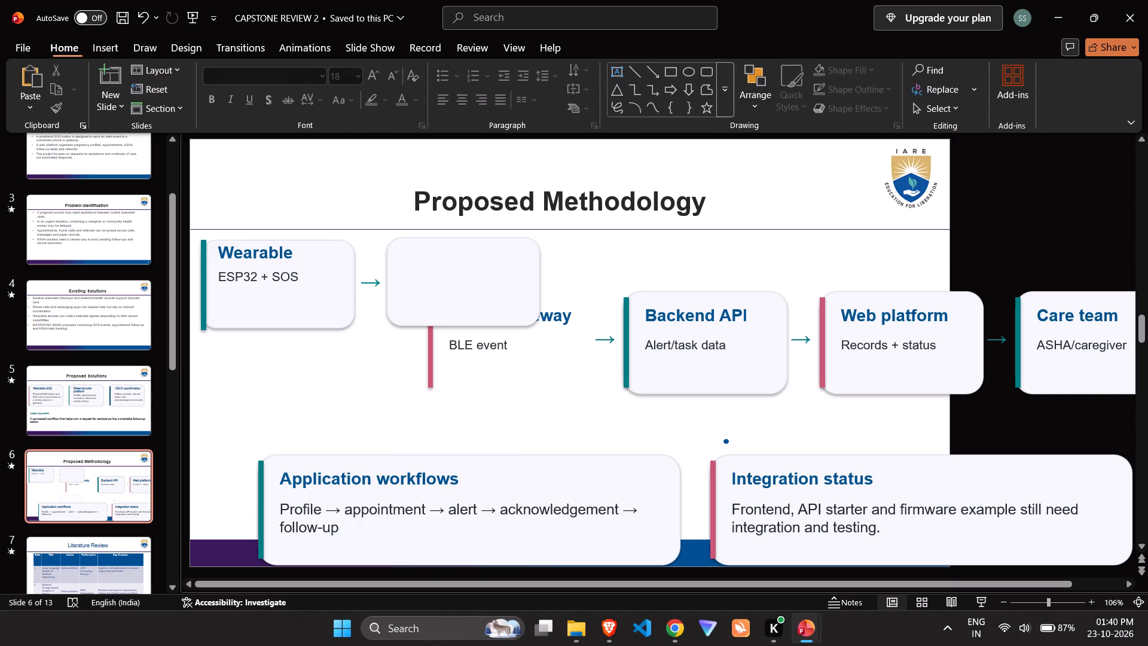
Bring the "Phone gateway" heading to the front and place it along the top of the new card background.
click(561, 314)
drag(562, 325, 497, 281)
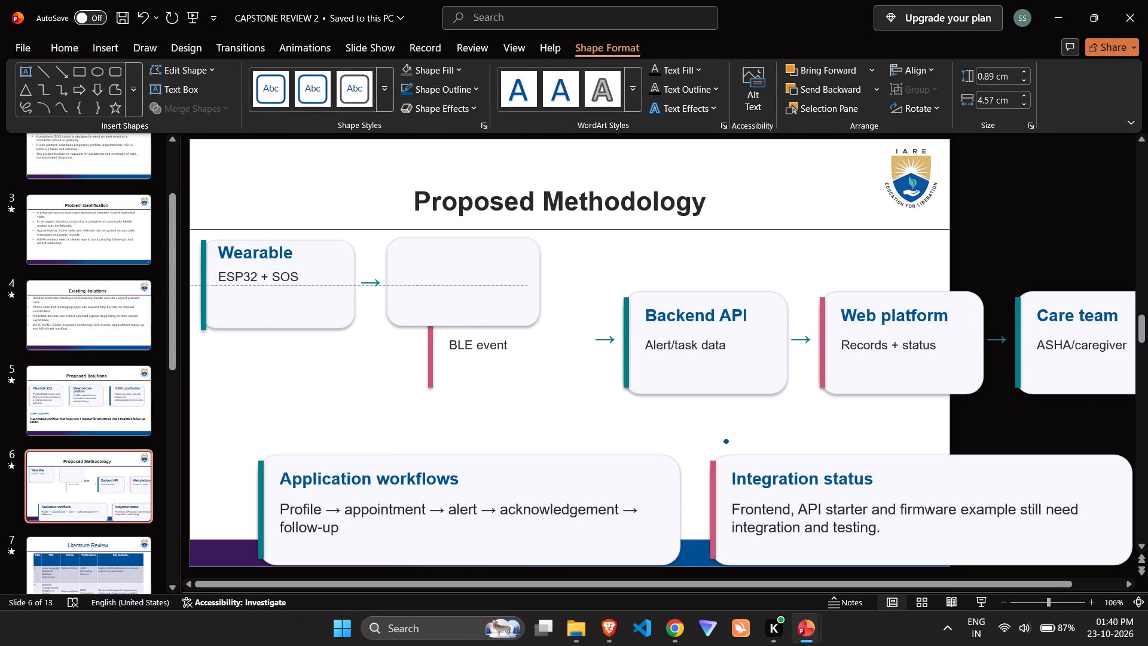
drag(497, 281, 686, 262)
double_click(657, 257)
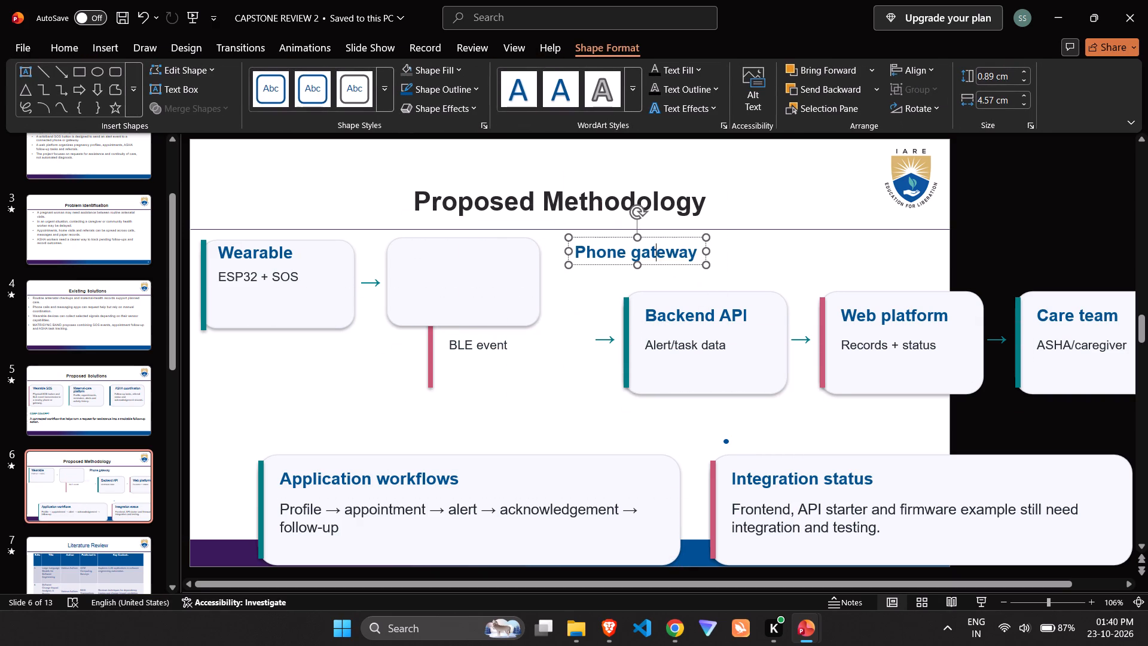
drag(655, 263, 531, 394)
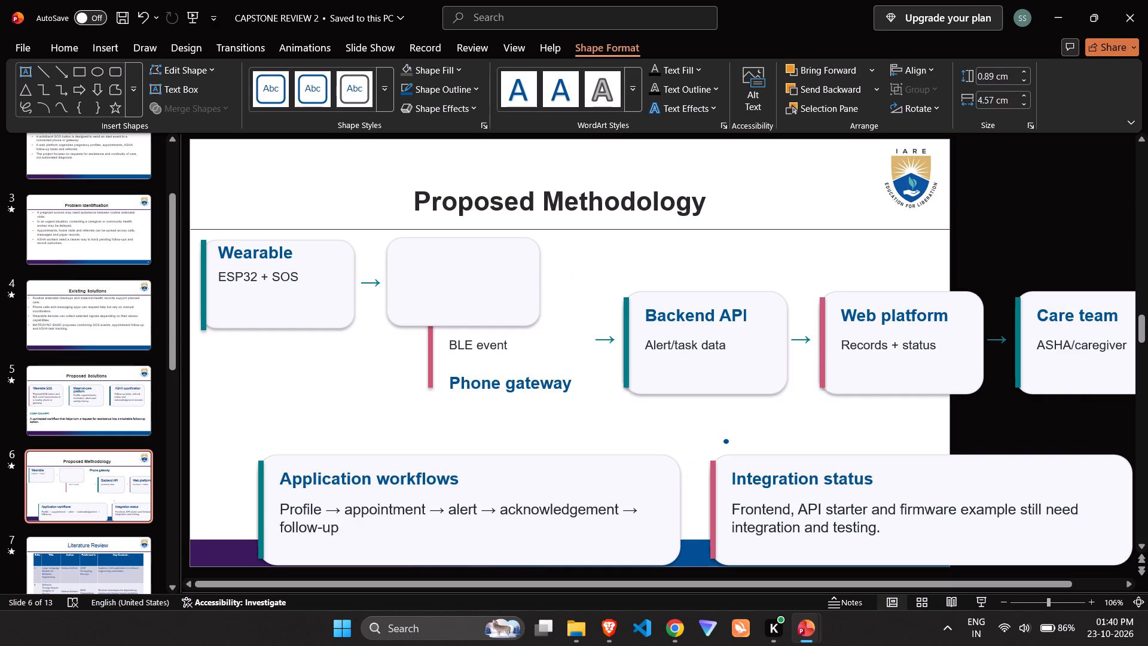
drag(531, 394, 497, 422)
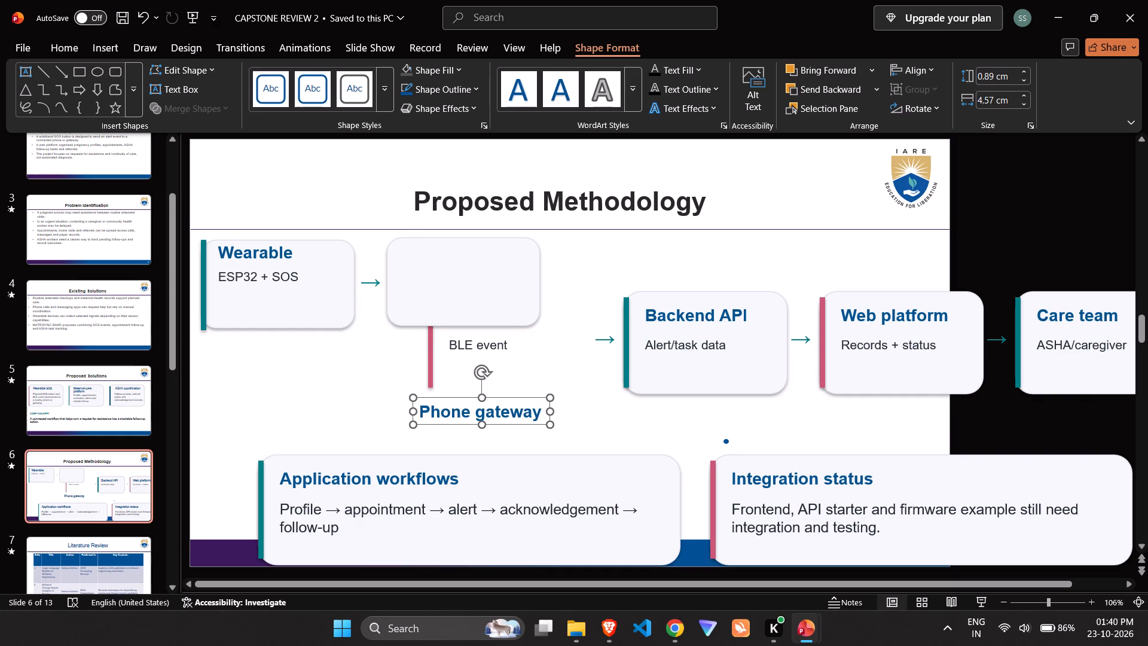
drag(468, 394, 500, 390)
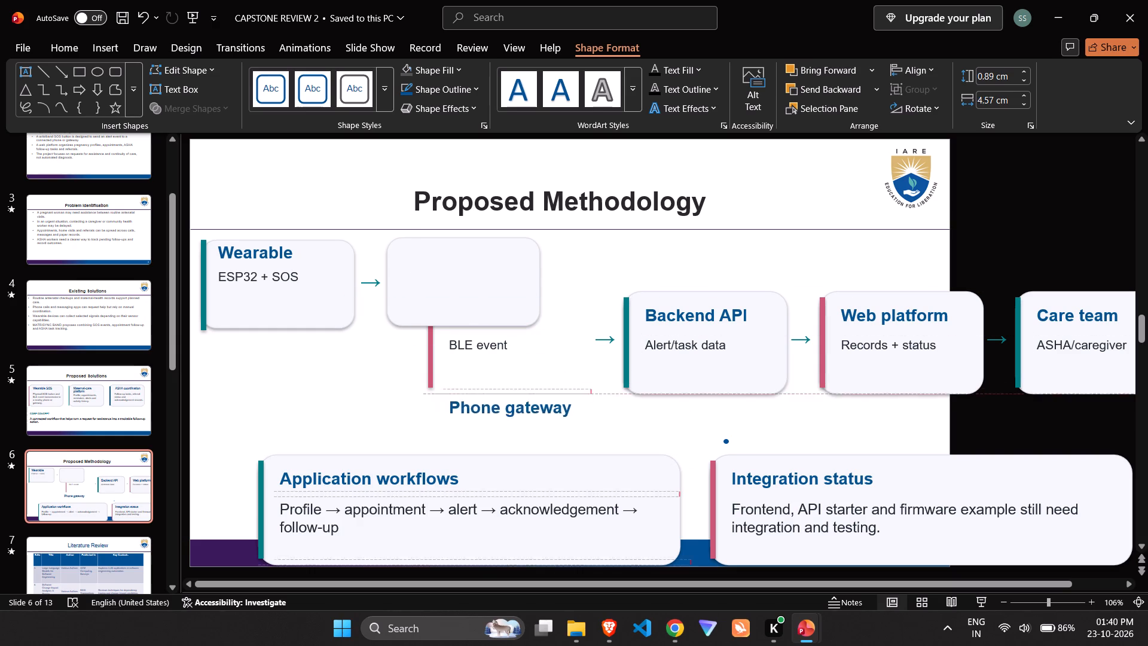
drag(500, 390, 530, 372)
right_click(532, 405)
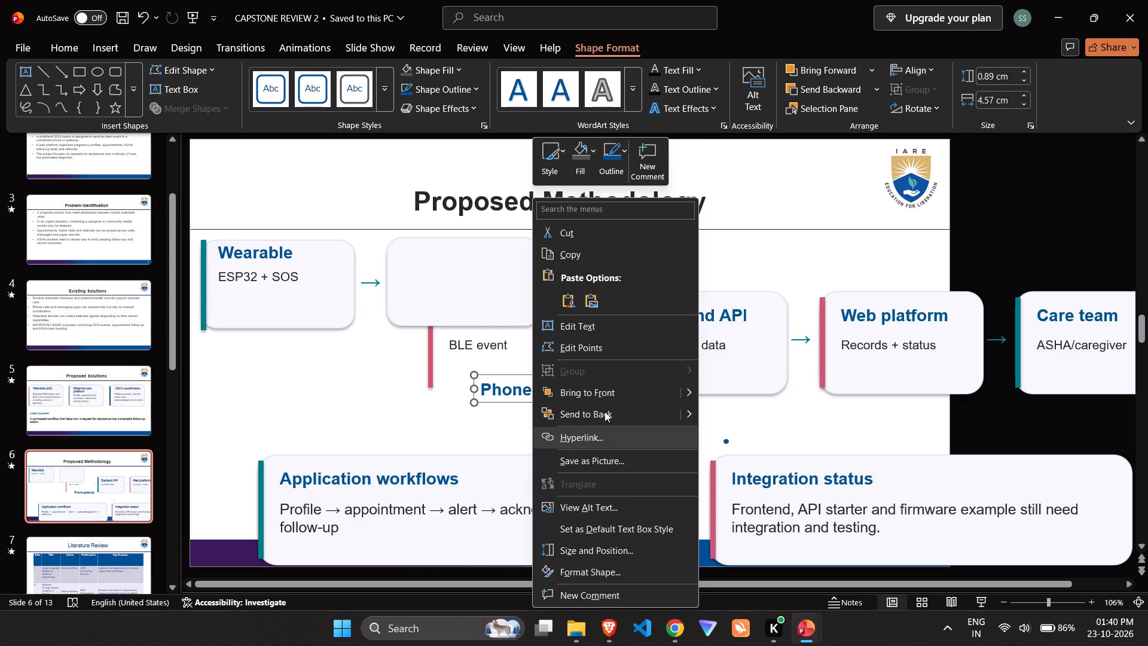
click(690, 412)
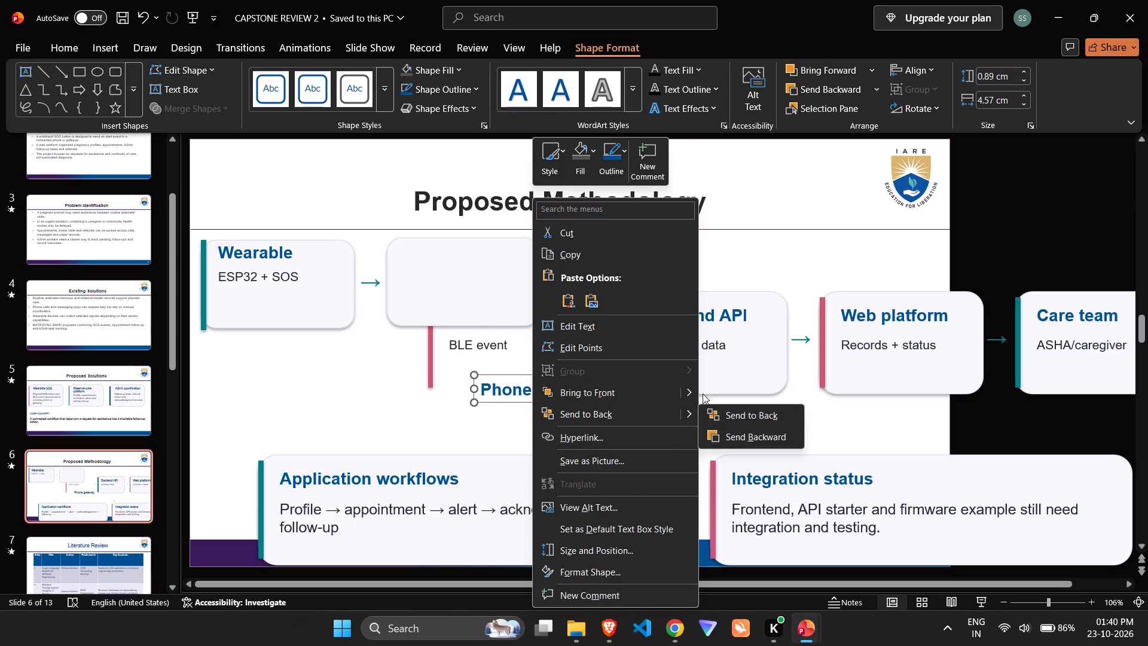
click(653, 392)
drag(520, 403, 476, 286)
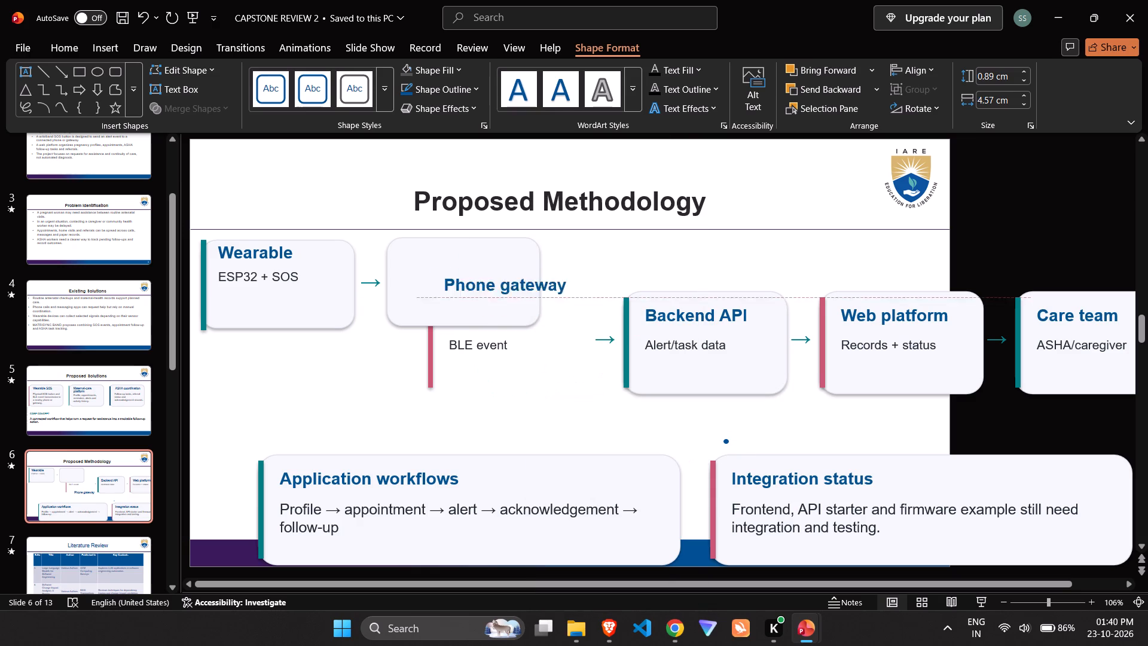
drag(476, 286, 432, 269)
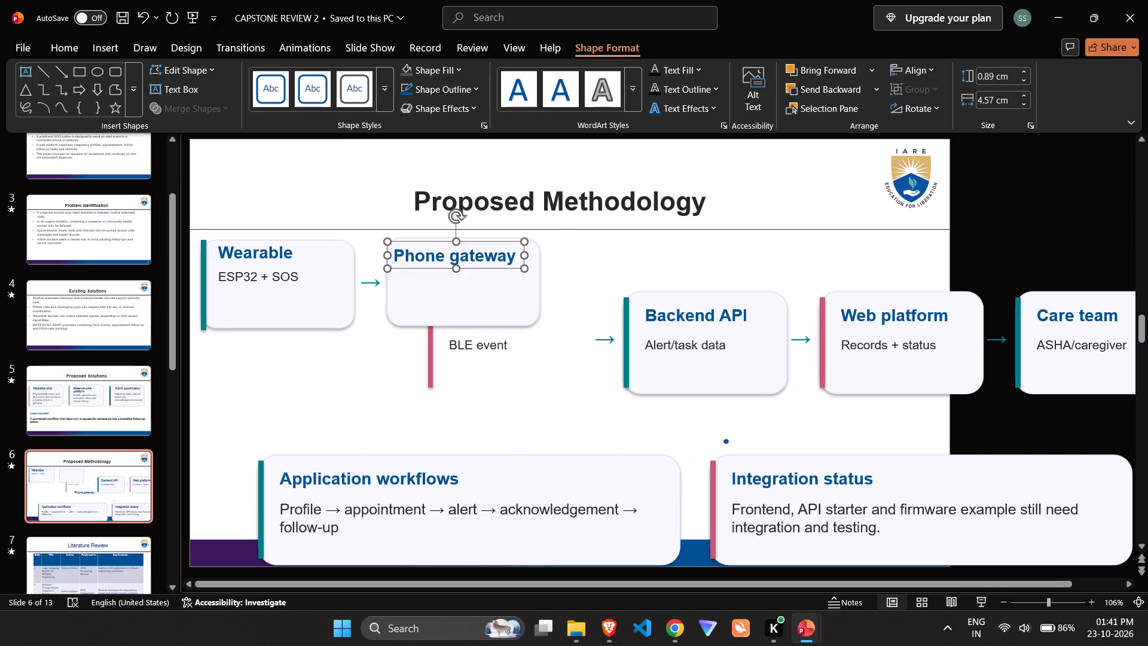
Nudge the "Wearable" heading slightly lower within its card.
click(243, 260)
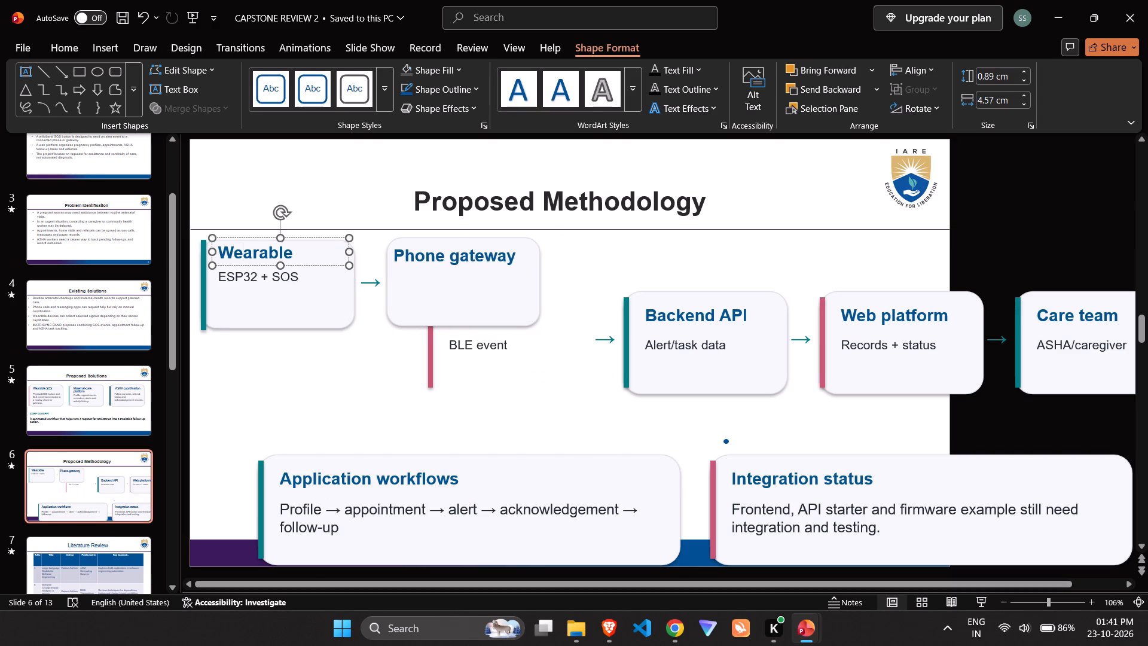
click(264, 265)
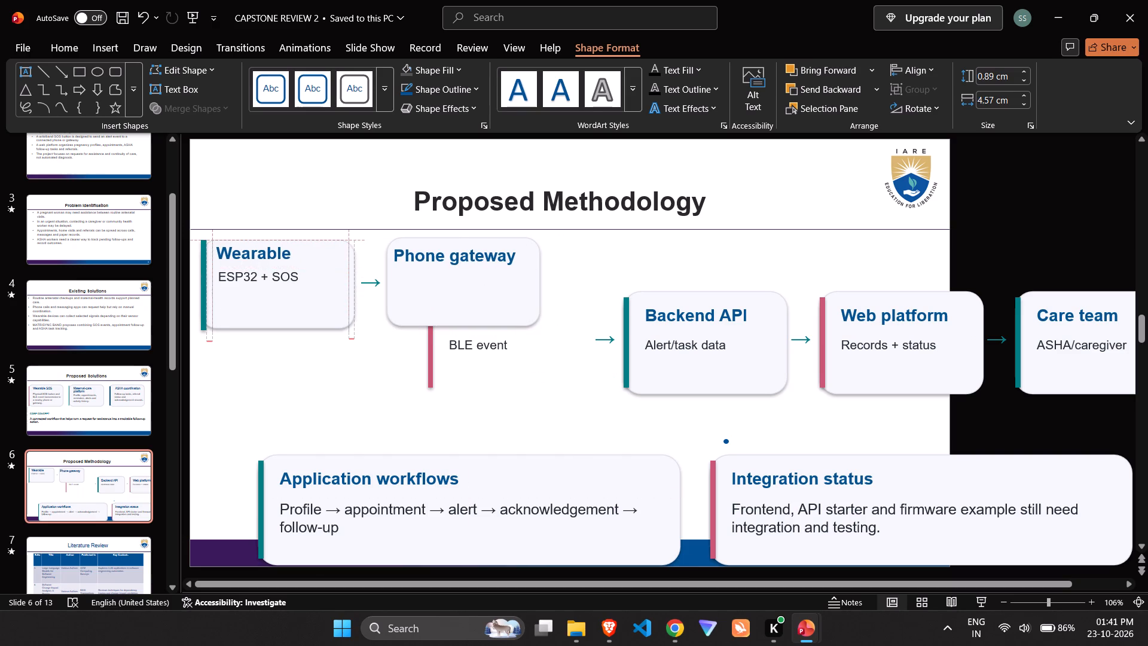
Move the "BLE event" text box down into the empty space below the Phone gateway card.
click(474, 347)
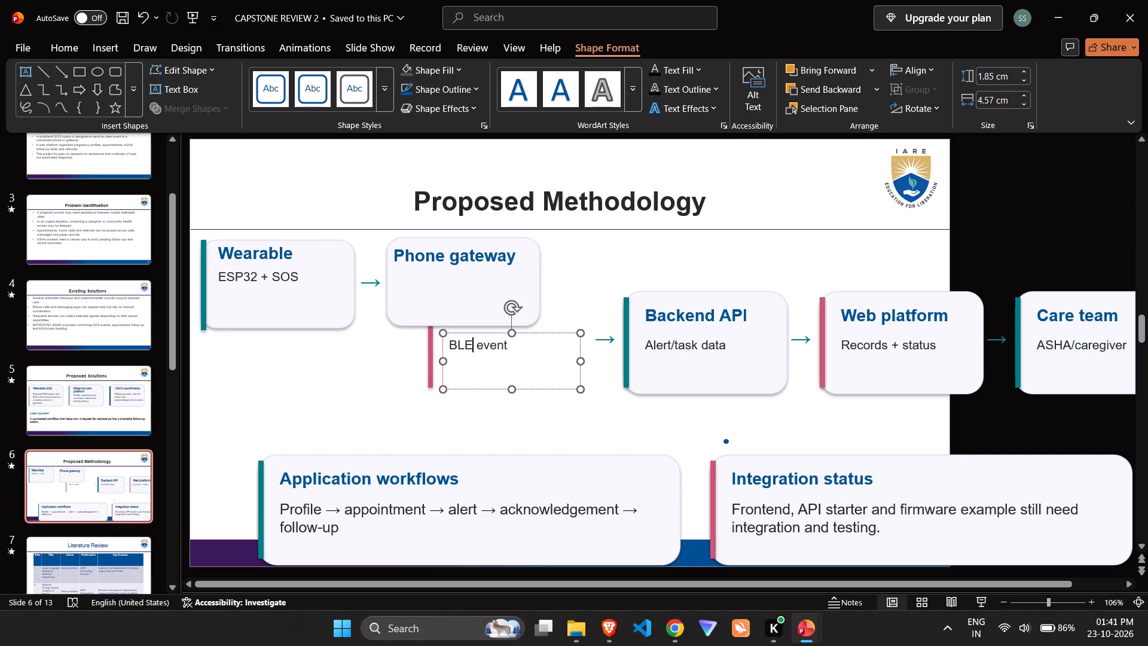
drag(483, 389, 514, 431)
click(513, 422)
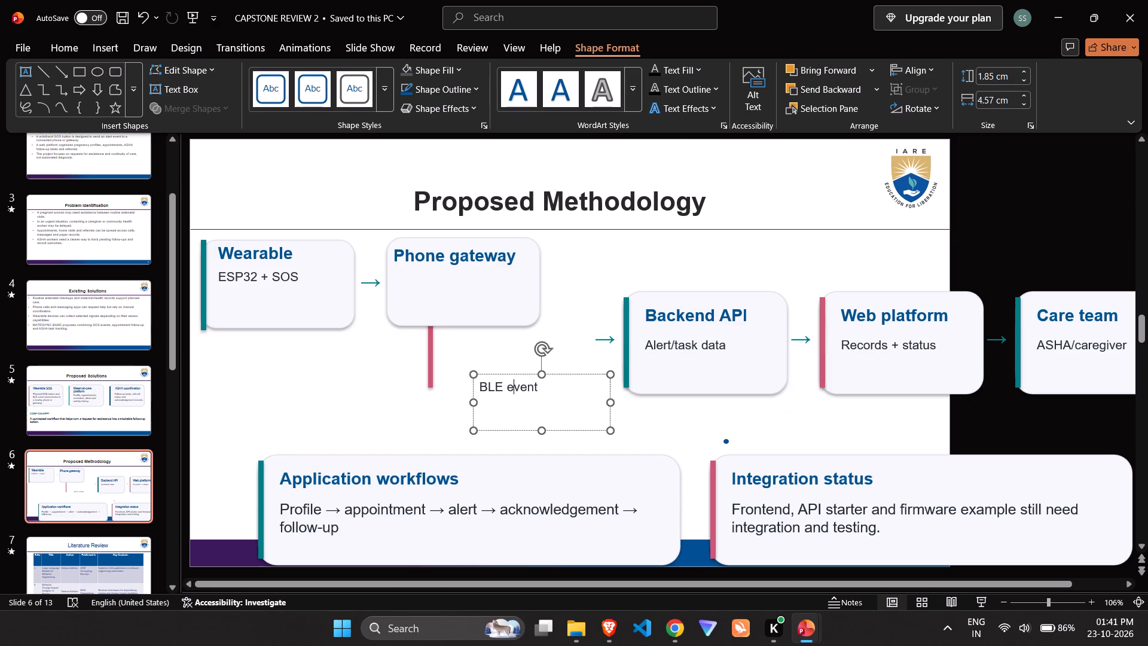
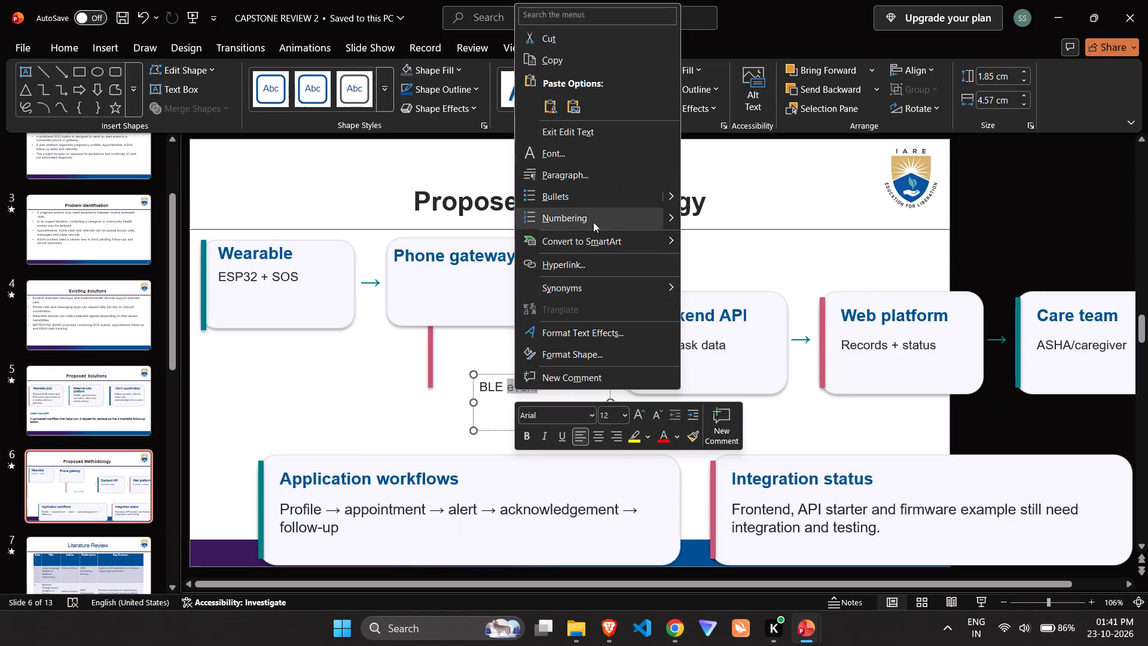
Bring the "BLE event" text box to the front and place it directly beneath the "Phone gateway" heading on its card.
click(500, 394)
right_click(502, 425)
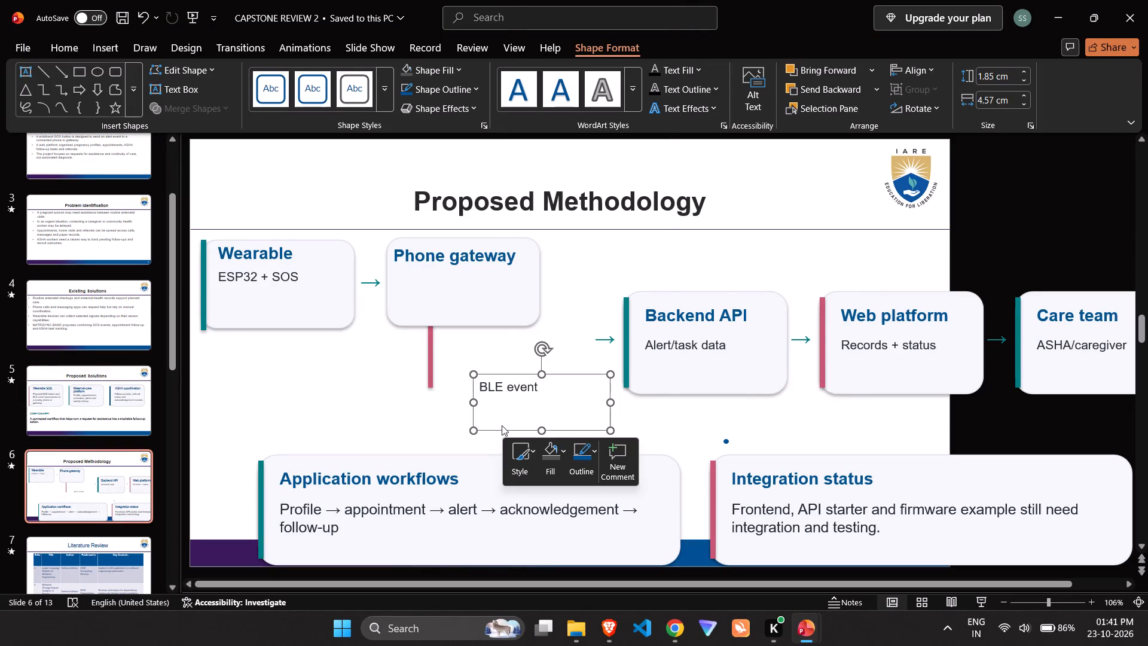
click(561, 215)
drag(516, 431, 503, 425)
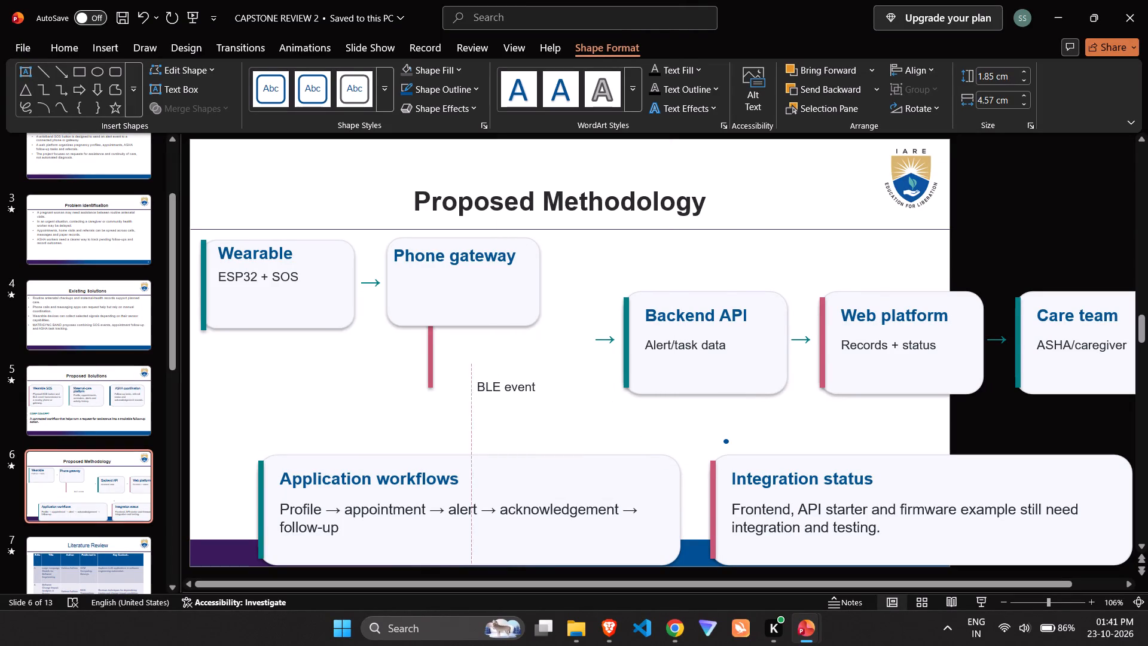
drag(503, 425, 439, 322)
Bring the pink accent bar to the front and align it along the left edge of the Phone gateway card.
click(432, 375)
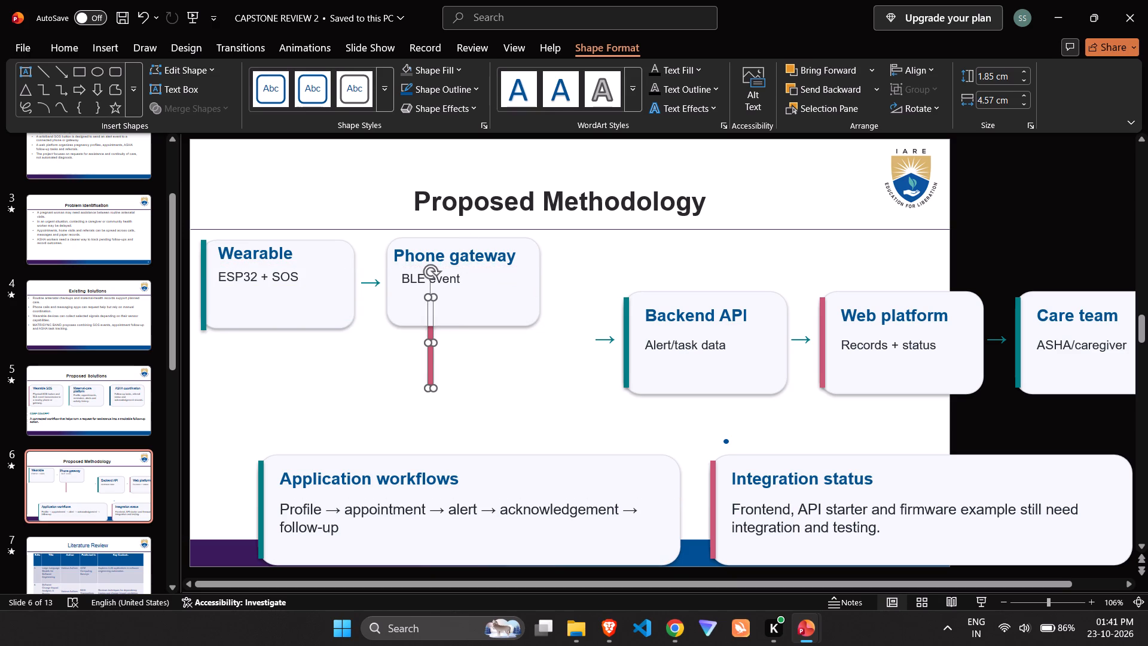
drag(432, 375, 452, 409)
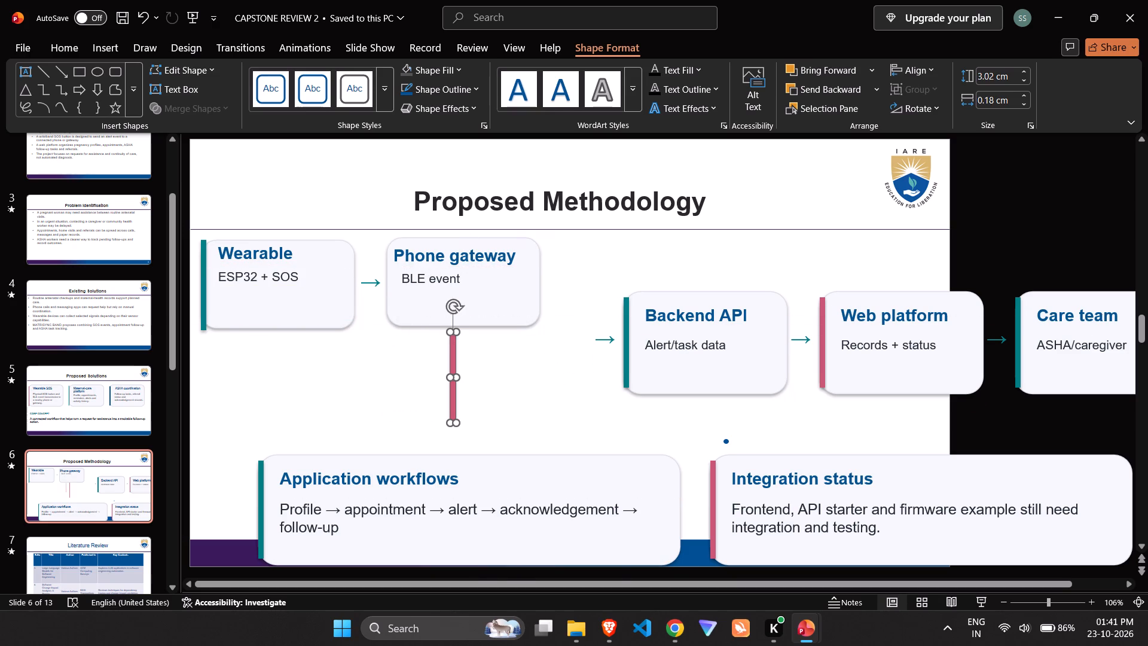
right_click(452, 403)
click(505, 392)
drag(456, 414, 391, 325)
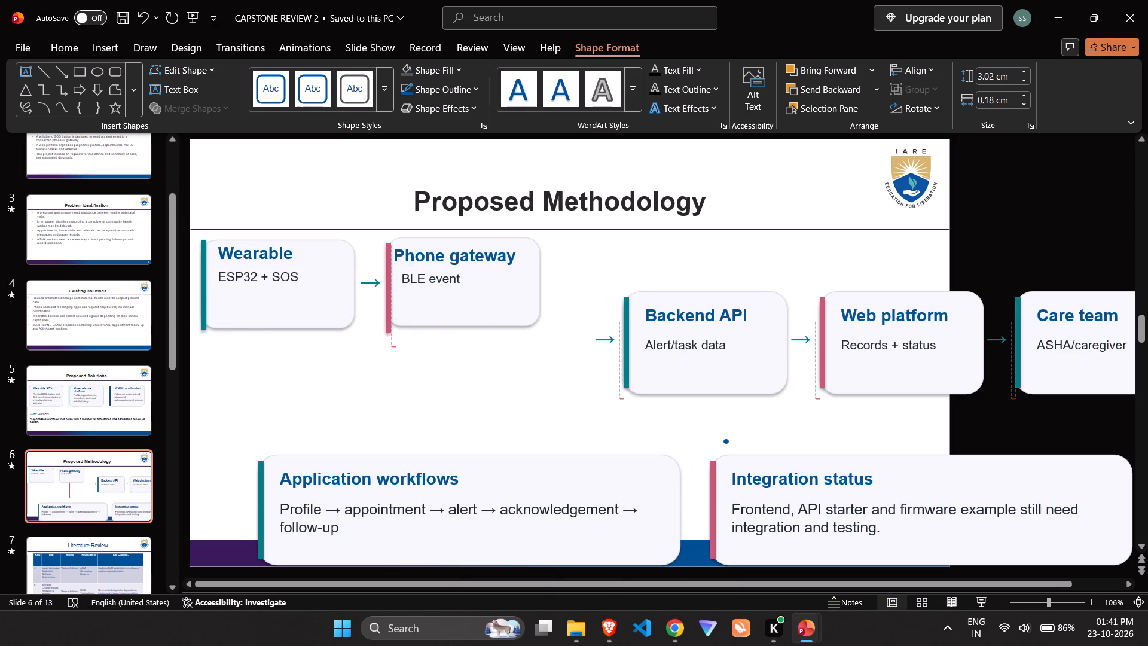
drag(391, 325, 391, 319)
drag(391, 319, 391, 318)
click(413, 389)
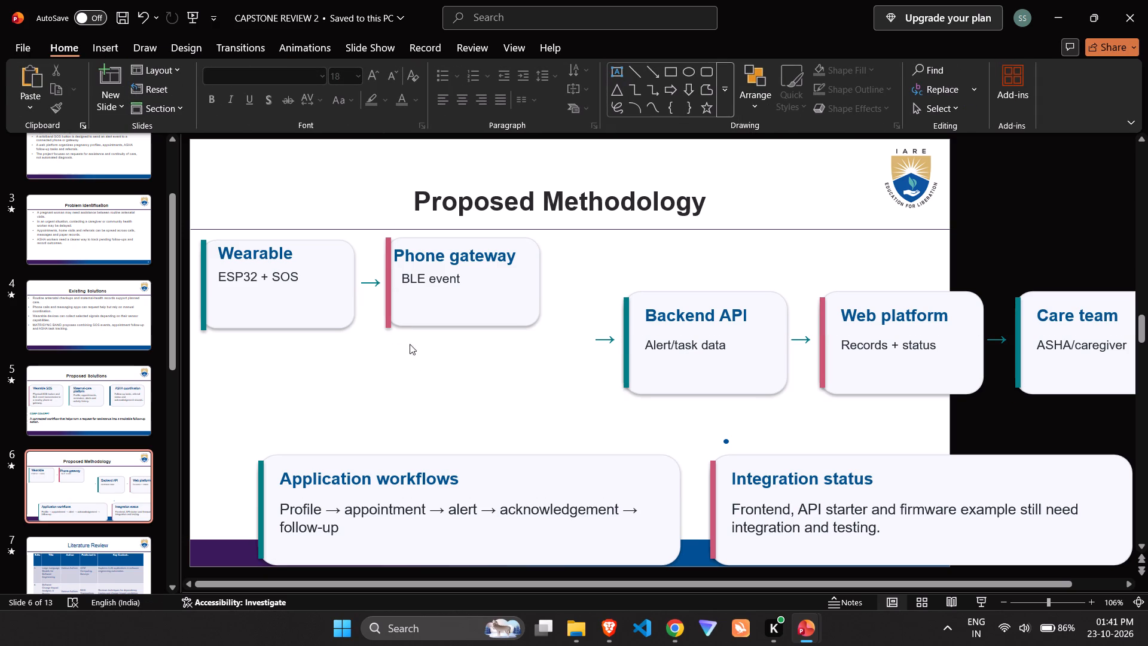
Move the second flow arrow to just after the Phone gateway card, level with the first arrow.
click(603, 339)
drag(612, 391, 599, 375)
drag(599, 375, 585, 328)
click(597, 346)
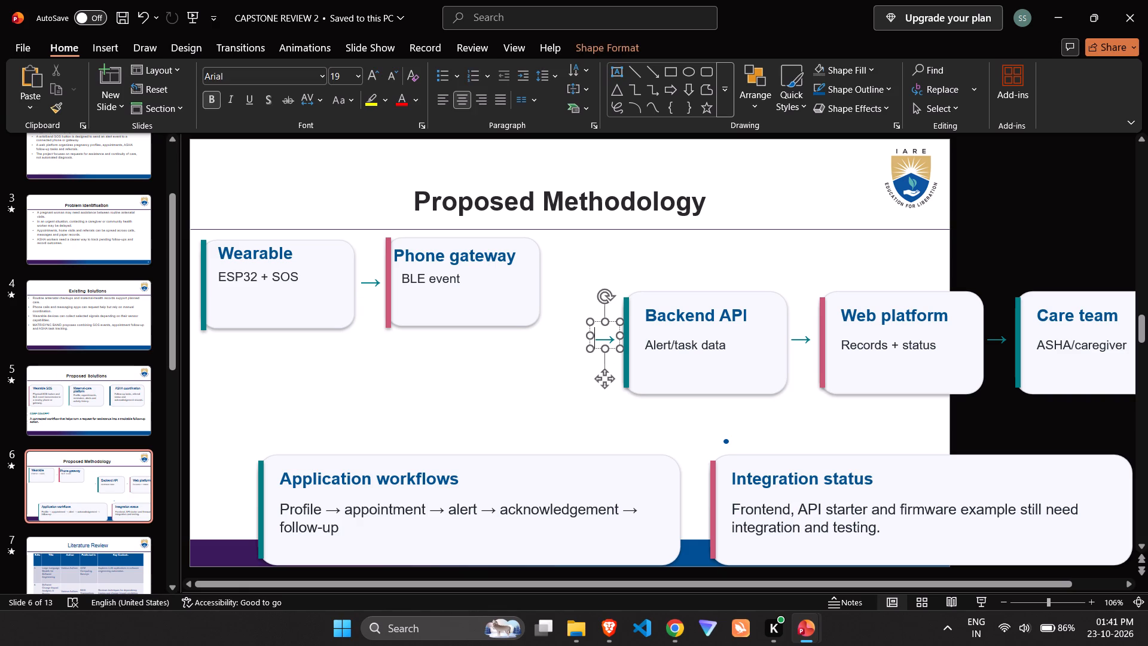
drag(602, 388, 566, 330)
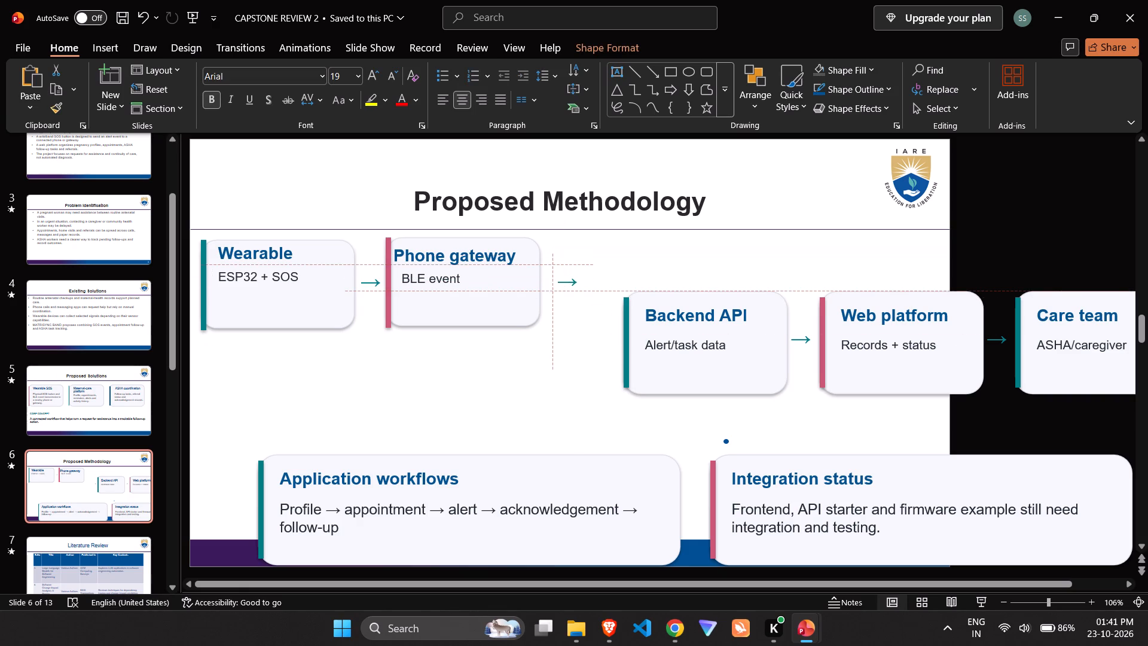
drag(566, 330, 558, 330)
drag(558, 330, 558, 330)
click(555, 370)
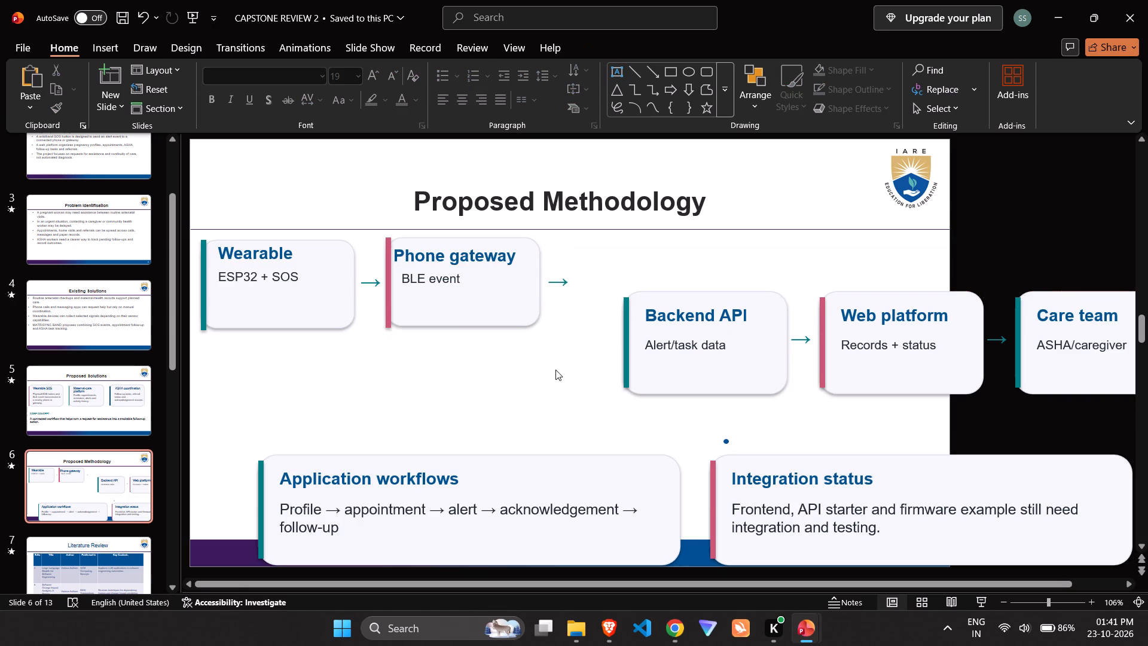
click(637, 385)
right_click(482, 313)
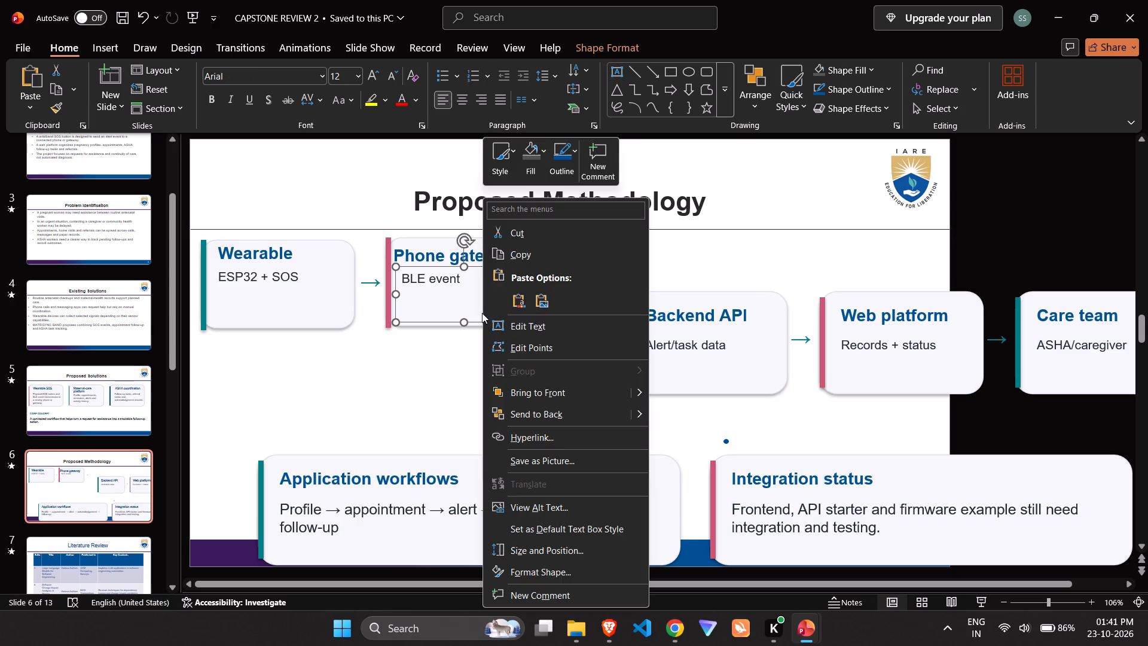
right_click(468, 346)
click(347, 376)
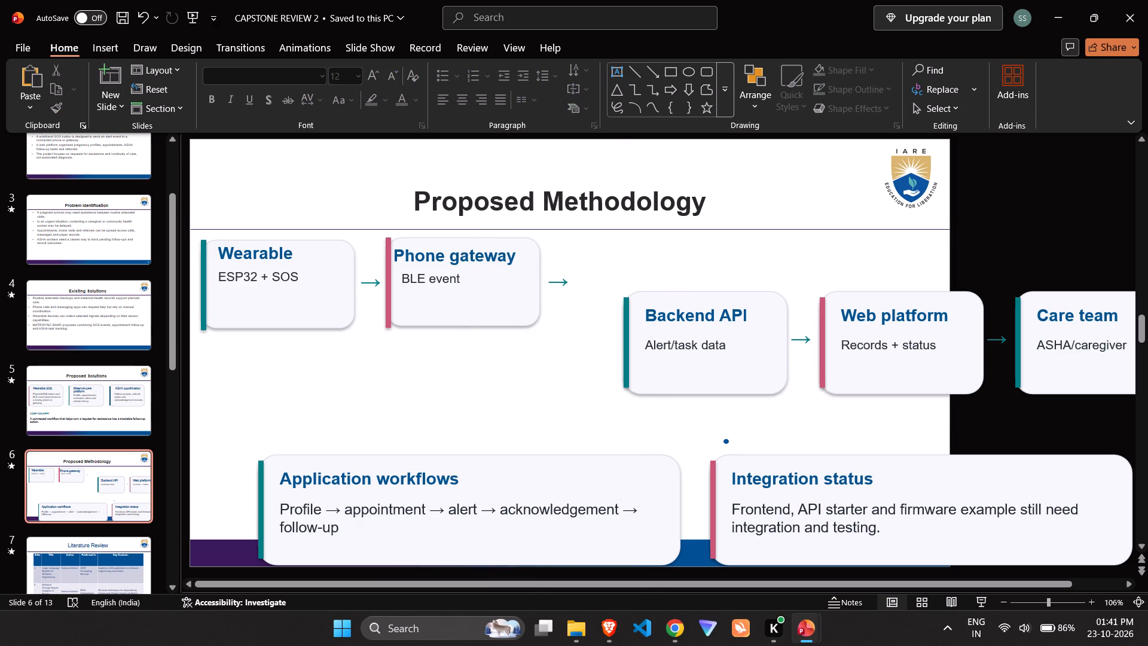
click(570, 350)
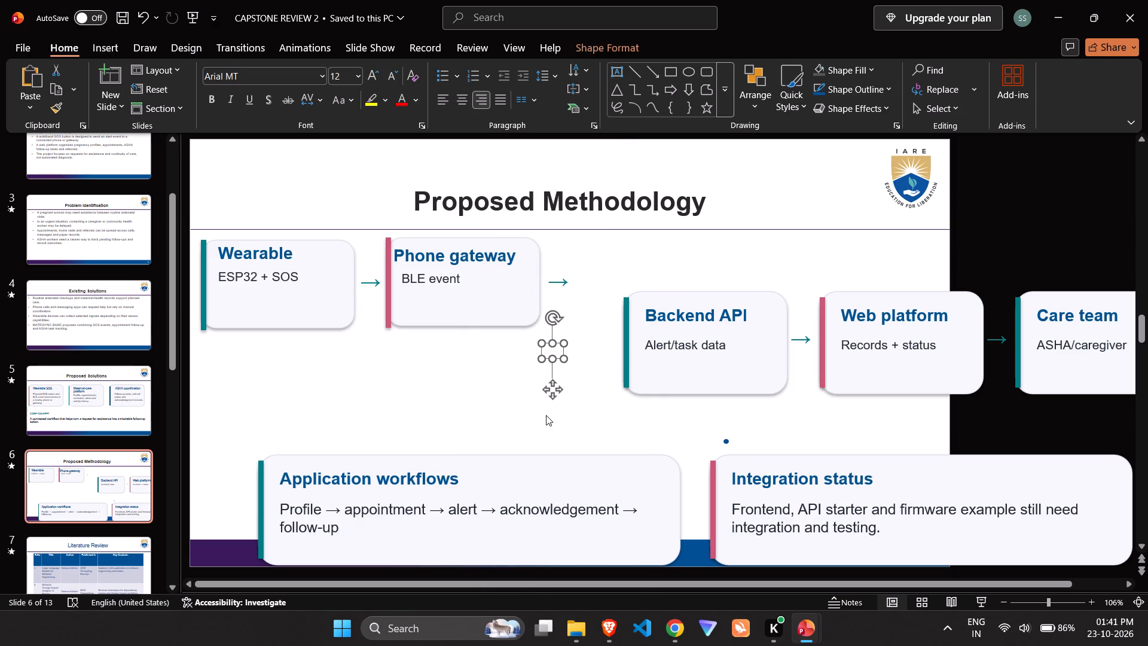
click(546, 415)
Replace the Backend API card's background with a pasted card background placed after the second flow arrow, moving the old background down out of the way.
key(ctrl+v)
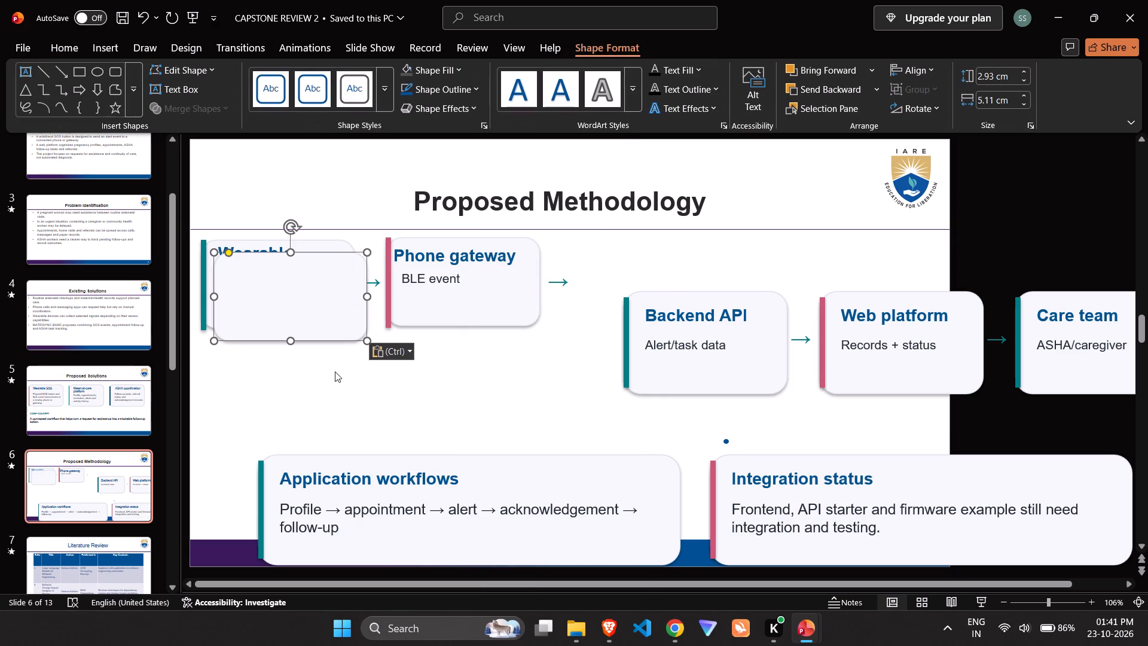
drag(665, 393, 651, 468)
drag(701, 312, 697, 407)
drag(320, 311, 667, 303)
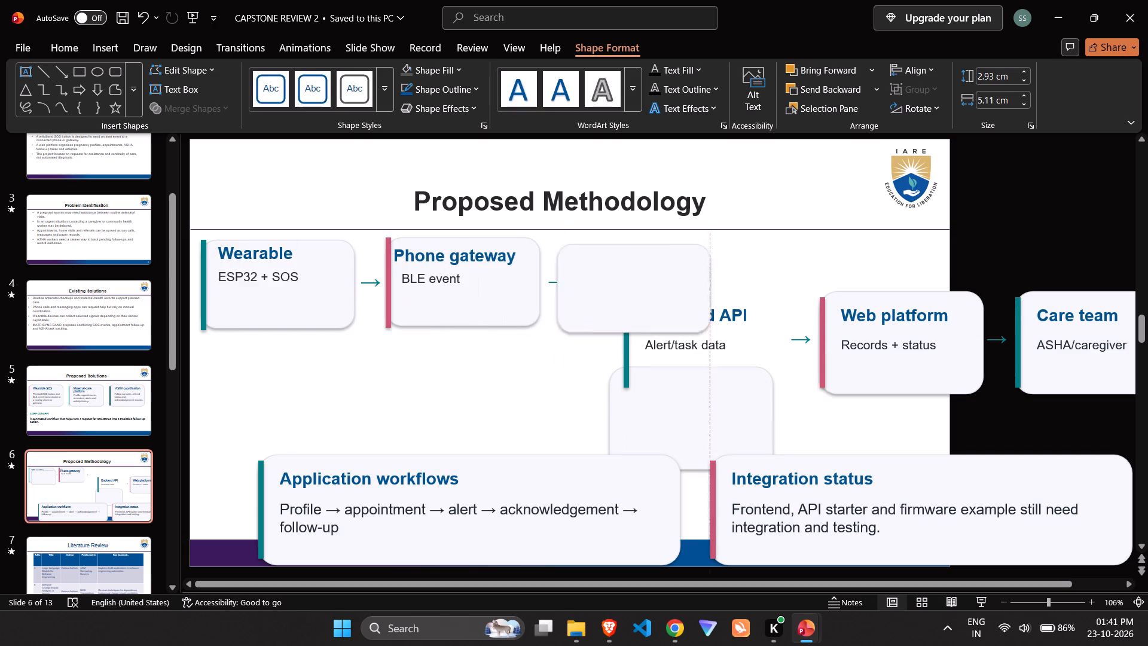
drag(667, 303, 682, 297)
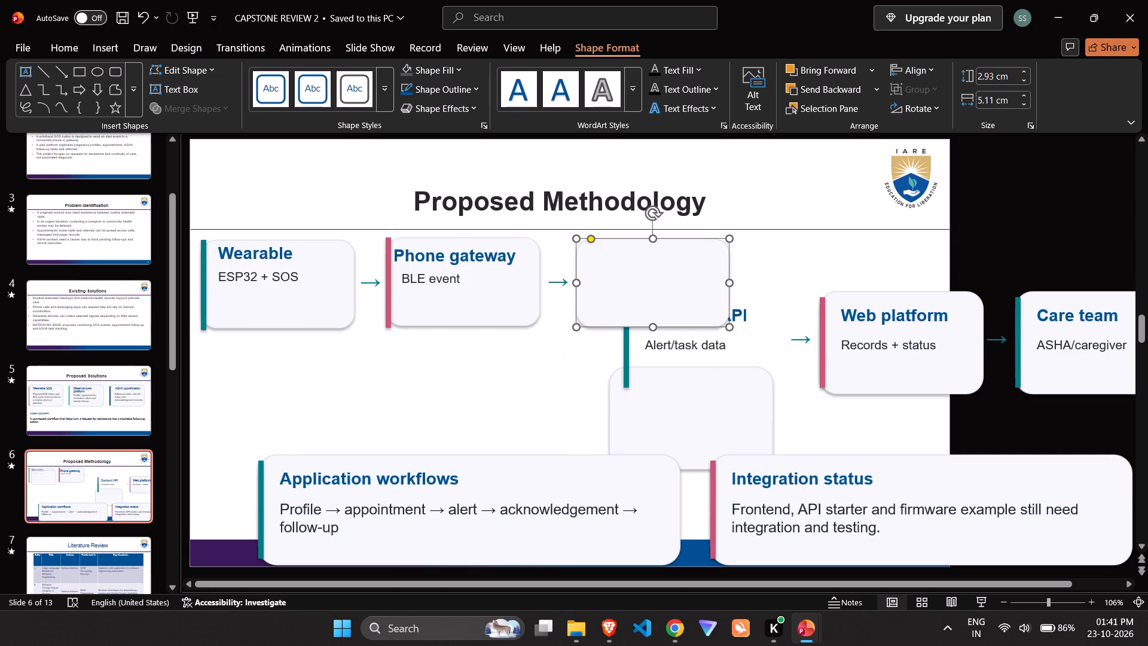
Bring the "Backend API" heading to the front and place it along the top of the new card background.
click(741, 322)
click(748, 328)
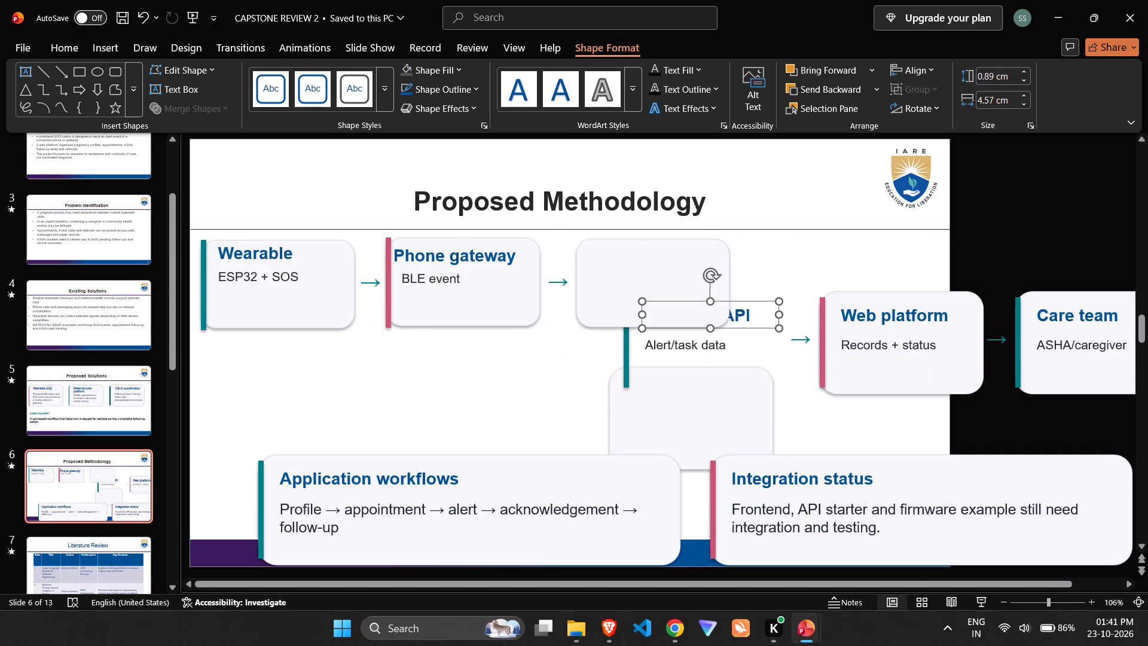
right_click(751, 328)
click(801, 400)
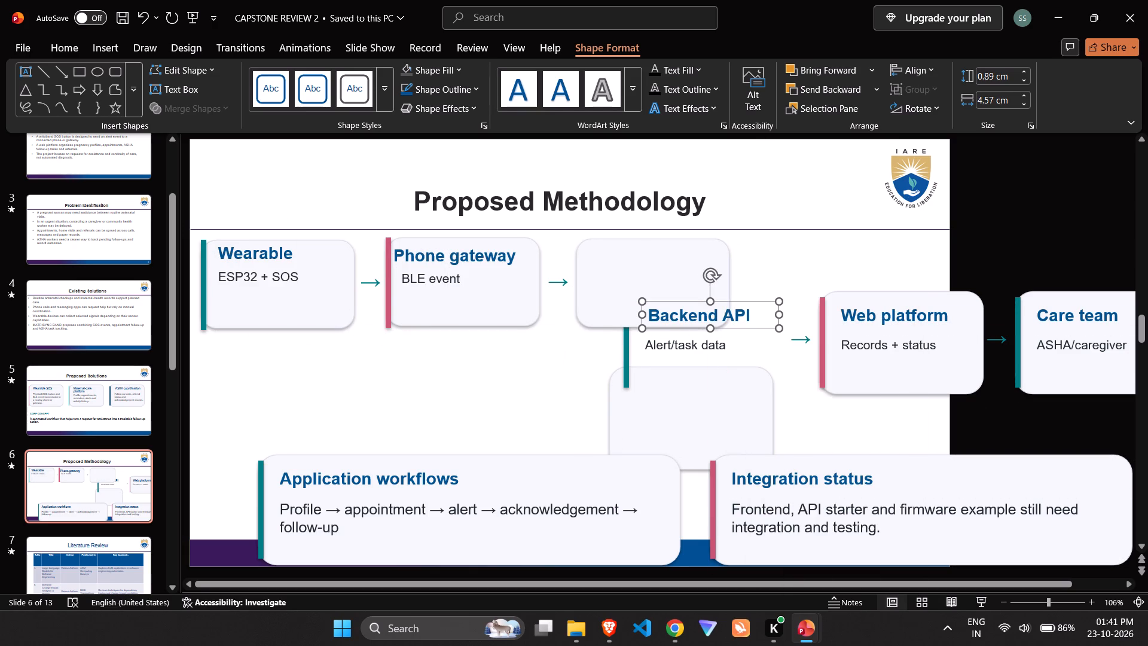
drag(748, 326, 662, 270)
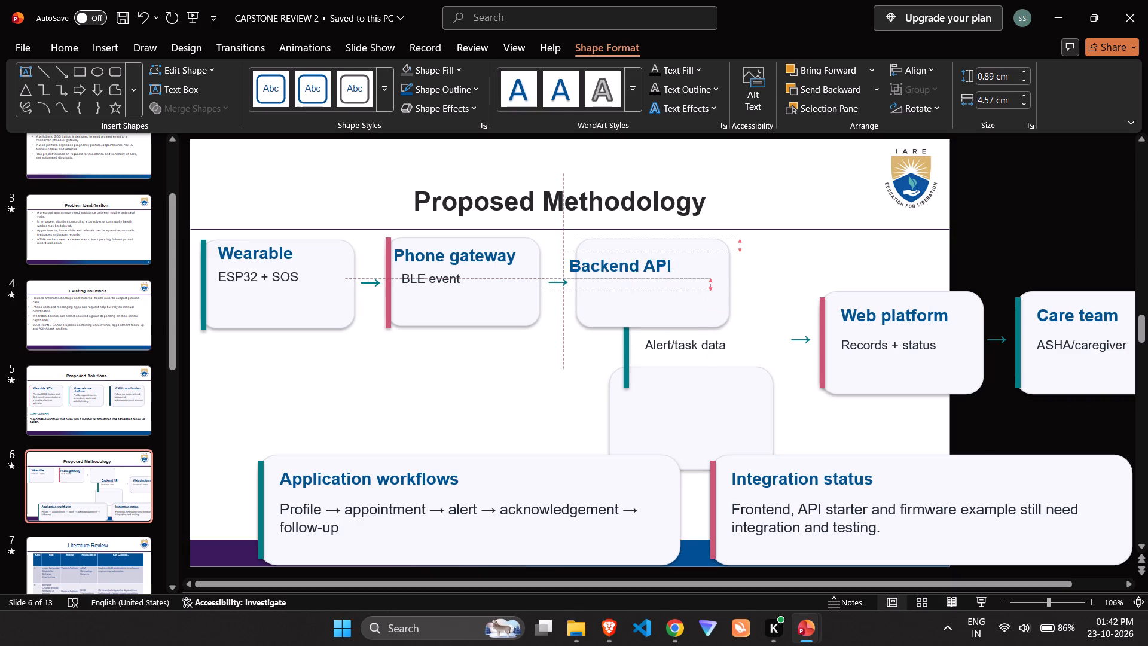
drag(662, 270, 686, 270)
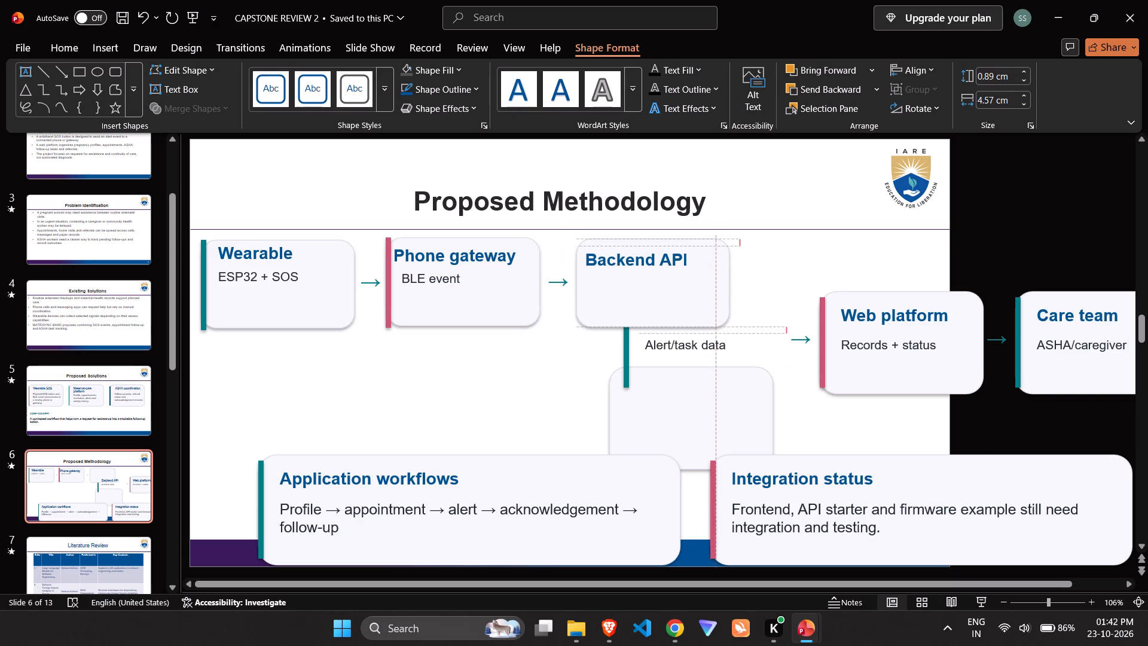
drag(686, 270, 689, 267)
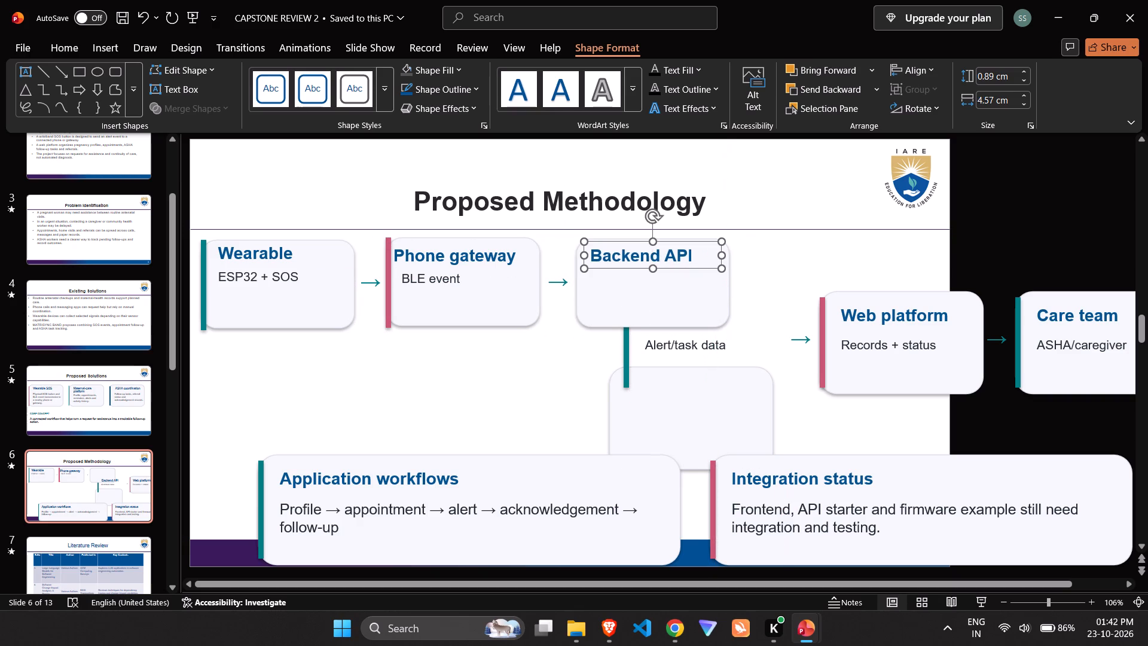
Bring the "Alert/task data" text box to the front and place it directly beneath the "Backend API" heading.
click(692, 349)
right_click(692, 349)
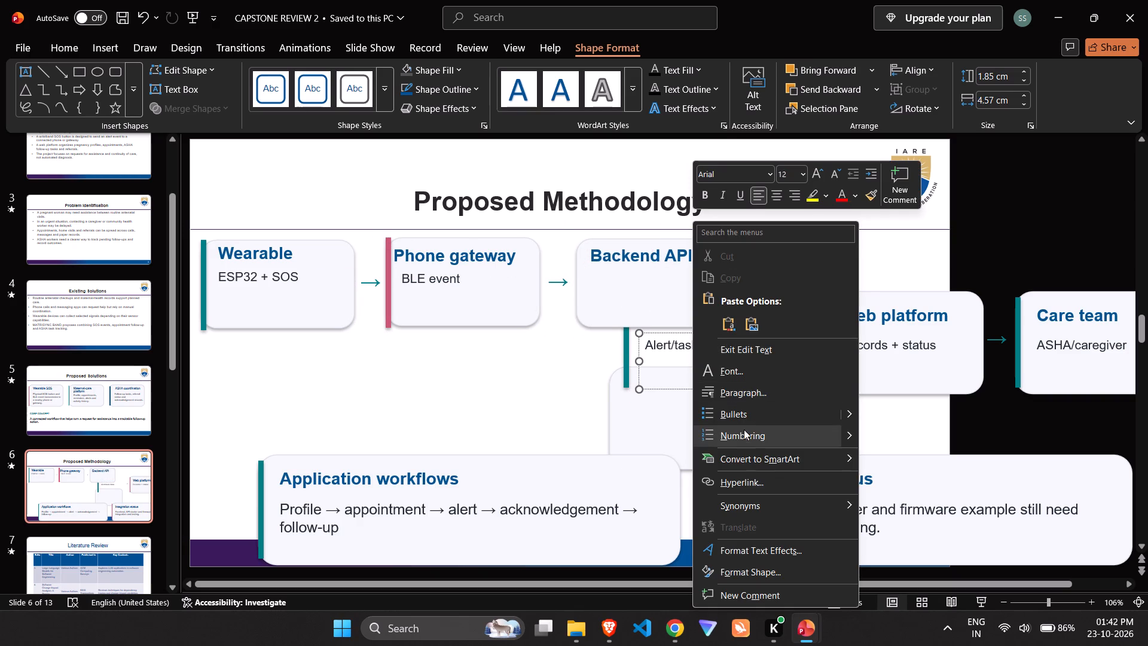
click(554, 376)
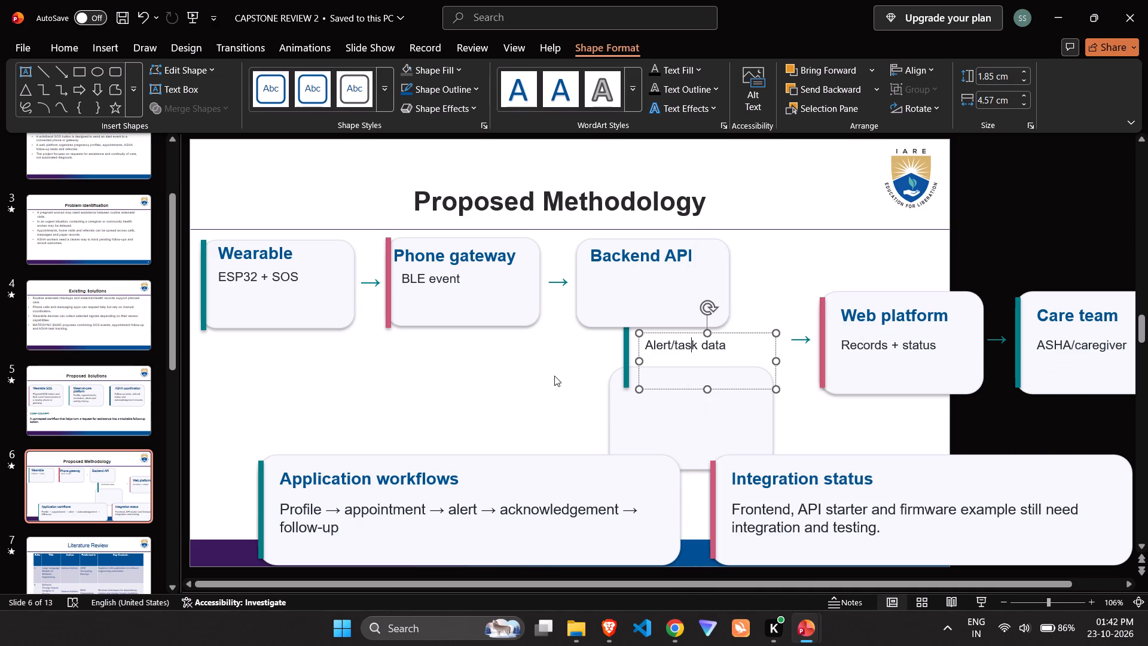
right_click(720, 388)
click(750, 388)
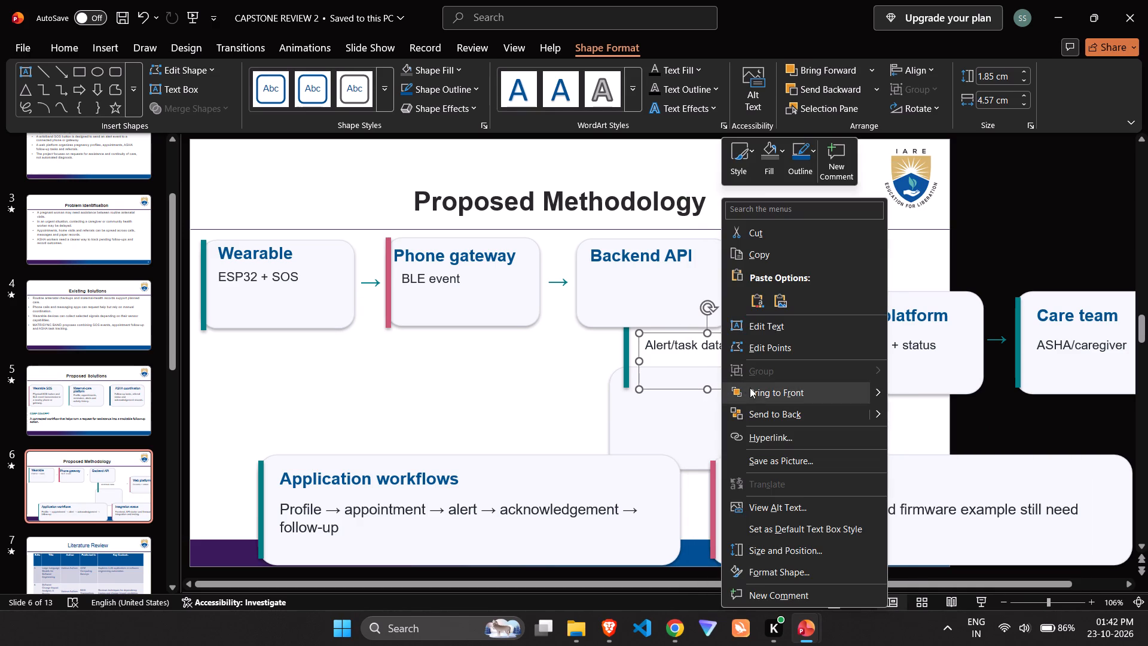
drag(713, 390, 643, 318)
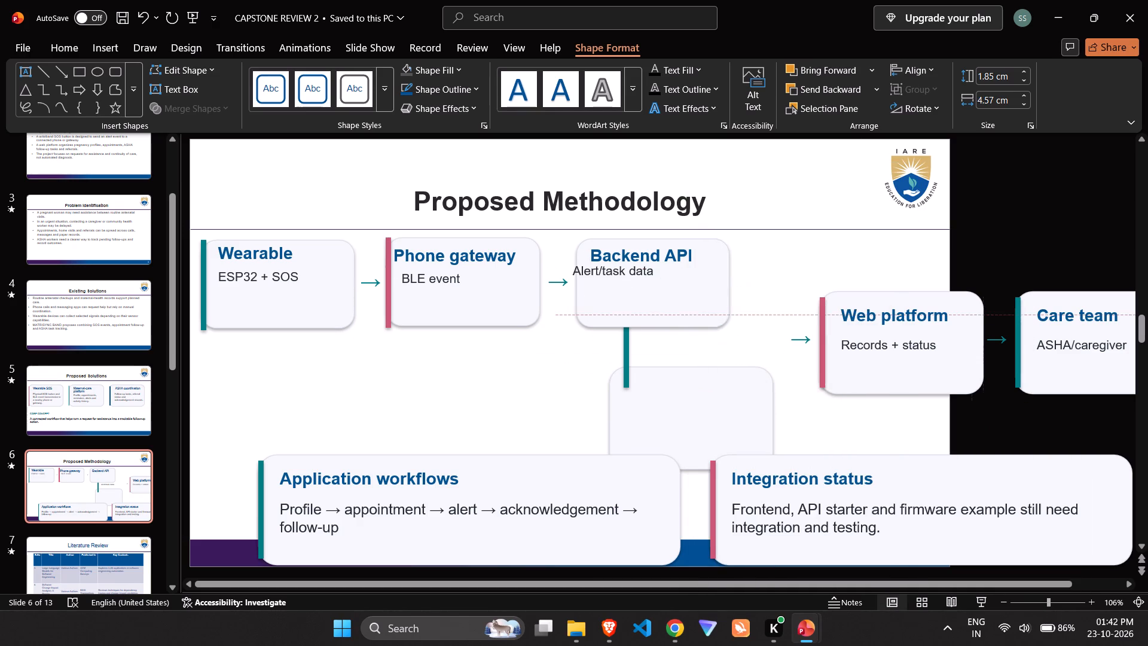
drag(643, 318, 659, 323)
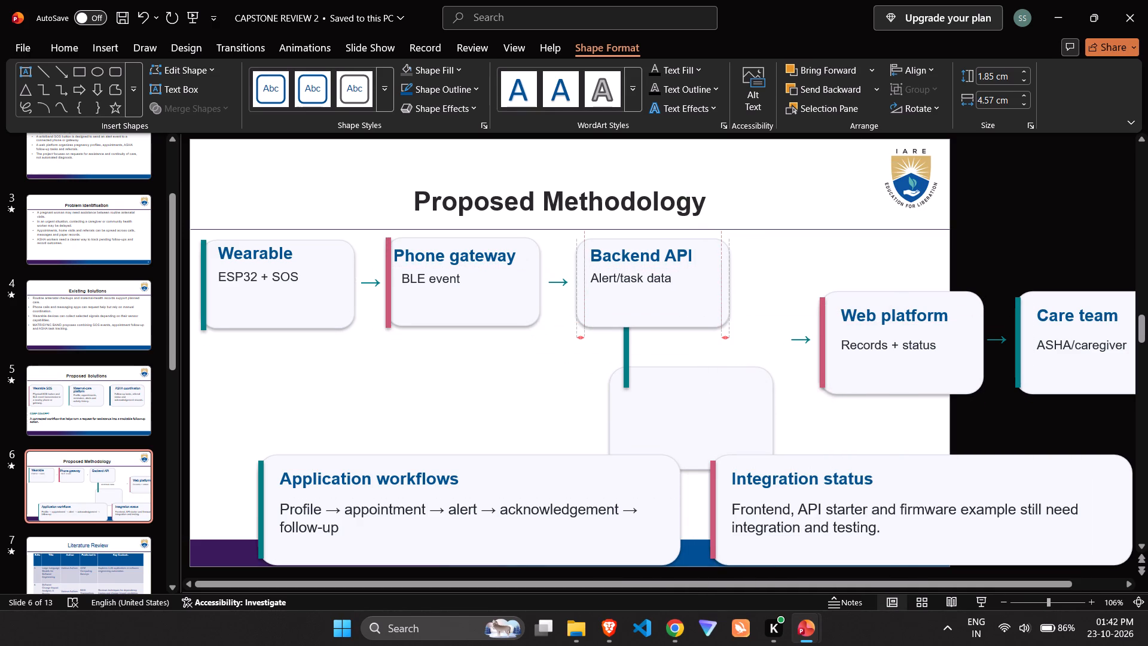
drag(659, 323, 660, 324)
click(550, 361)
Bring the Backend API card's teal accent bar to the front and align it along the new card's left edge.
drag(627, 346, 621, 346)
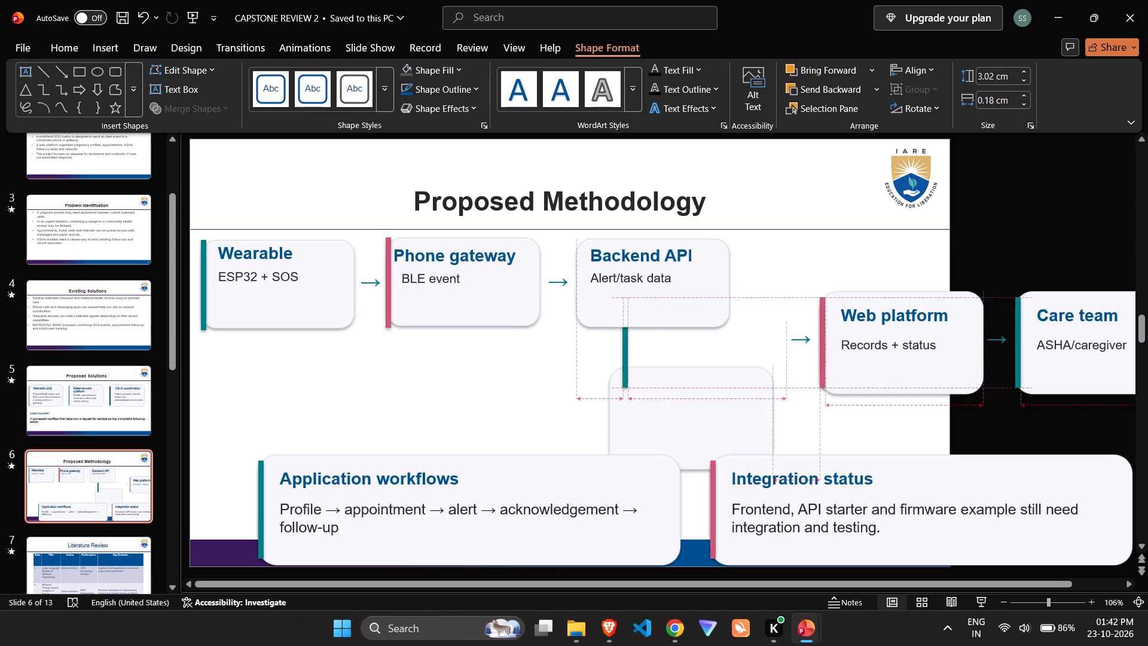
drag(621, 346, 573, 360)
right_click(576, 359)
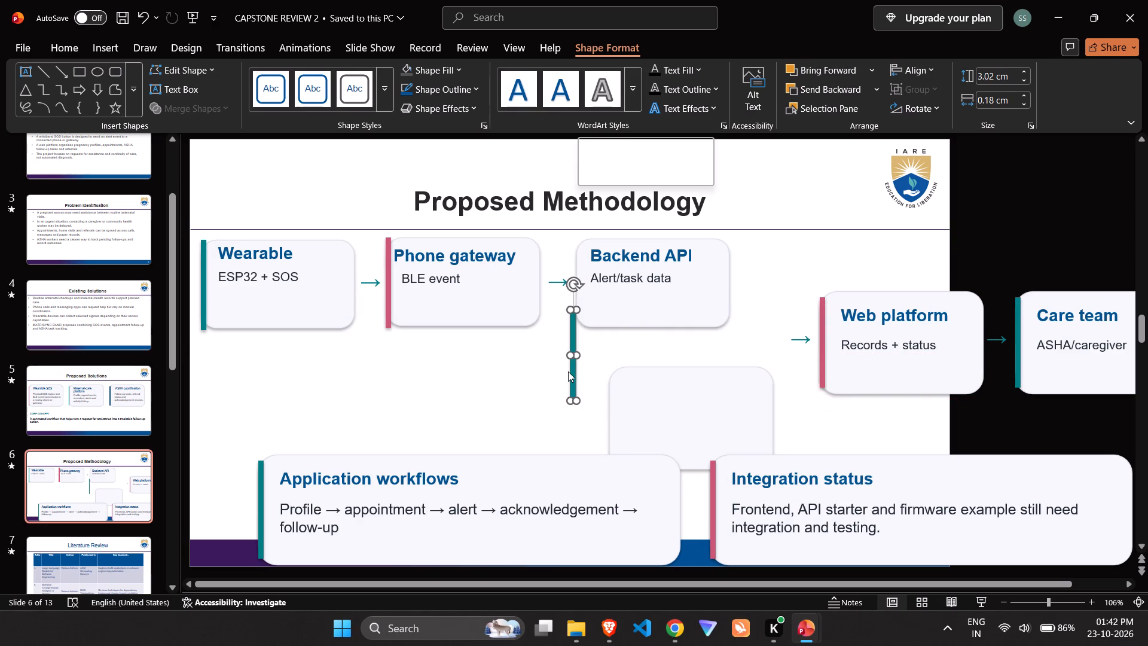
click(628, 388)
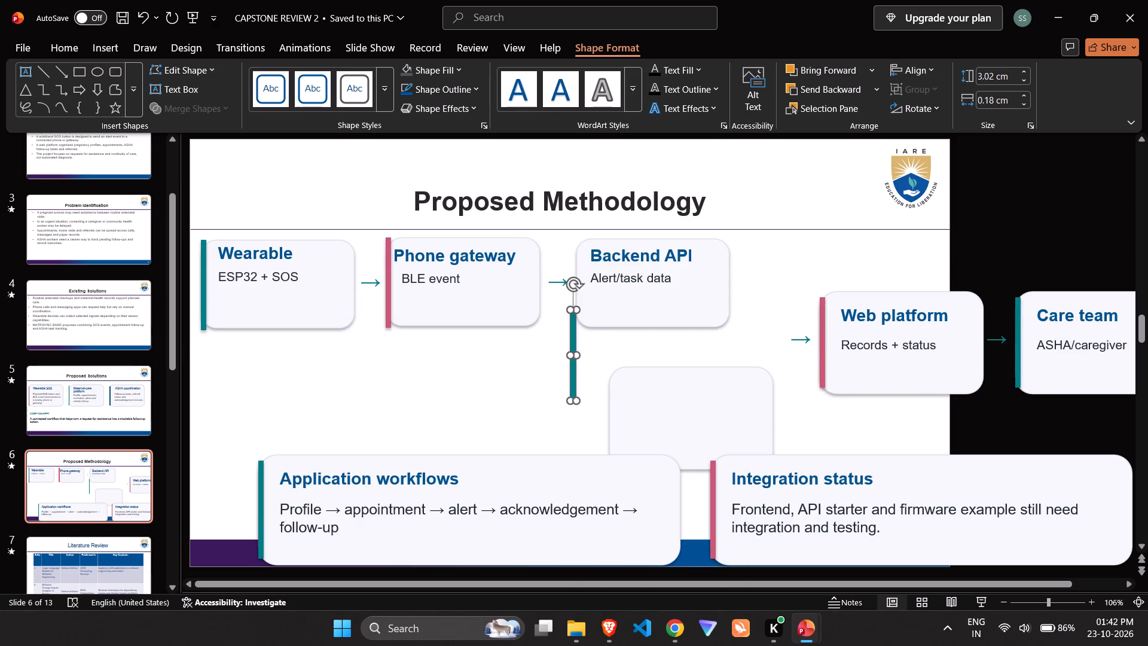
drag(572, 374, 580, 300)
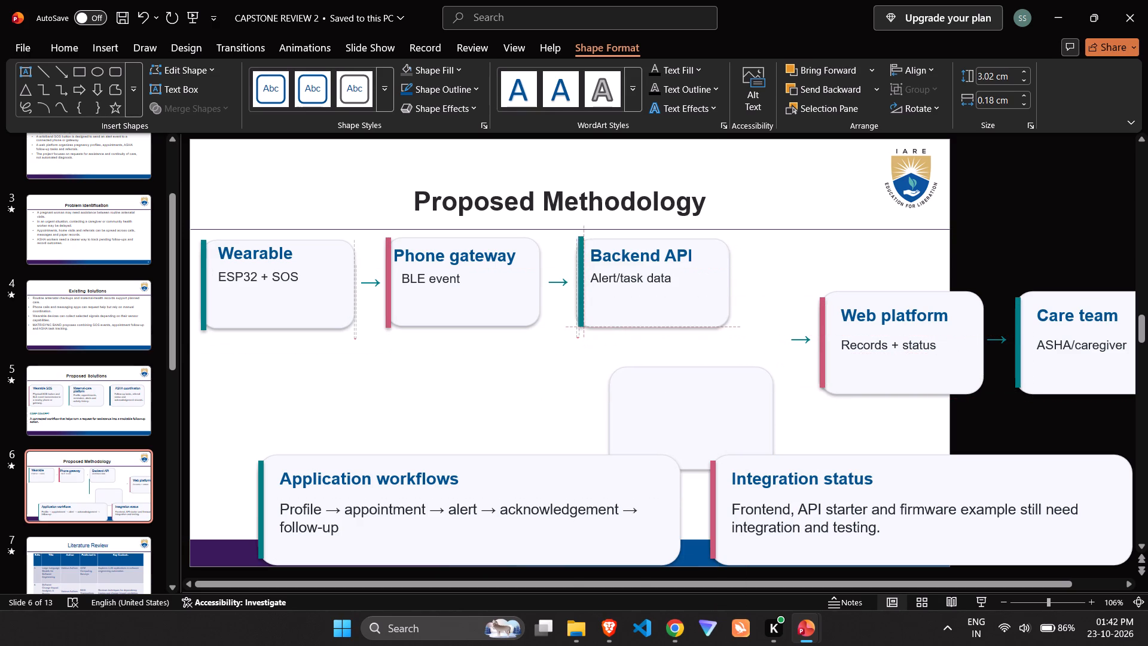
drag(580, 300, 578, 303)
click(536, 368)
Move the third flow arrow to just after the Backend API card, level with the other repositioned arrows.
click(790, 336)
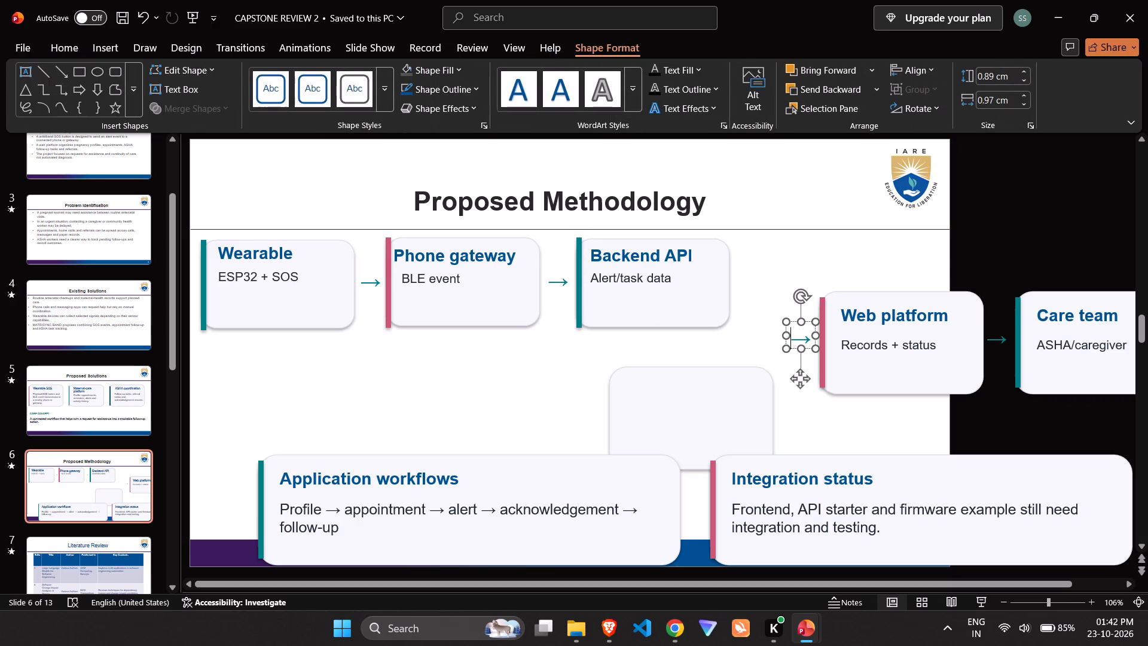
drag(801, 383, 747, 322)
click(542, 361)
click(450, 424)
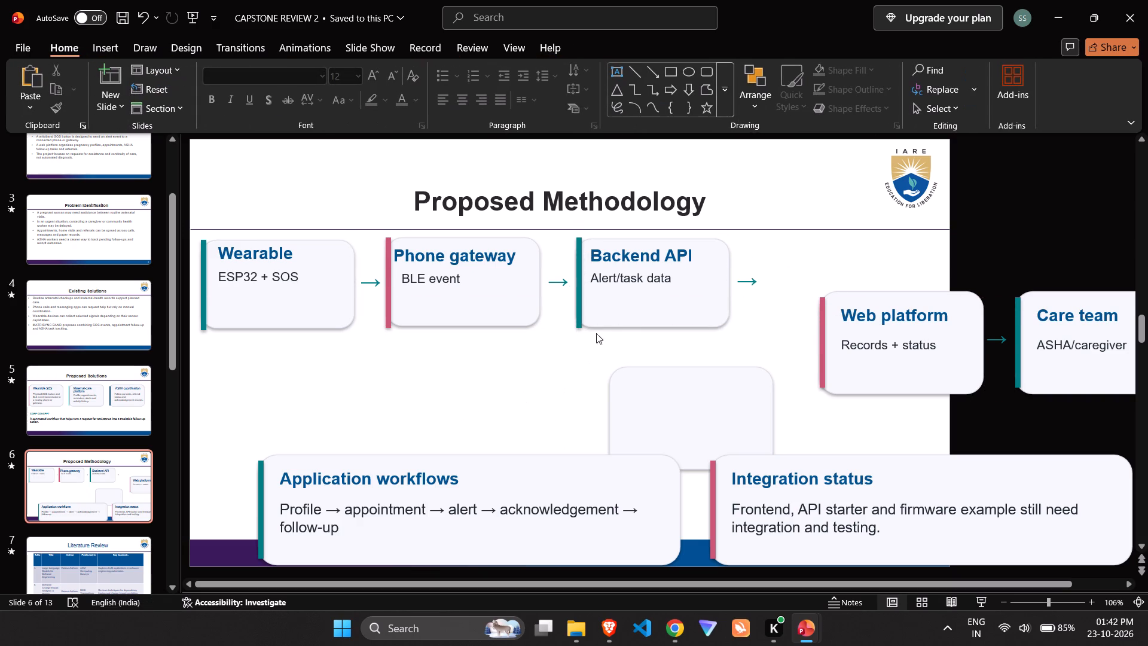
Delete the leftover original Backend API card background from below the flow row.
click(550, 331)
click(698, 395)
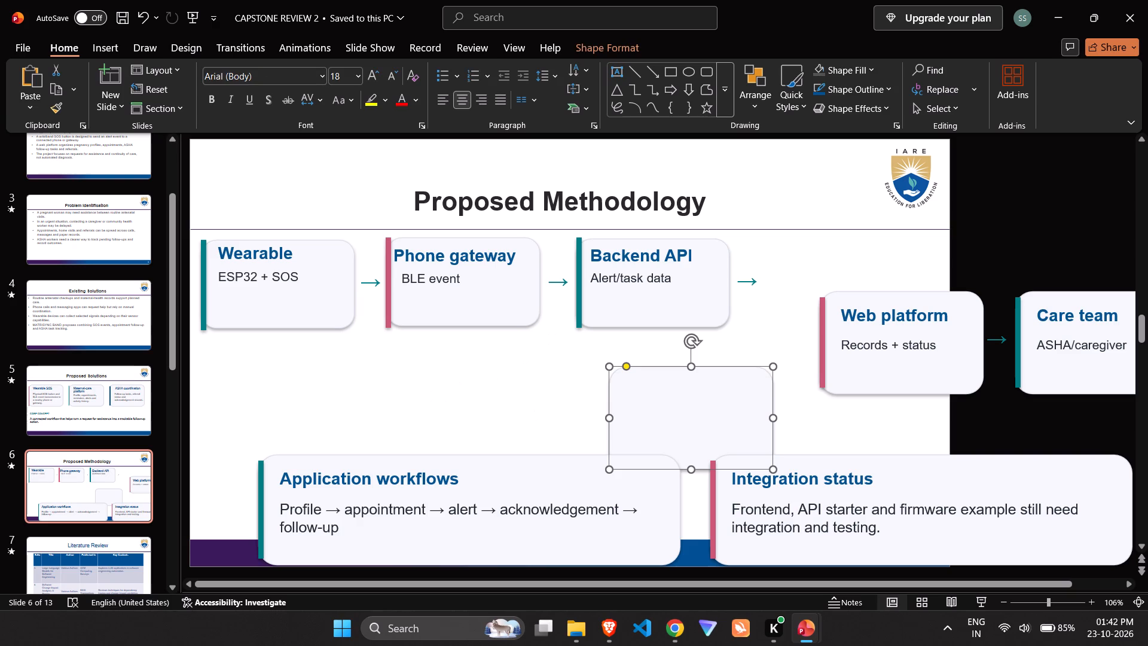
key(Delete)
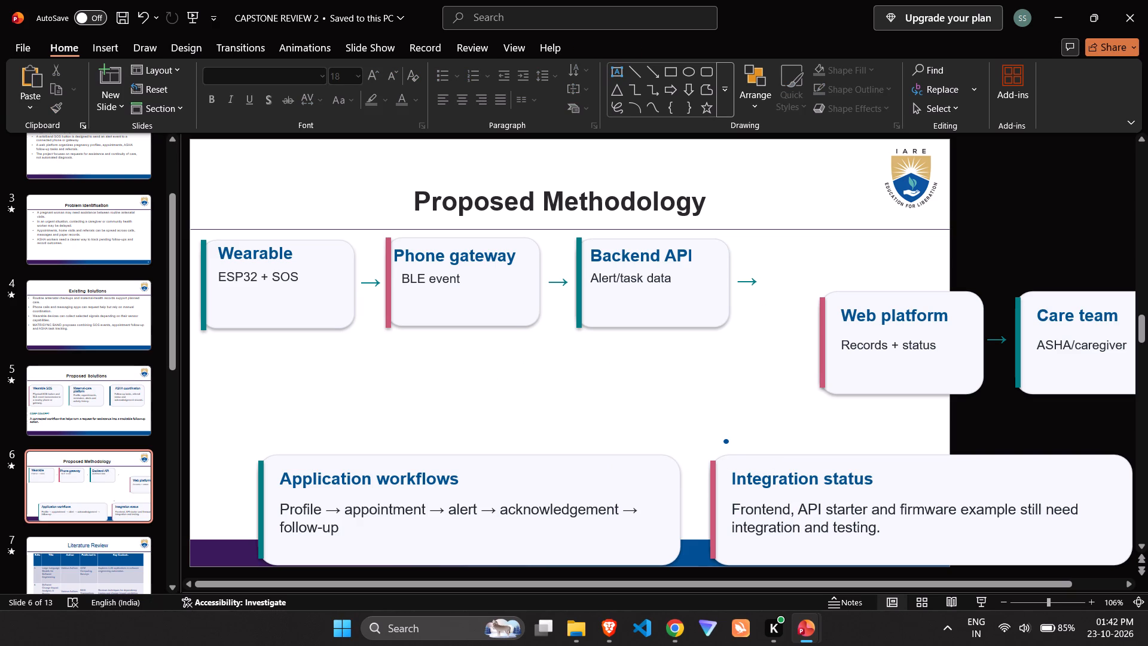
Check the original Proposed Methodology slide in MATRISYNC_BAND_IARE_Safe_Rebuild, and delete the stray blue dot above Integration status on slide 6 of CAPSTONE REVIEW 2.
scroll(536, 368, down, 1)
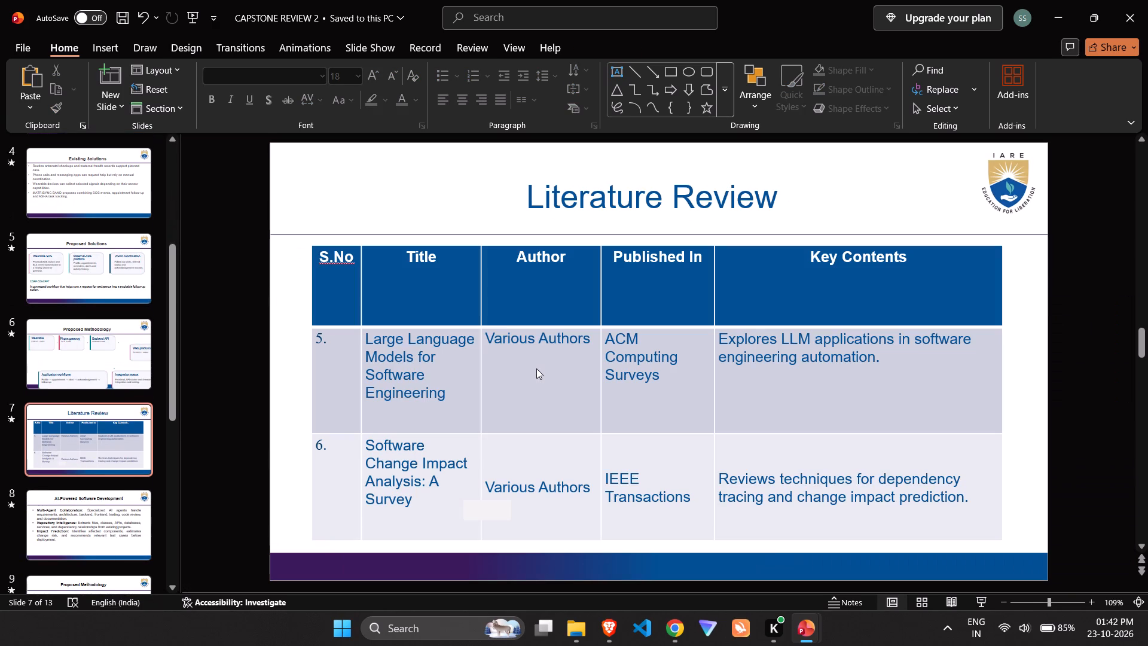
click(118, 352)
ctrl+scroll(688, 390, down, 2)
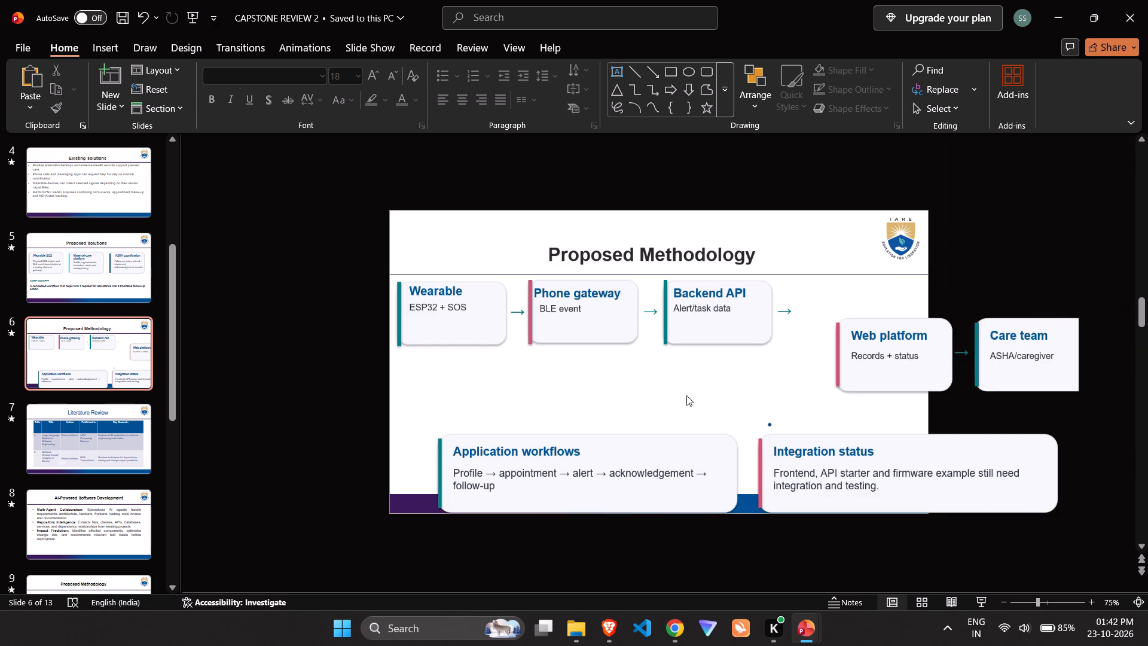
click(768, 420)
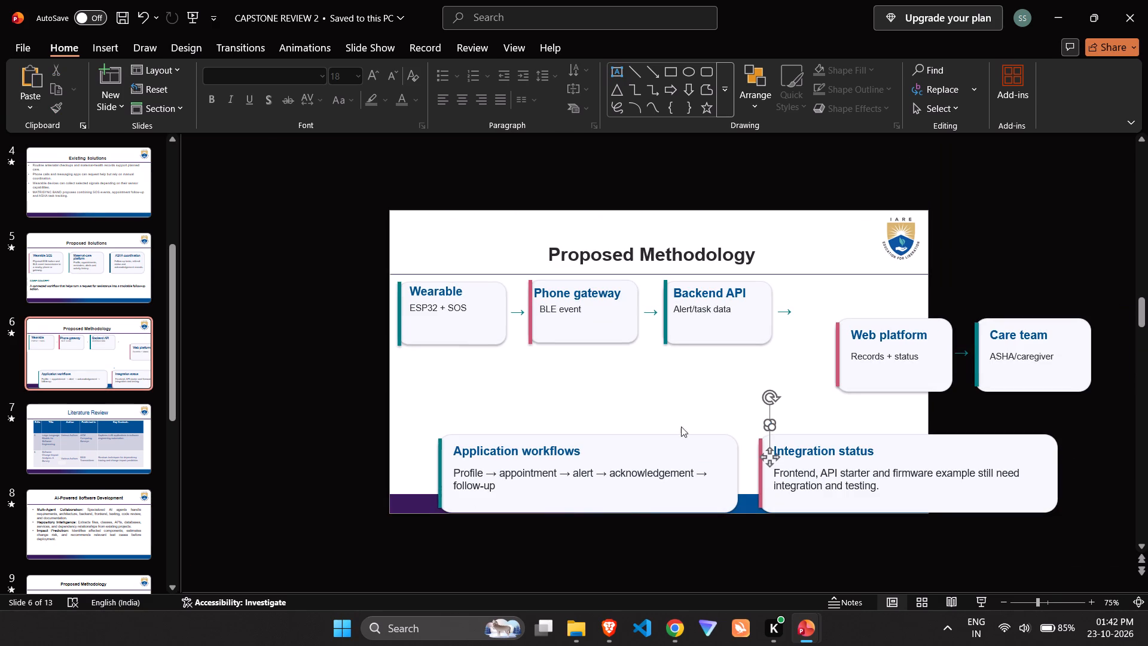
click(665, 404)
key(alt+Tab)
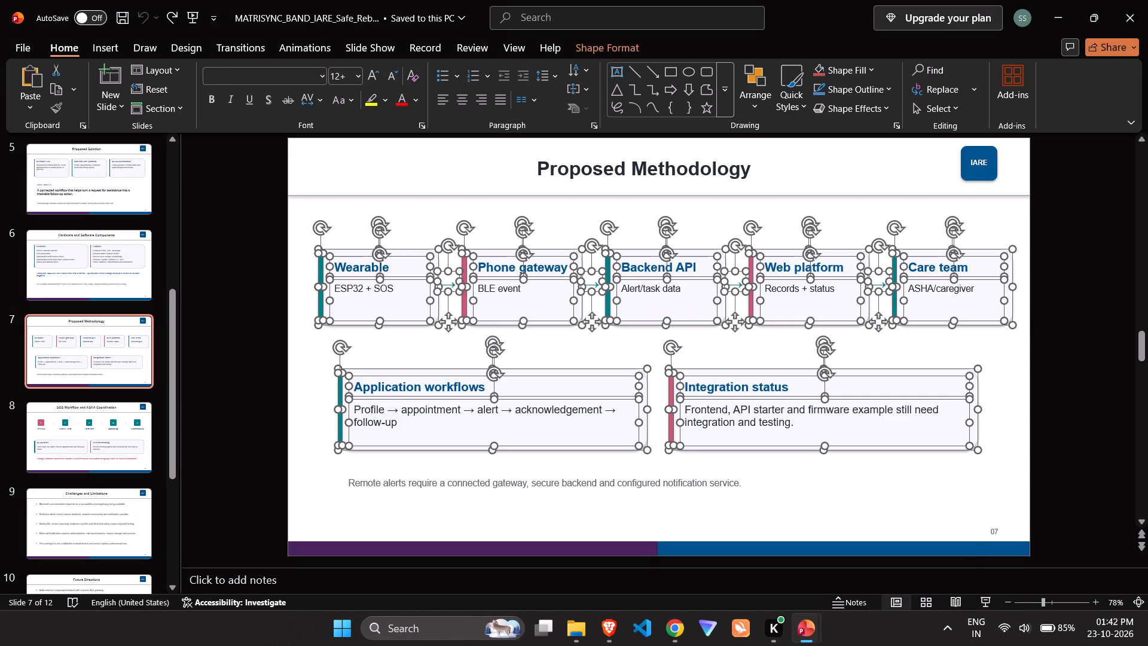
click(774, 483)
click(650, 352)
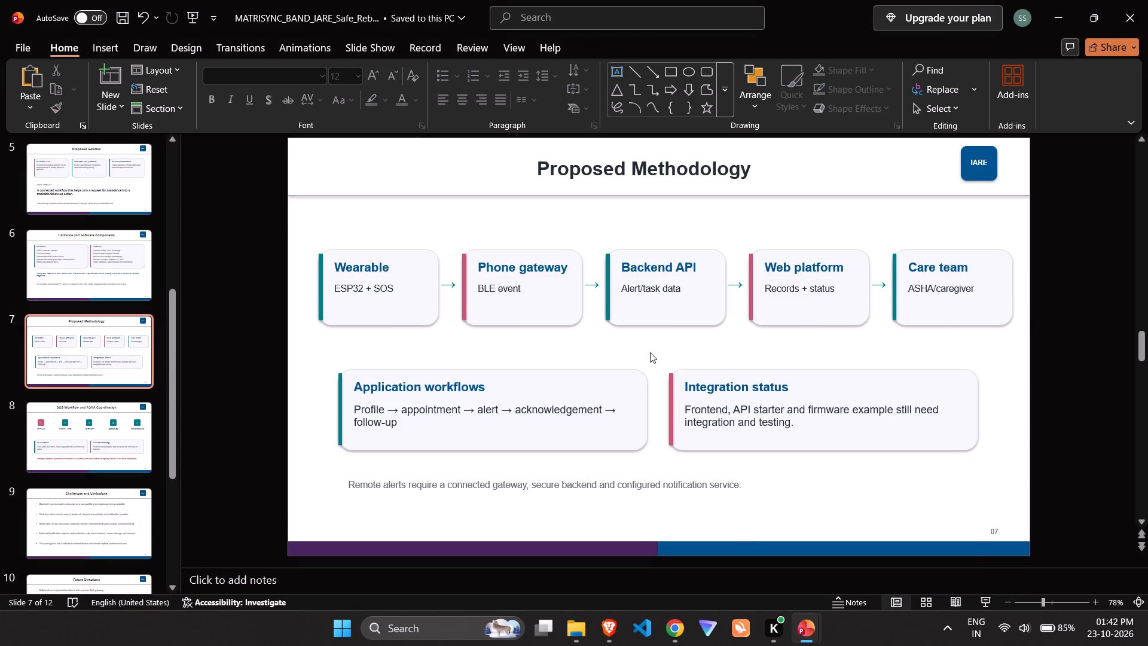
key(alt+Tab)
click(770, 421)
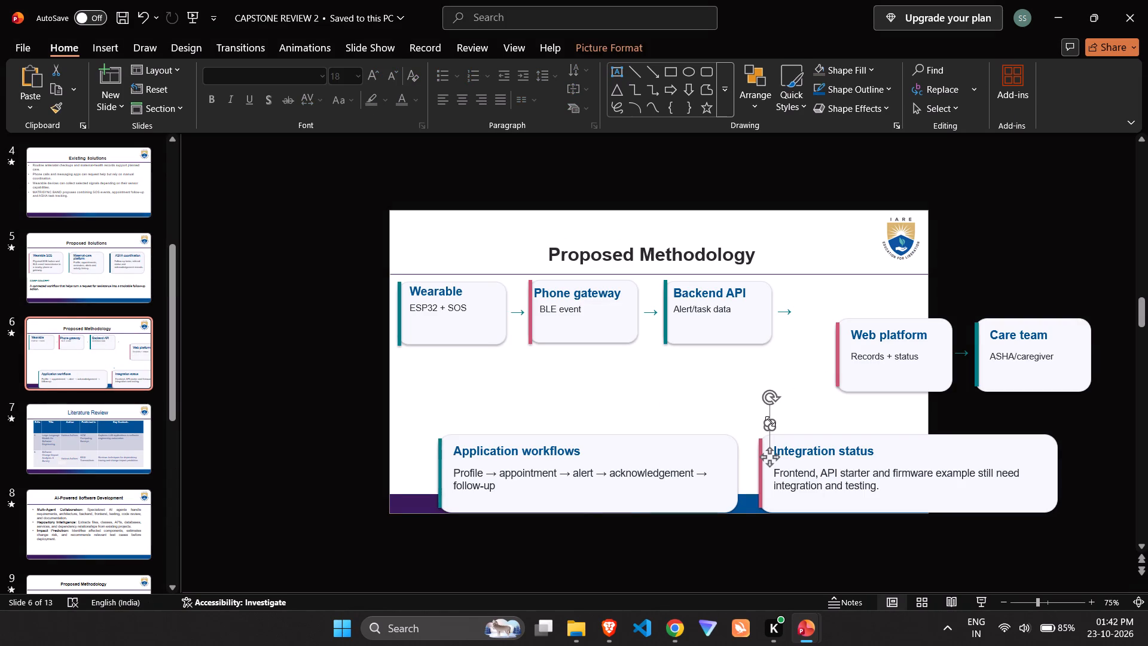
key(Delete)
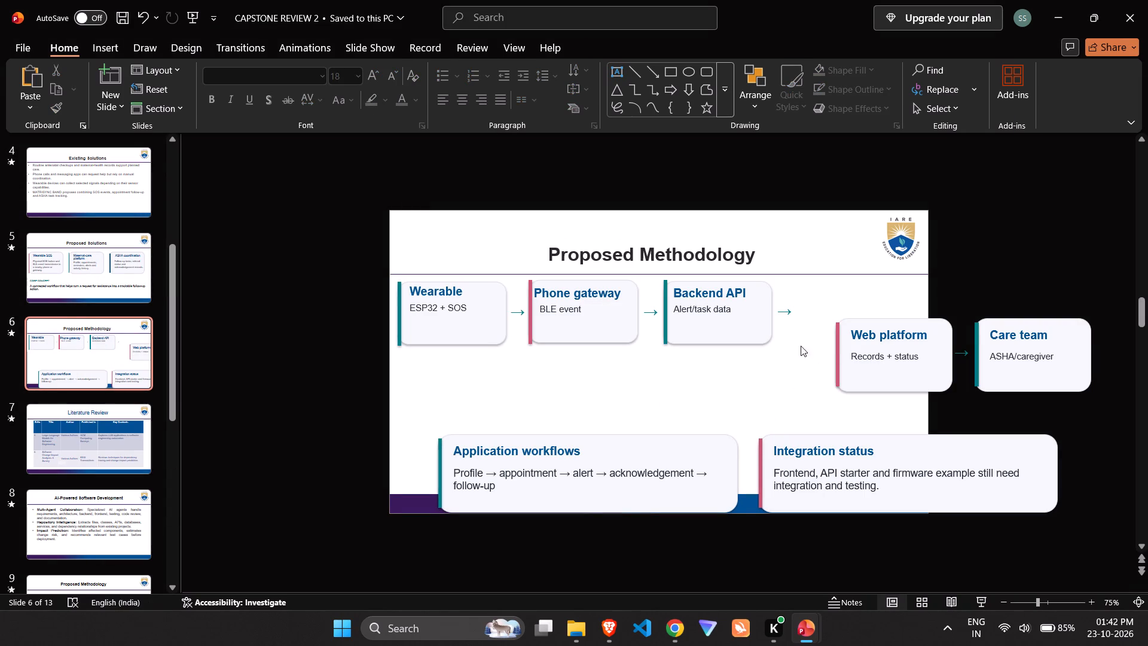
Paste another copy of the smaller card background and move it roughly beyond the third flow arrow.
key(ctrl+v)
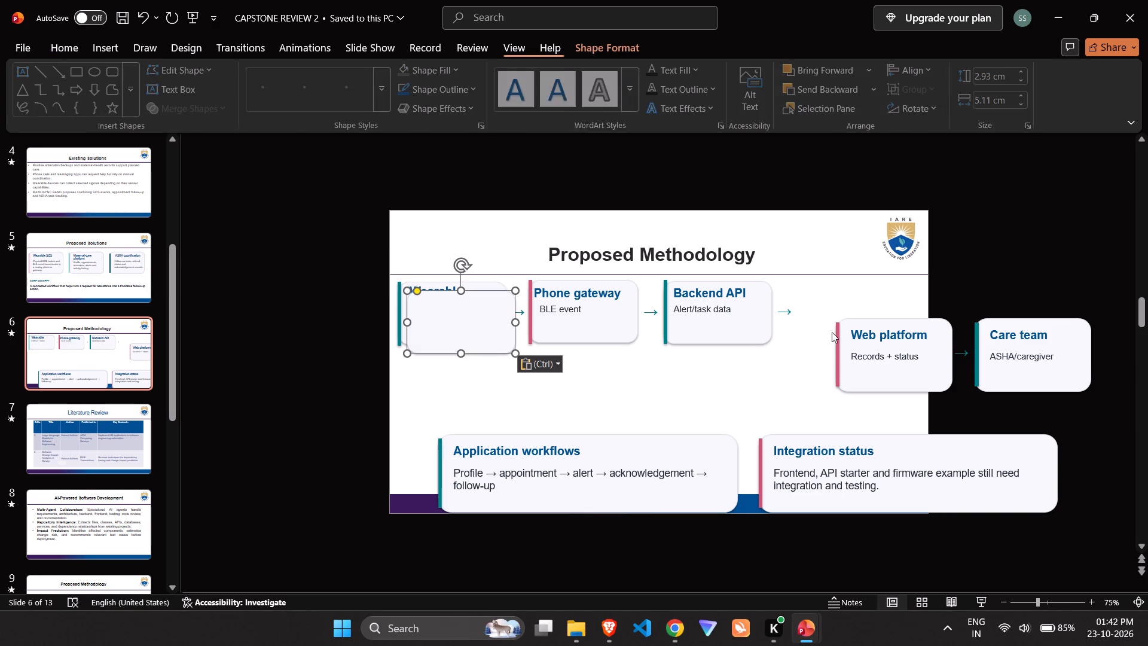
drag(450, 343, 674, 331)
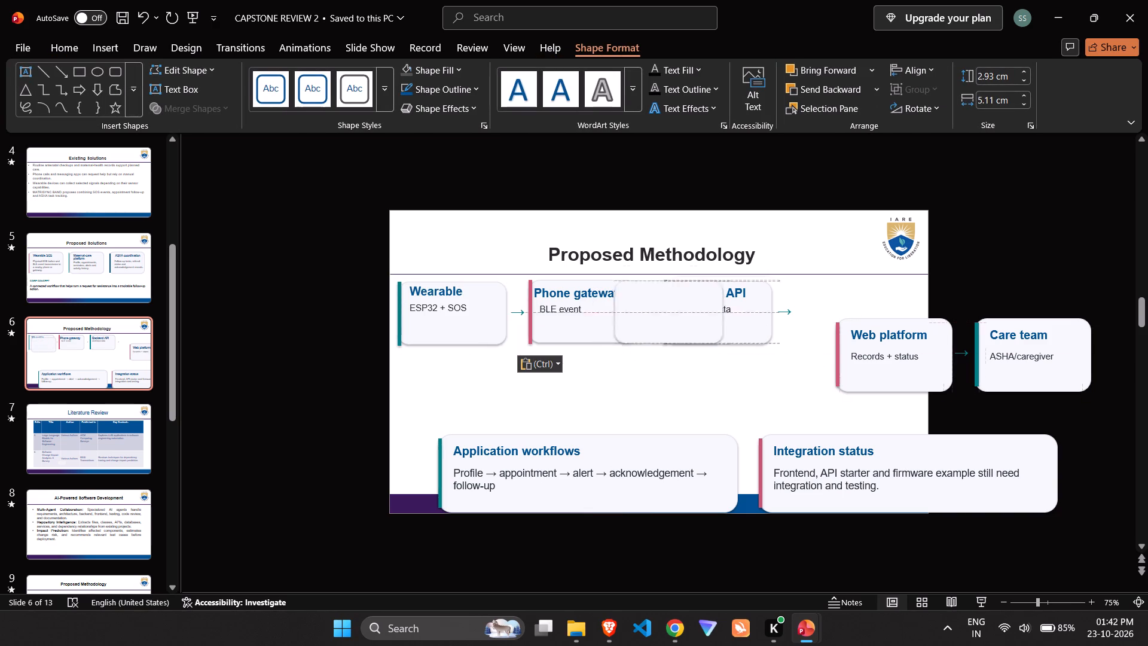
drag(674, 331, 858, 321)
Pull the Web platform card's description, old background, heading and pink accent bar out into the free space below the flow row.
drag(902, 376, 819, 436)
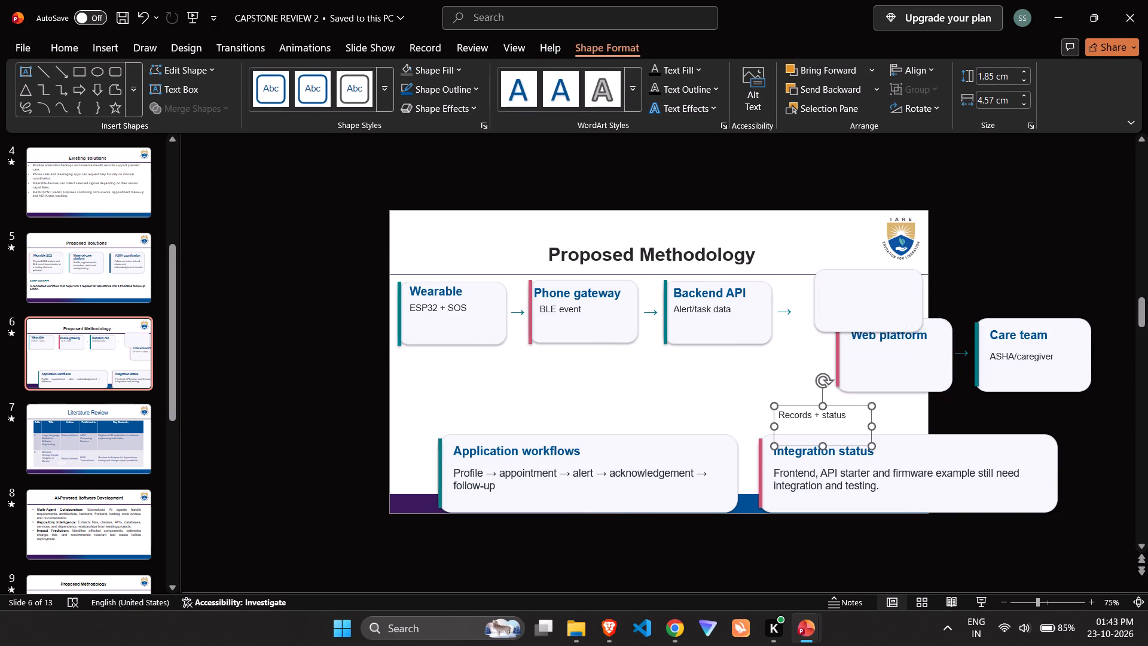
drag(887, 336, 841, 395)
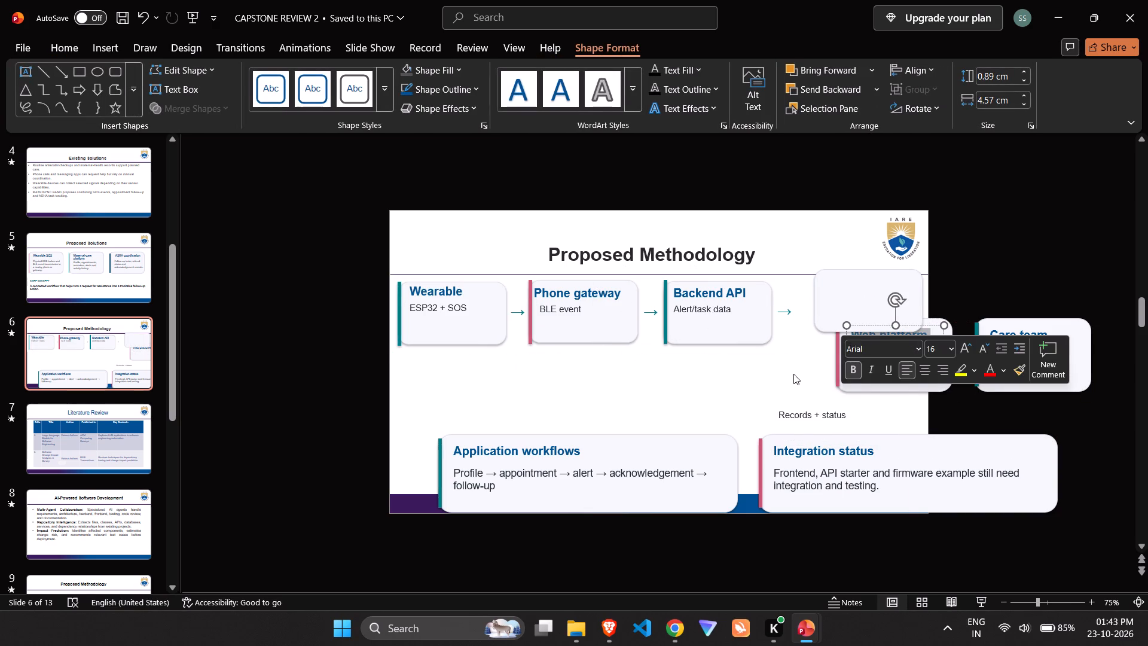
click(793, 374)
click(900, 344)
drag(893, 339, 892, 345)
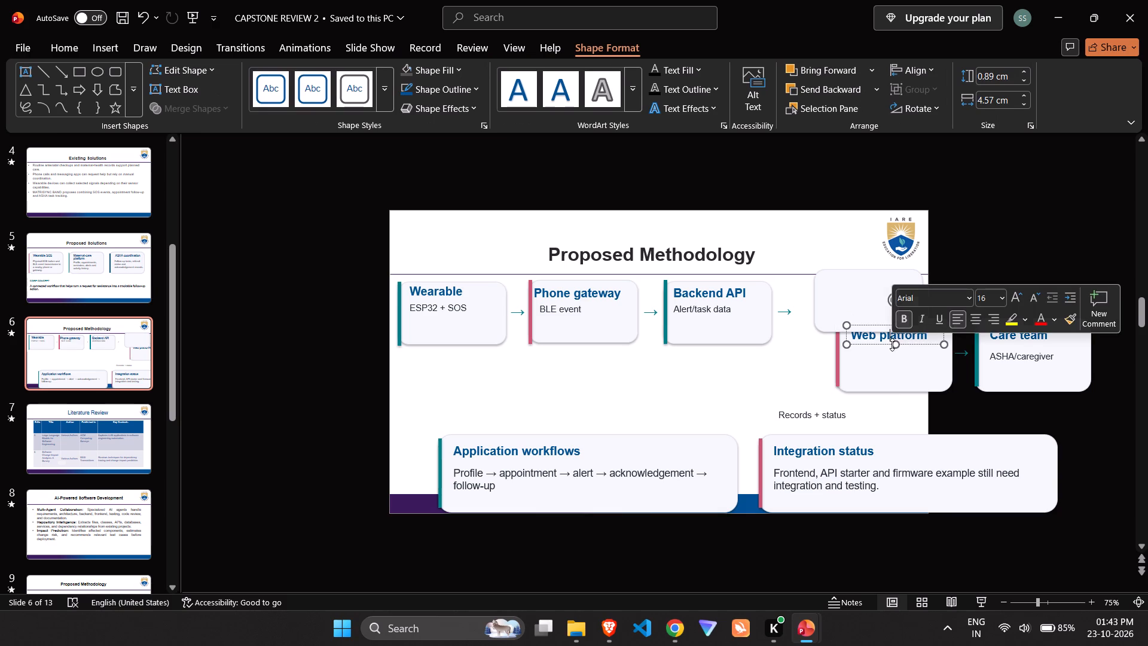
drag(889, 348, 698, 395)
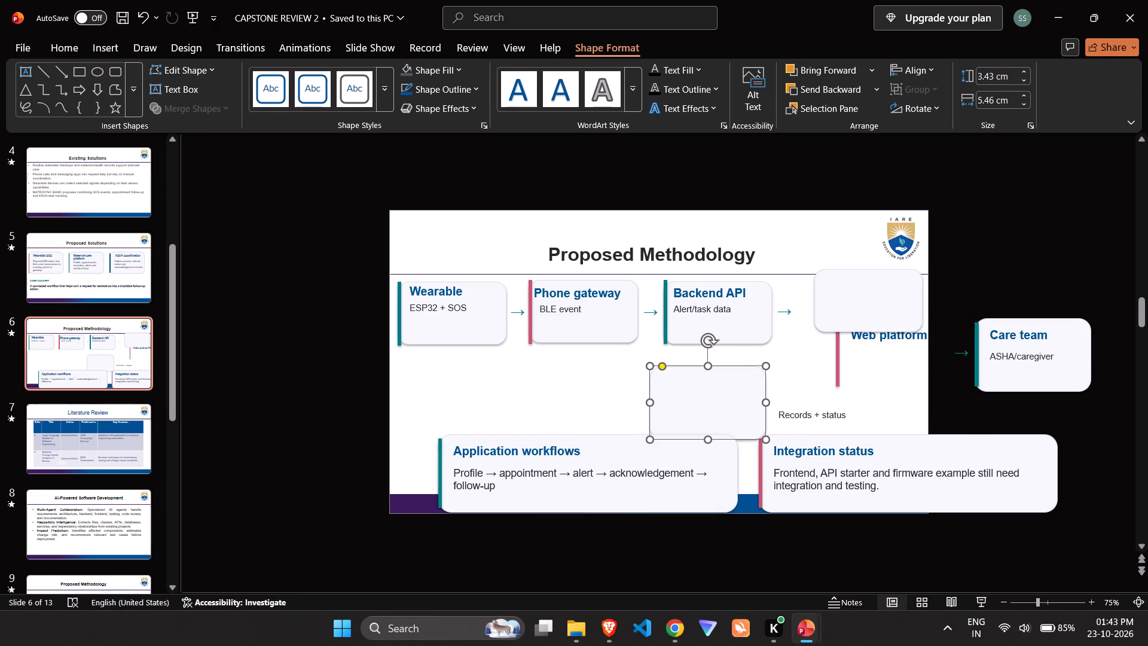
click(878, 339)
drag(874, 346, 664, 407)
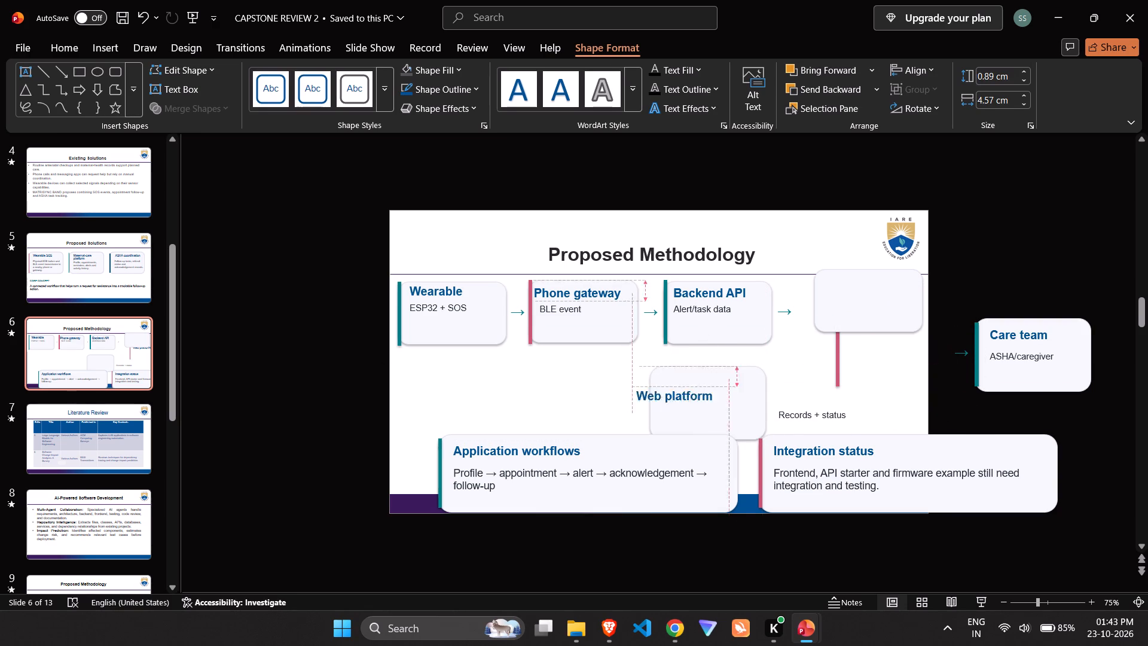
drag(664, 407, 688, 406)
click(828, 303)
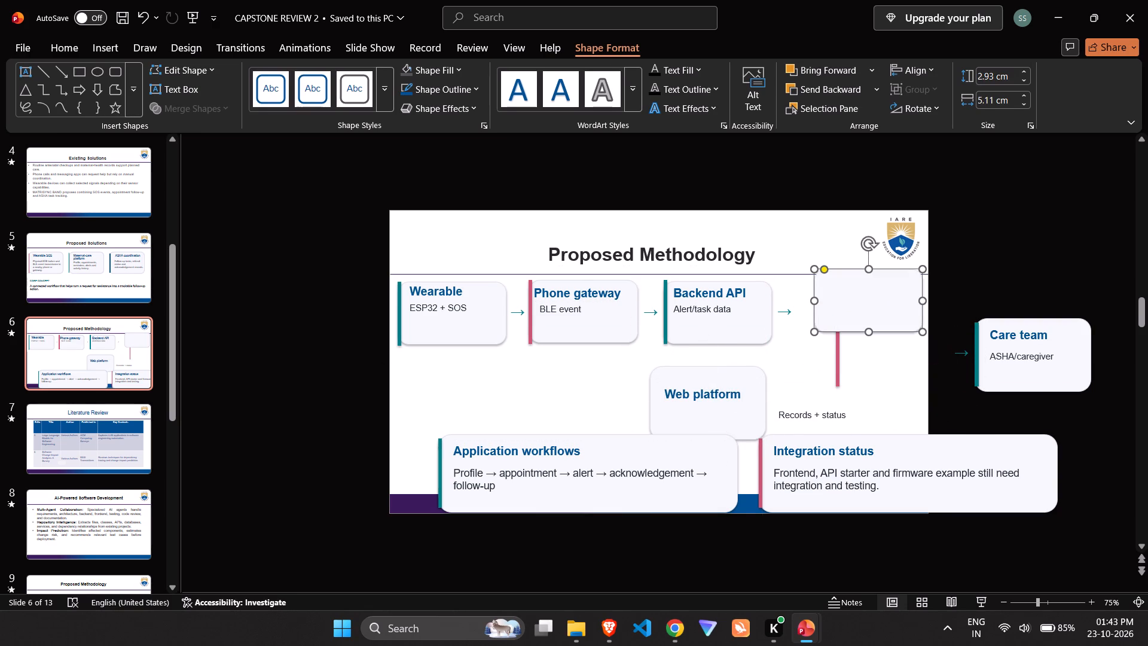
click(841, 359)
click(839, 356)
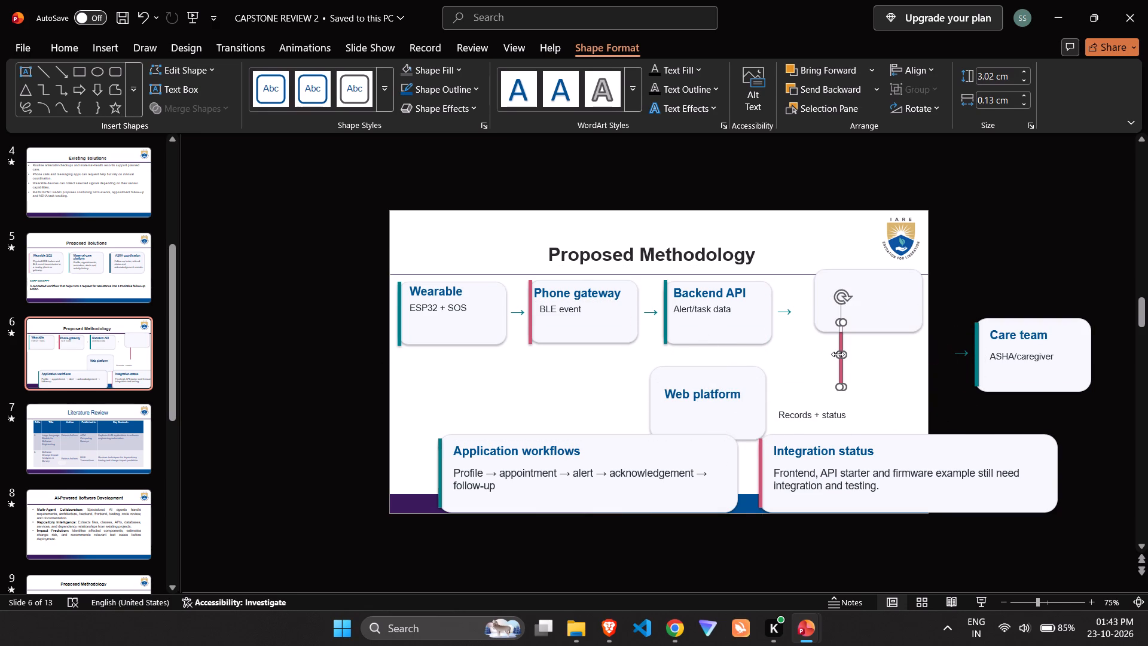
drag(842, 362, 623, 394)
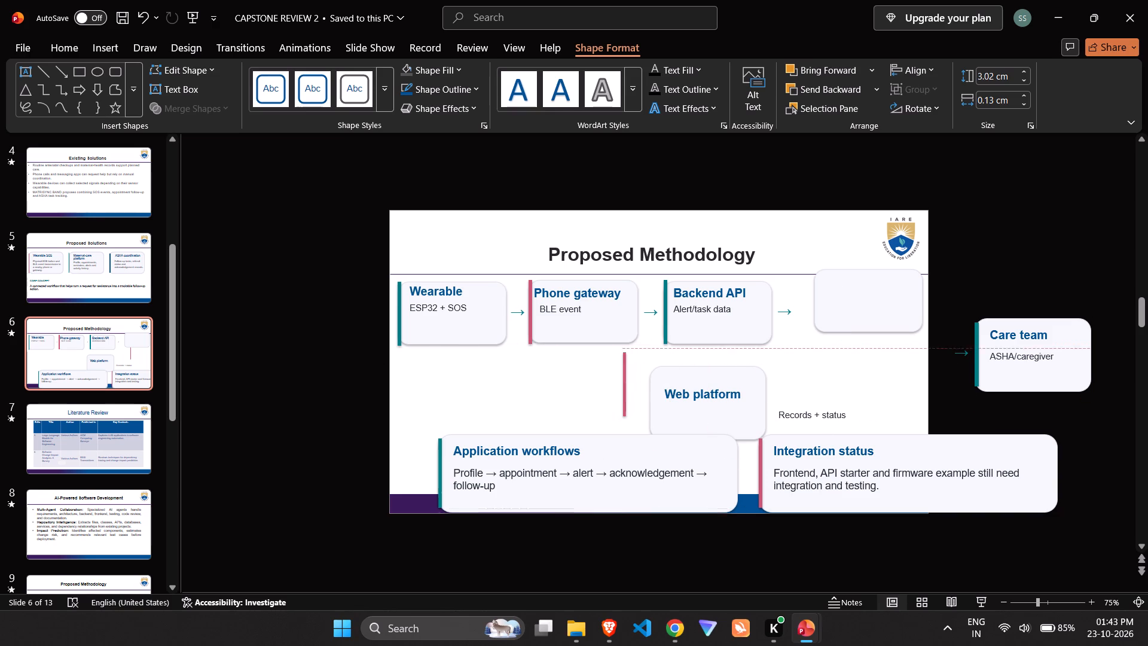
drag(623, 394, 621, 395)
Place the pasted card background just after the third arrow, level with the Backend API card.
click(881, 294)
drag(881, 294, 859, 308)
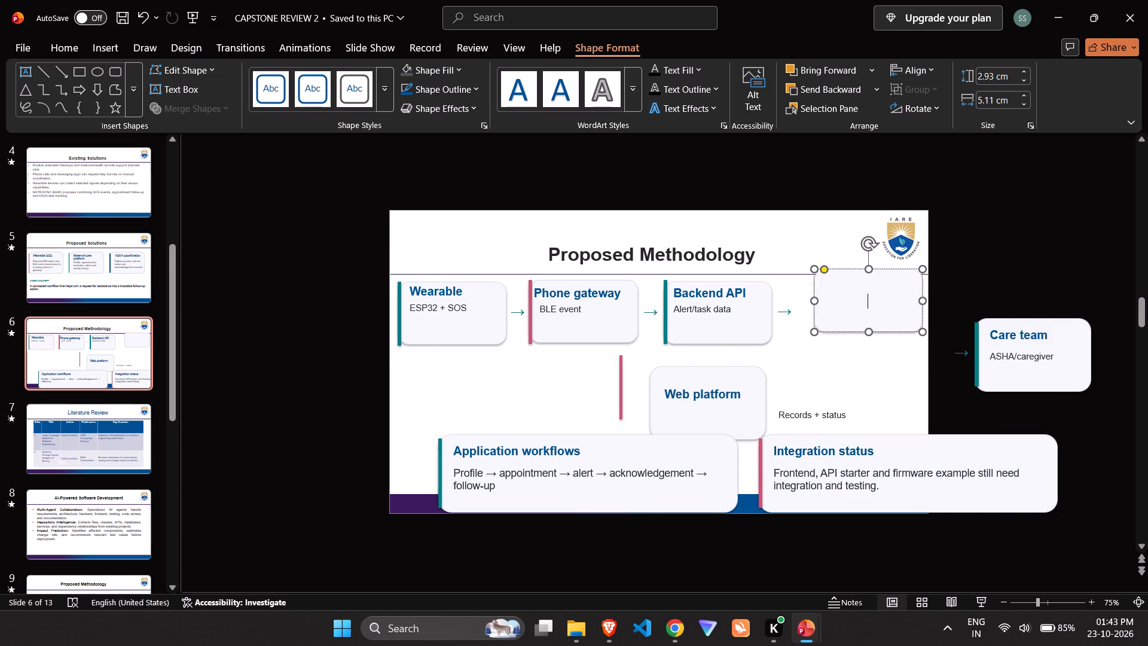
drag(845, 314, 816, 325)
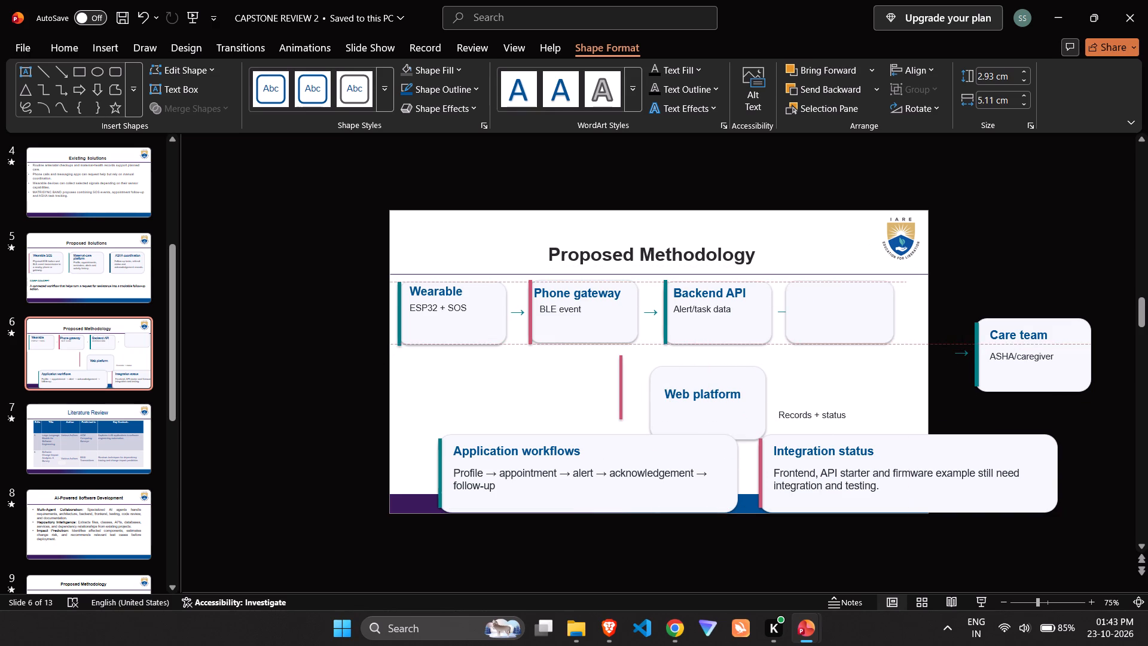
drag(816, 325, 825, 326)
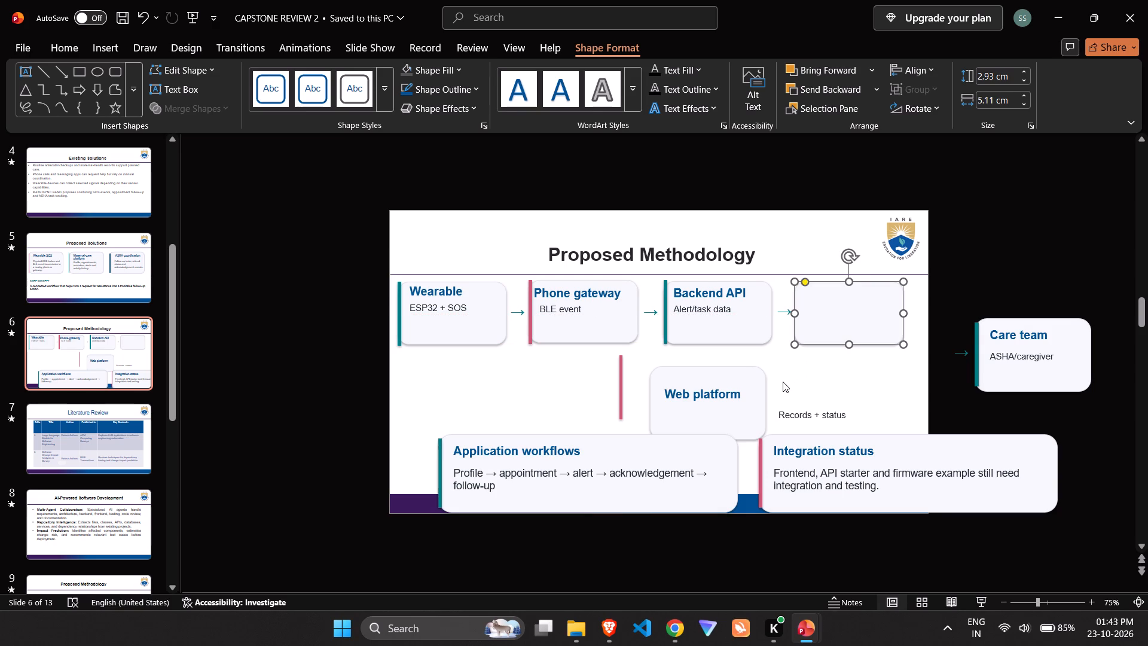
Bring the "Web platform" heading to the front and place it along the top of the new card background.
click(796, 376)
click(685, 393)
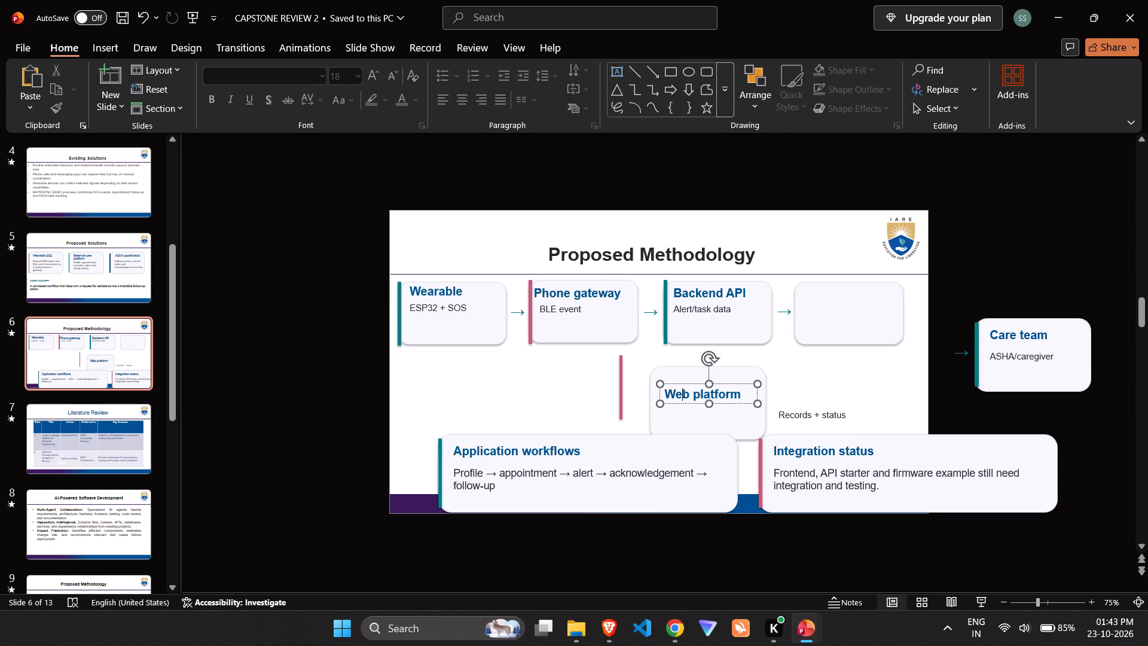
drag(703, 383, 837, 305)
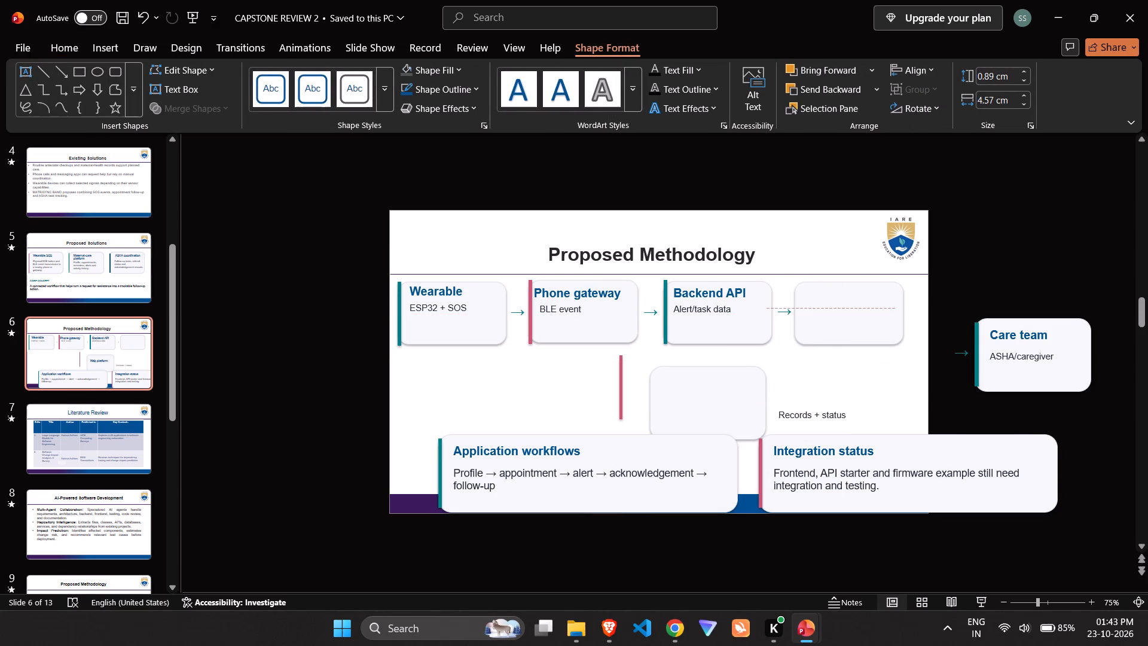
drag(837, 305, 839, 361)
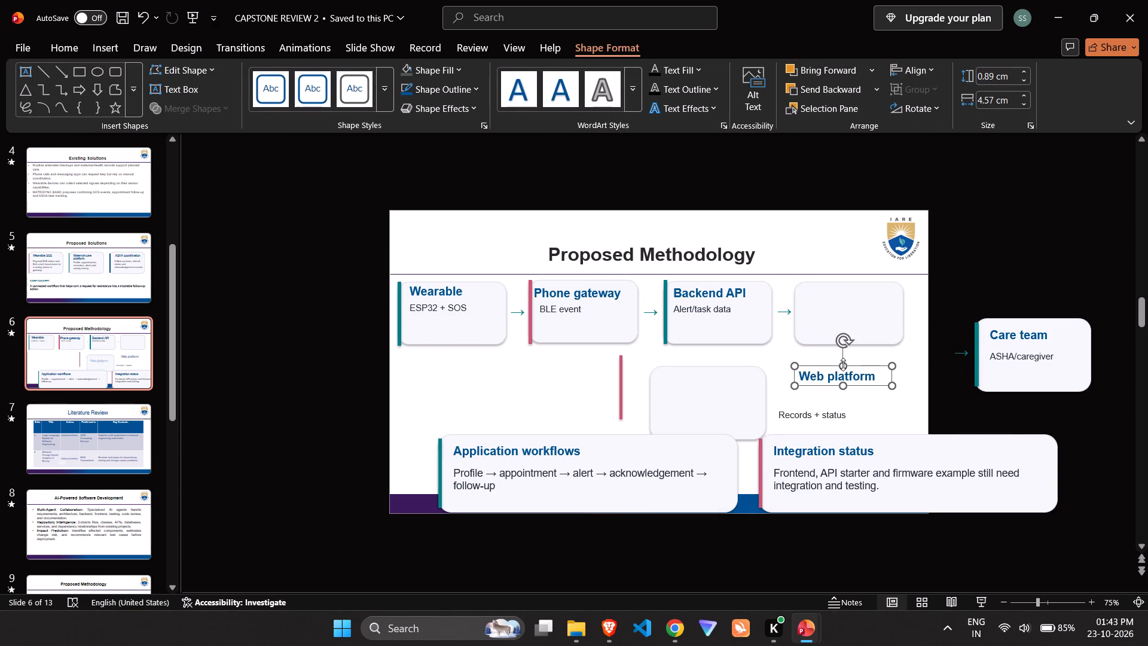
right_click(825, 364)
click(857, 391)
drag(828, 368, 844, 301)
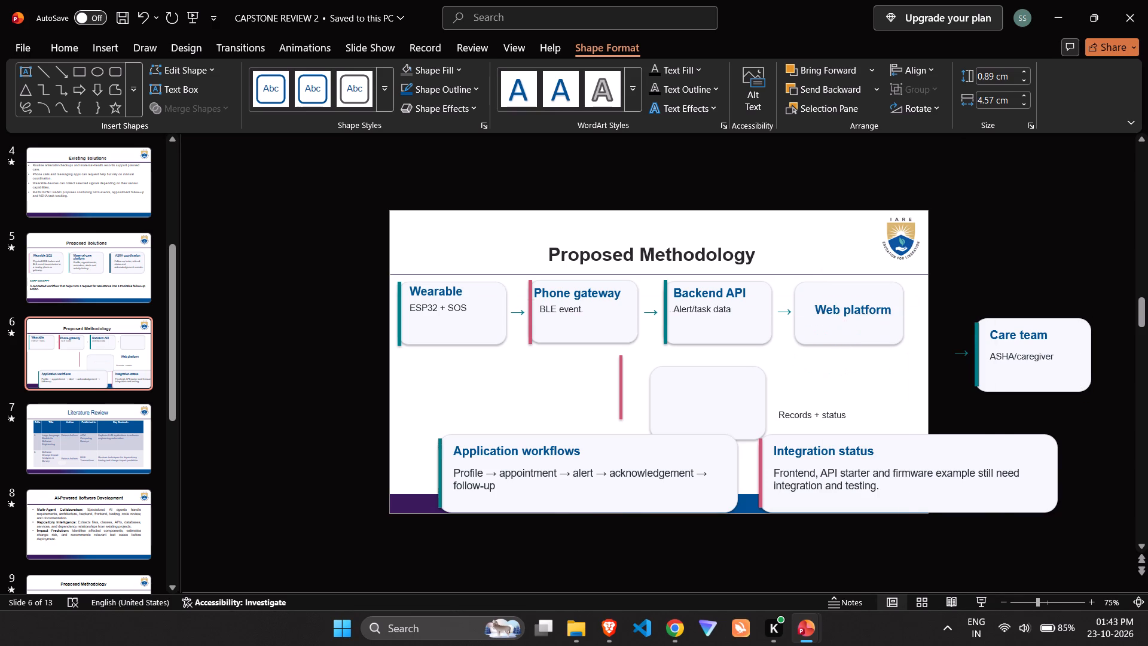
drag(844, 301, 831, 286)
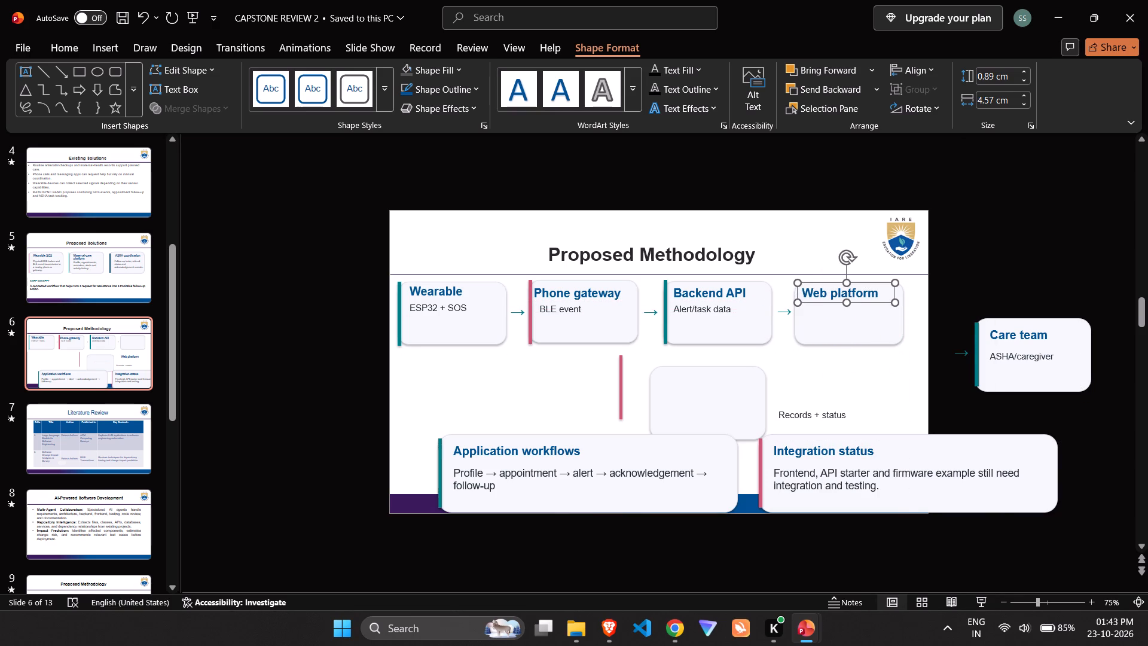
Bring the "Records + status" text box to the front and place it directly beneath the "Web platform" heading.
click(820, 367)
right_click(813, 412)
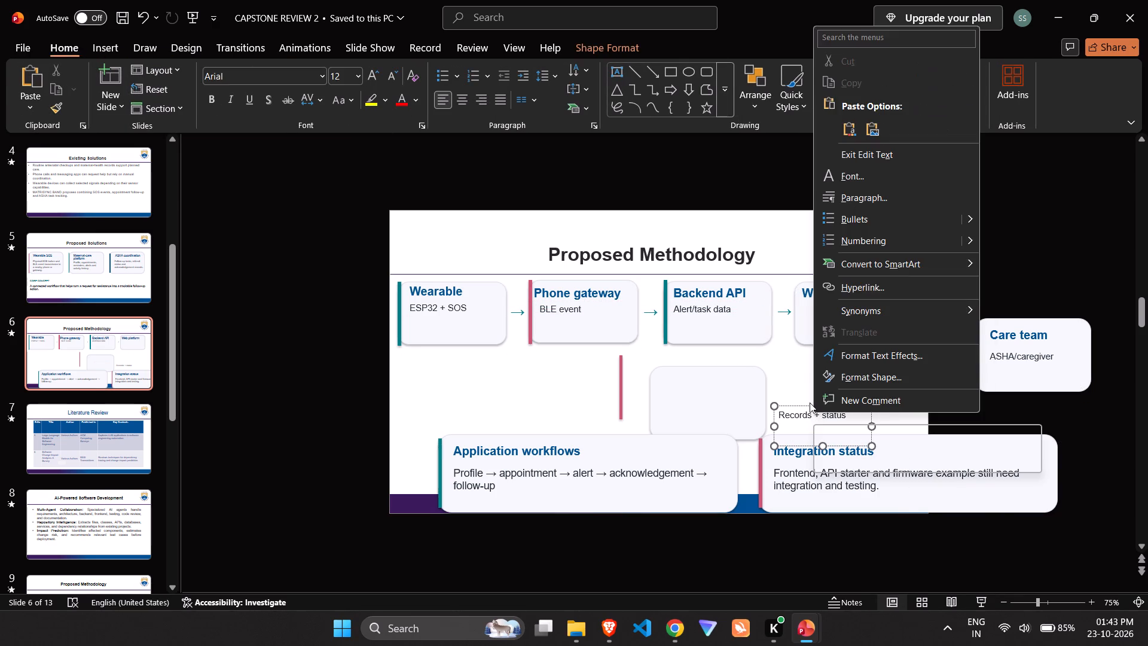
right_click(810, 403)
click(825, 395)
drag(811, 406, 837, 303)
click(810, 374)
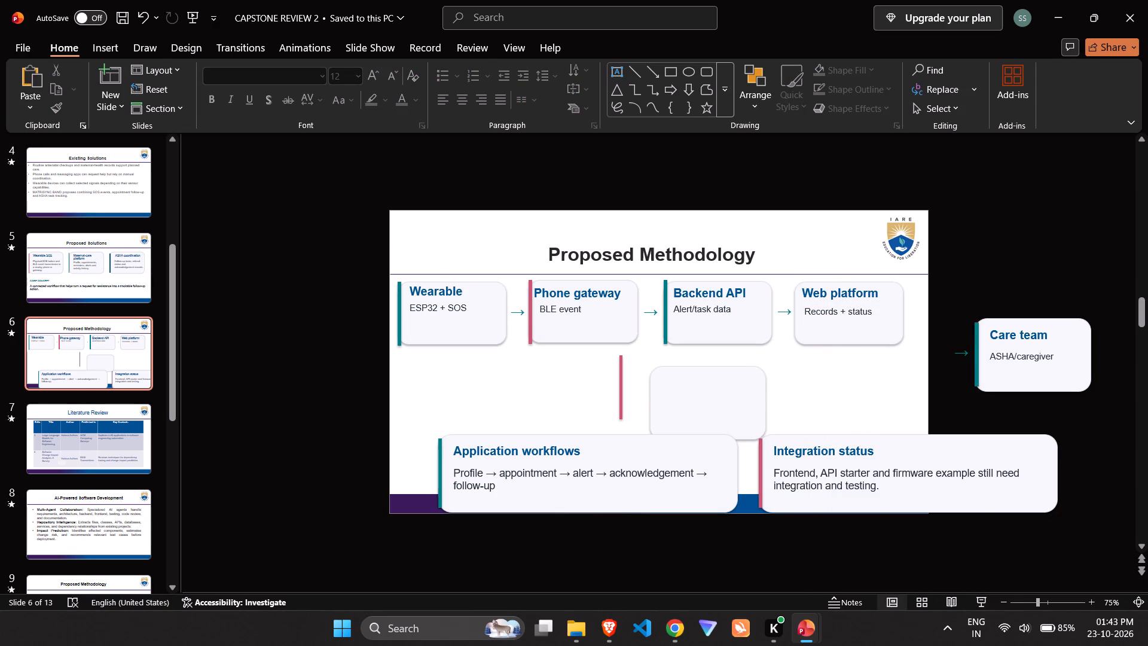
Bring the loose pink accent bar to the front and place it along the left edge of the Web platform card.
drag(620, 363, 736, 326)
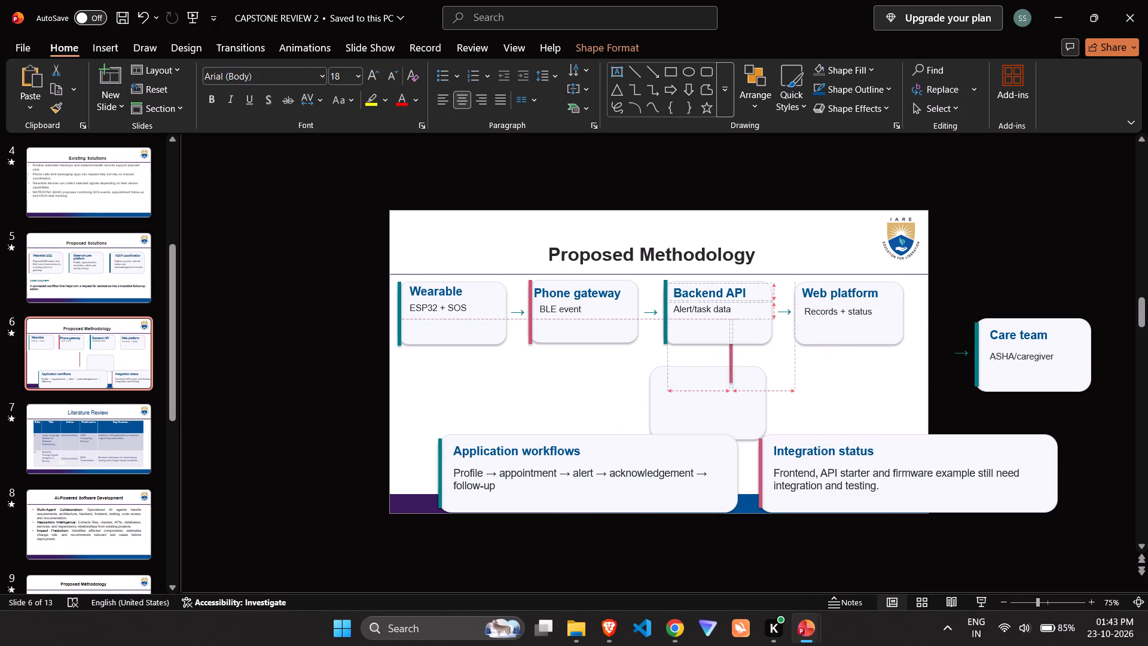
drag(736, 326, 797, 288)
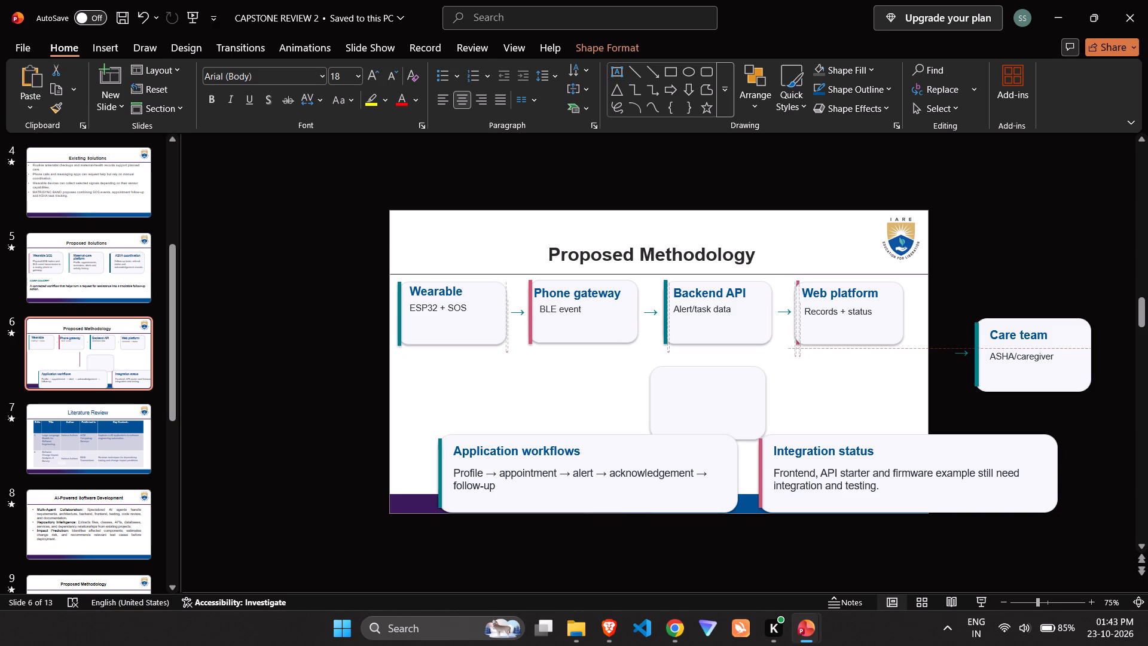
drag(797, 288, 801, 325)
drag(789, 342, 789, 352)
right_click(803, 360)
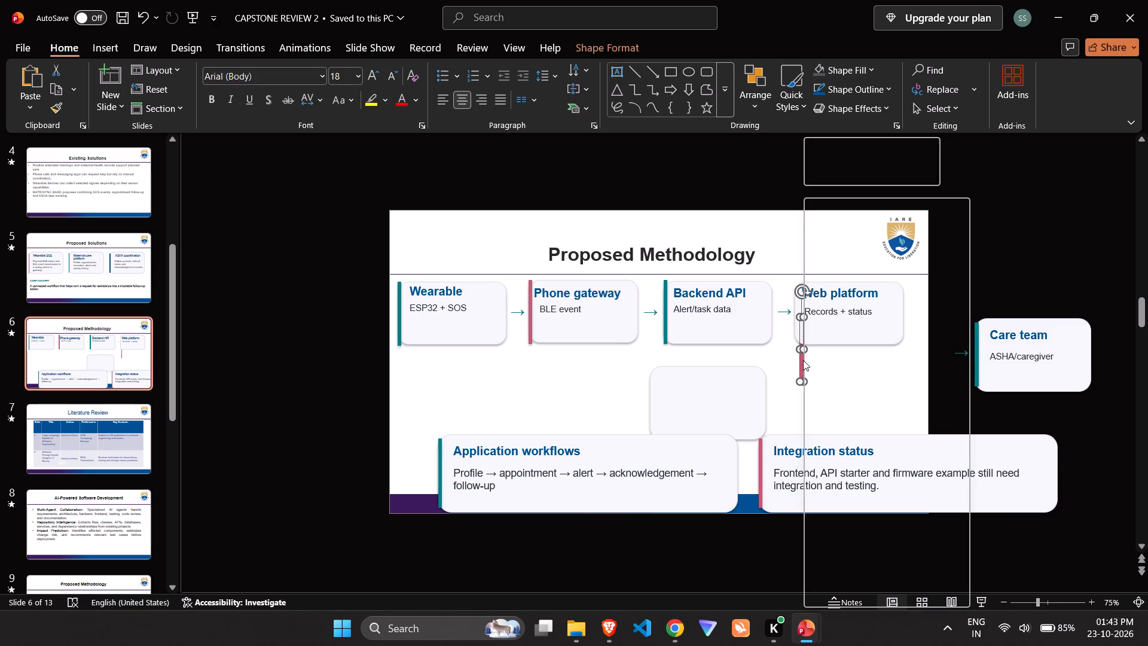
click(851, 389)
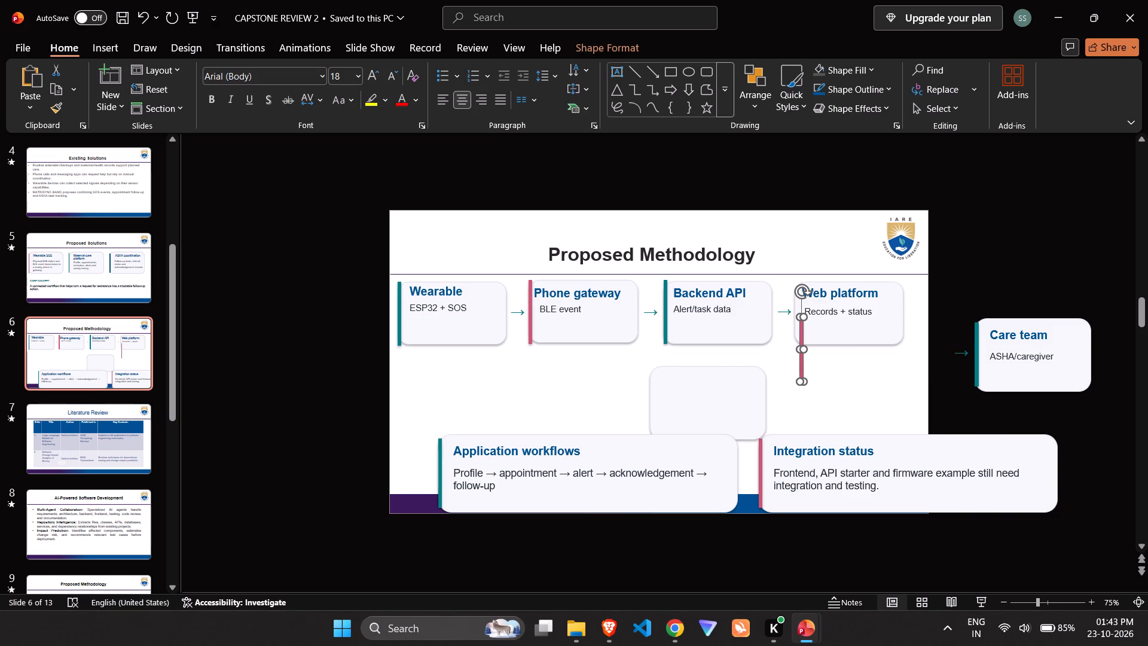
drag(803, 364, 803, 330)
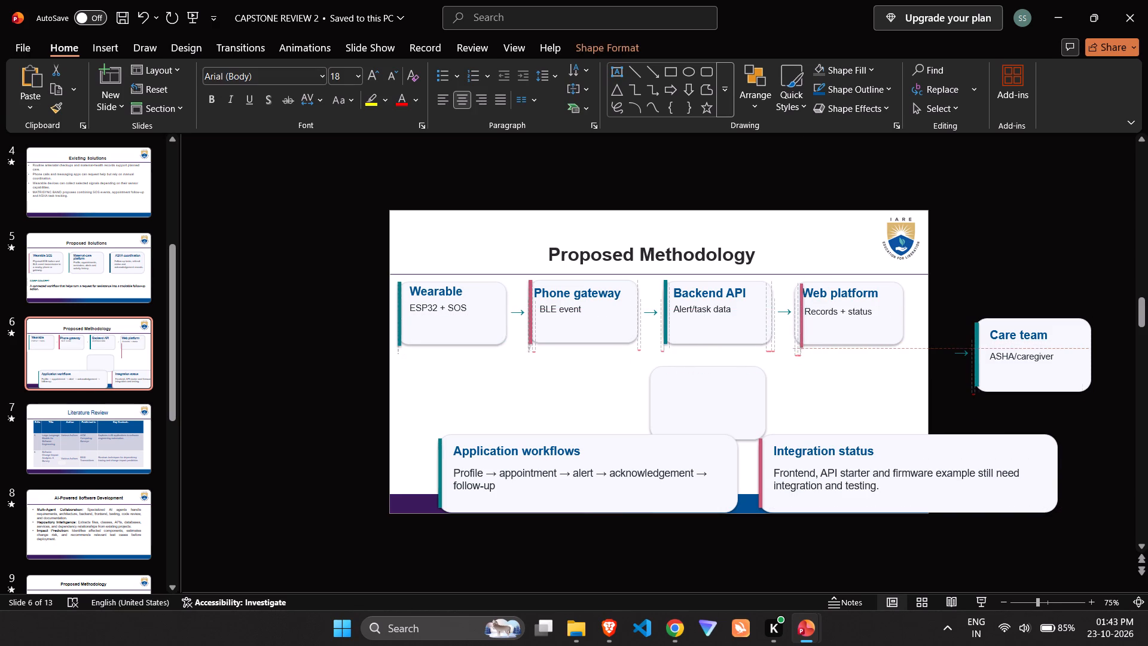
drag(803, 330, 799, 330)
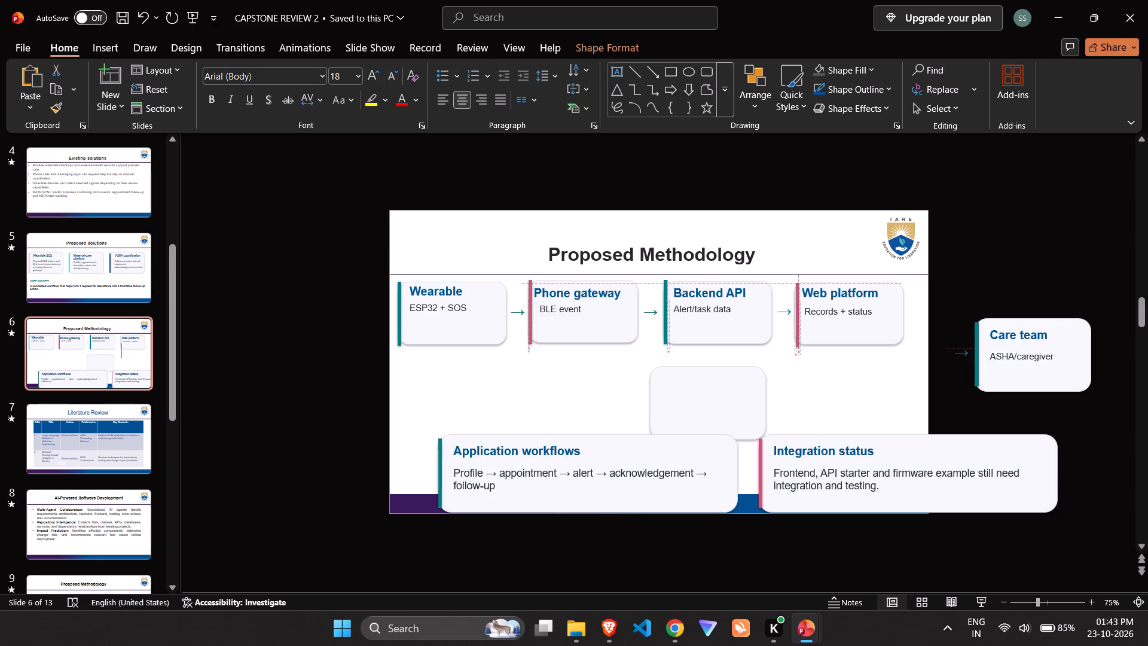
drag(799, 330, 798, 330)
click(801, 382)
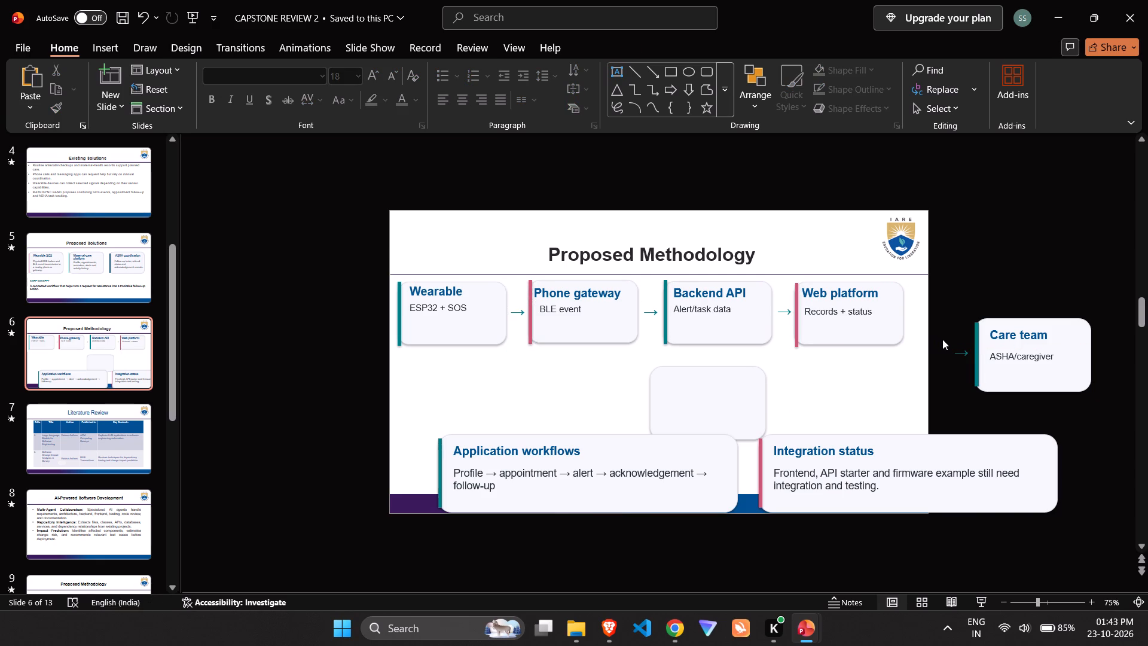
Delete the leftover empty card background in the free space below the flow row.
click(697, 399)
right_click(697, 399)
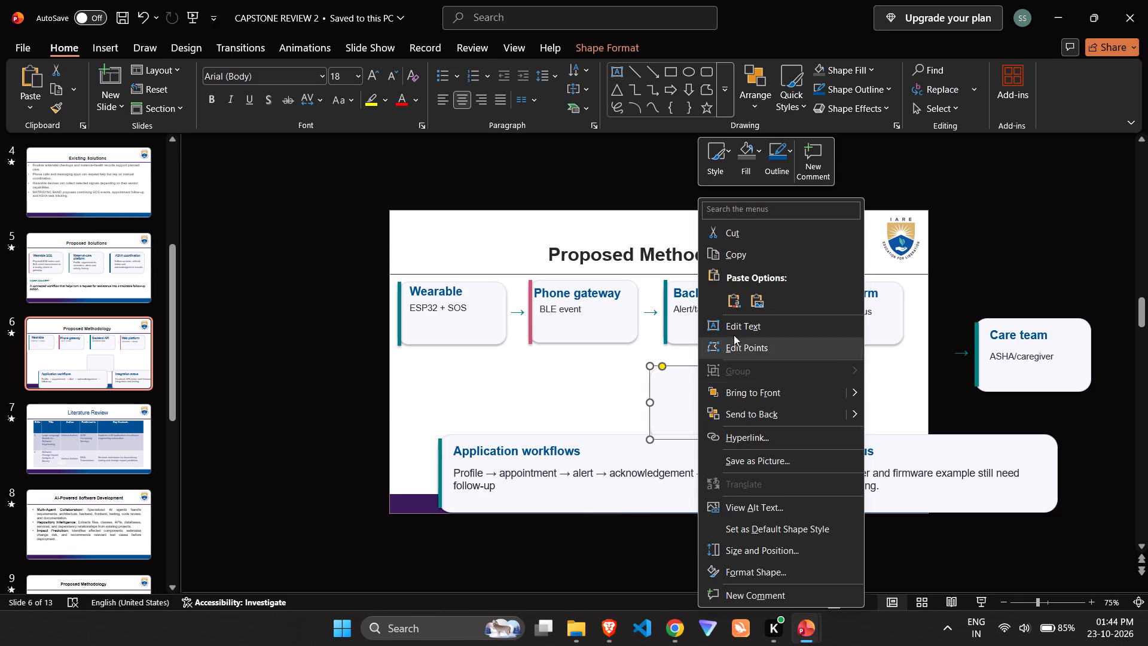
click(579, 390)
right_click(698, 389)
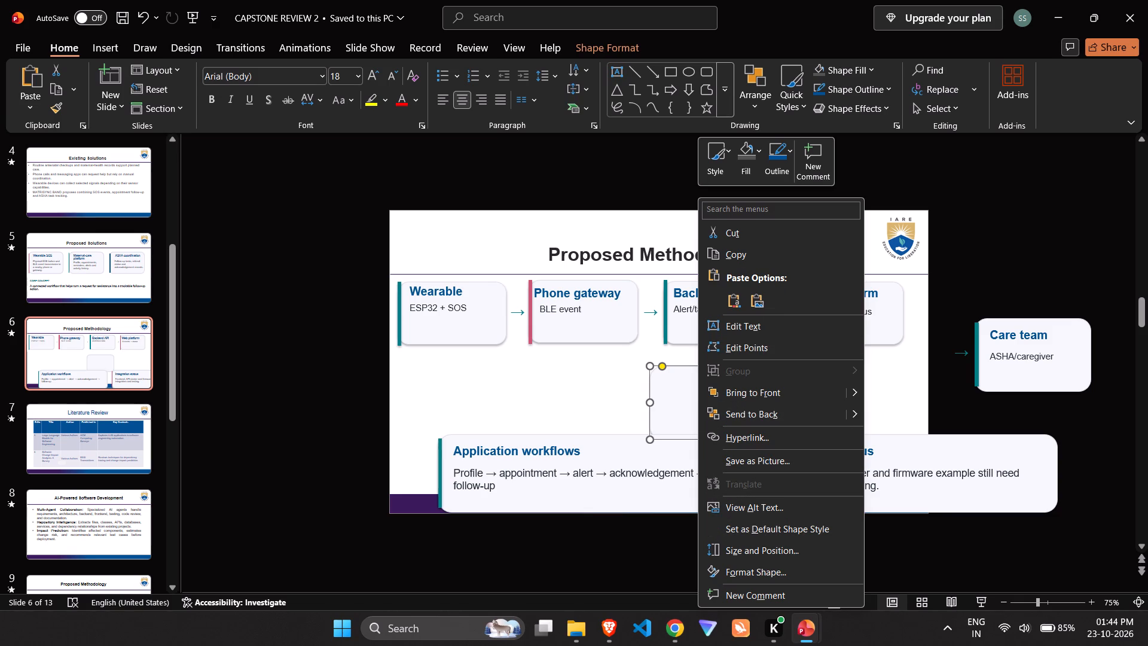
click(695, 389)
key(Delete)
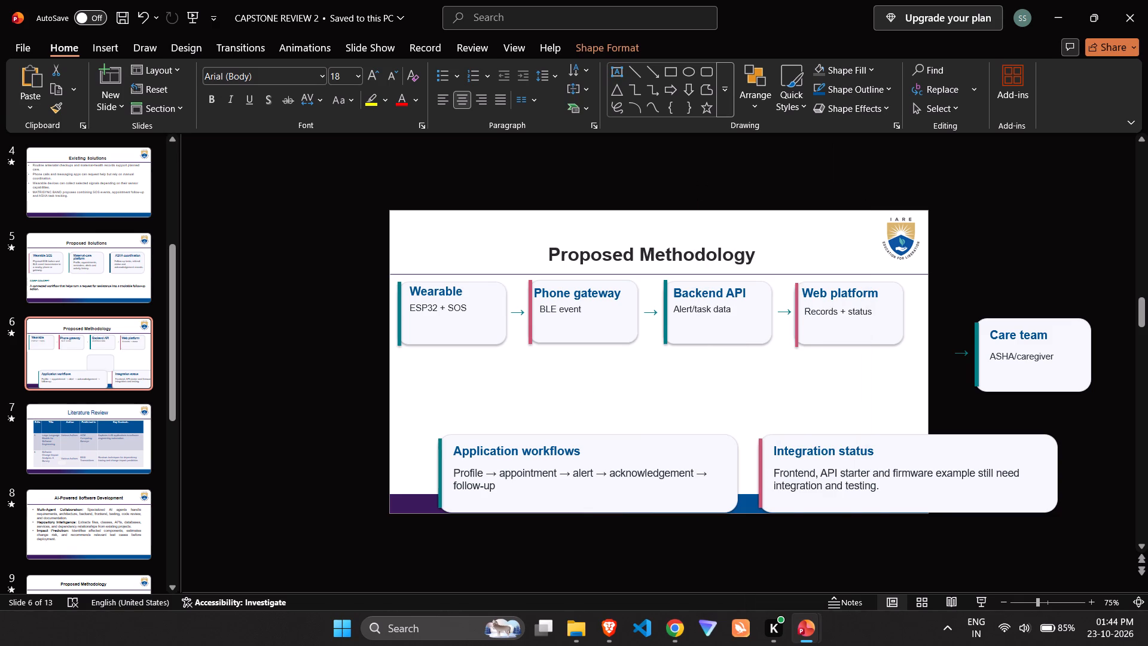
Rotate the arrow before the Care team card to point downward and place it beneath the Web platform card.
click(964, 352)
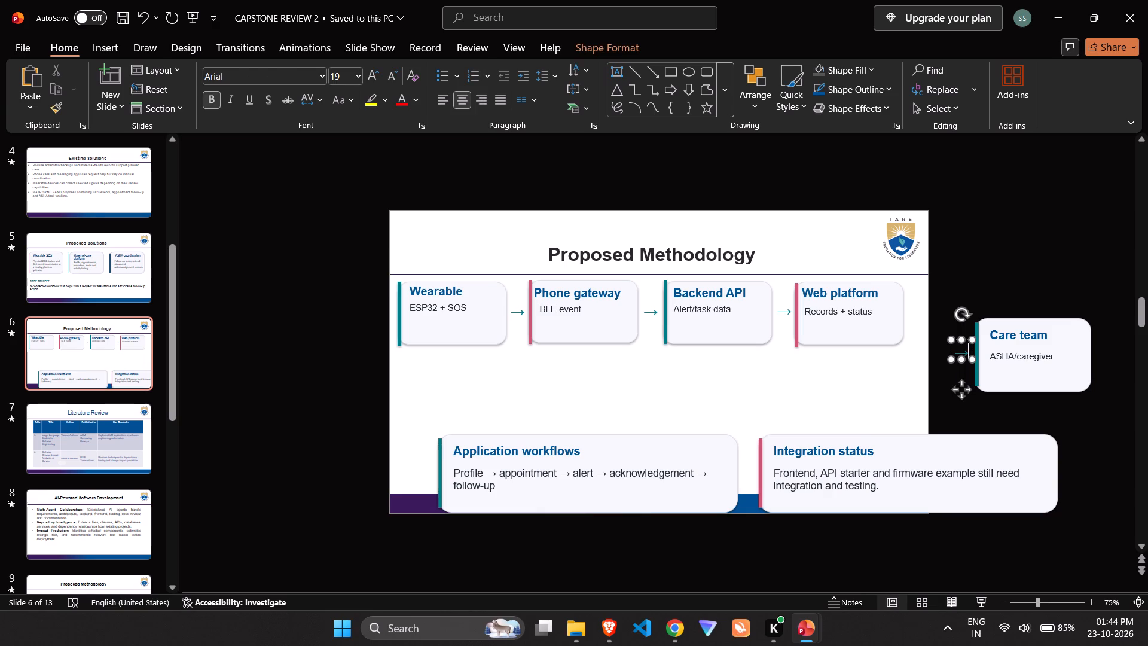
click(961, 318)
drag(961, 318, 958, 300)
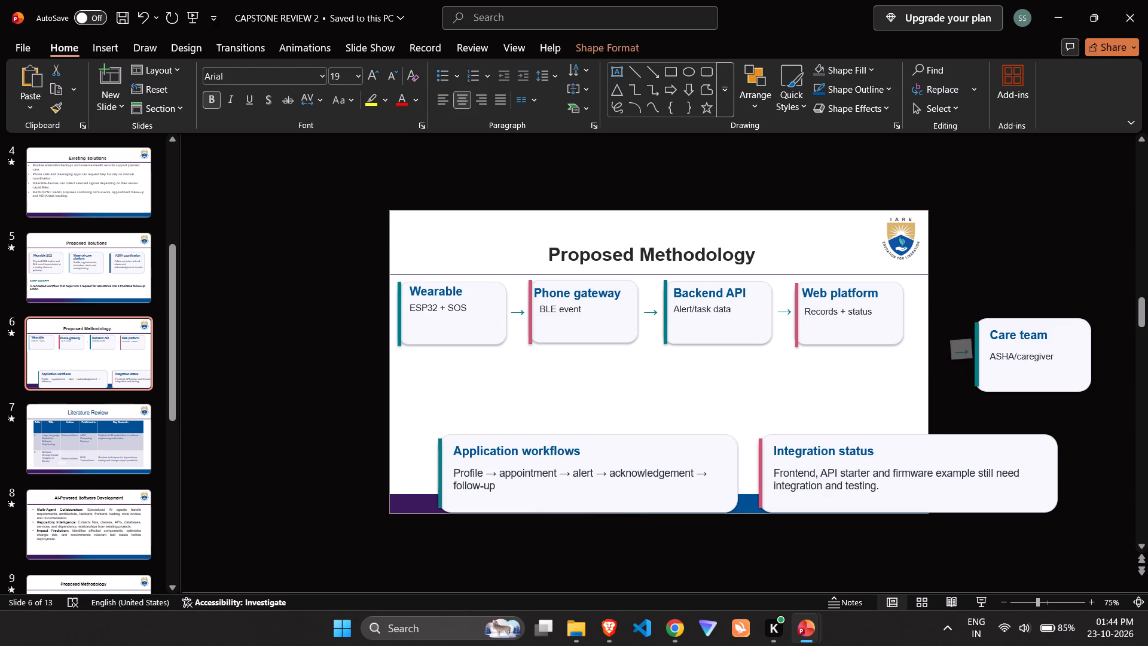
drag(958, 300, 1012, 352)
drag(1012, 352, 1003, 350)
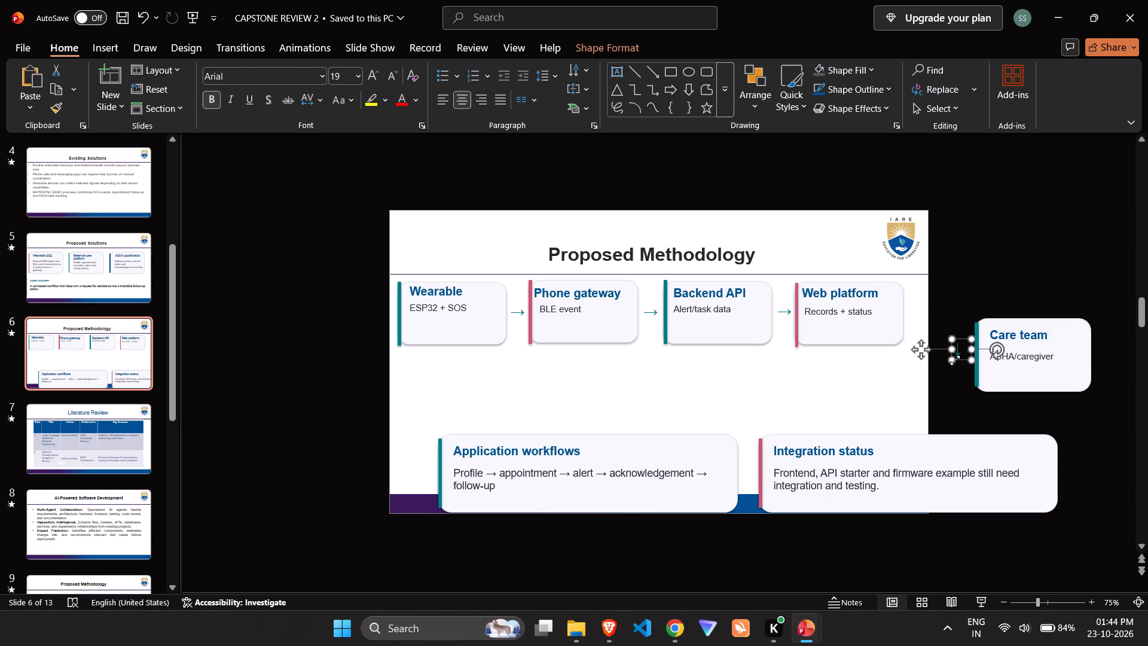
drag(920, 352, 827, 377)
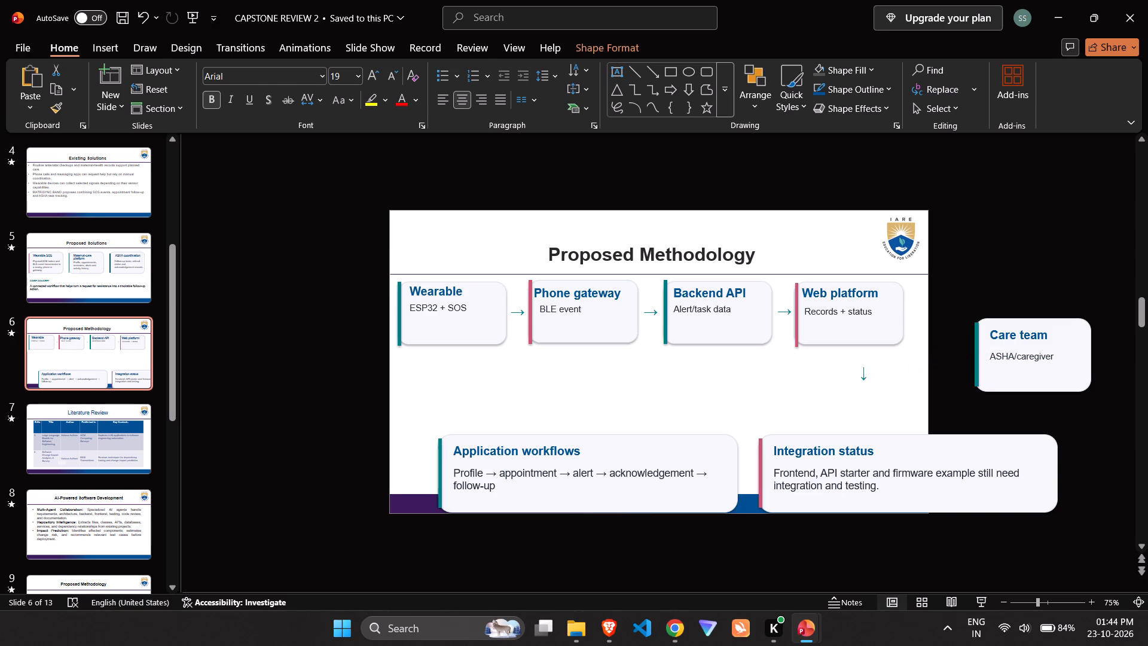
drag(827, 377, 811, 365)
Paste another copy of the card background and place it directly below the downward arrow.
click(1021, 382)
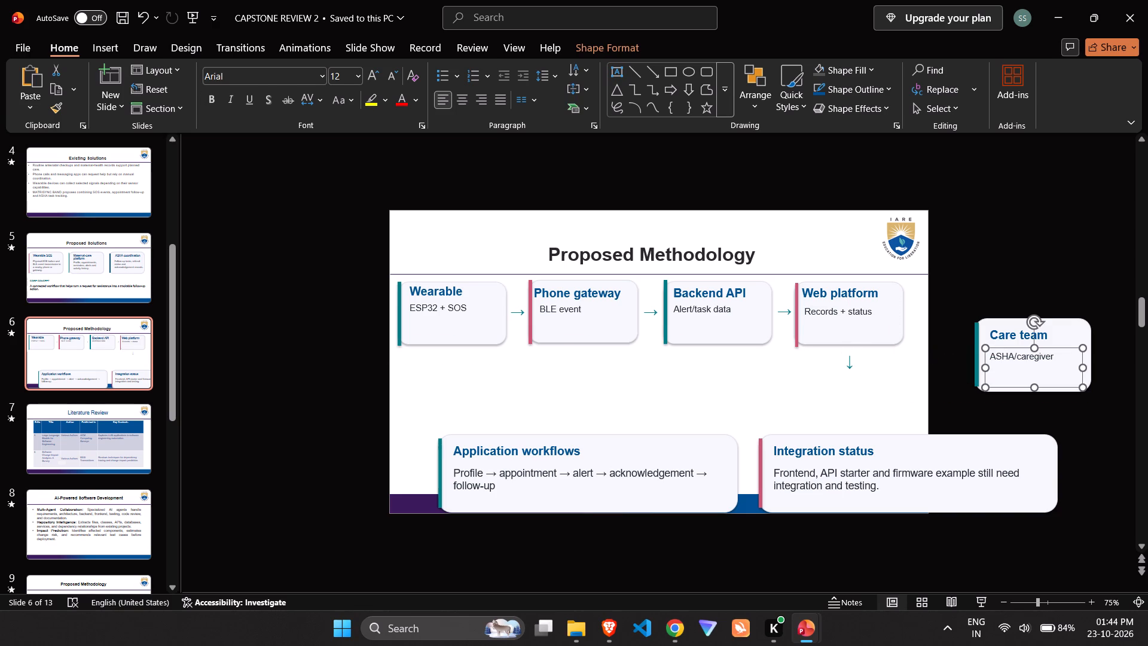
click(850, 376)
click(837, 398)
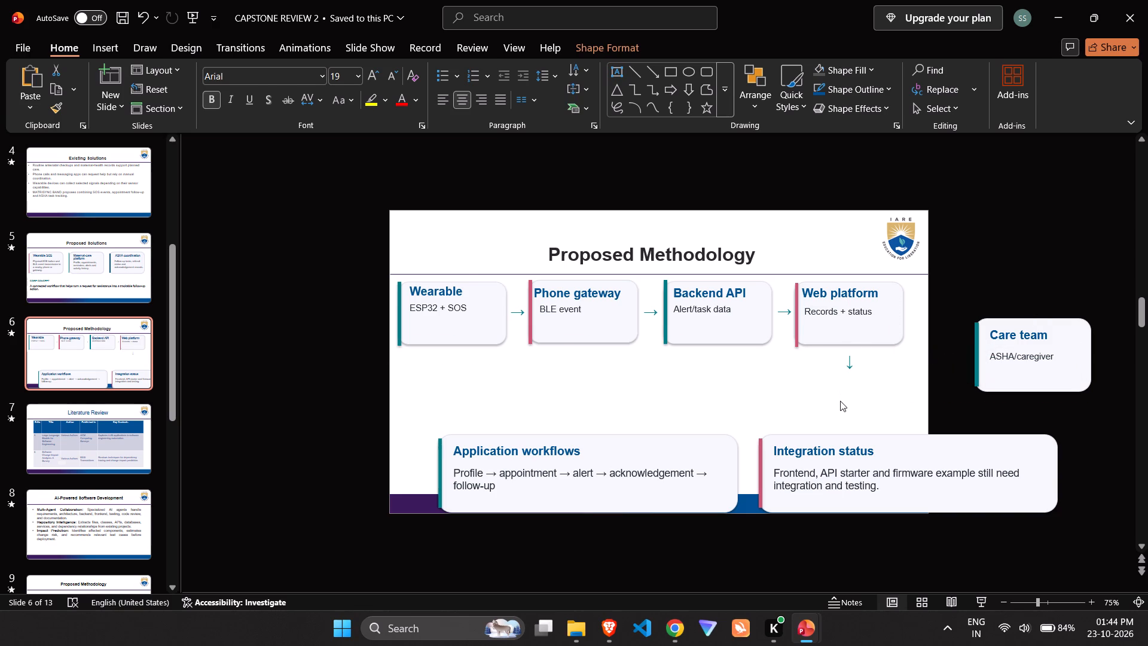
key(ctrl+v)
drag(474, 337, 580, 407)
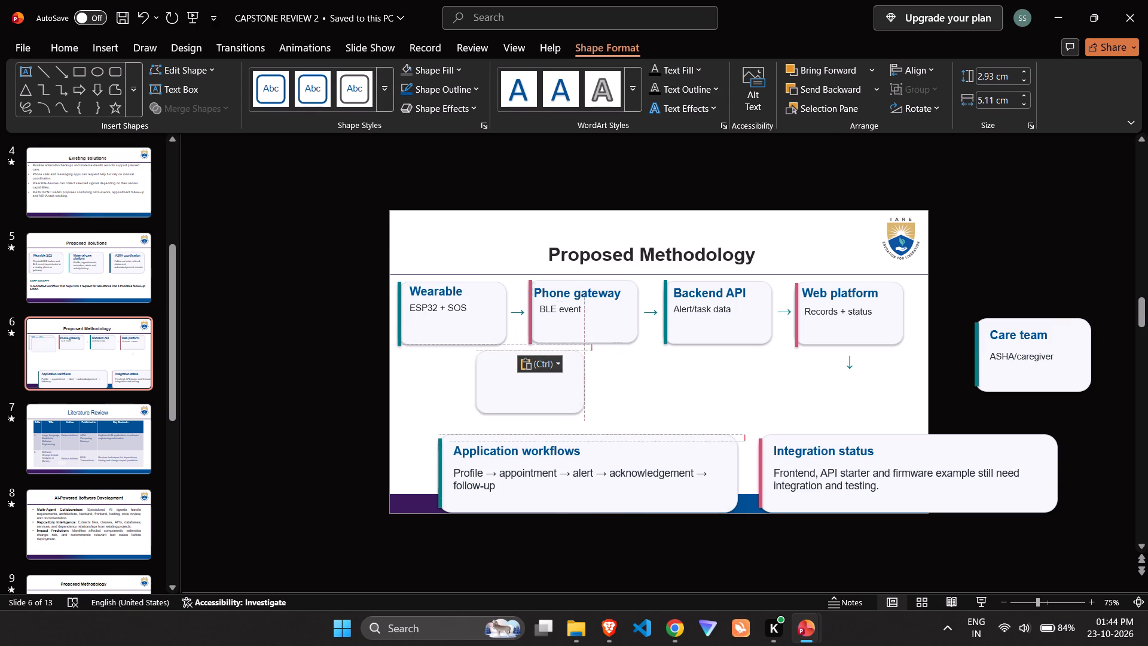
drag(580, 407, 865, 422)
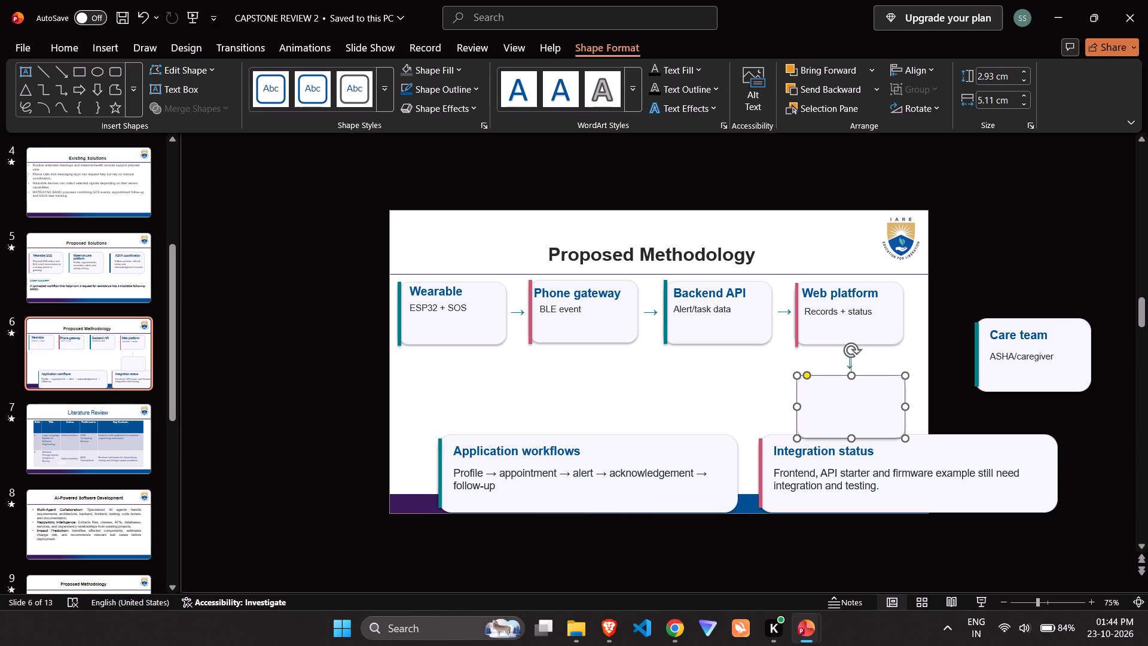
Bring the "Care team" heading to the front and place it along the top of the new card background.
click(1005, 339)
right_click(1005, 337)
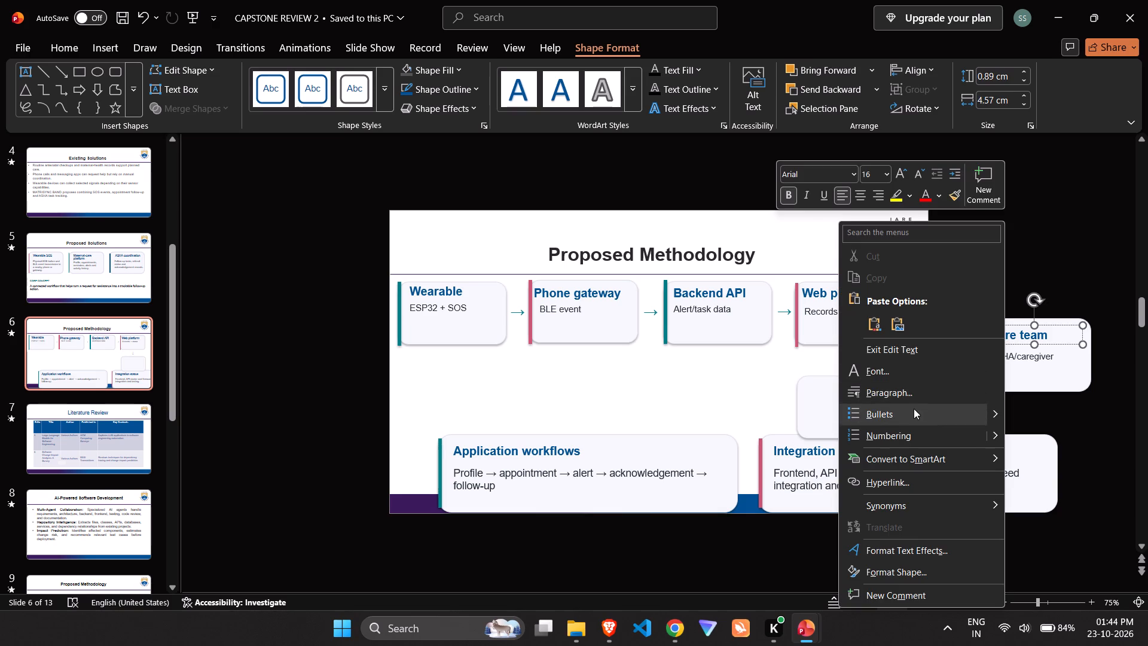
click(1039, 339)
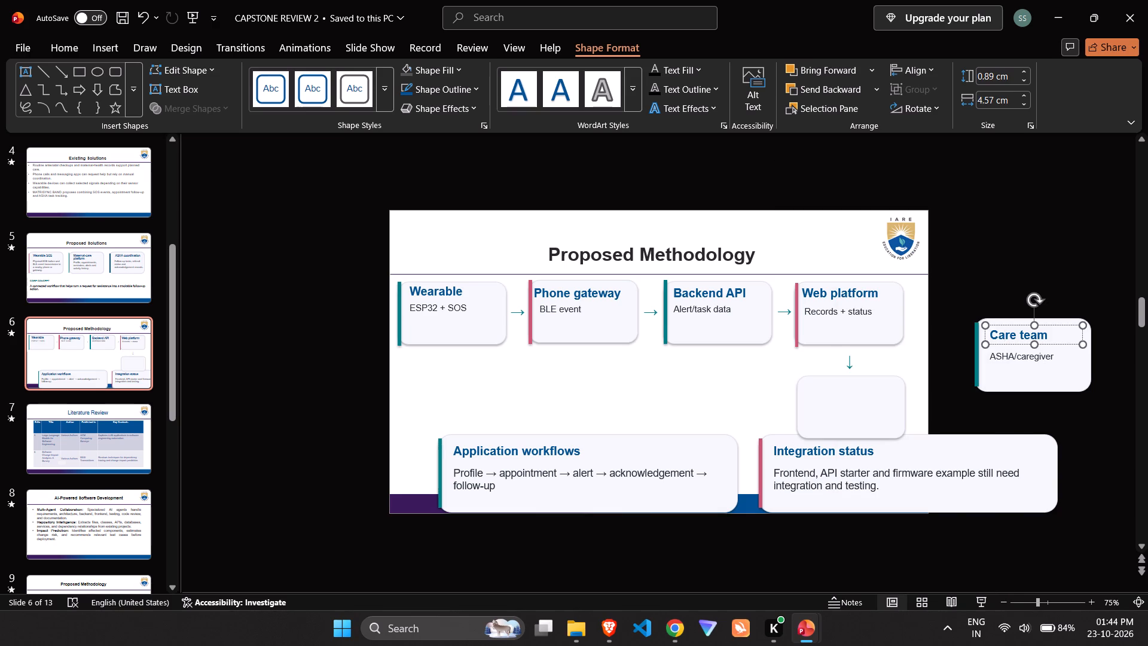
click(1041, 343)
right_click(1041, 343)
click(937, 396)
click(1019, 341)
drag(1013, 346, 1012, 346)
drag(1012, 346, 841, 403)
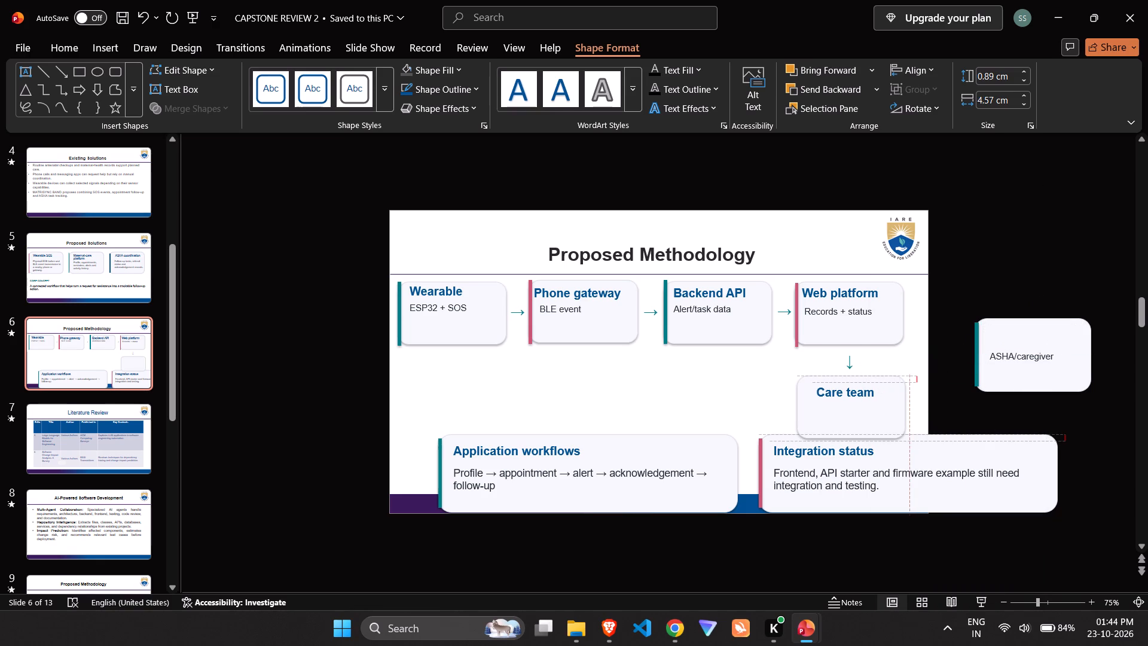
drag(841, 403, 836, 397)
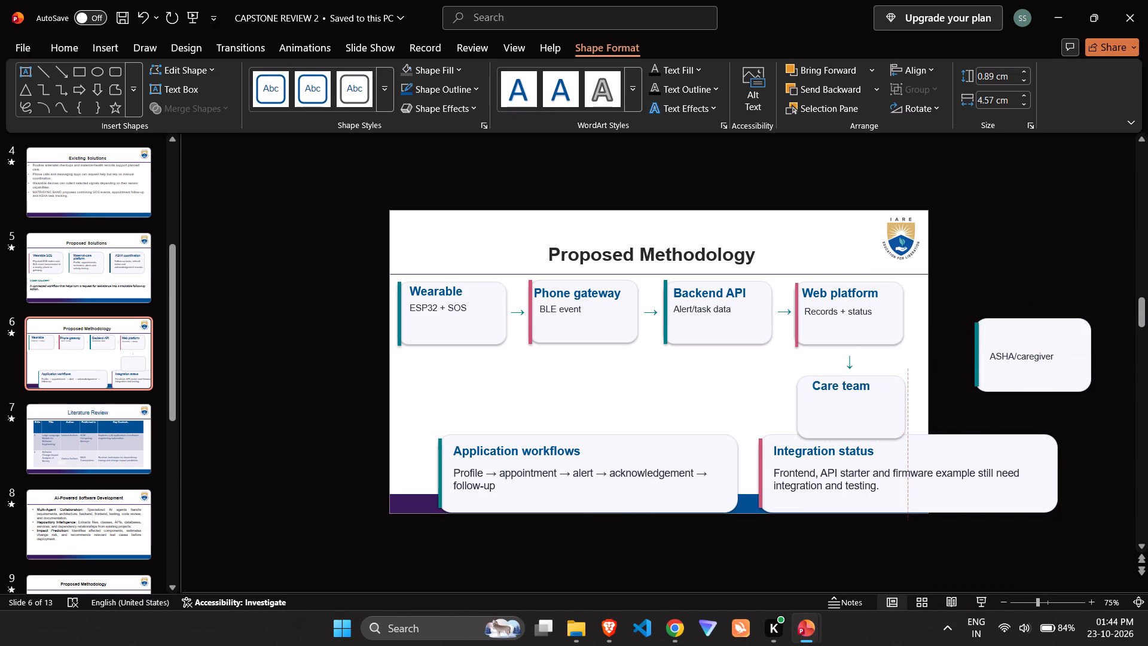
drag(836, 397, 838, 400)
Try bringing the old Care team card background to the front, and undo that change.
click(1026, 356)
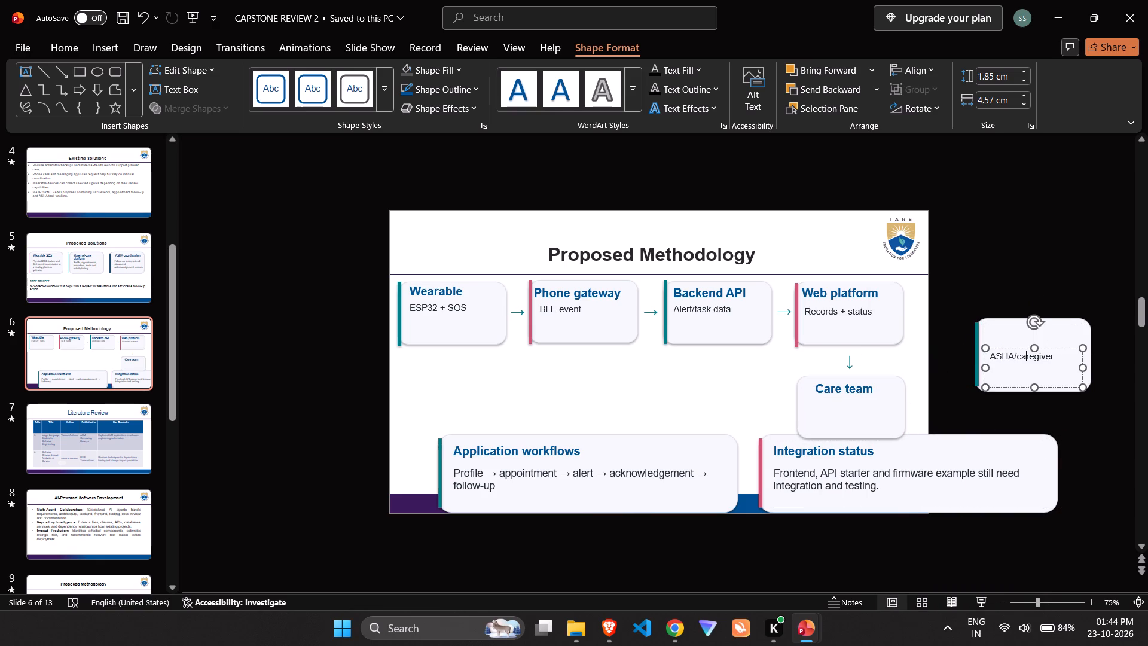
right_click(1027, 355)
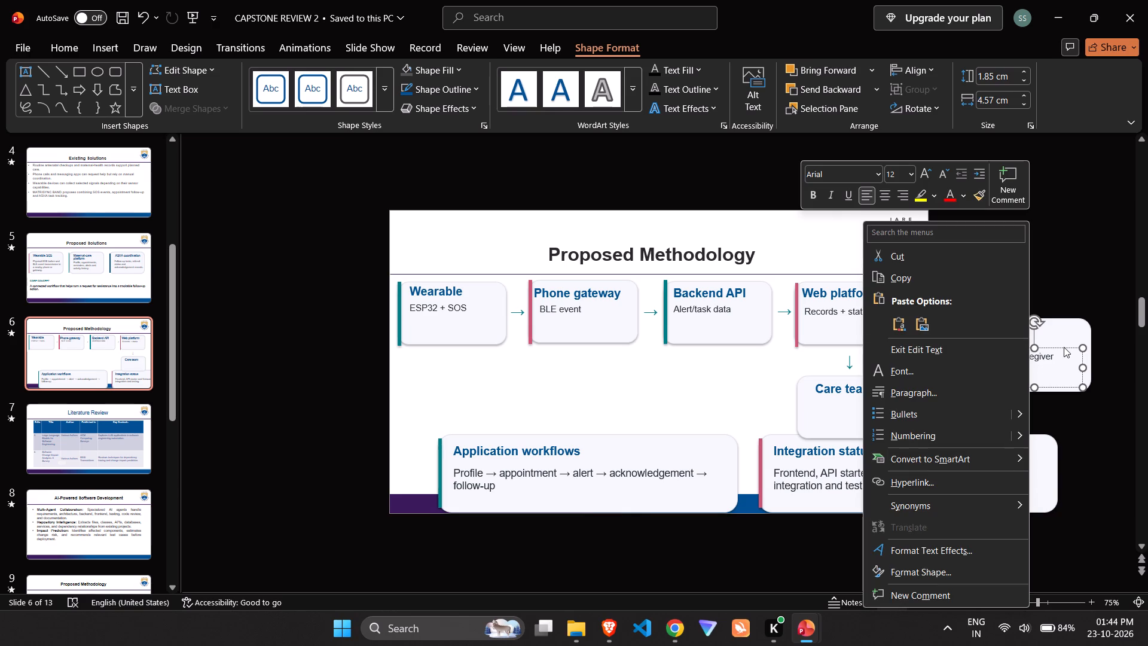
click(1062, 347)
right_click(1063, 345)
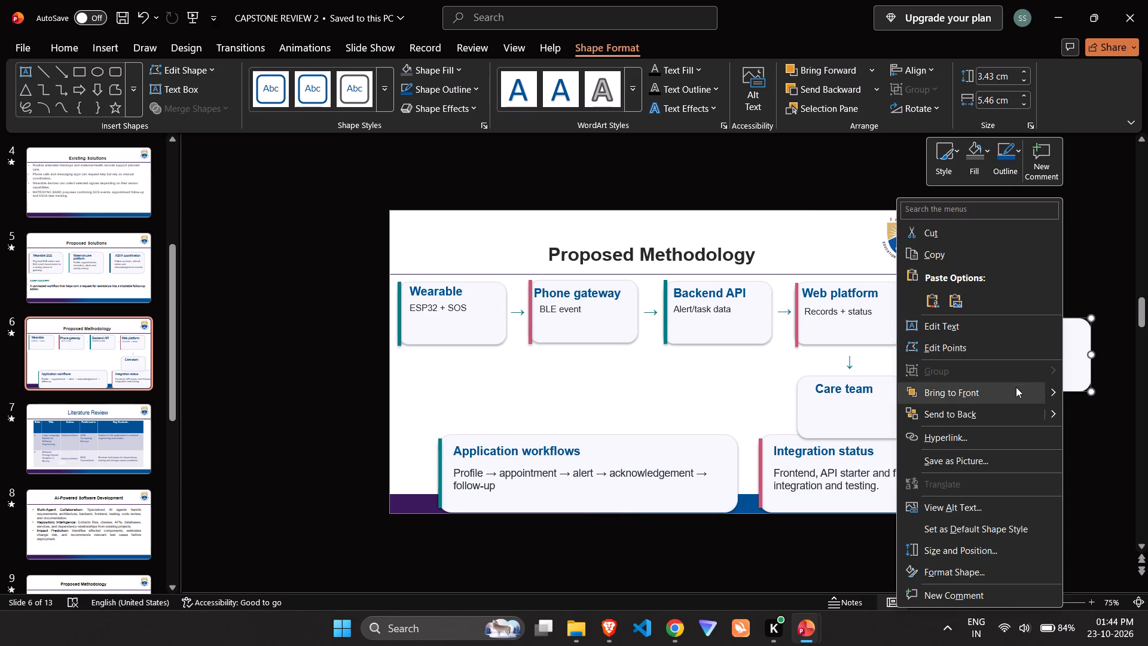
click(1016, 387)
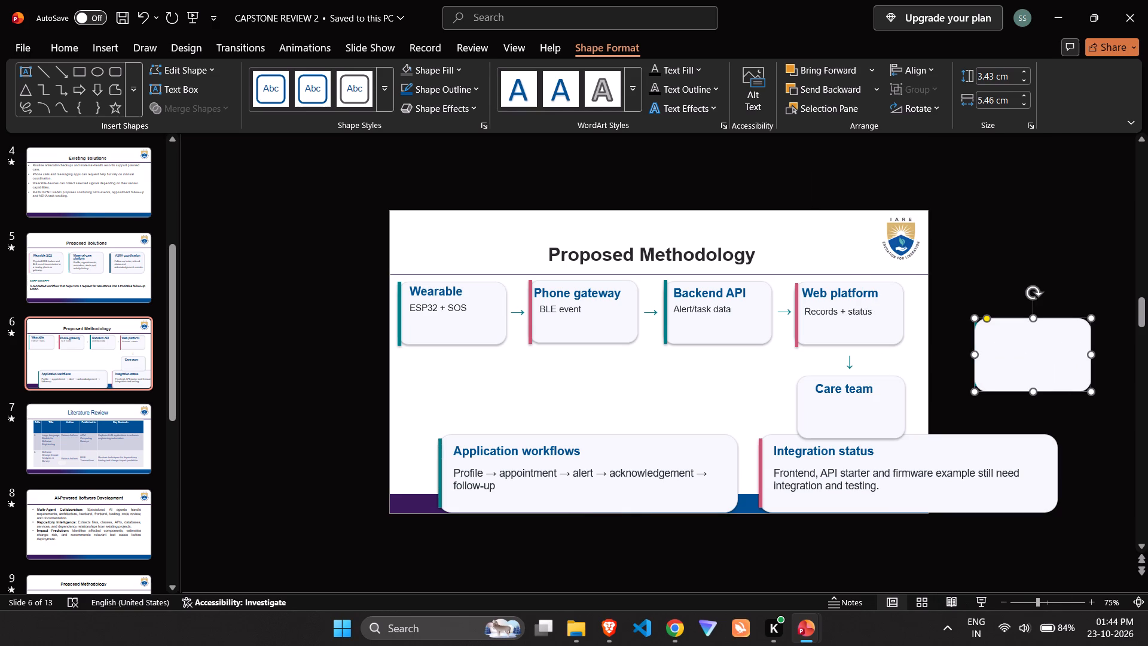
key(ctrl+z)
Bring the "ASHA/caregiver" text box to the front and place it directly beneath the "Care team" heading.
click(1021, 352)
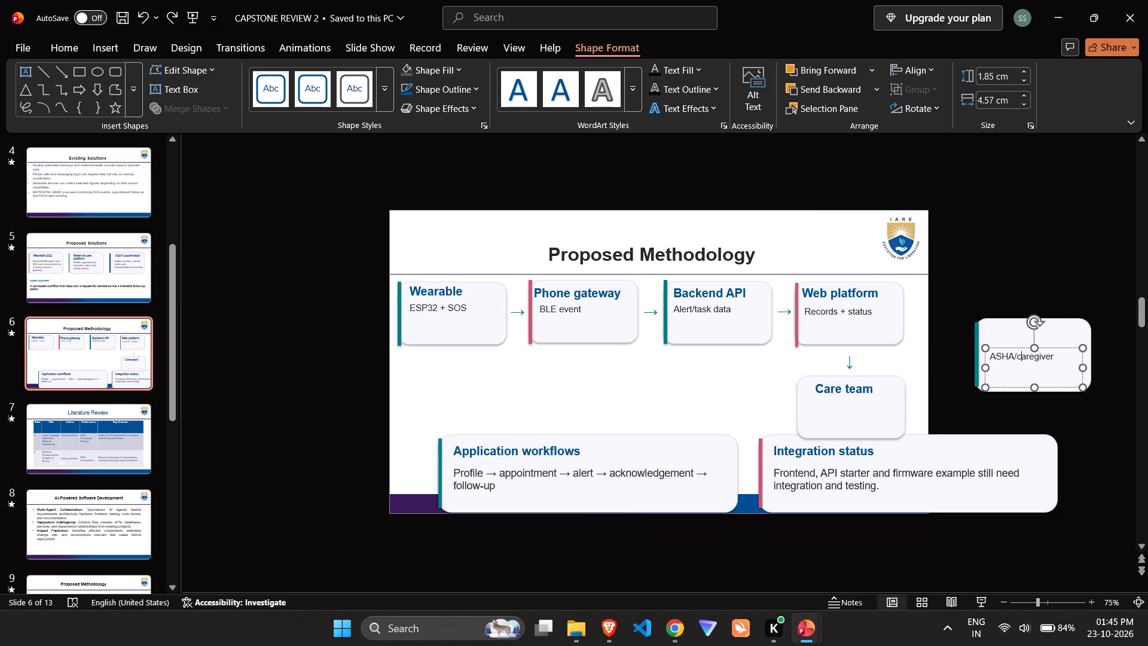
click(1012, 346)
right_click(1012, 346)
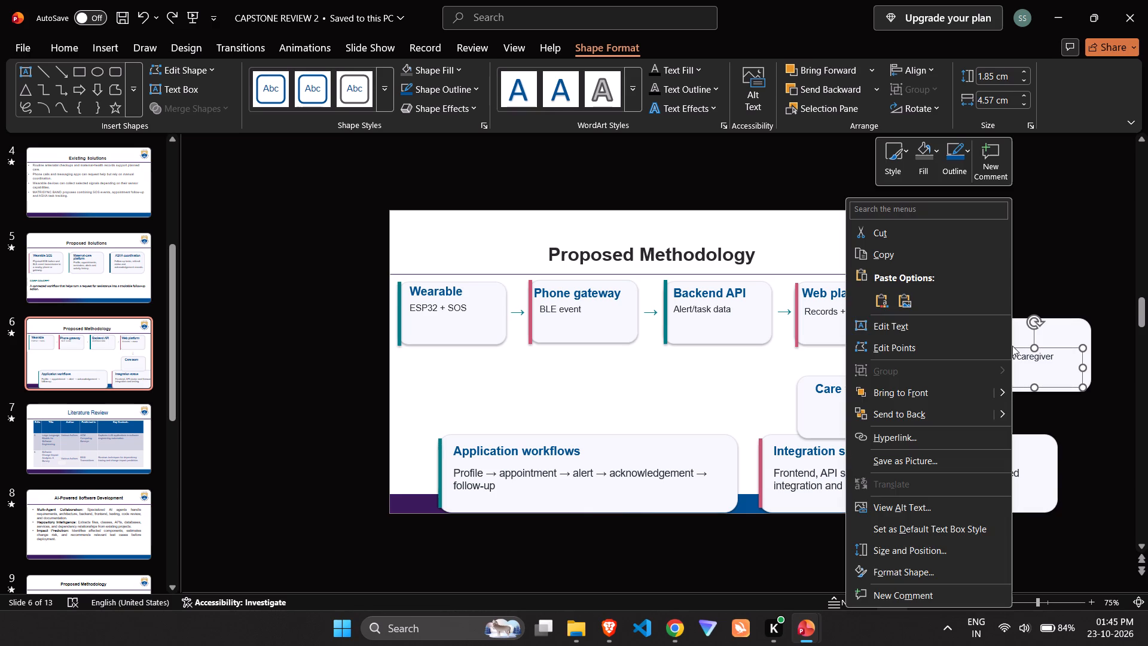
click(906, 391)
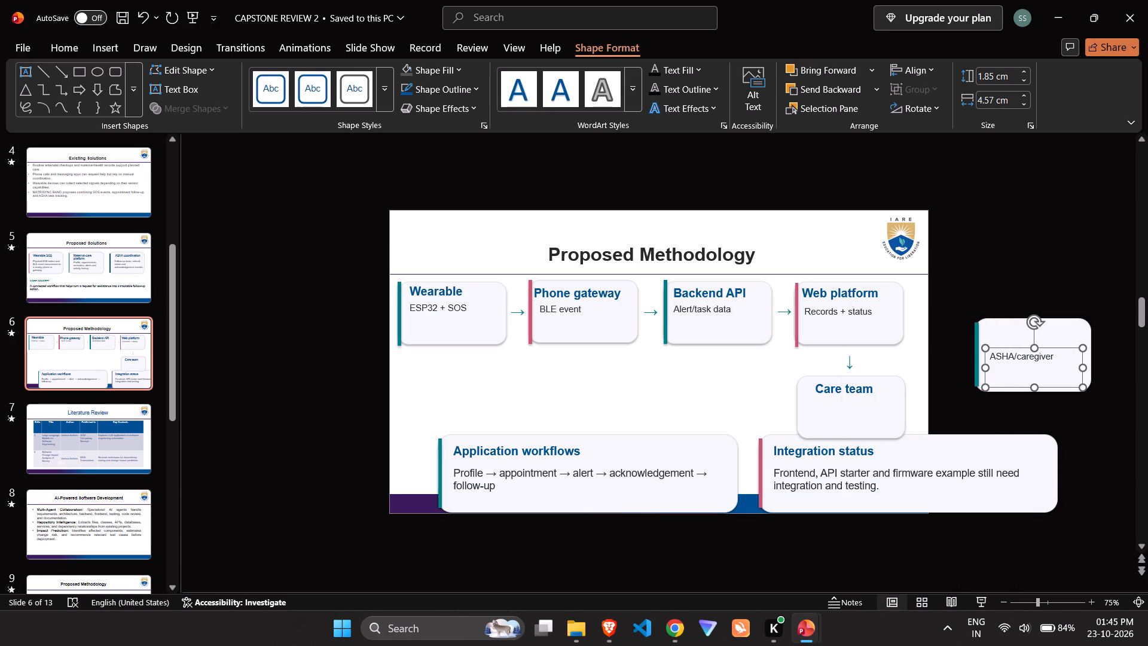
drag(1013, 349, 843, 403)
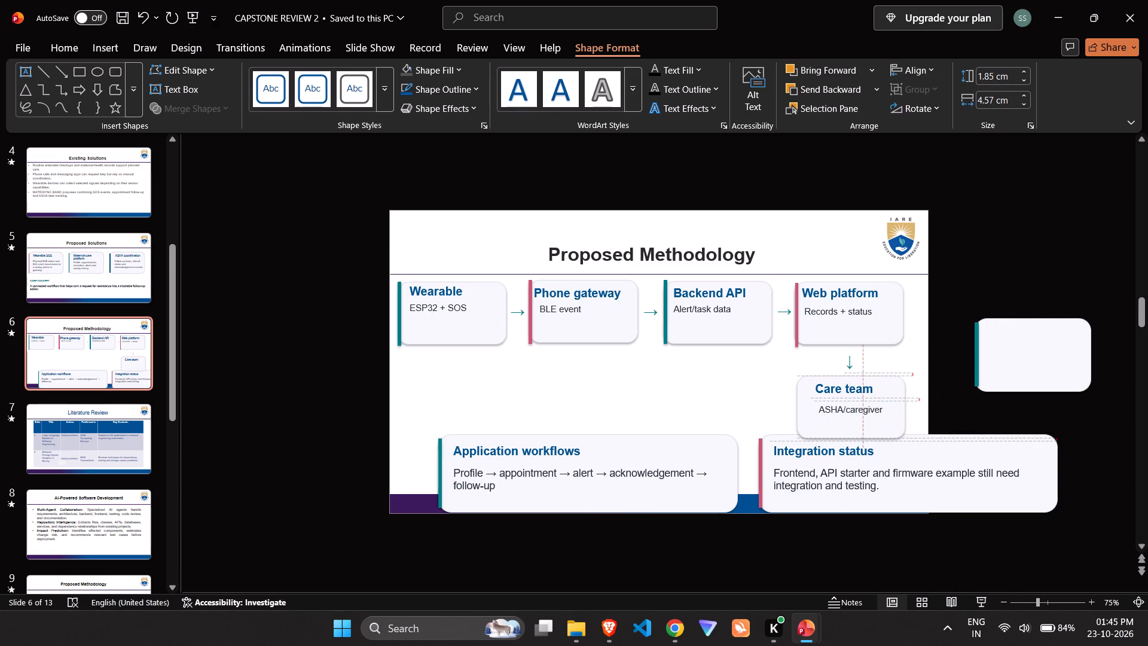
drag(843, 403, 835, 403)
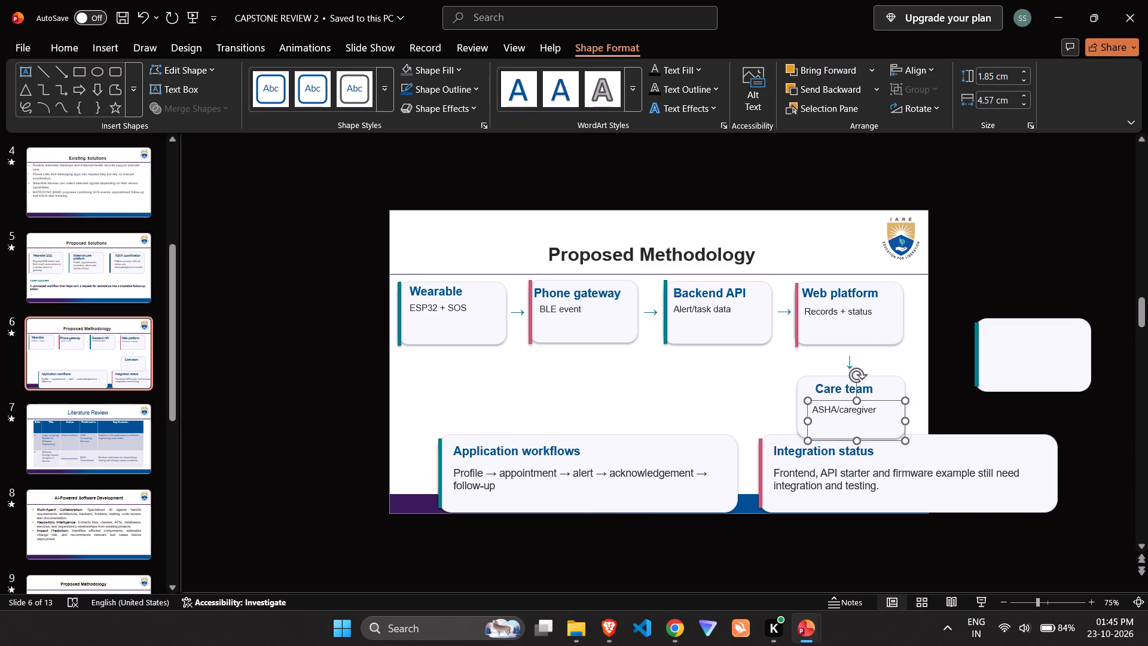
Shift the "Care team" heading sideways so its box starts at the left edge of the new card.
click(832, 390)
drag(829, 380, 817, 380)
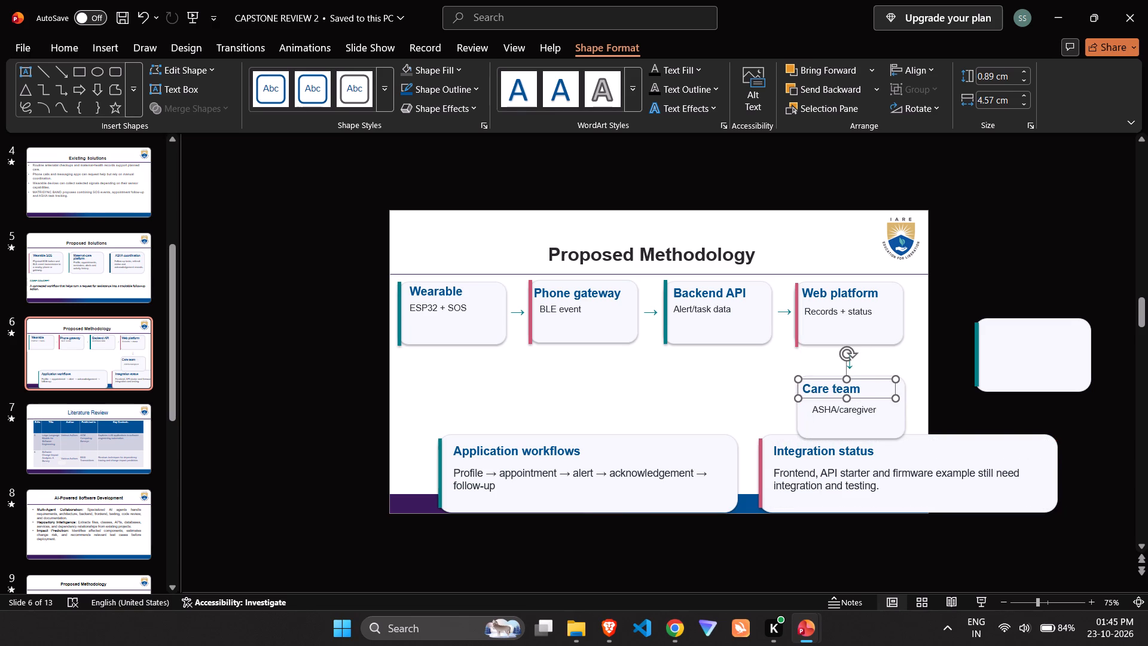
Bring the old Care team card's teal accent bar to the front and place it along the new Care team card's left edge.
click(978, 340)
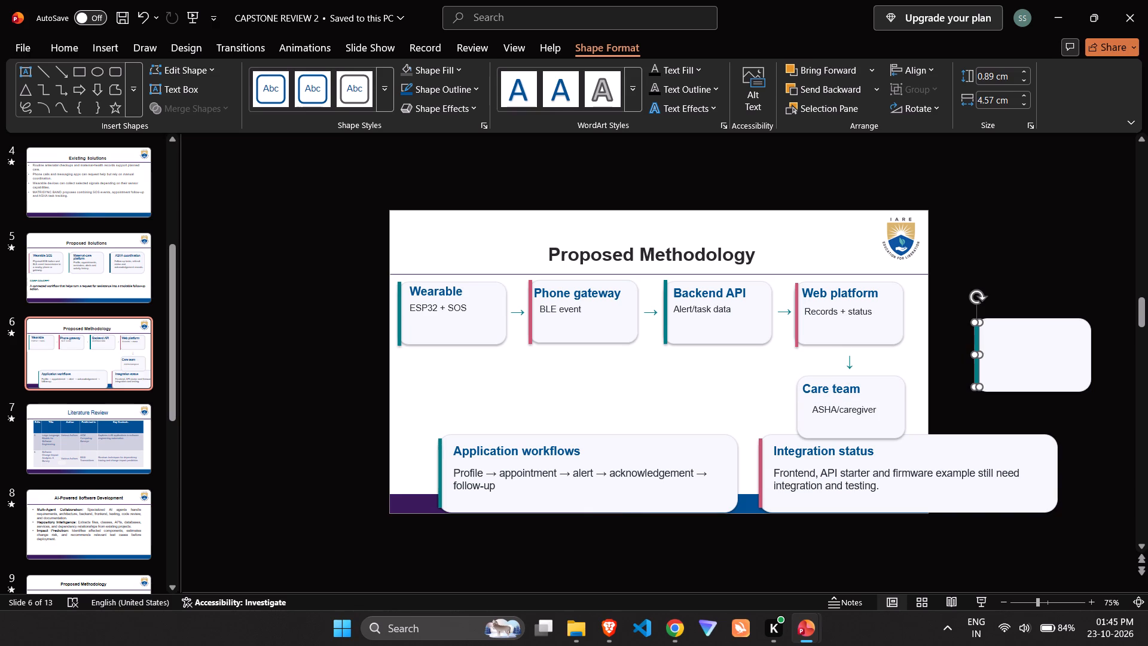
right_click(979, 340)
click(908, 388)
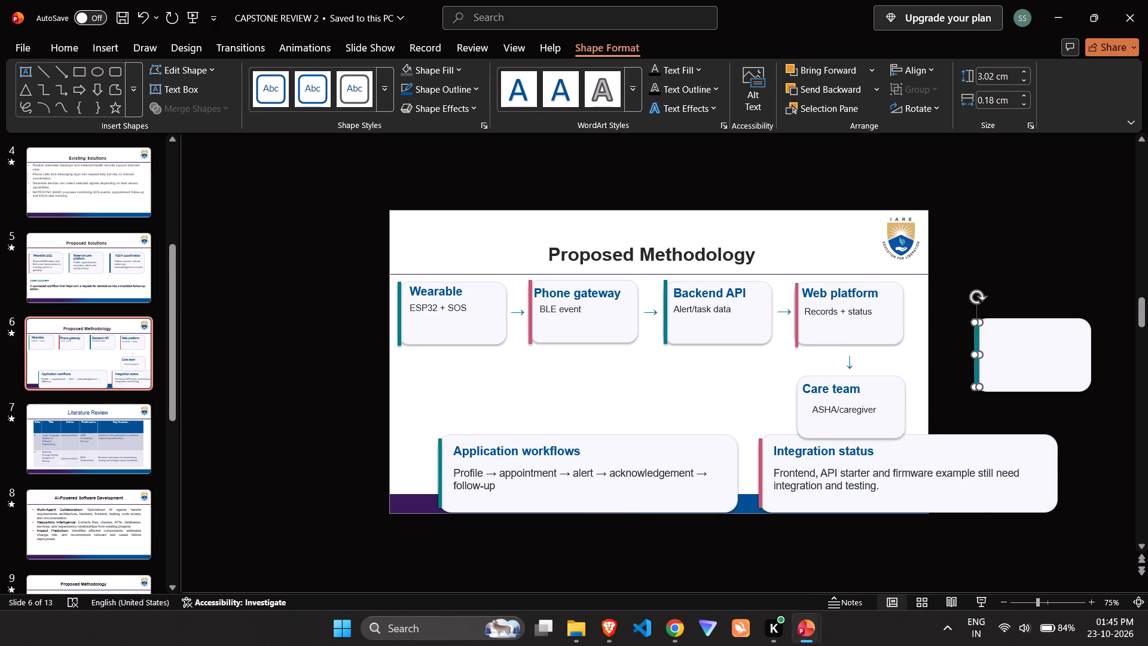
click(976, 355)
drag(979, 364, 978, 365)
drag(978, 365, 799, 416)
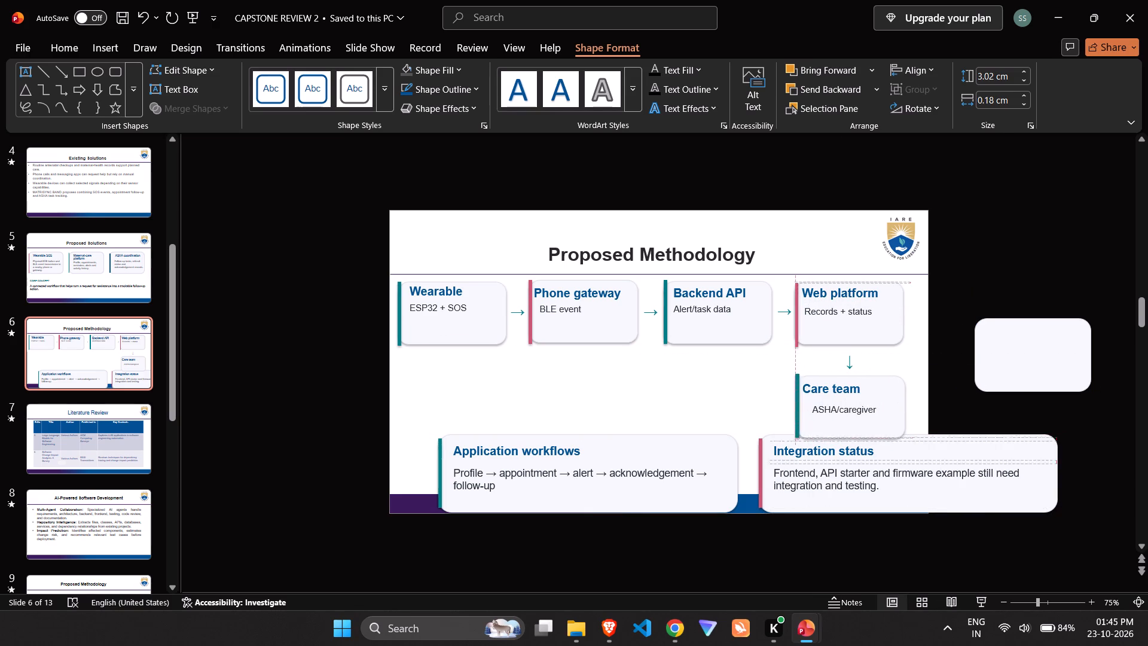
drag(799, 416, 801, 418)
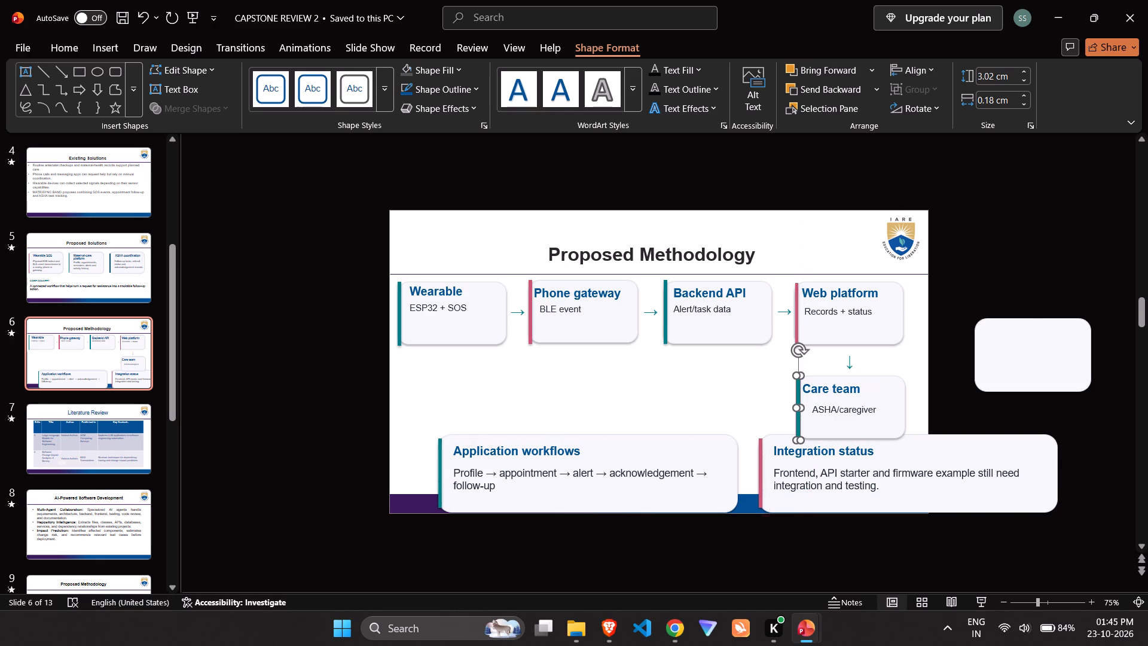
Delete the empty old Care team card background lying outside the slide.
click(1018, 368)
key(Delete)
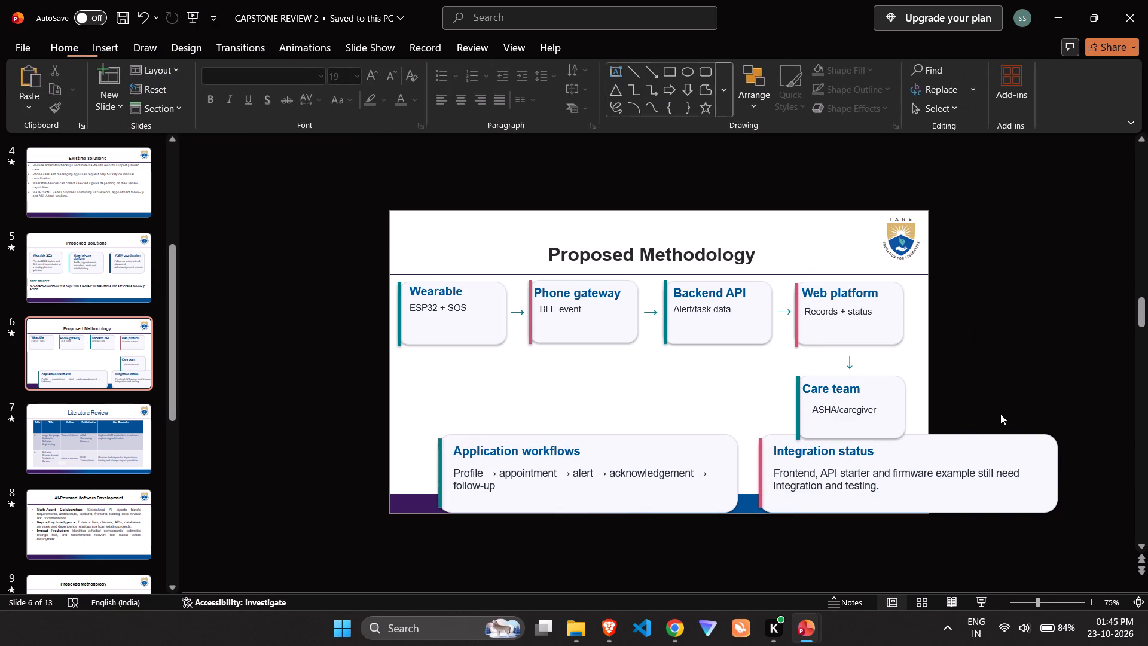
Delete the whole Integration status card: its background, heading, description text and pink accent bar.
click(922, 461)
click(921, 436)
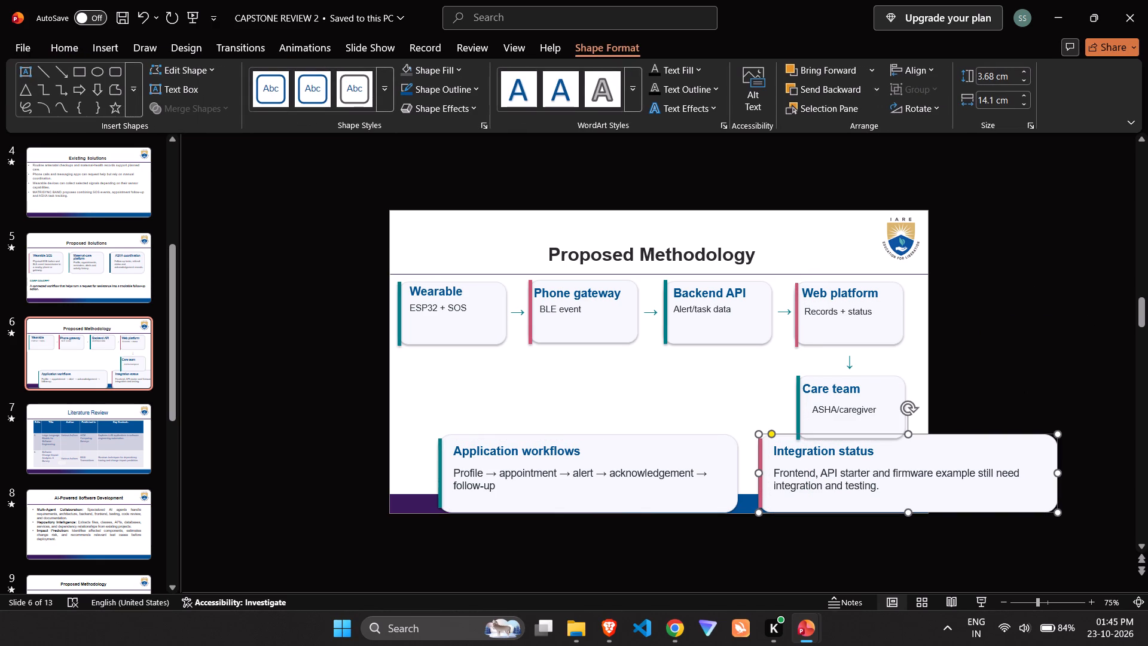
key(Delete)
click(824, 469)
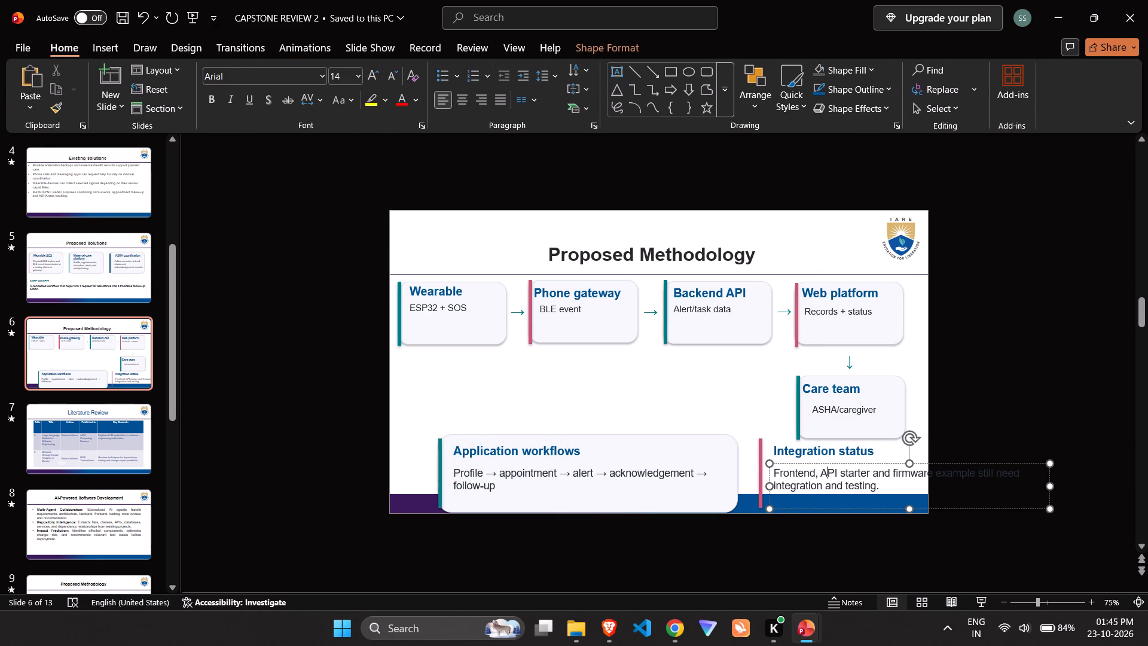
click(819, 459)
key(Delete)
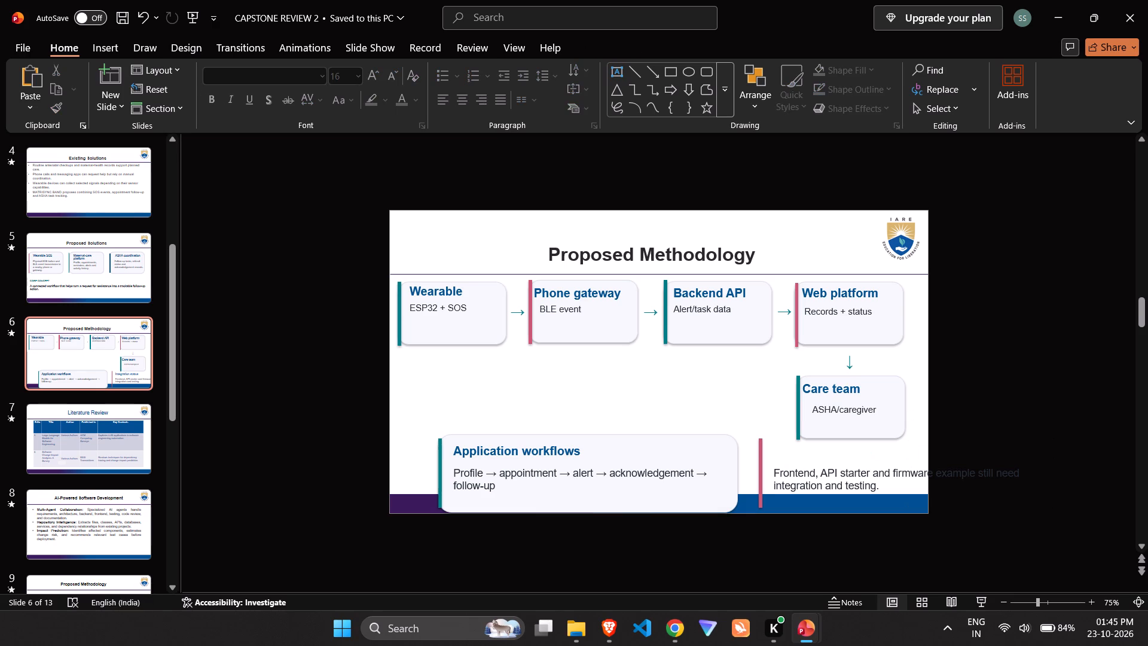
click(821, 471)
click(814, 462)
key(Delete)
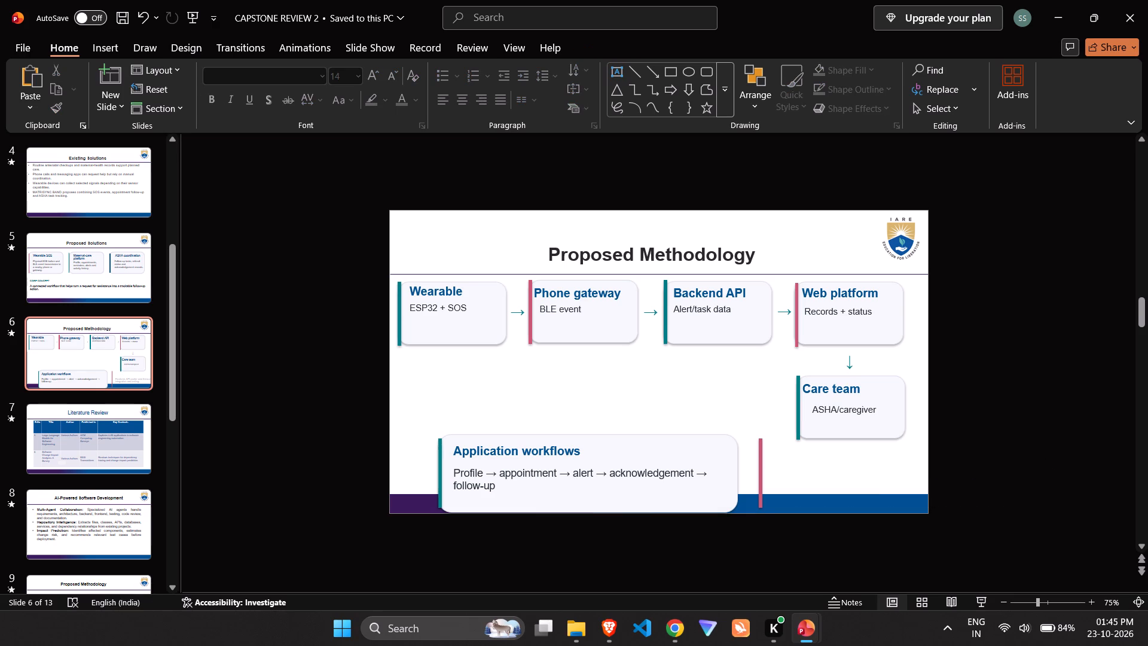
click(757, 473)
key(Delete)
Move the Application workflows card background up and left, beneath the Wearable card and roughly level with the Care team card's top.
click(635, 441)
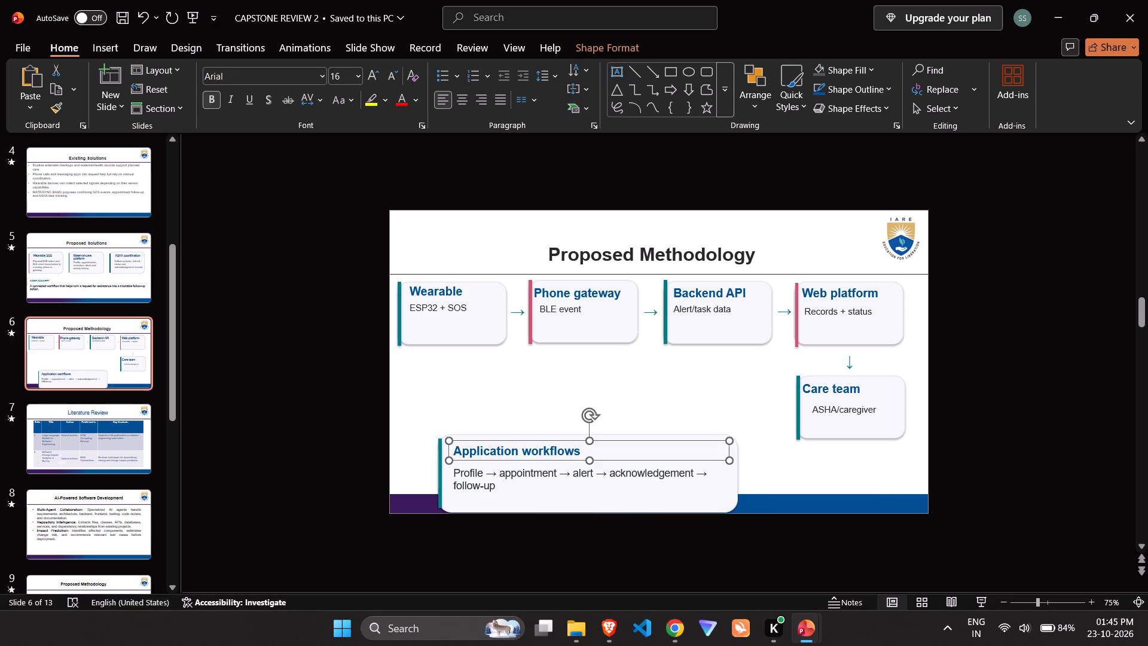
drag(631, 434, 613, 389)
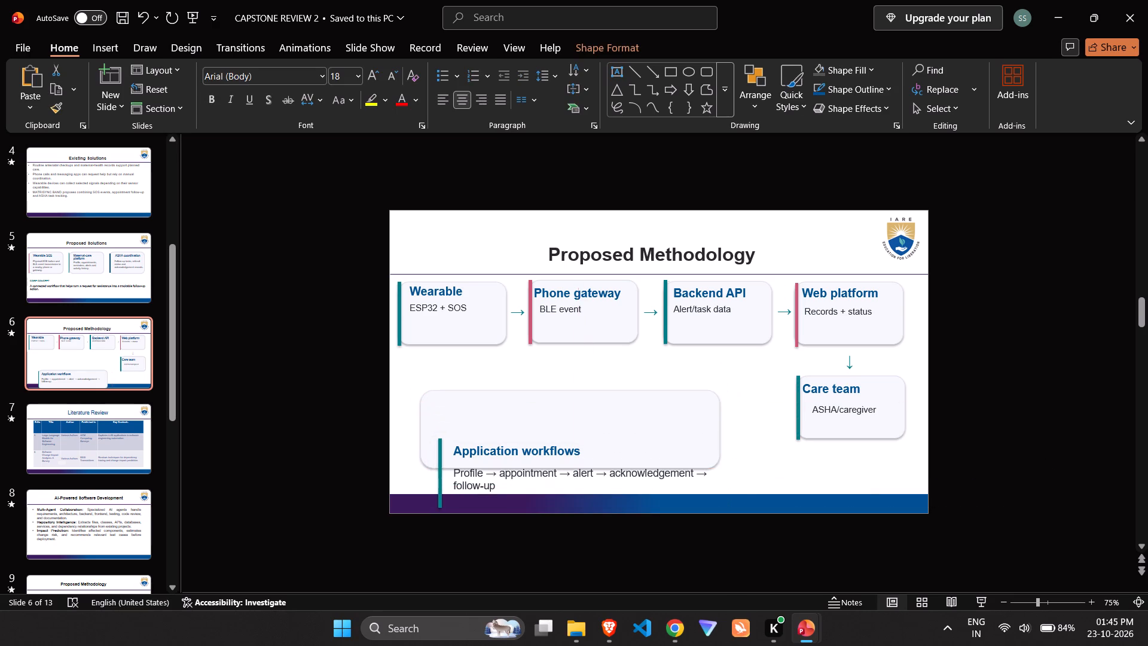
drag(613, 389, 595, 379)
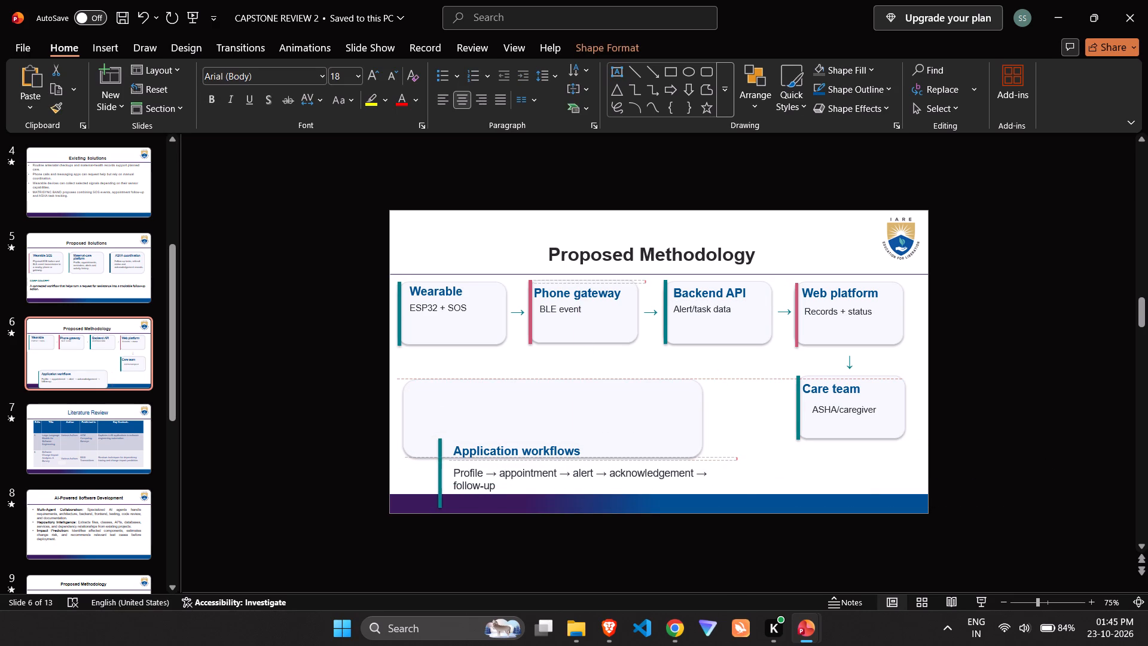
drag(595, 379, 591, 379)
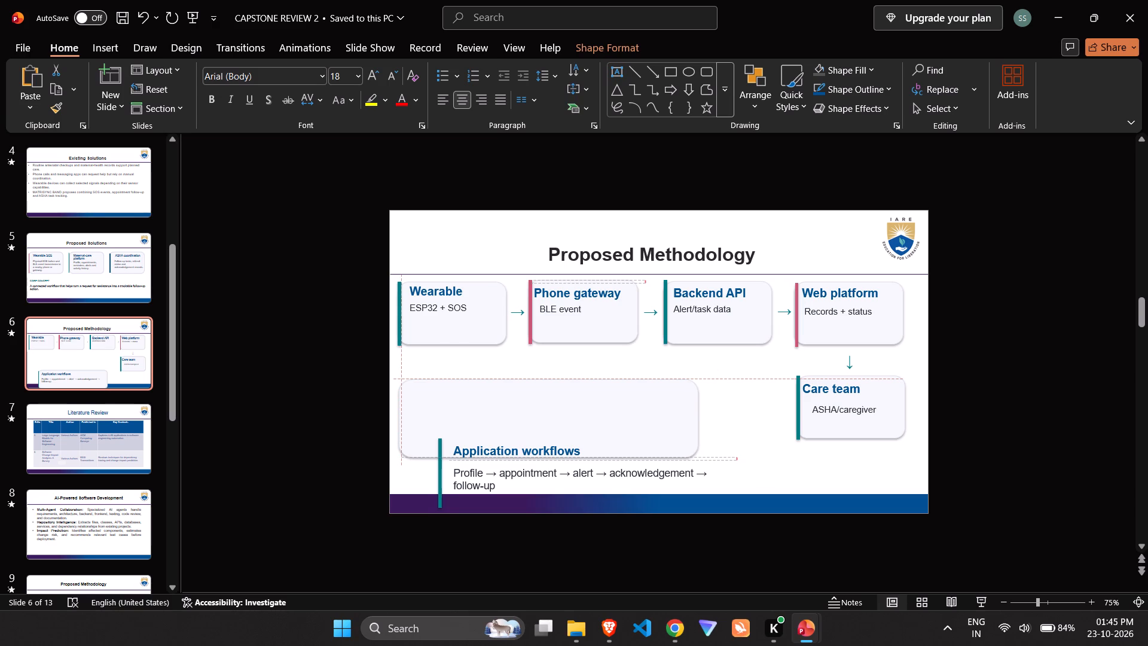
drag(591, 379, 591, 382)
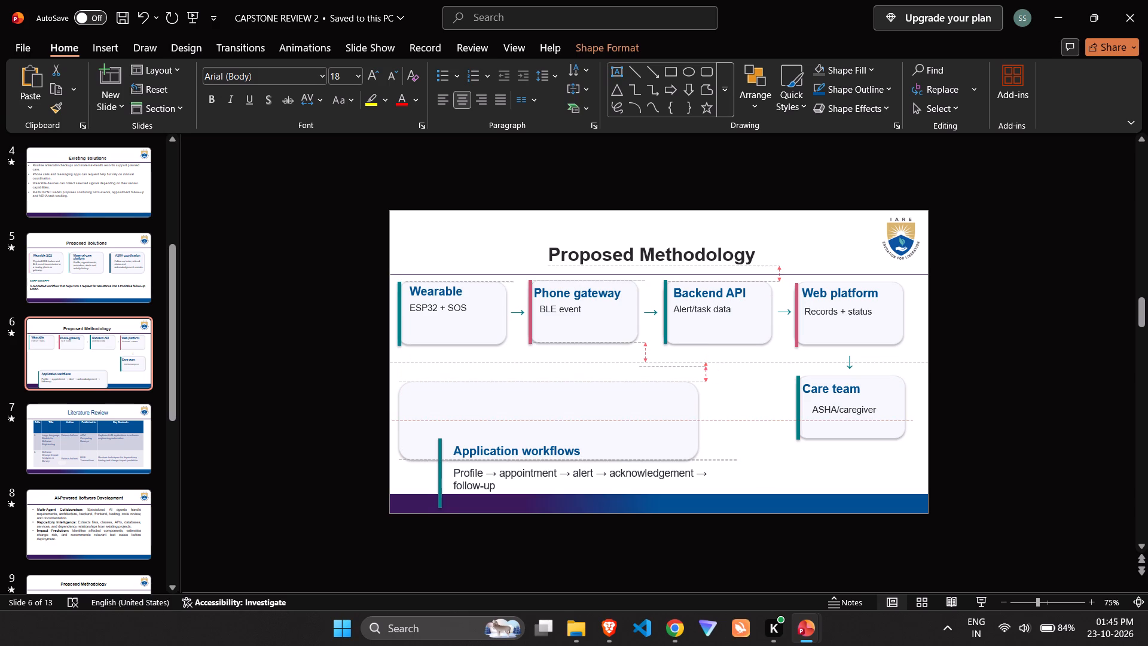
drag(591, 382, 594, 376)
Move the "Application workflows" heading onto the top of its relocated card background.
click(561, 441)
drag(561, 441, 519, 379)
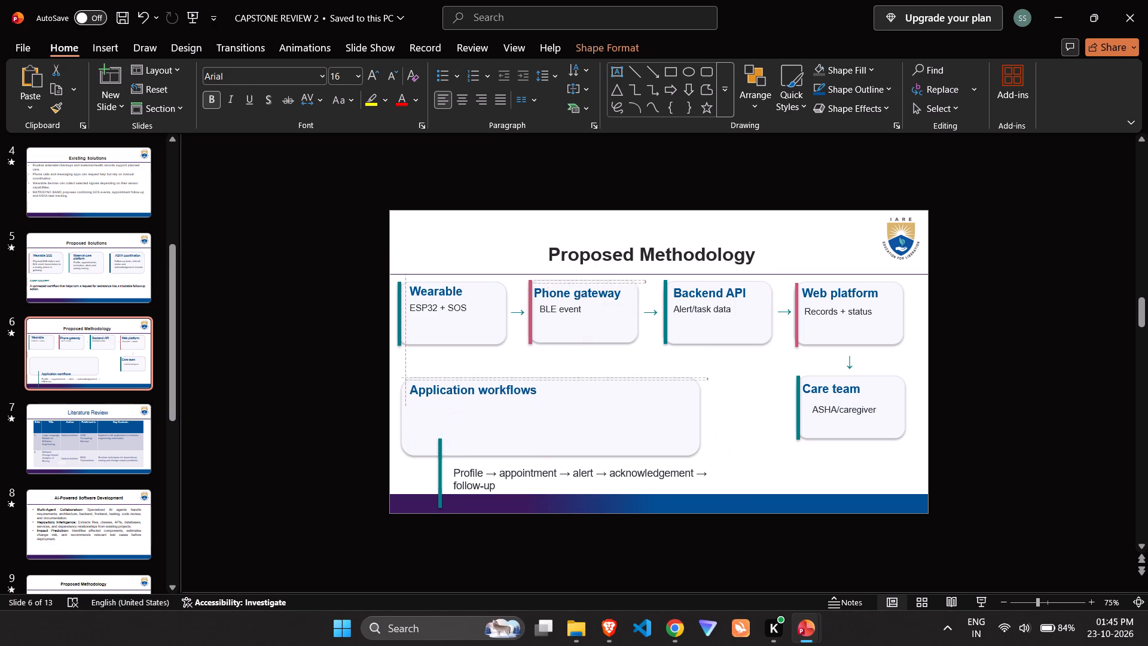
drag(519, 379, 518, 378)
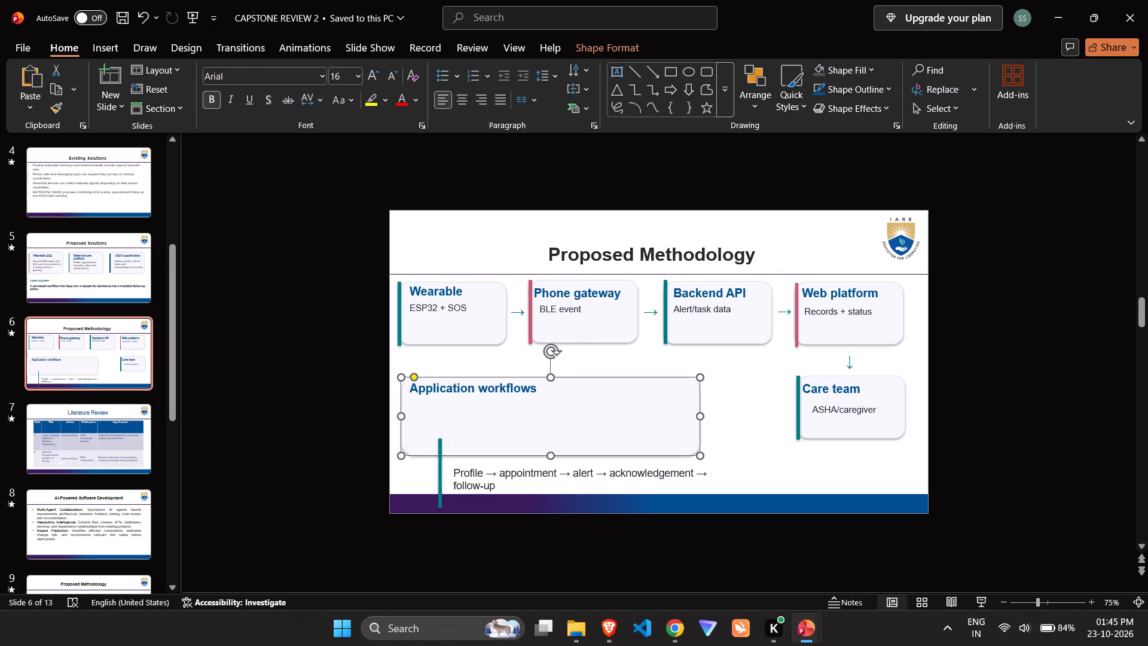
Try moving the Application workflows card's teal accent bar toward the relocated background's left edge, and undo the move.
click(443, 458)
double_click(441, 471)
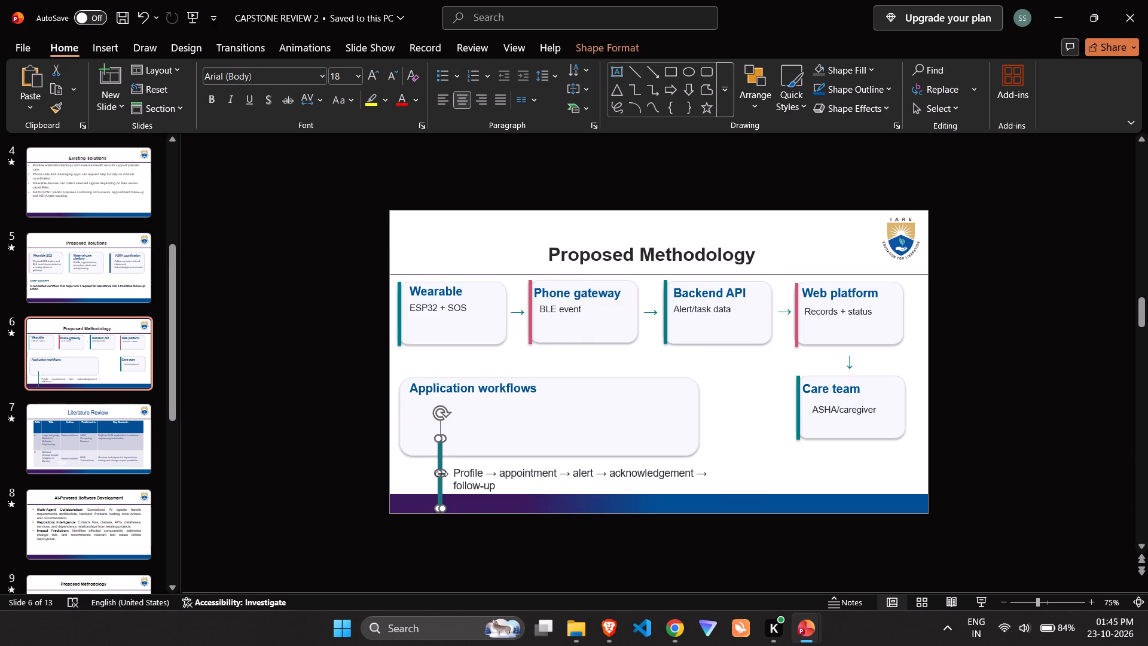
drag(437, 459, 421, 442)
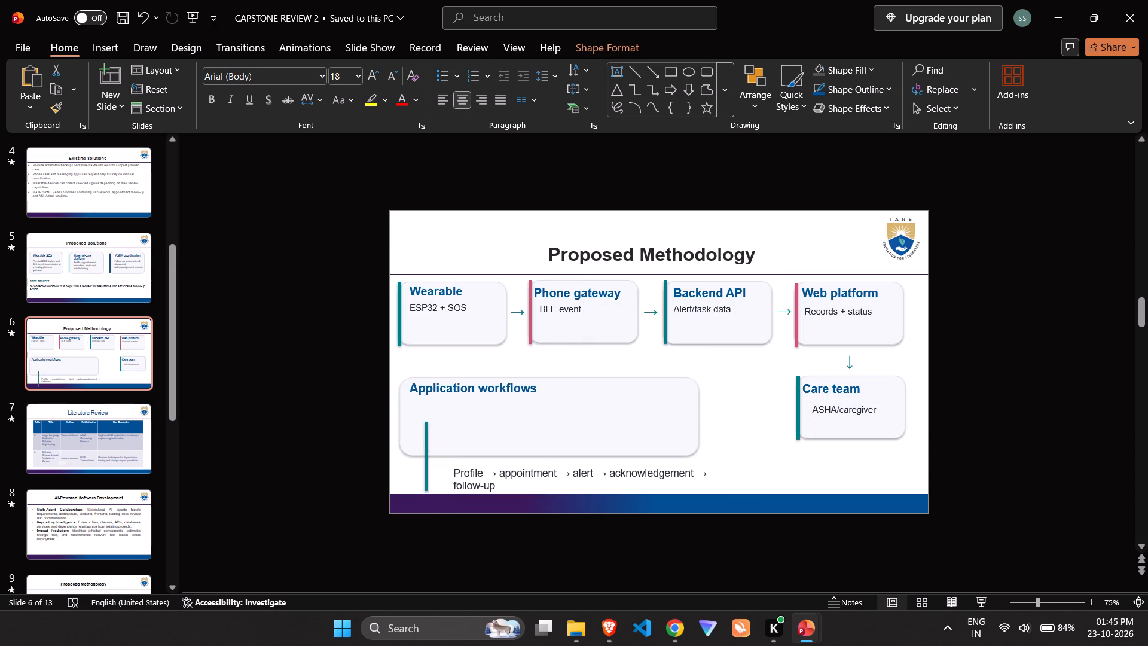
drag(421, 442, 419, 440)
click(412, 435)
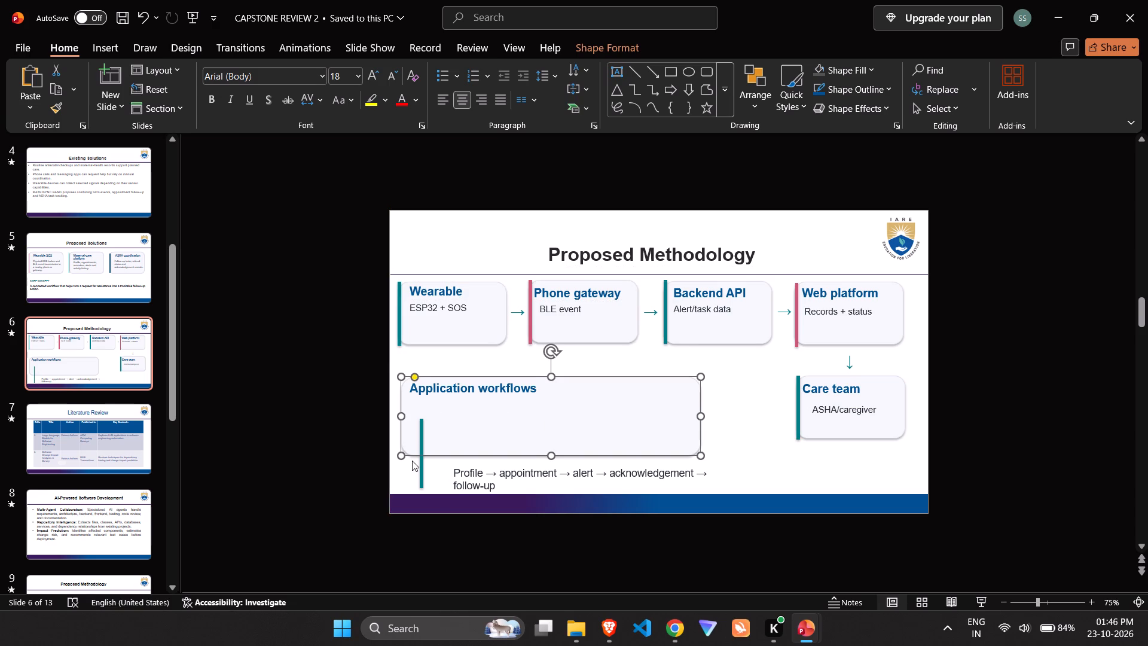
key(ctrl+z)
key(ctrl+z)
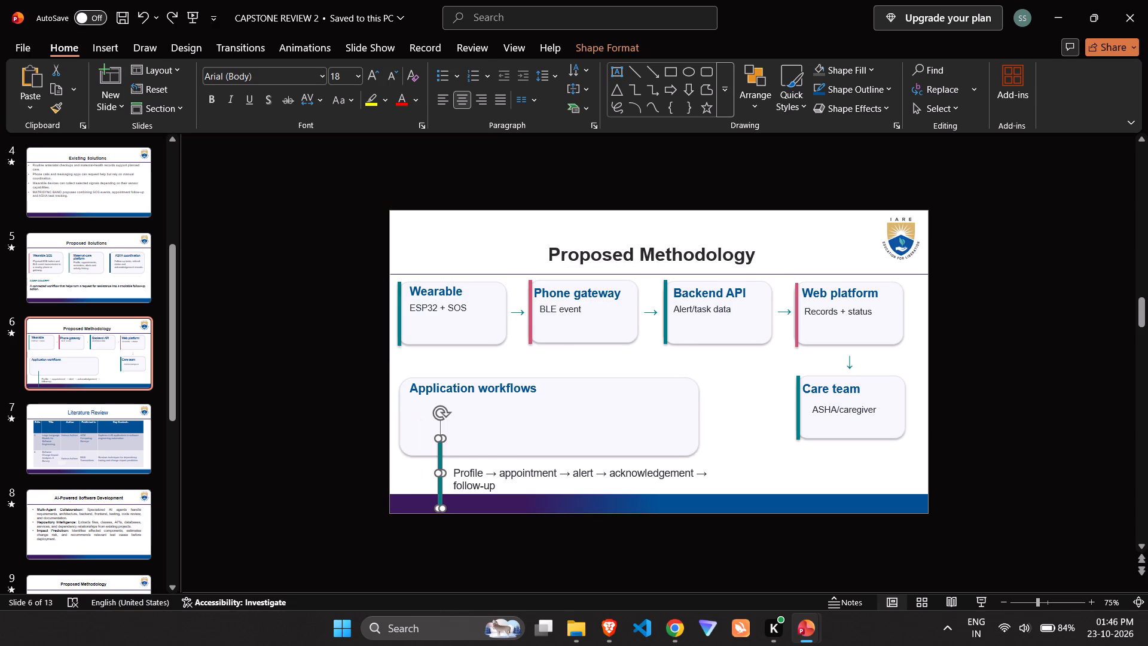
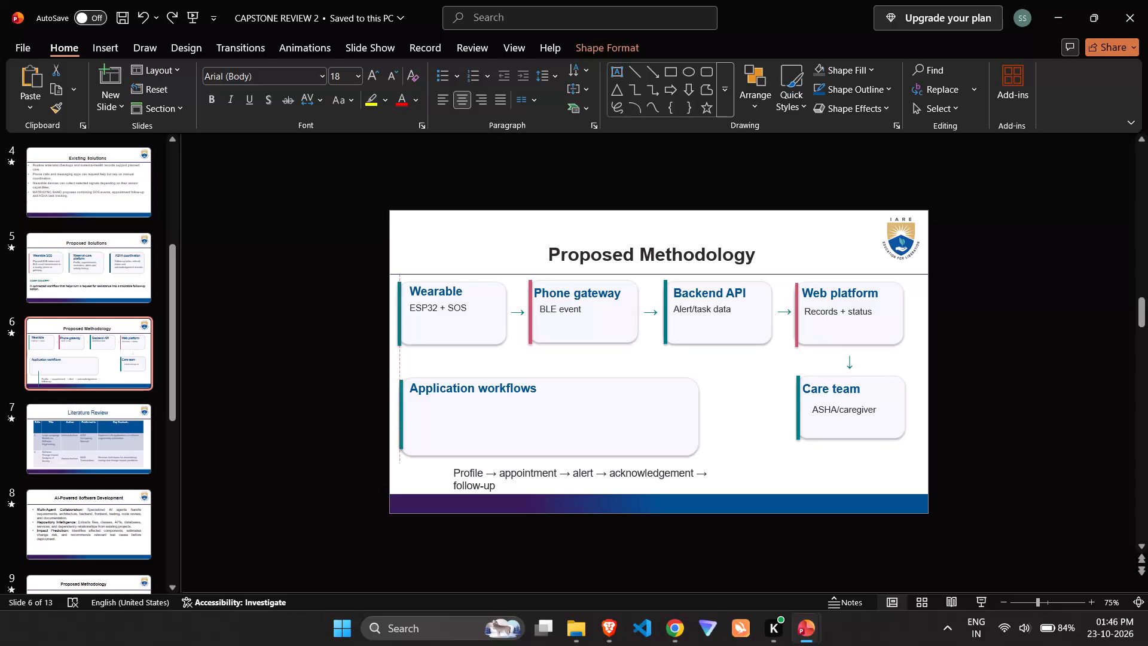
Move the "Profile → appointment → alert → acknowledgement → follow-up" text into the Application workflows card, below its heading.
click(527, 467)
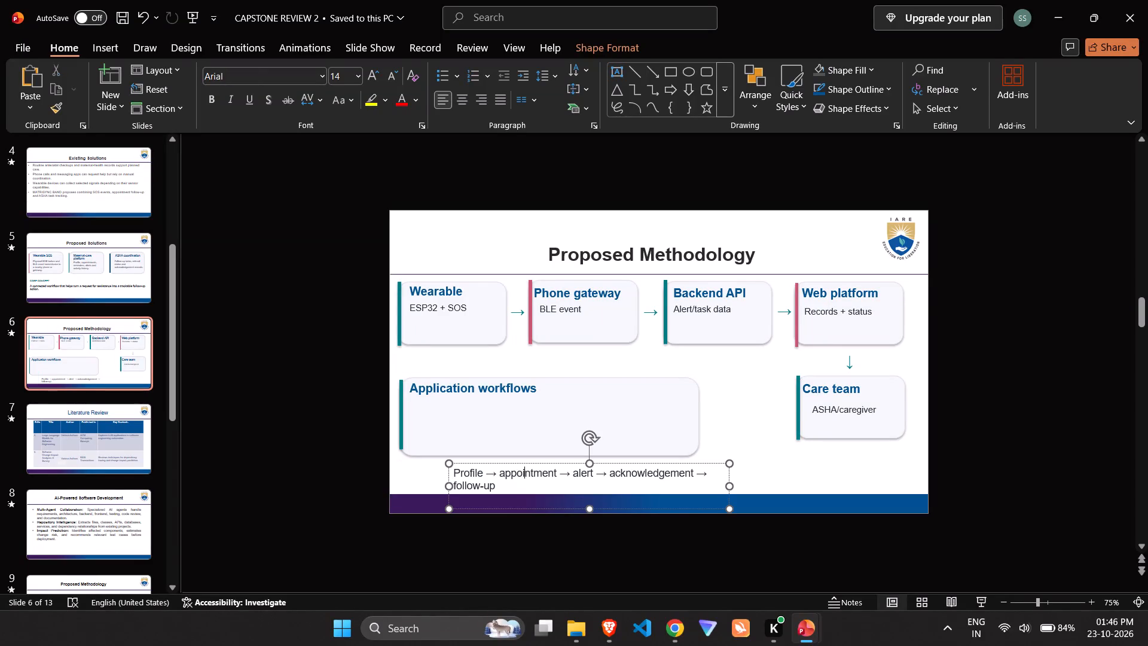
drag(520, 459, 475, 394)
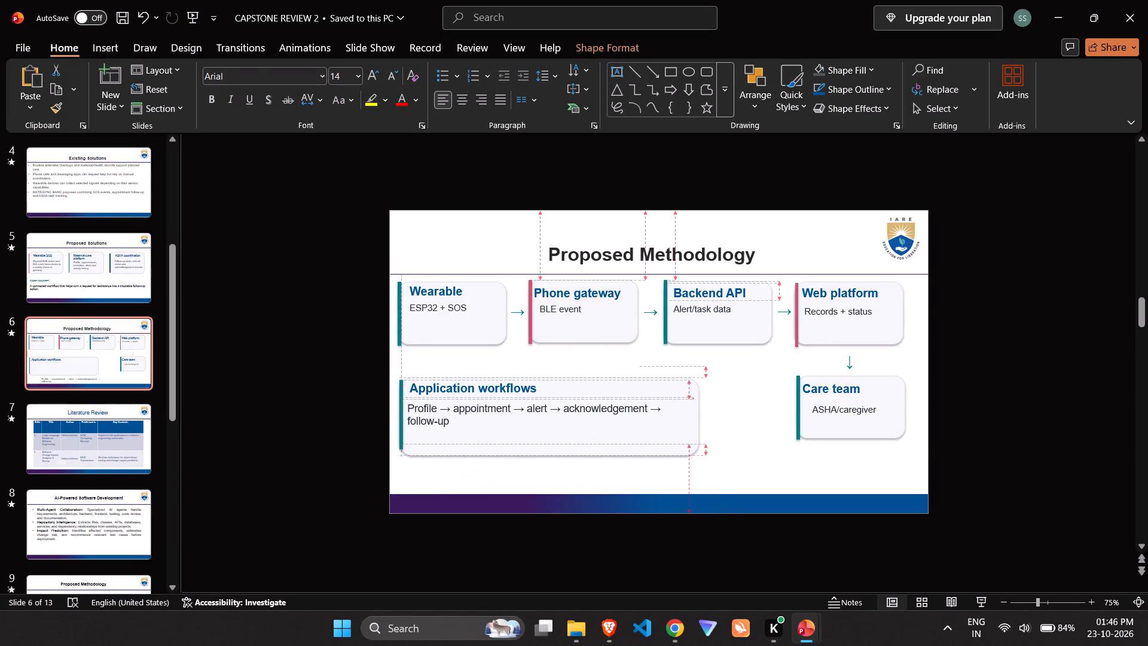
drag(475, 394, 479, 394)
click(740, 432)
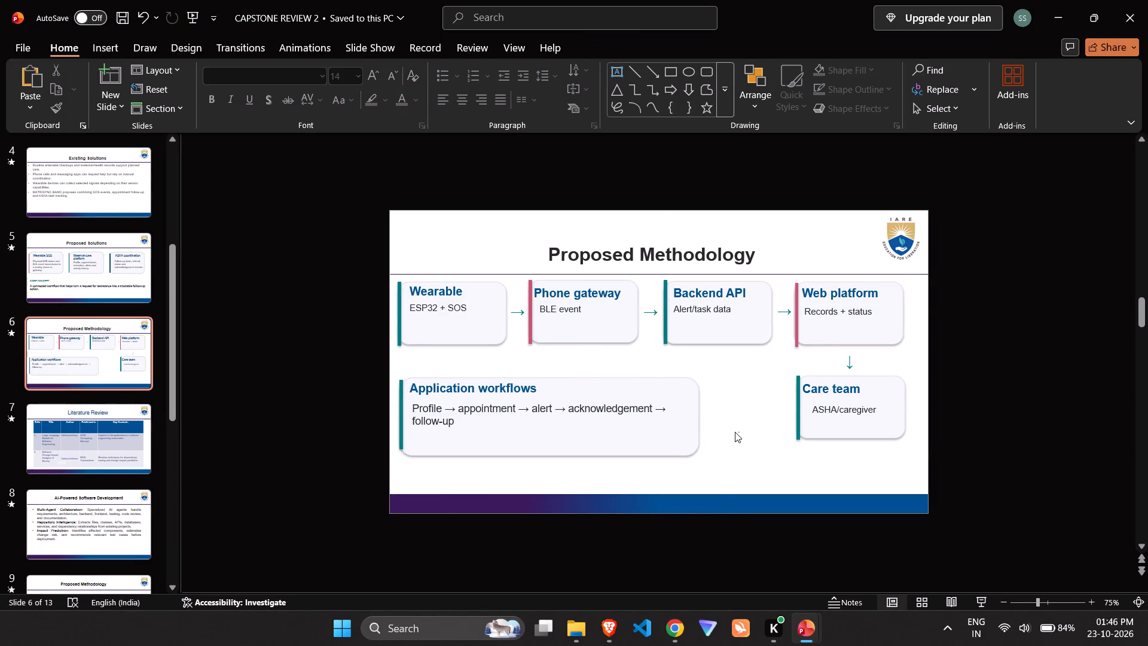
key(ctrl+a)
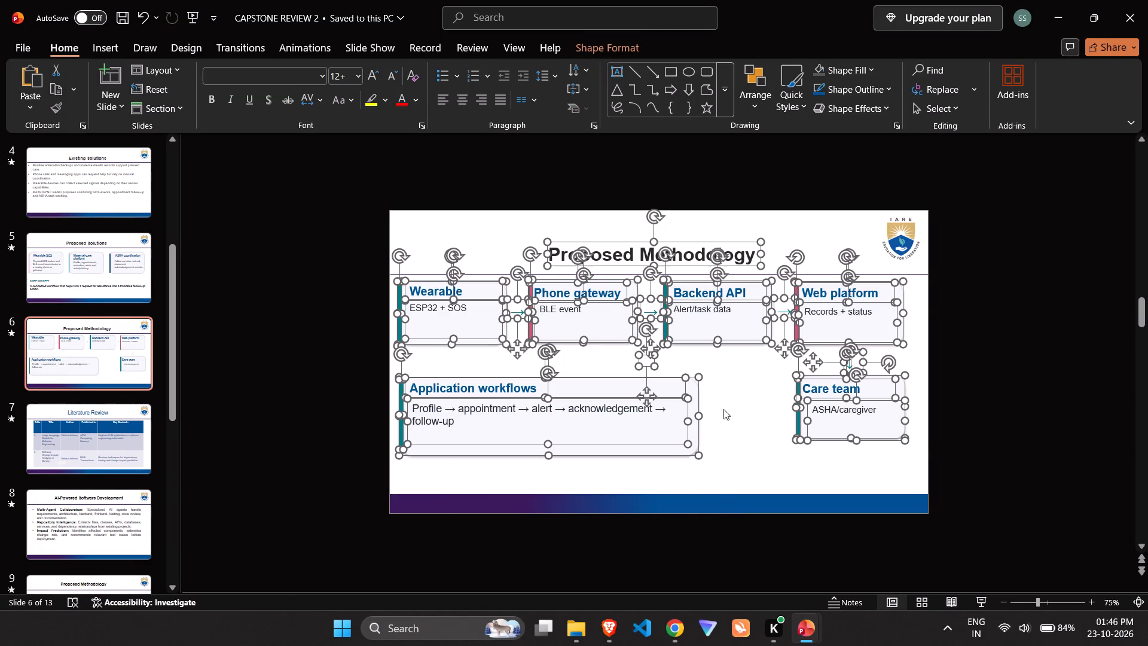
ctrl+click(789, 408)
click(791, 408)
click(775, 421)
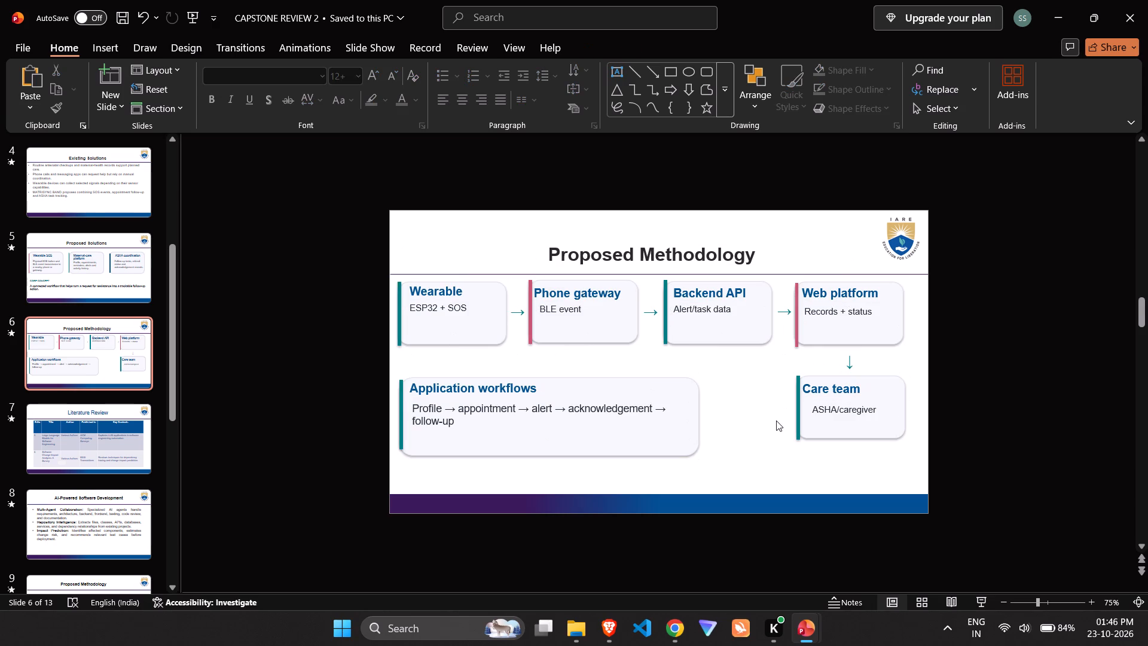
Save the CAPSTONE REVIEW 2 presentation.
key(ctrl+s)
key(ctrl+s)
key(ctrl+s)
key(ctrl+s)
key(ctrl+s)
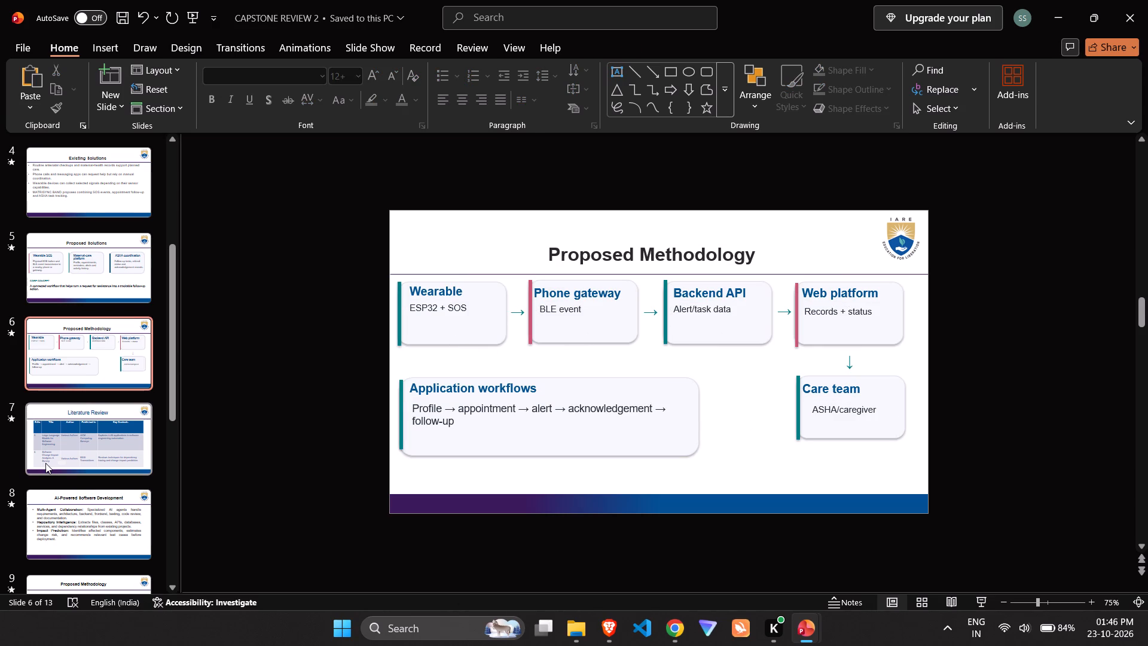
Check slide 8, SOS Workflow and ASHA Coordination, in the MATRISYNC_BAND deck as the source for slide 7, then return to CAPSTONE REVIEW 2.
click(45, 463)
key(alt+Tab)
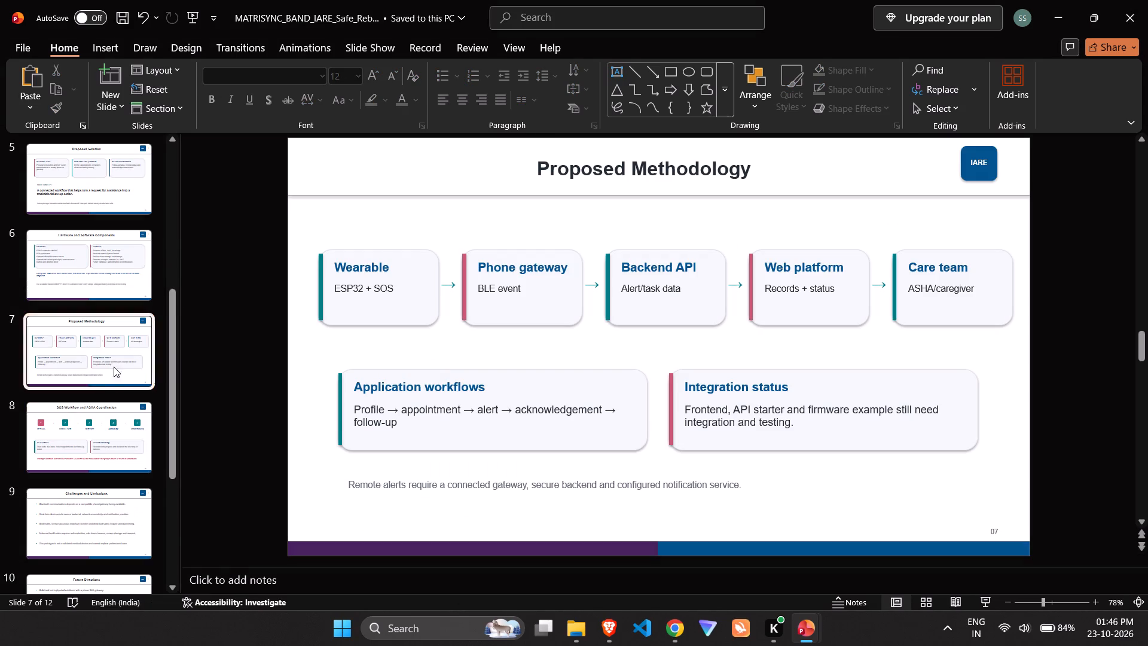
click(63, 463)
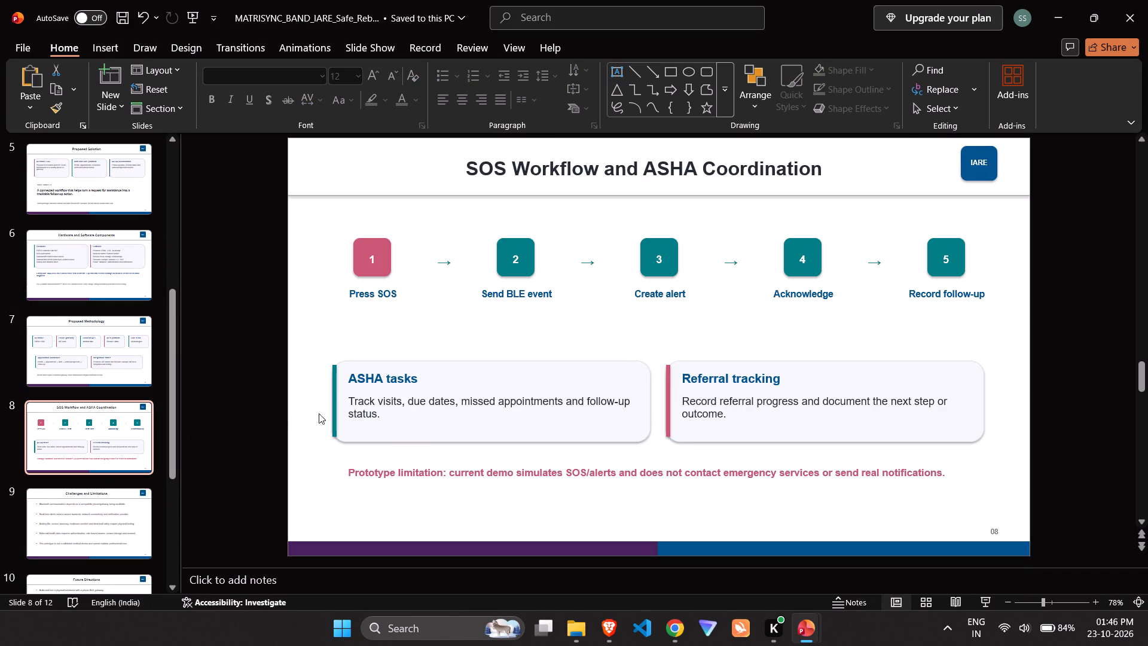
key(alt+Tab)
Replace the "Literature Review" title on slide 7 with the "Proposed Methodology" title copied from slide 6.
triple_click(610, 246)
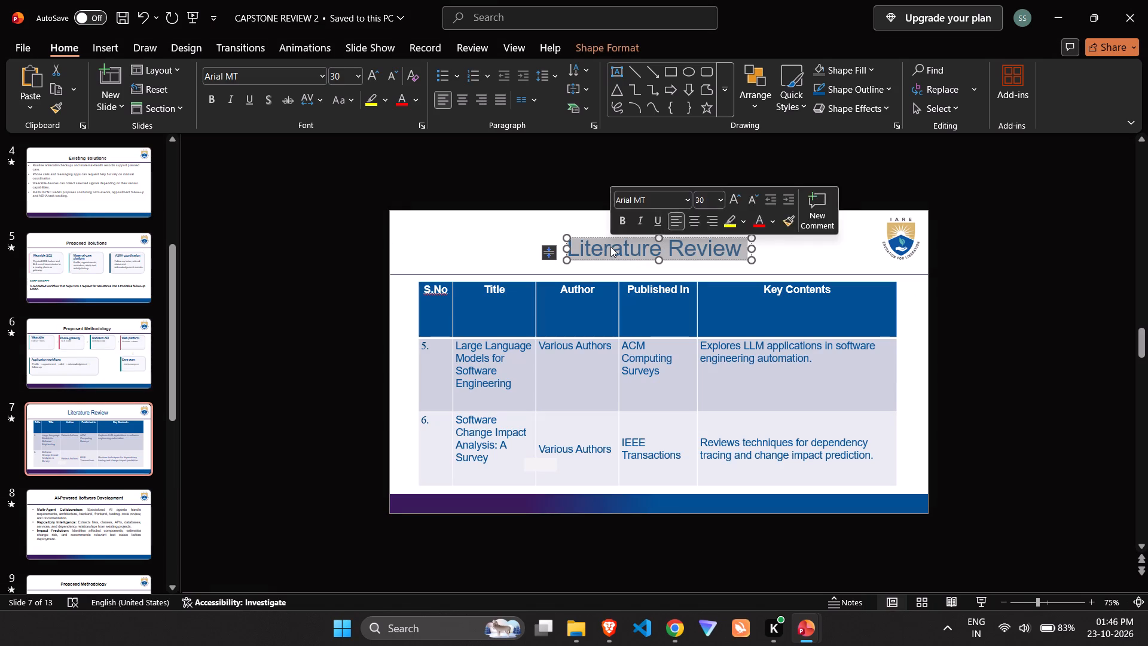
click(46, 355)
click(716, 239)
double_click(713, 251)
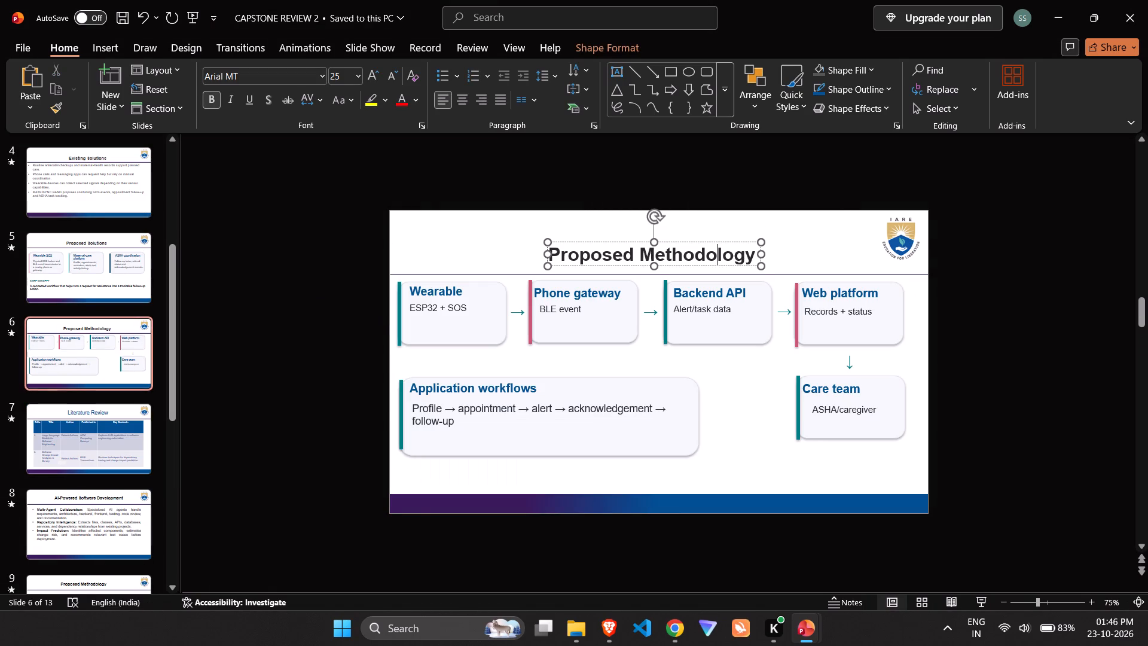
click(713, 251)
ctrl+scroll(775, 287, up, 1)
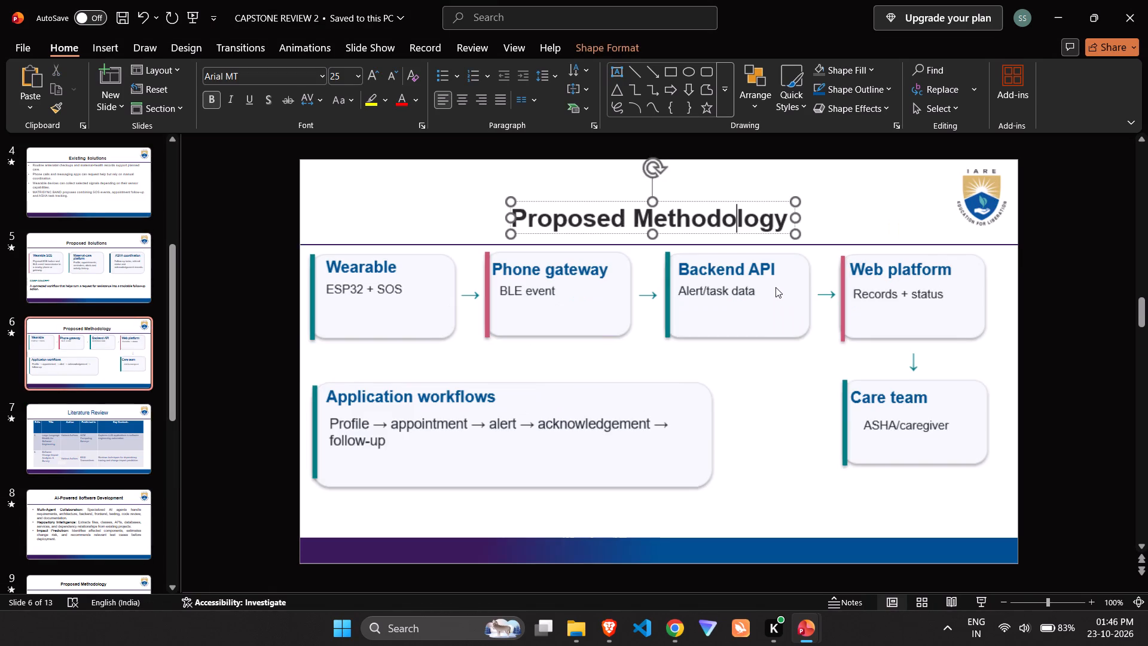
key(ctrl+a)
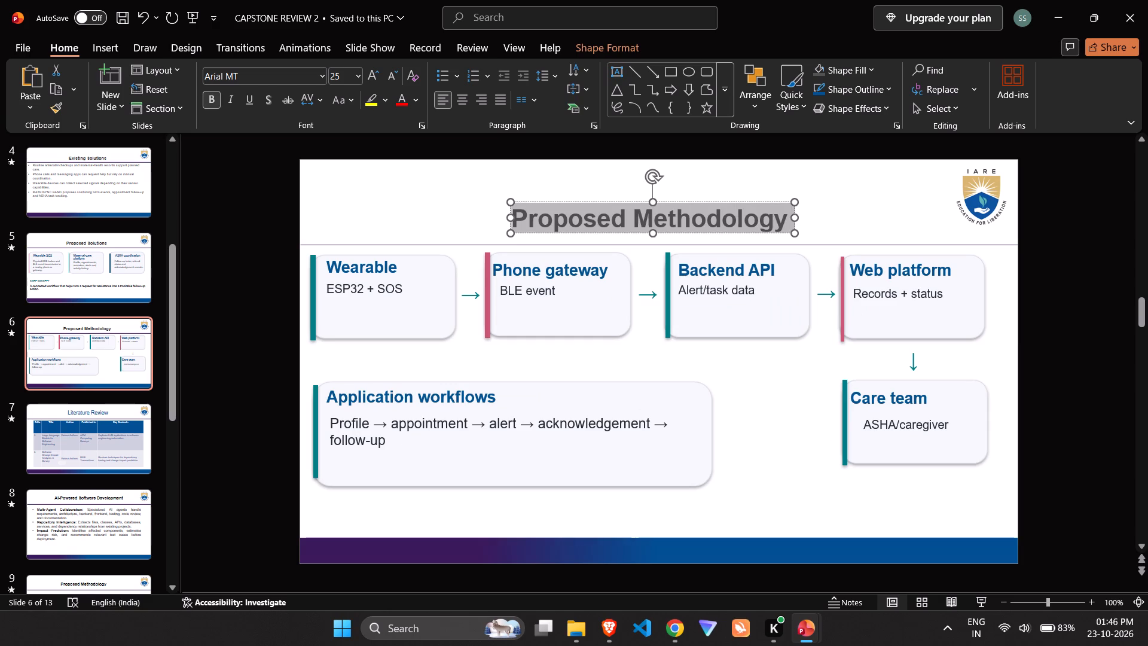
key(ctrl+c)
click(74, 416)
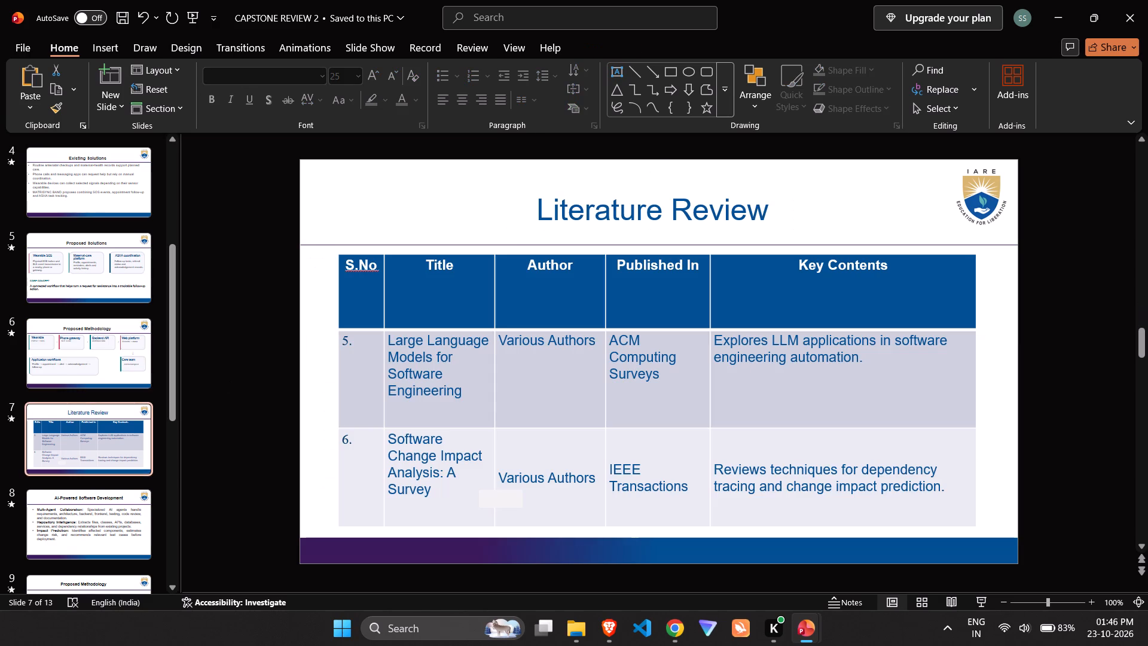
click(686, 200)
key(ctrl+a)
key(ctrl+v)
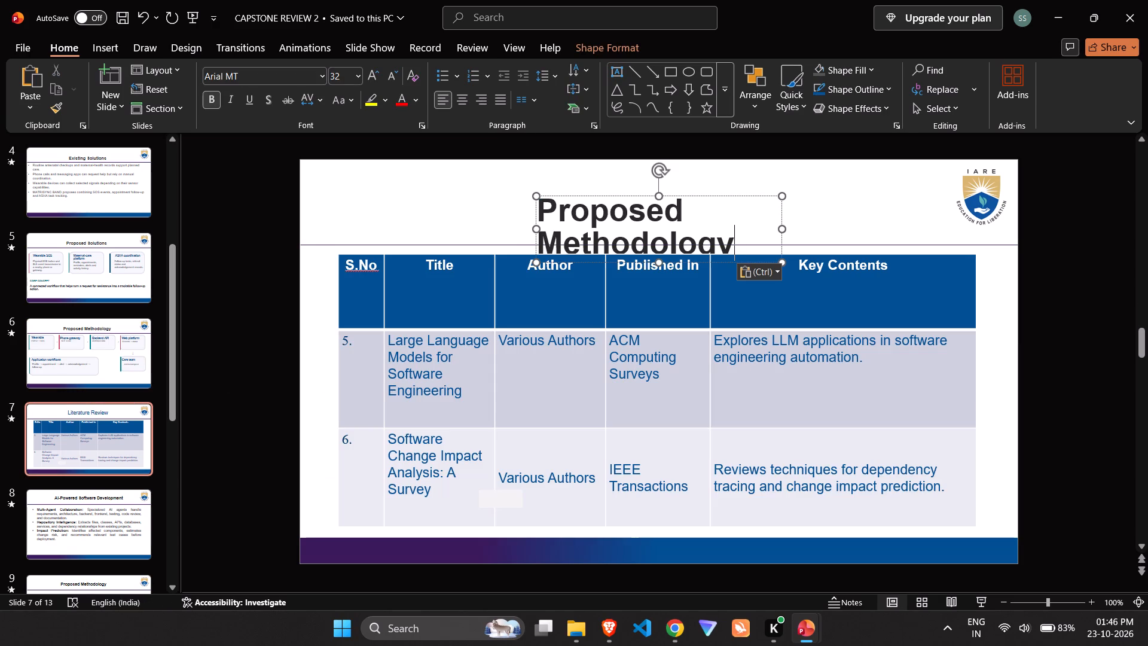
Set the font size of slide 7's title to 25.
key(ctrl+a)
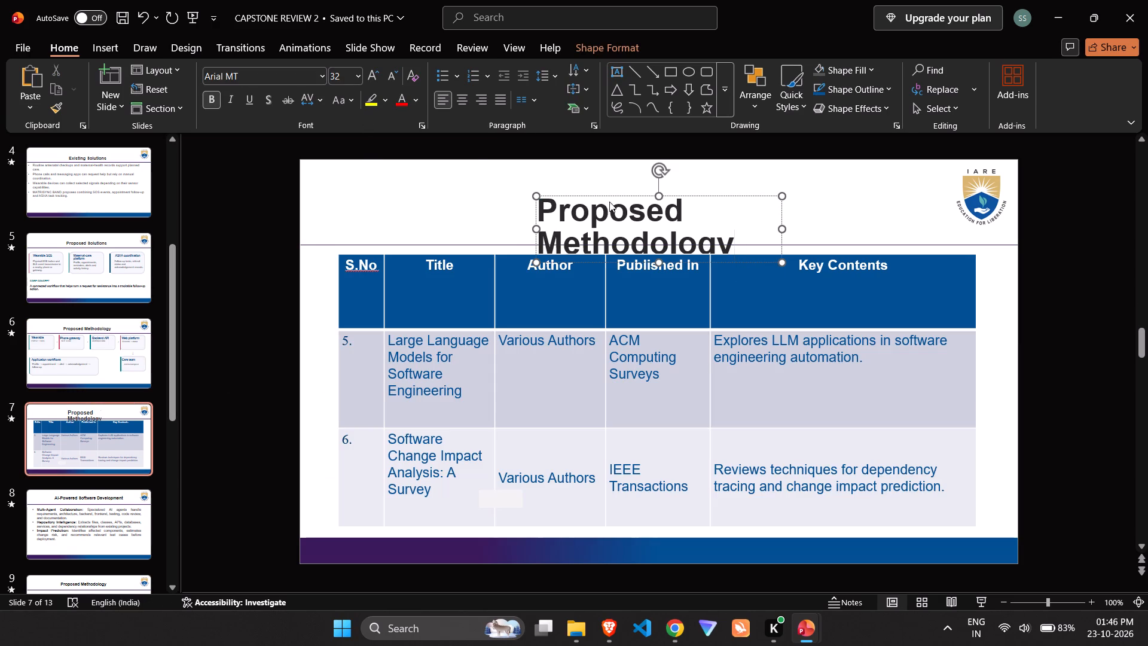
click(343, 75)
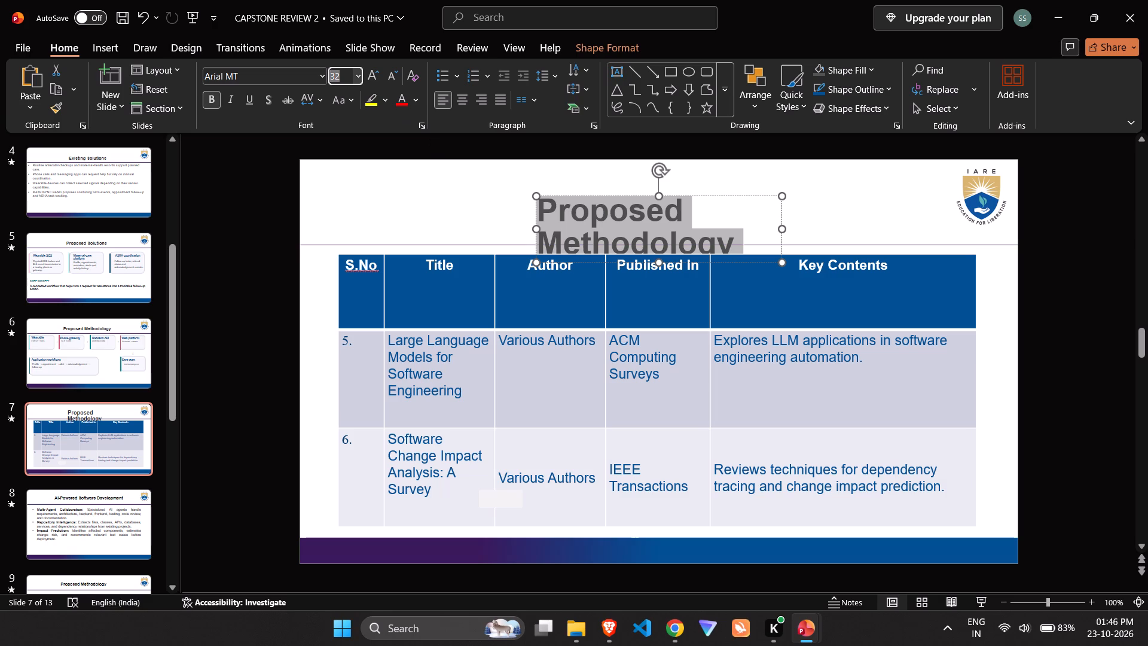
text(25)
key(Return)
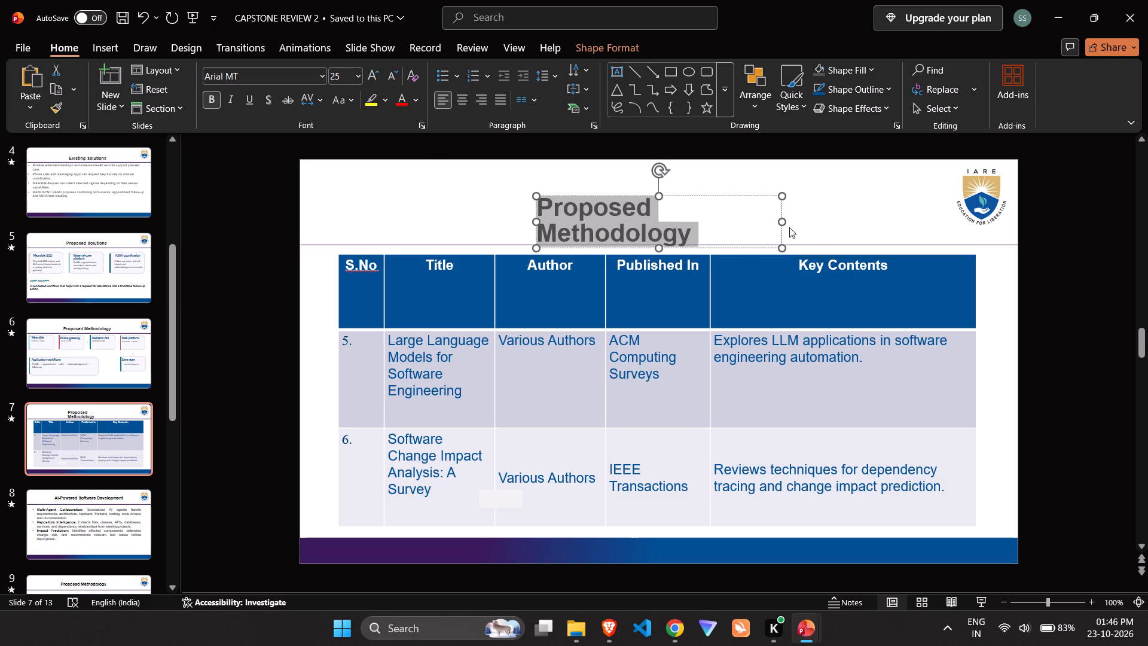
Resize slide 7's title box so the title fits on one line, and centre it just above the header line.
drag(784, 221, 850, 220)
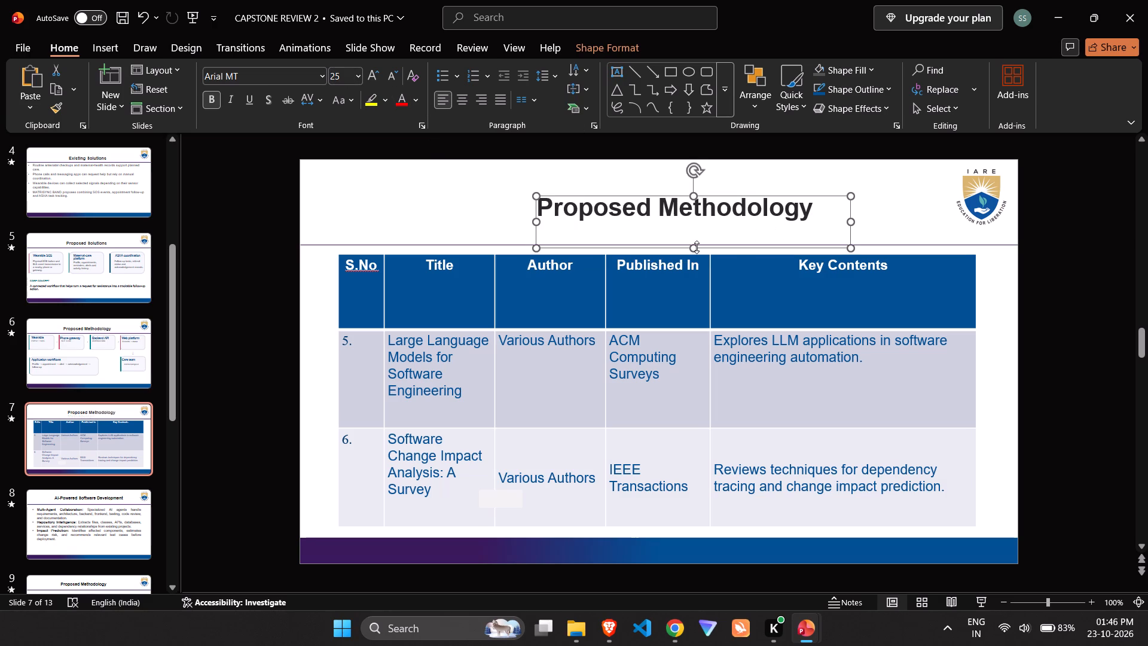
click(697, 247)
drag(674, 197, 653, 208)
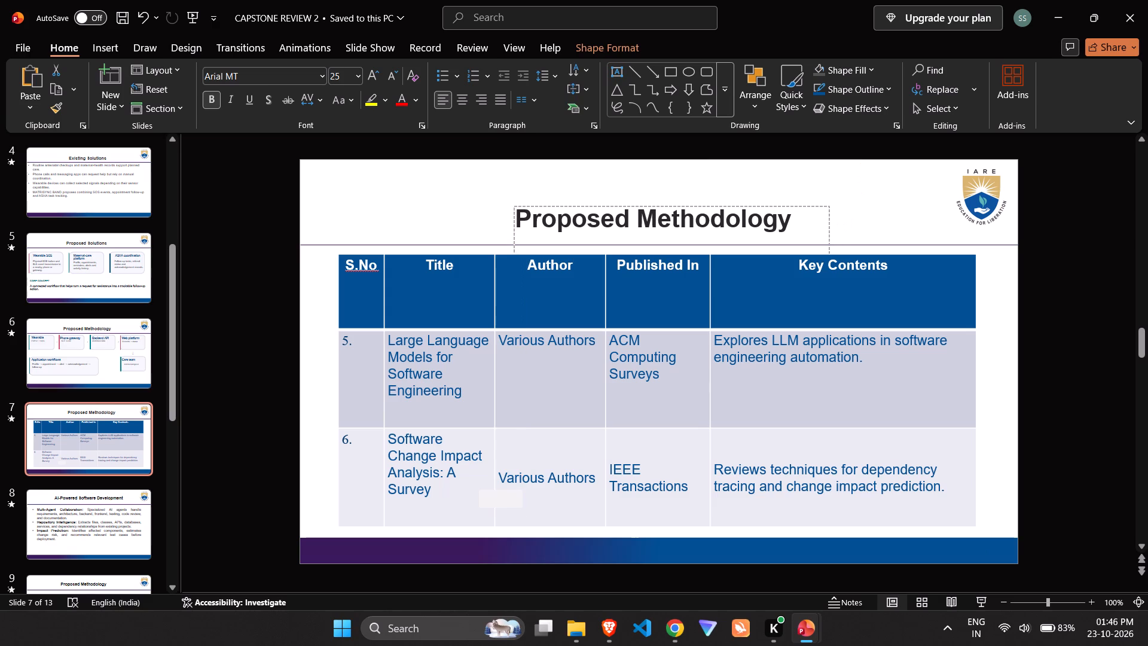
drag(653, 208, 688, 216)
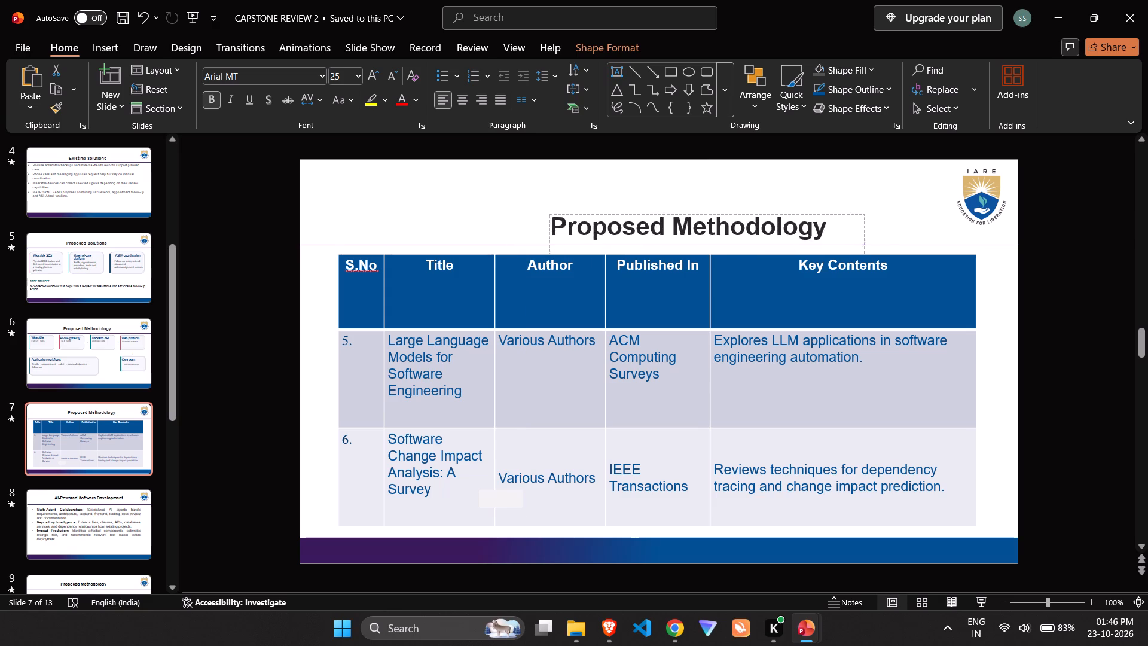
drag(688, 216, 616, 184)
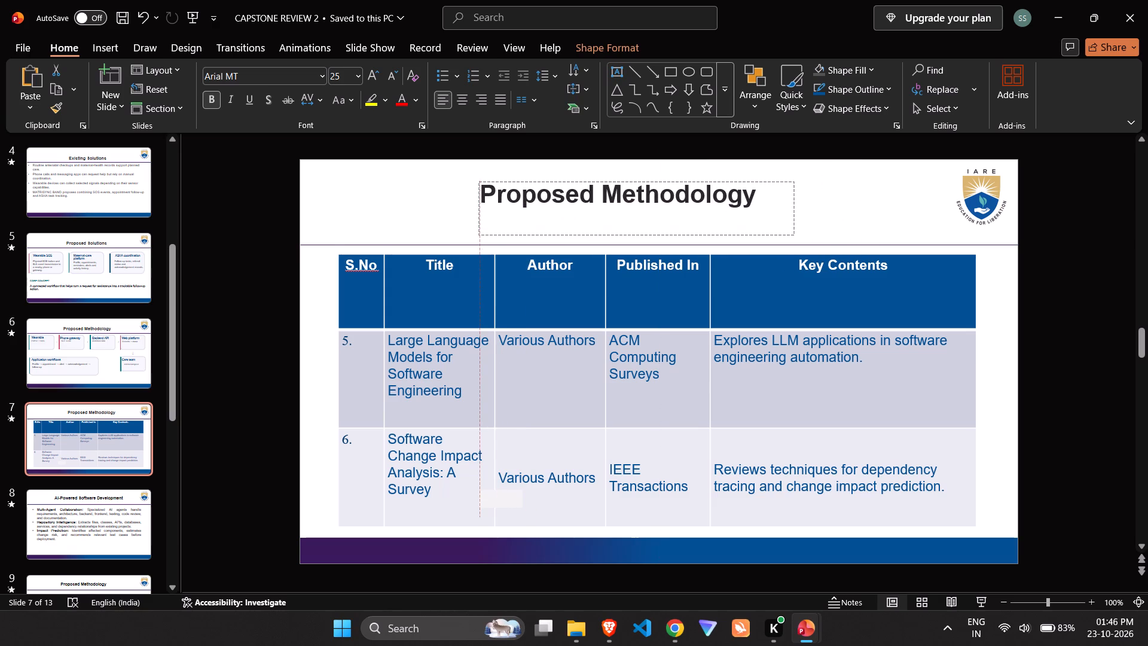
drag(616, 184, 616, 184)
drag(797, 236, 786, 218)
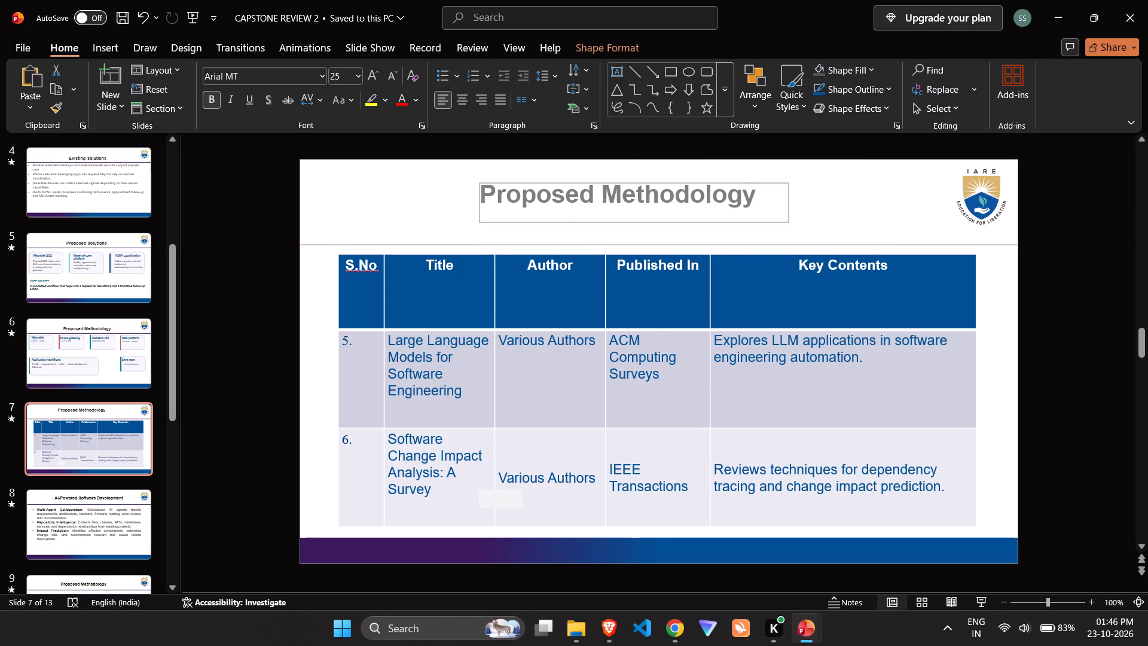
drag(786, 218, 784, 214)
drag(713, 215, 746, 233)
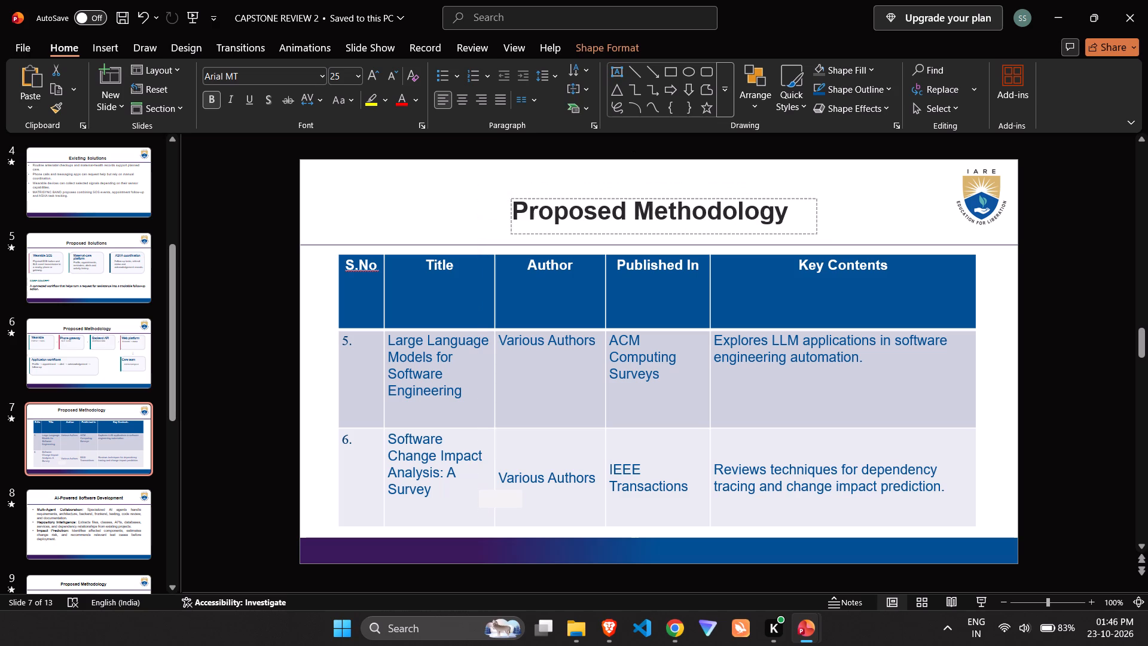
drag(746, 233, 743, 243)
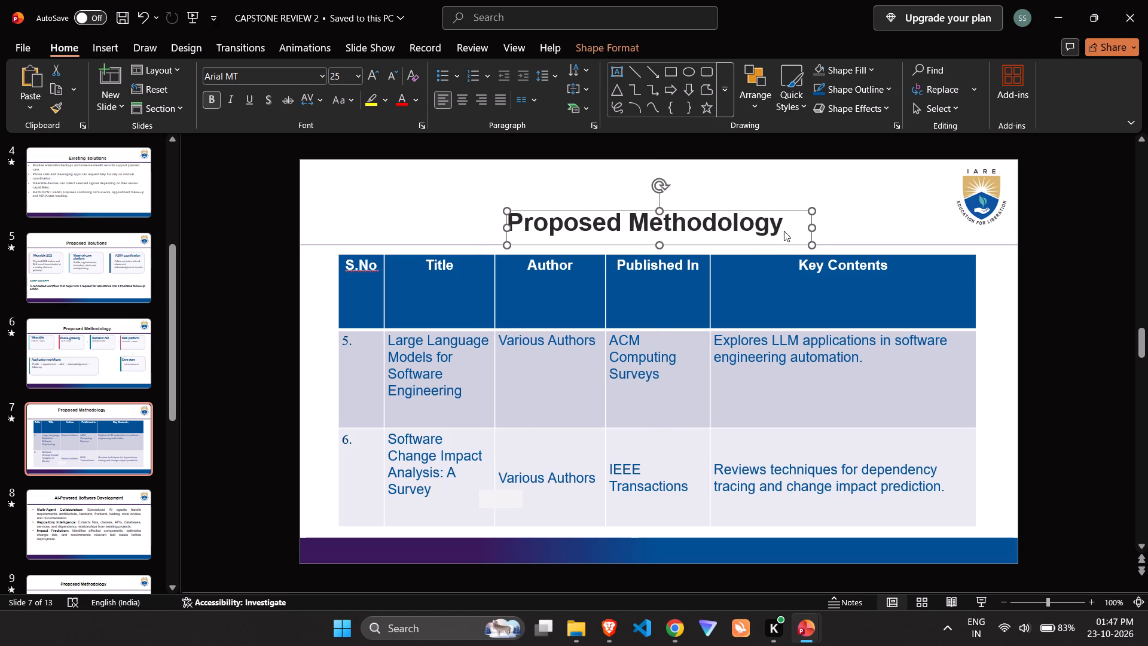
click(833, 217)
Delete the literature review table from slide 7.
click(786, 254)
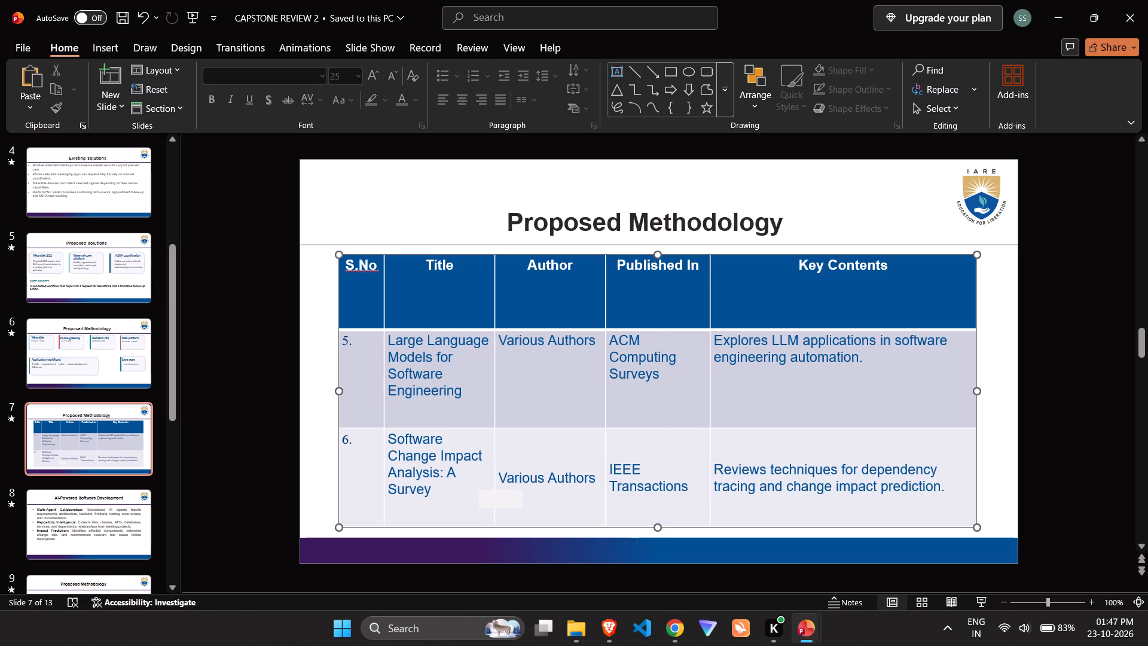
click(786, 254)
key(Delete)
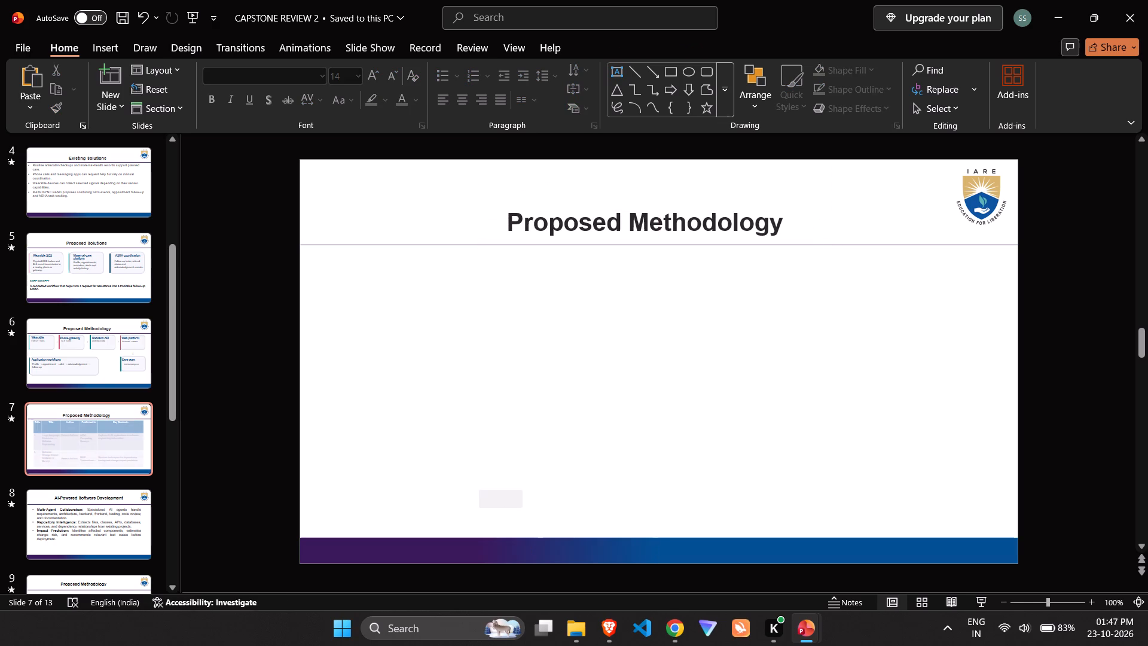
Copy the numbered SOS workflow shapes and the ASHA tasks and Referral tracking cards from the MATRISYNC_BAND deck's slide 8 onto slide 7.
key(alt+Tab)
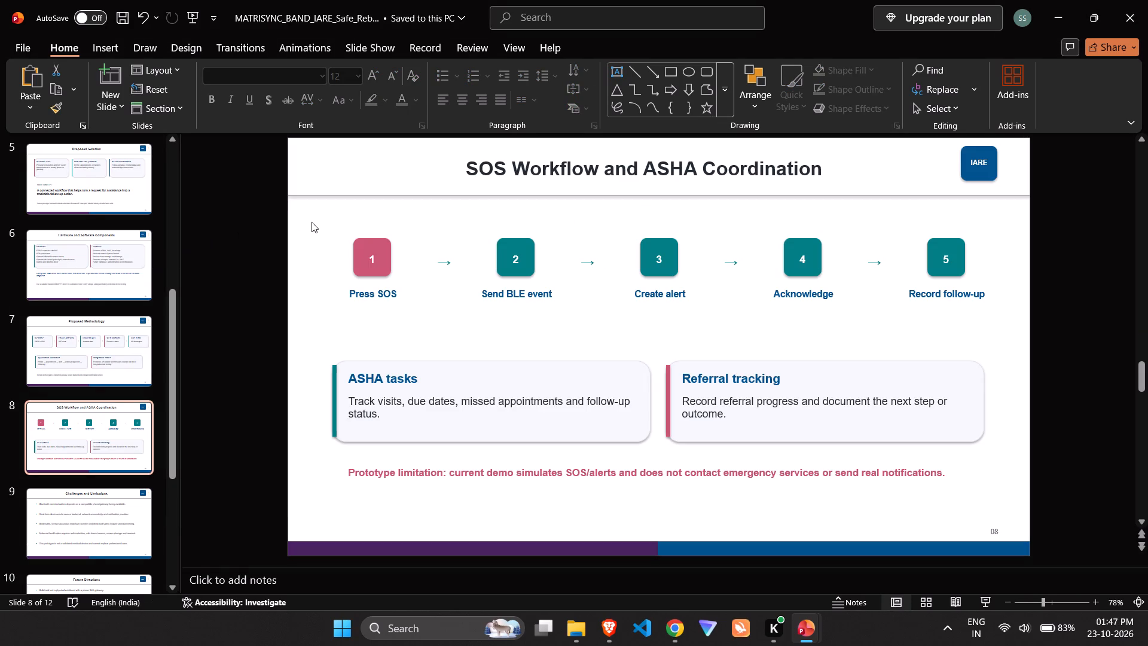
drag(312, 222, 981, 392)
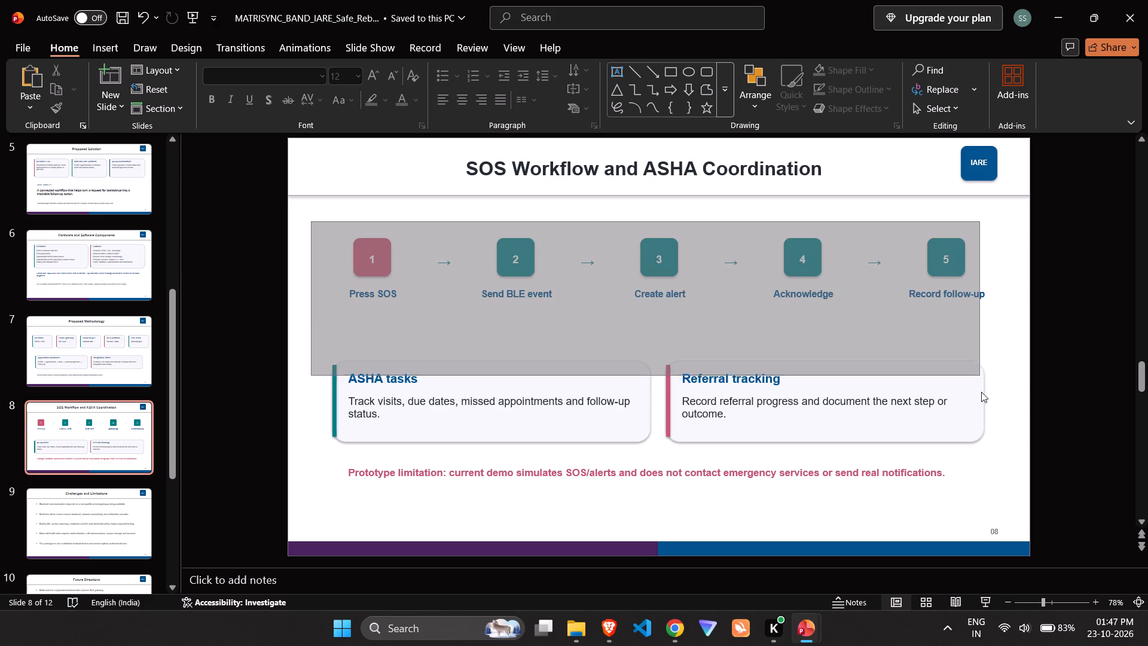
drag(981, 392, 978, 465)
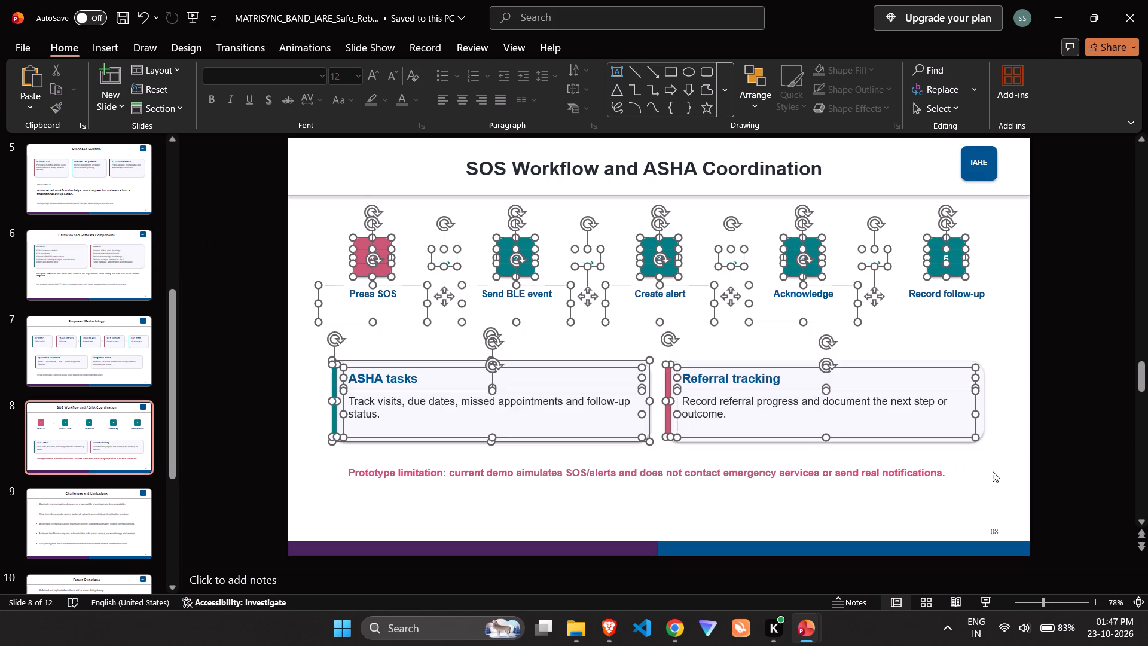
key(ctrl+c)
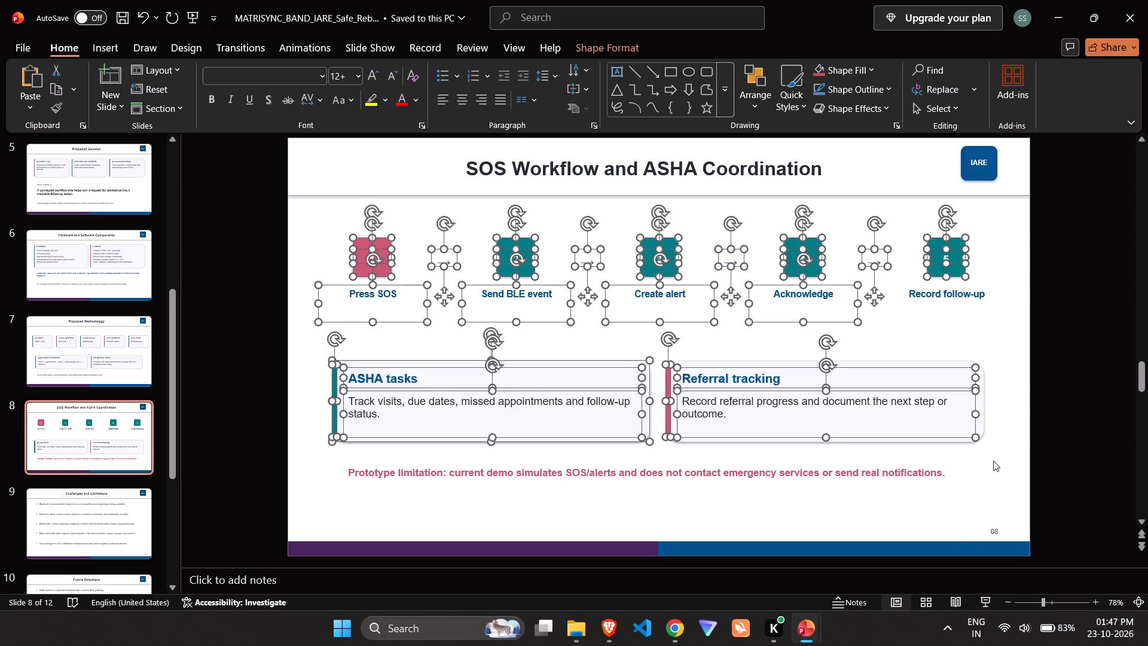
key(alt+Tab)
click(838, 433)
key(ctrl+v)
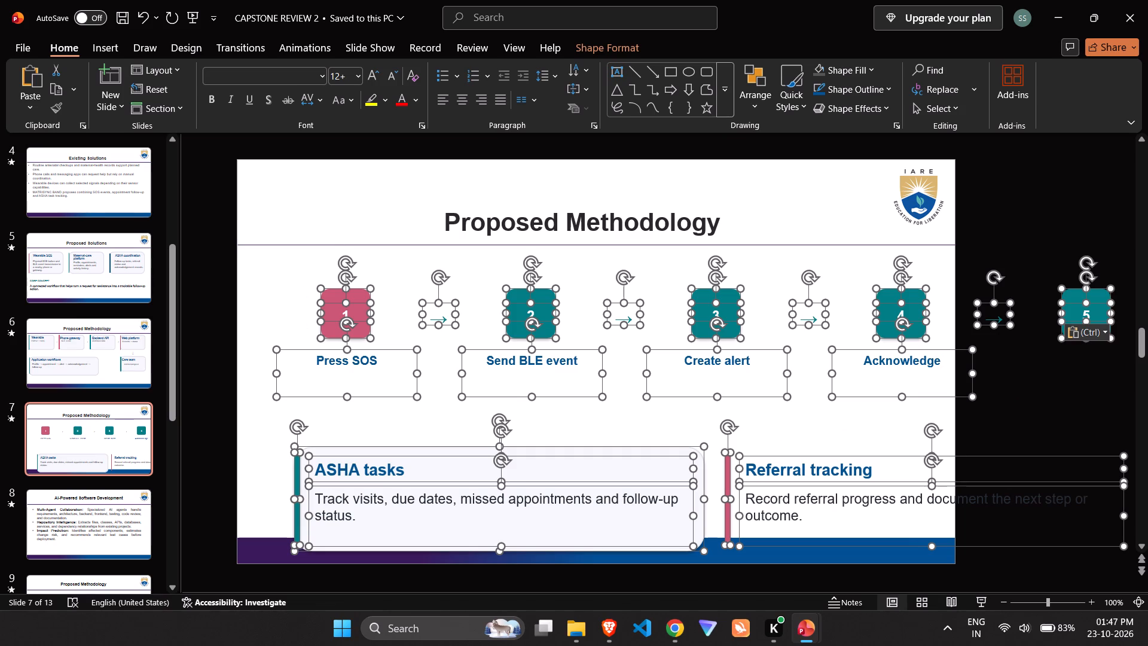
Undo the paste of the SOS workflow shapes and the ASHA tasks and Referral tracking cards on slide 7.
drag(1123, 220, 286, 600)
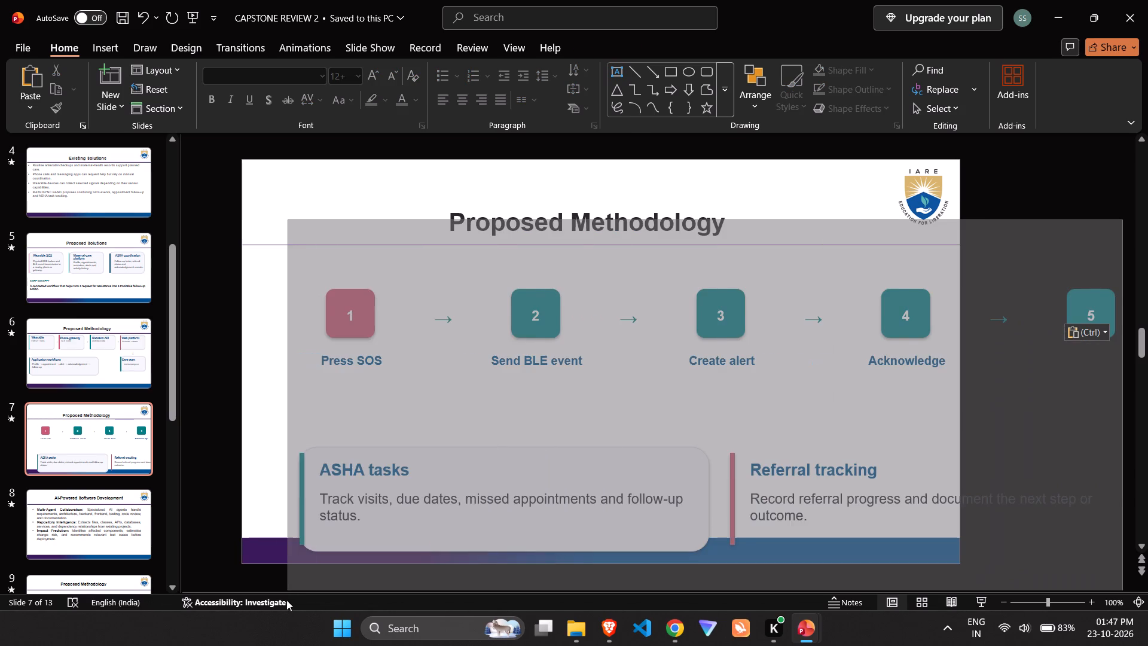
drag(286, 600, 275, 595)
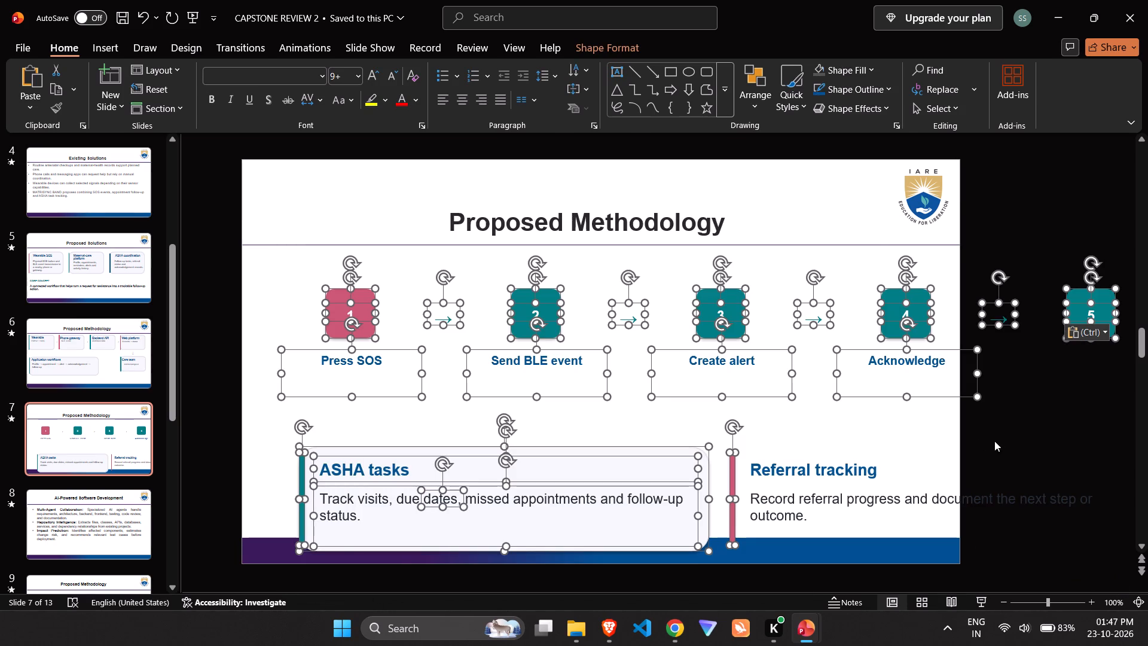
ctrl+scroll(967, 434, down, 3)
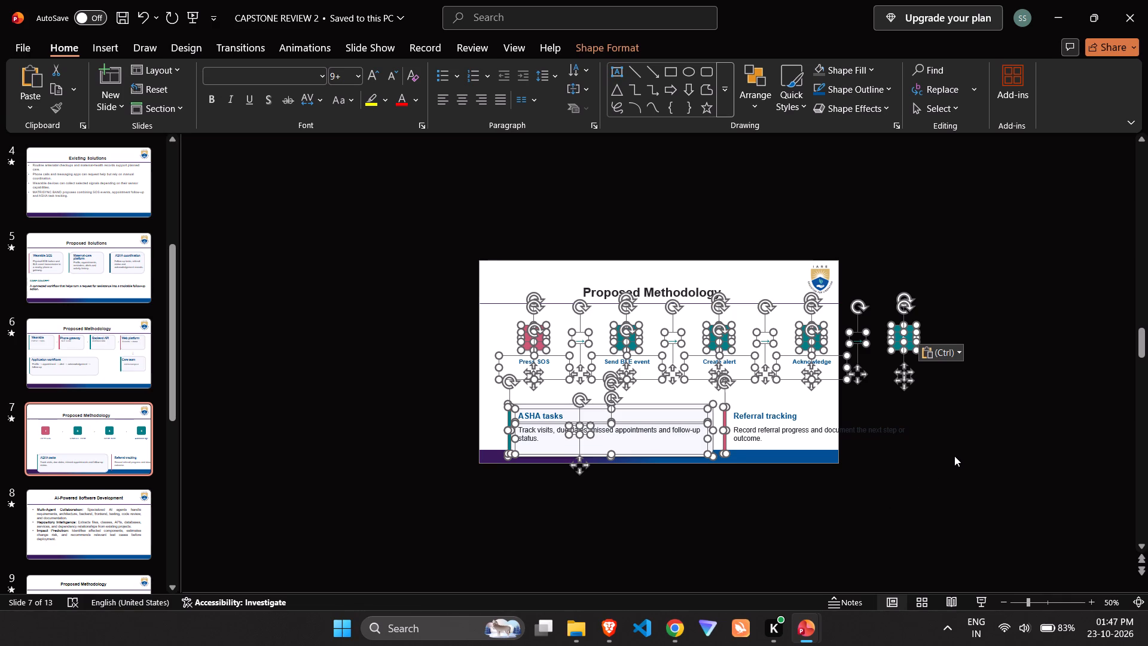
key(ctrl+z)
ctrl+scroll(682, 428, up, 2)
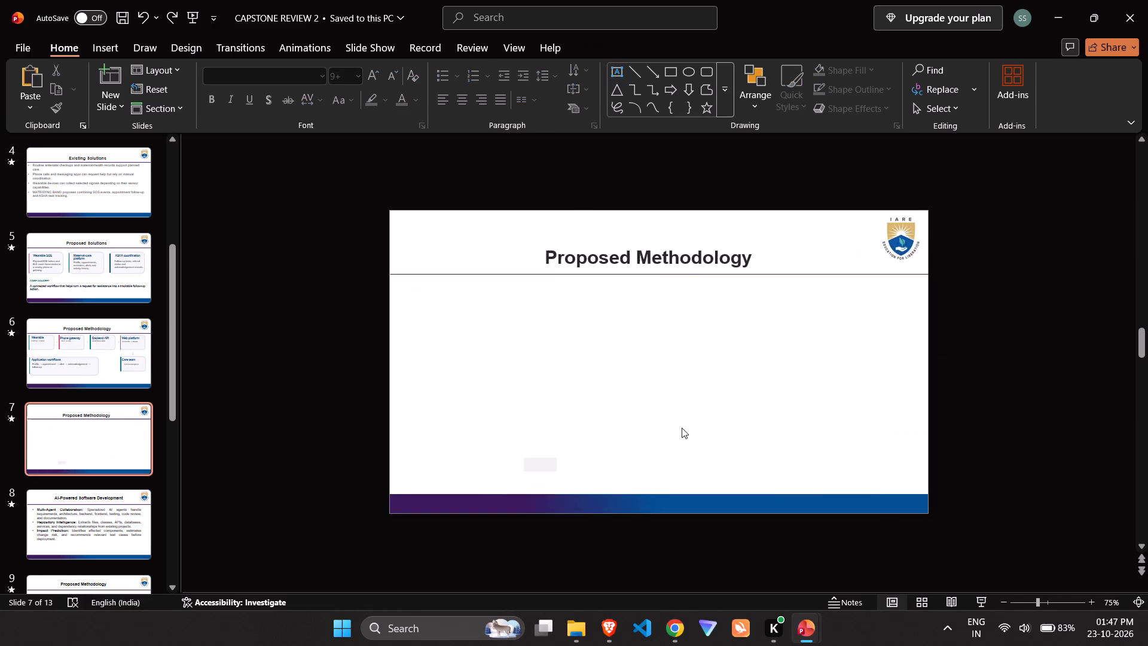
ctrl+scroll(682, 428, up, 1)
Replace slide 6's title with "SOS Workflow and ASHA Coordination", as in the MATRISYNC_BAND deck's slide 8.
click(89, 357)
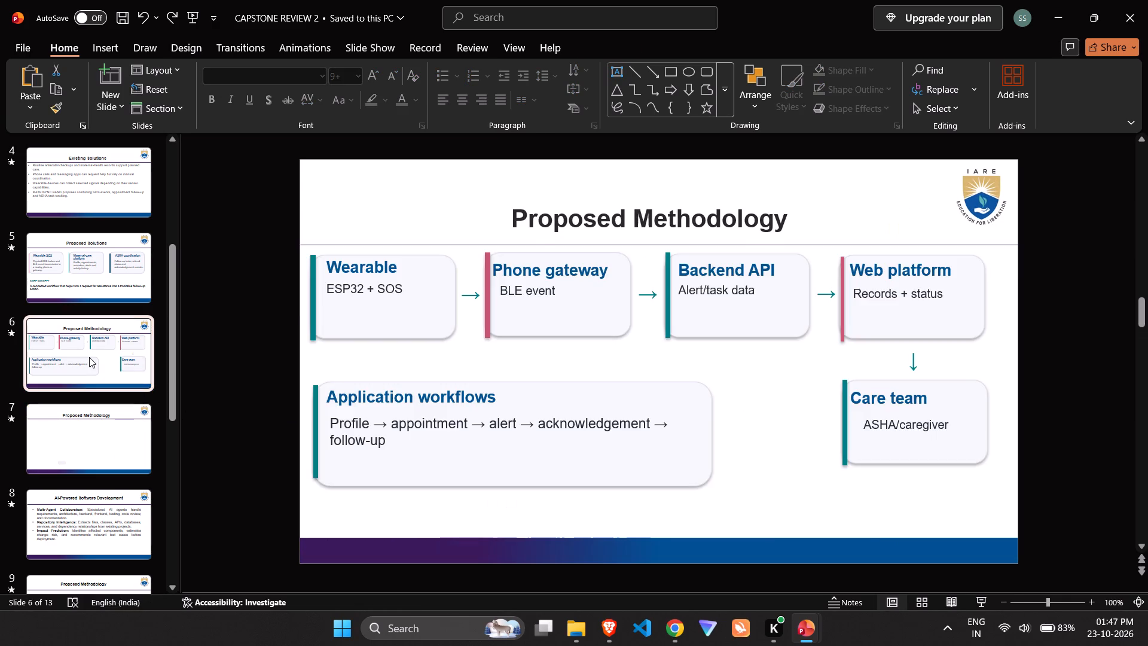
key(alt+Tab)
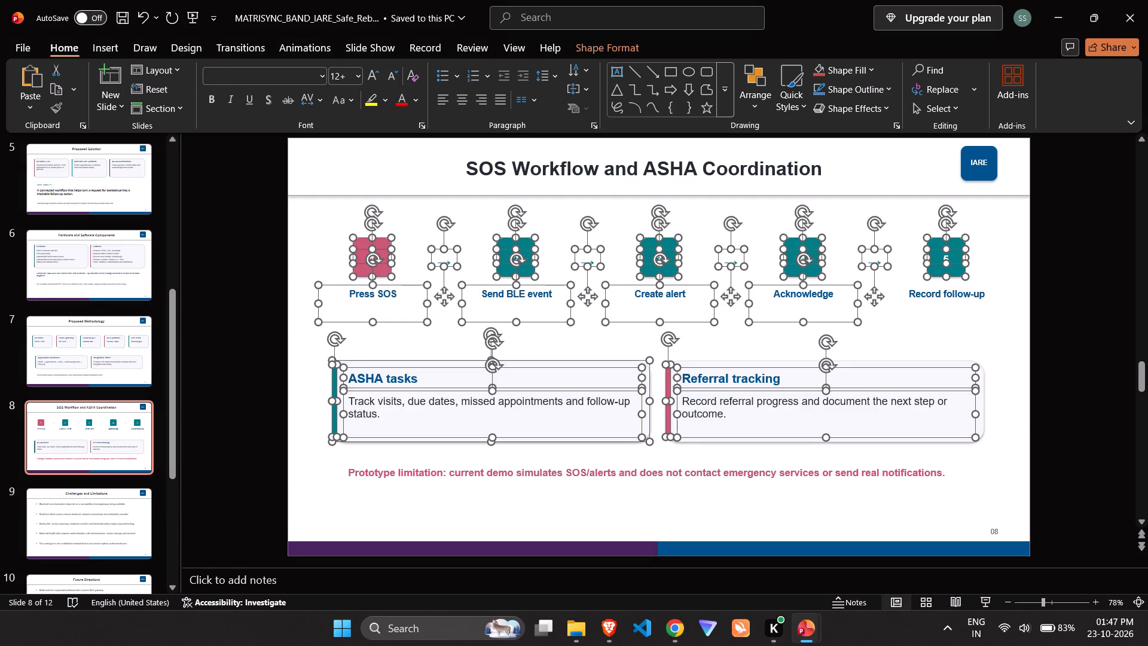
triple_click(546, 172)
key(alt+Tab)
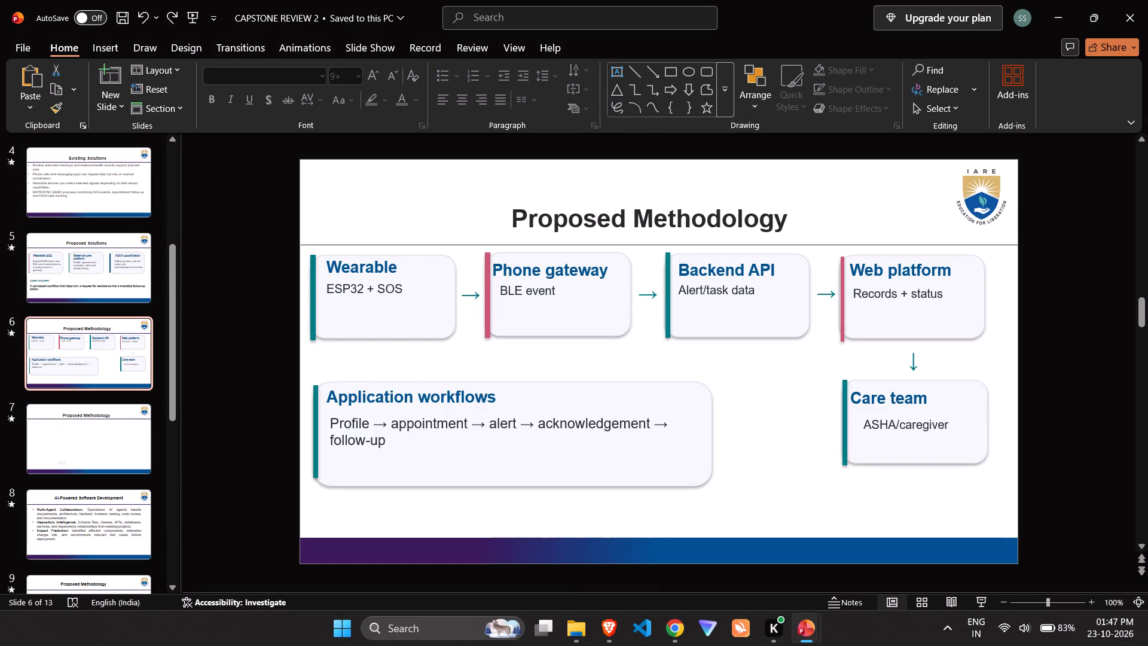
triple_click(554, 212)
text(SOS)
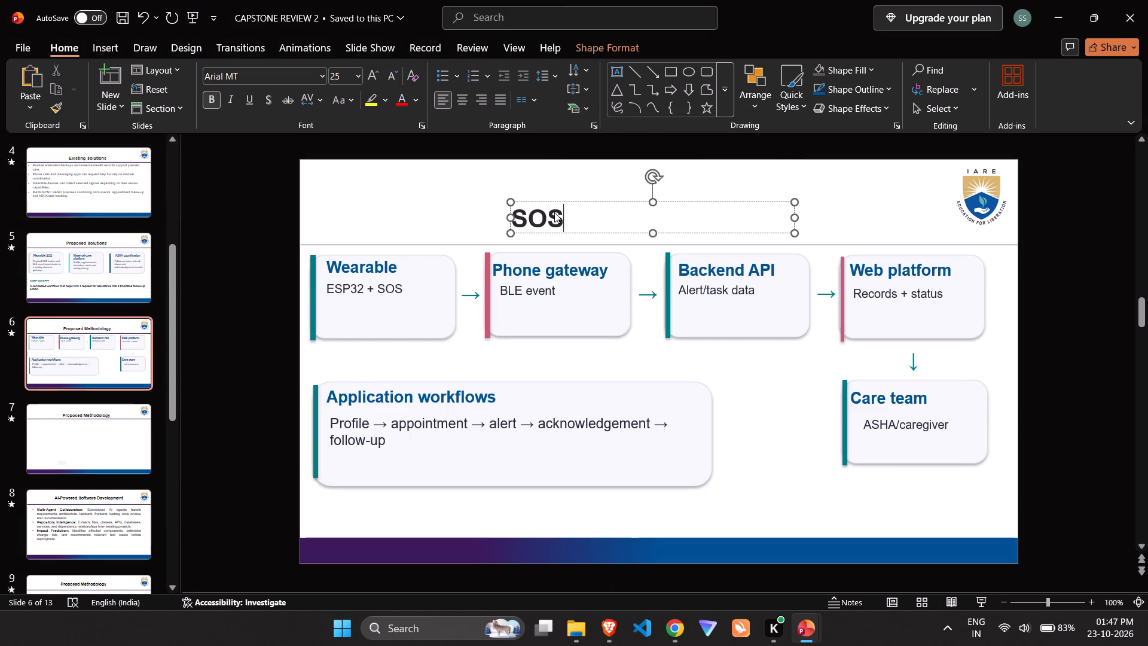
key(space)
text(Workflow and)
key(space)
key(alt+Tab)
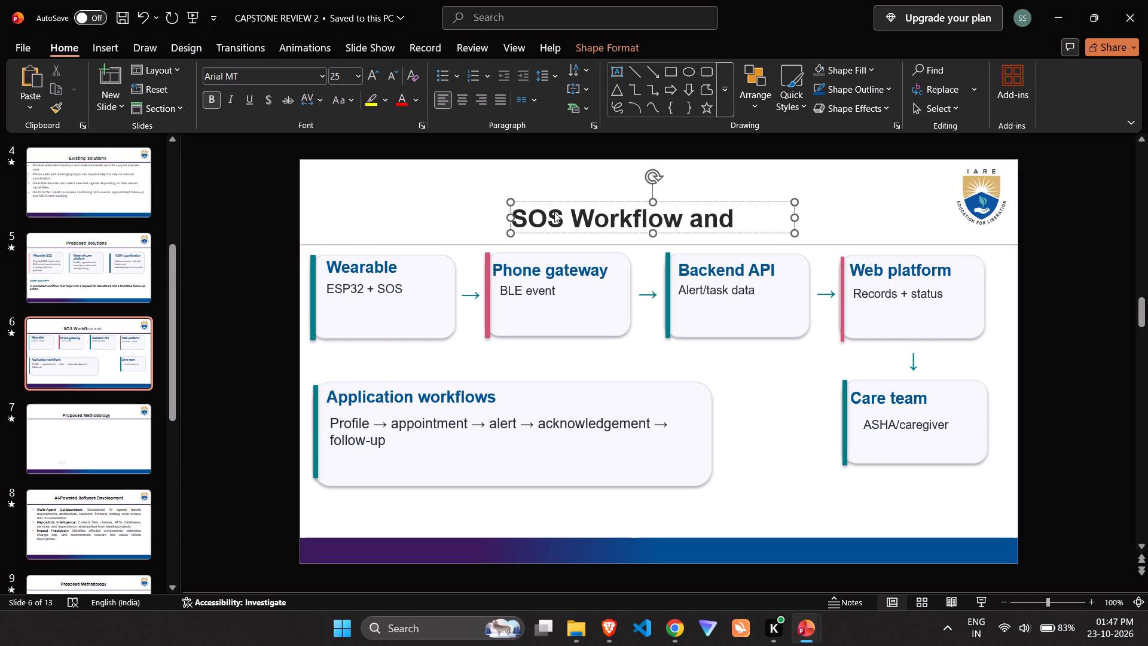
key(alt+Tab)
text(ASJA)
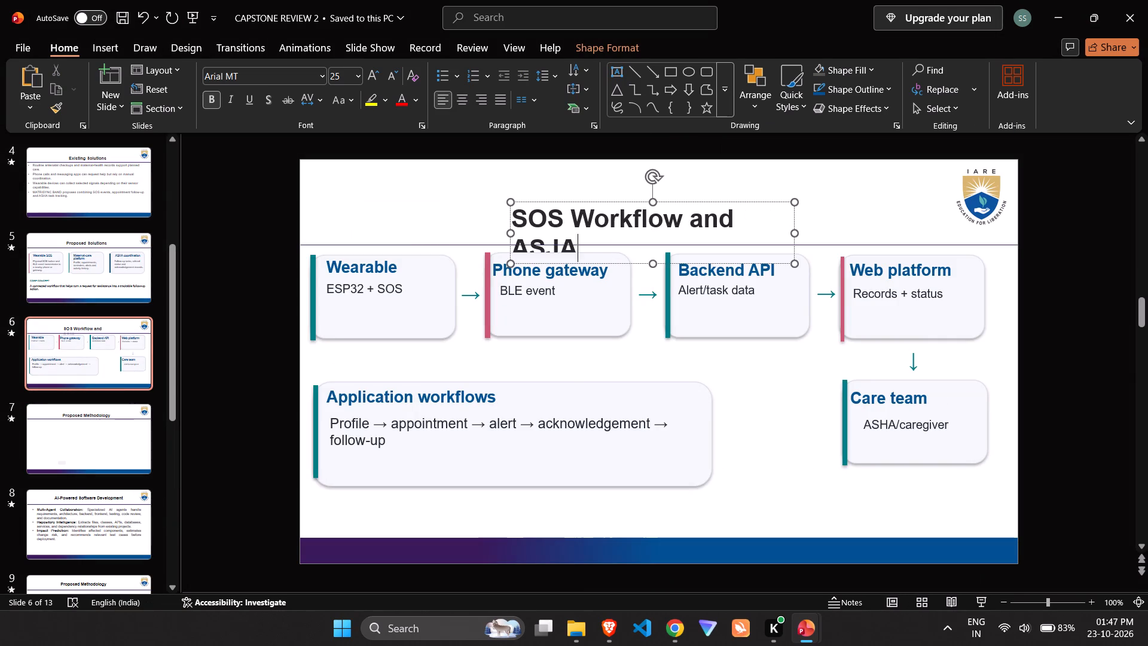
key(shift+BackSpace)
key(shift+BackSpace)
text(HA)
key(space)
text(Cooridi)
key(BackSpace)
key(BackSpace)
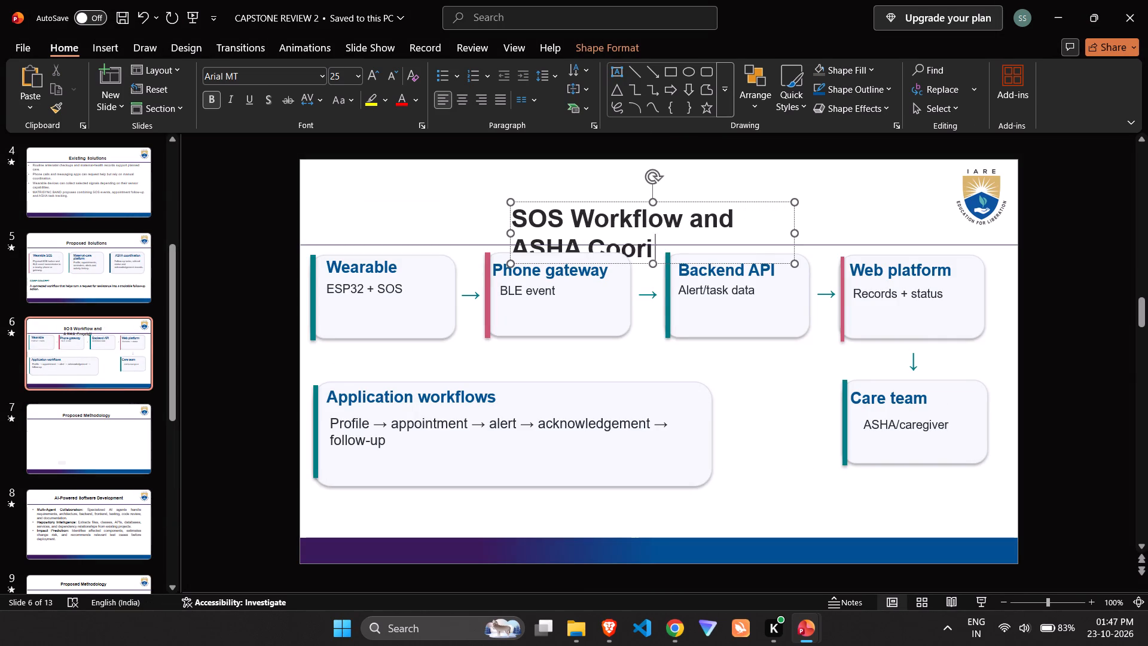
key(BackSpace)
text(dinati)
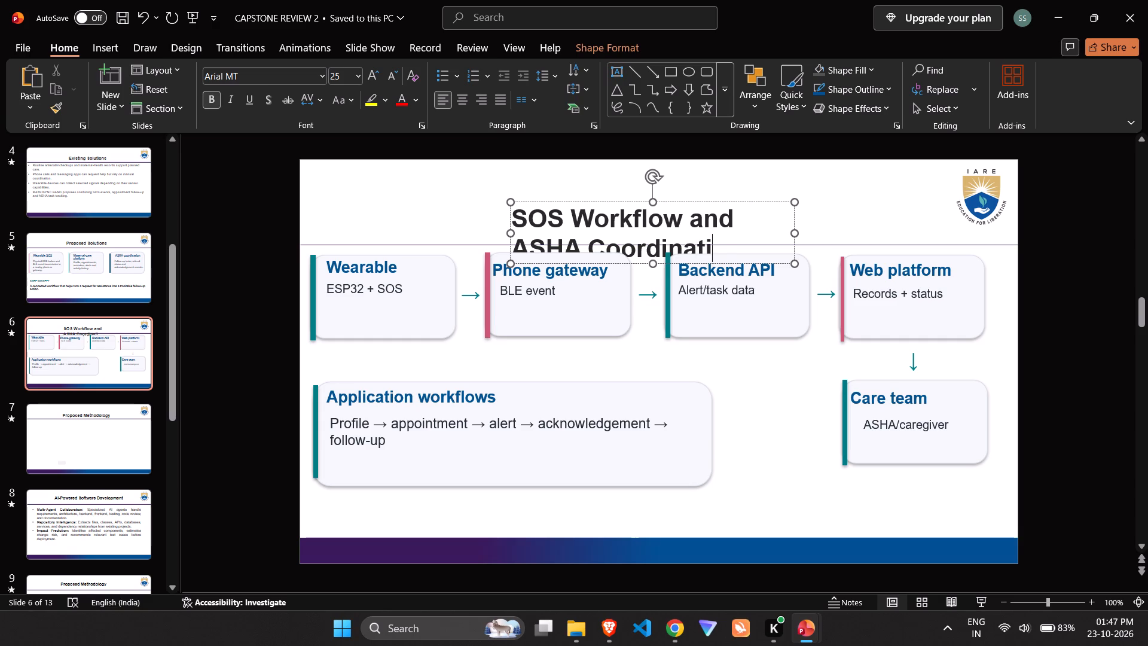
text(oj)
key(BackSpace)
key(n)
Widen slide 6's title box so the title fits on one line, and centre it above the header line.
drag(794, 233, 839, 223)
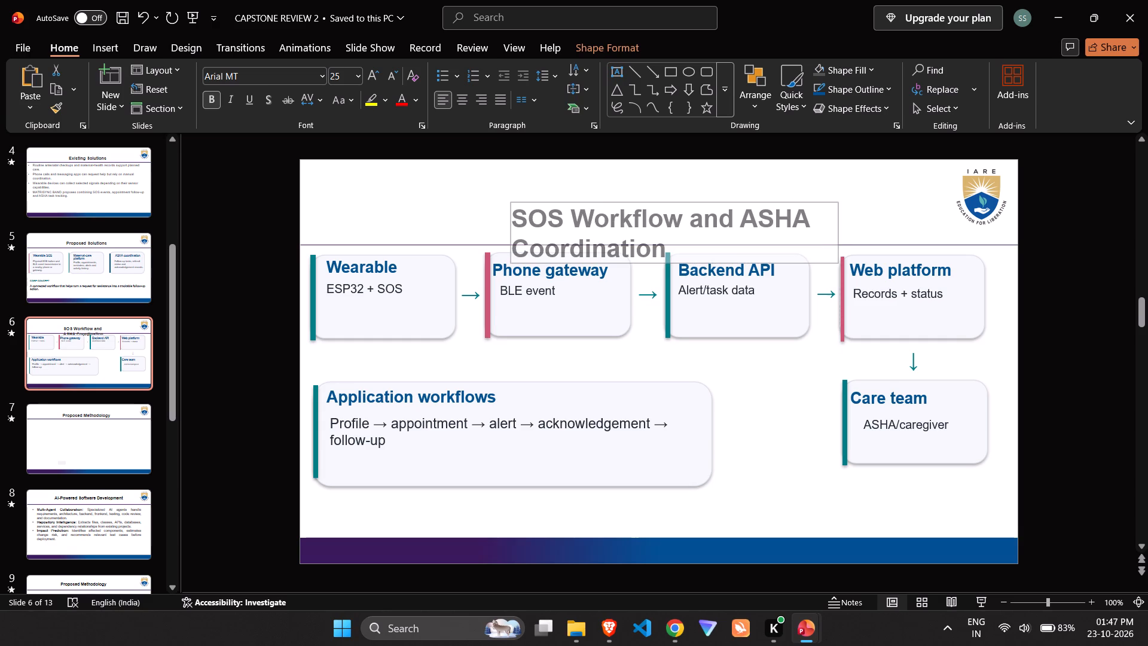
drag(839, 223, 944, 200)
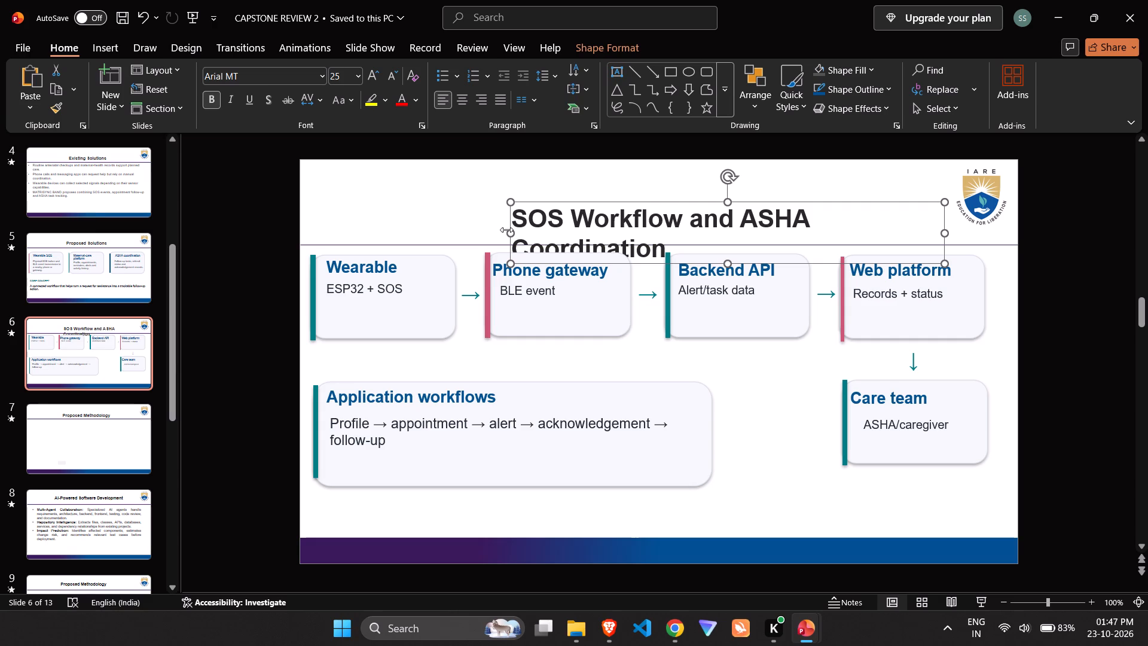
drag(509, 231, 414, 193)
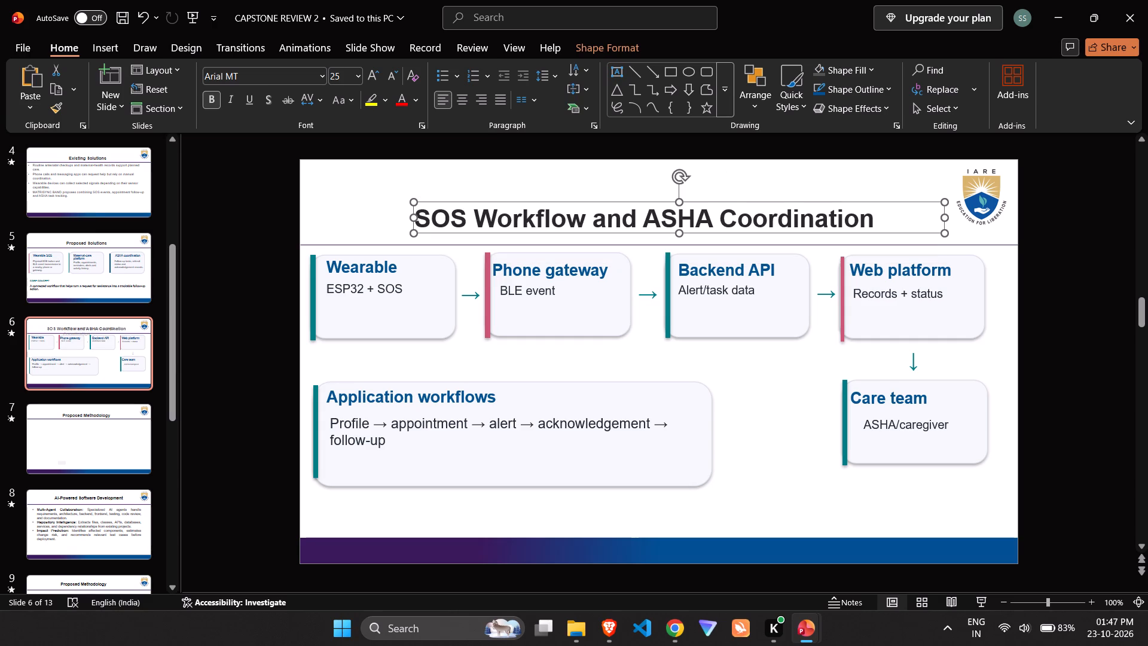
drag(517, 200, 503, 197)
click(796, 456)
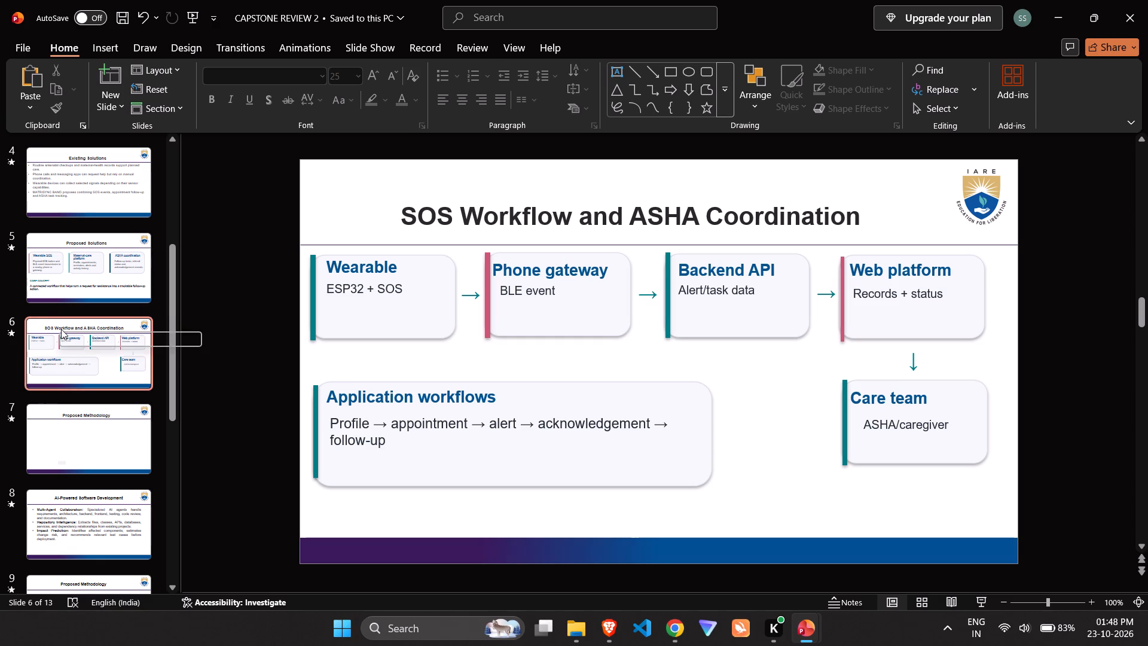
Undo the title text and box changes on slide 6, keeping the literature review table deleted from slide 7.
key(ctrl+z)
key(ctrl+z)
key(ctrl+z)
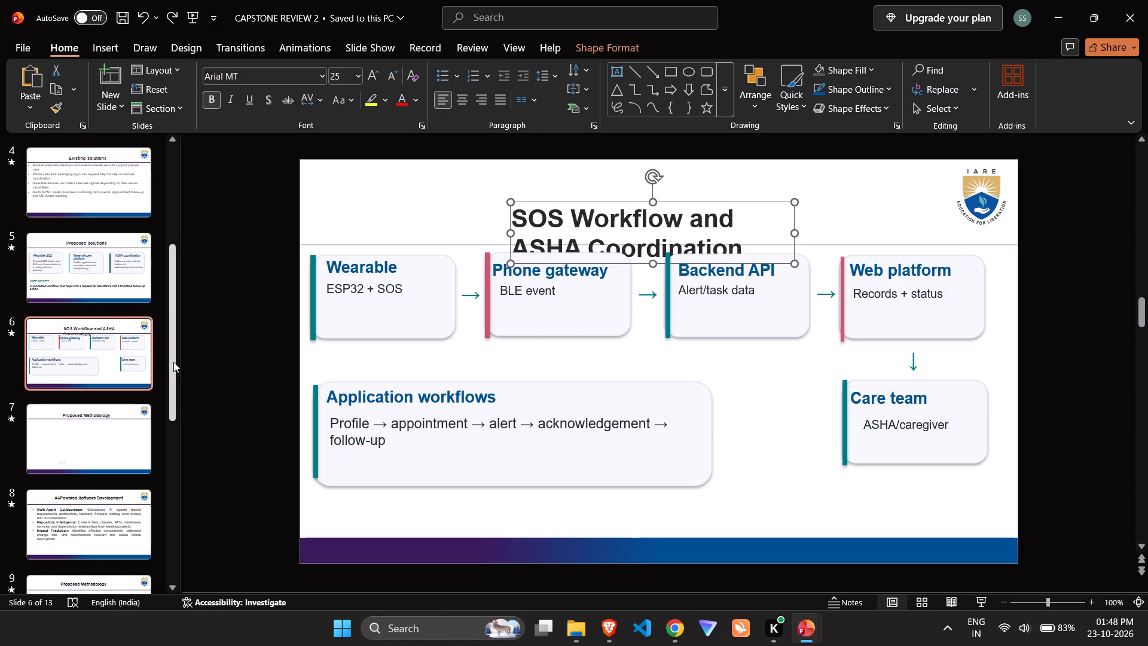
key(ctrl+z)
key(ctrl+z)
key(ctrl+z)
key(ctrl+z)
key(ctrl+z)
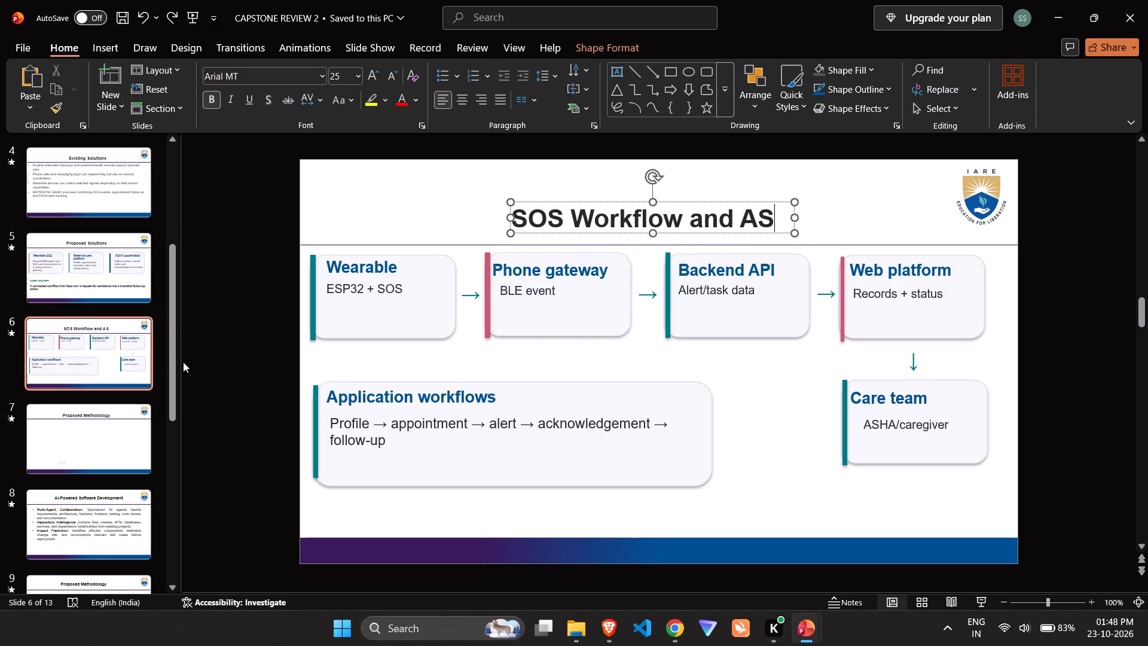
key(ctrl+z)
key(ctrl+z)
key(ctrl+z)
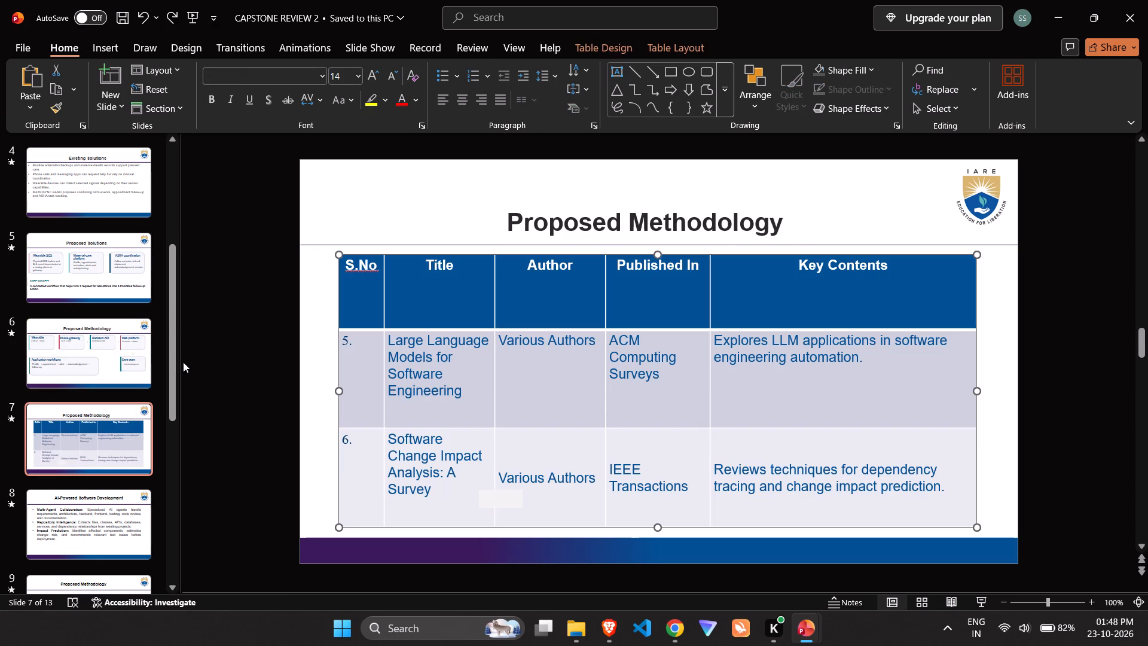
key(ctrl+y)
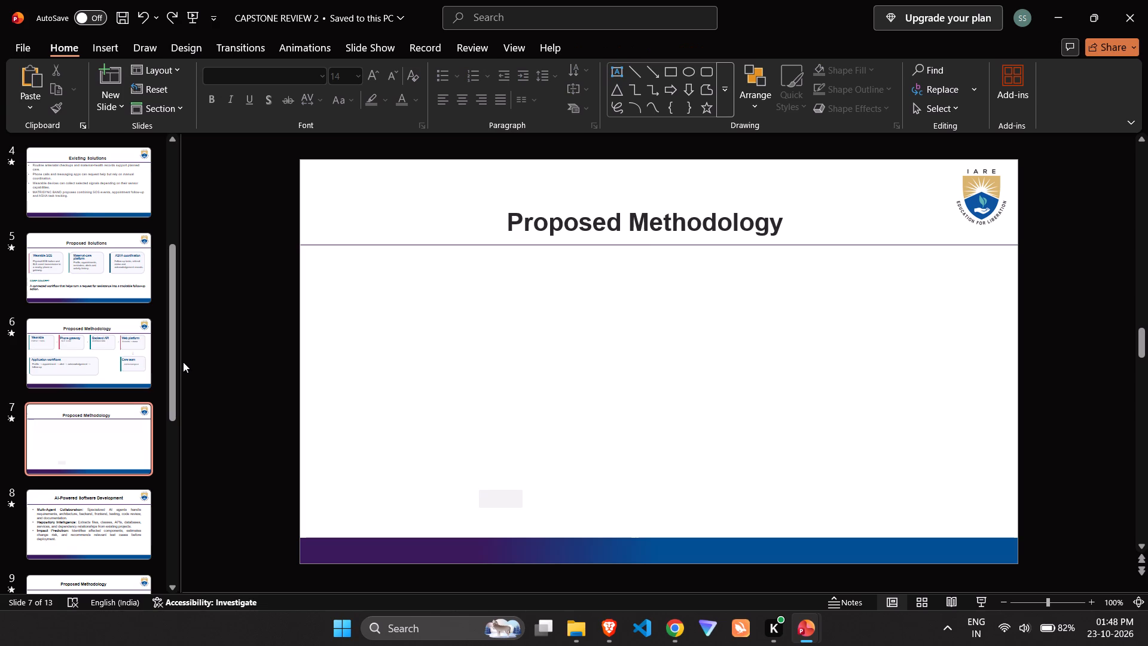
Replace slide 7's title with "SOS Workflow and ASHA Coordination", matching the title of the MATRISYNC_BAND deck's slide 8.
click(127, 446)
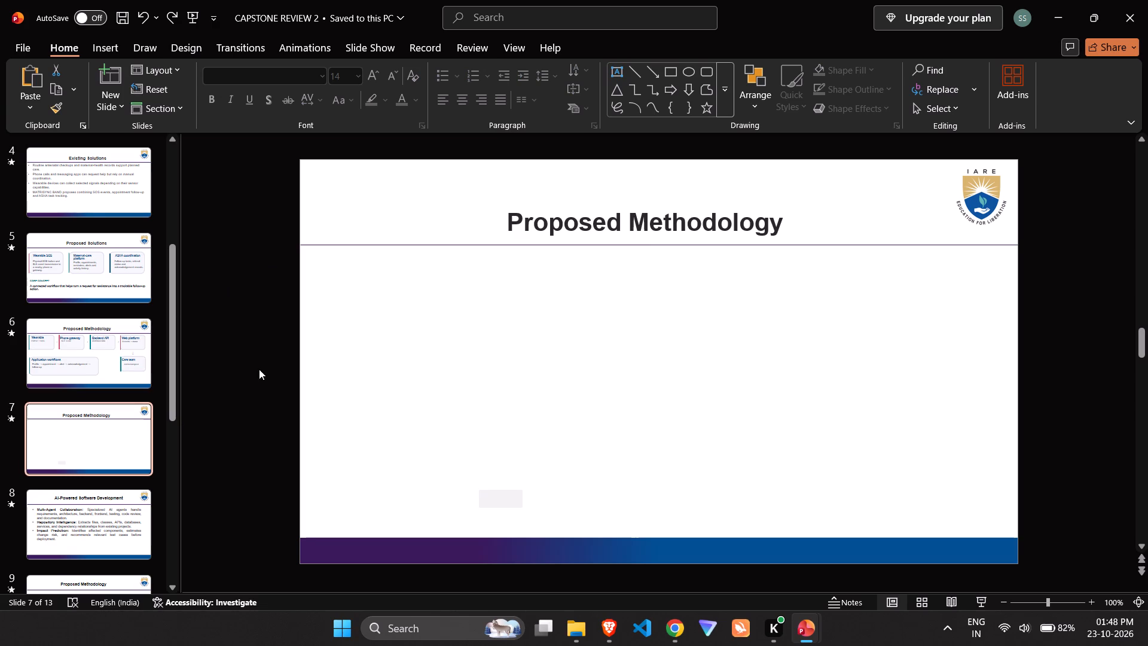
triple_click(569, 215)
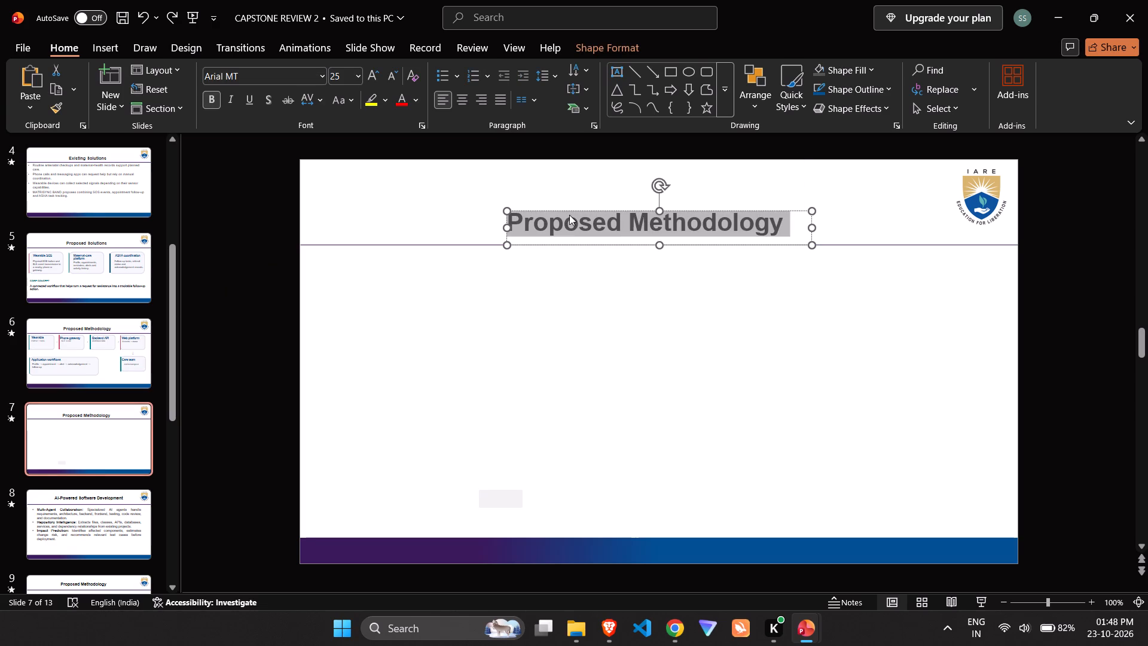
text(SOS)
key(space)
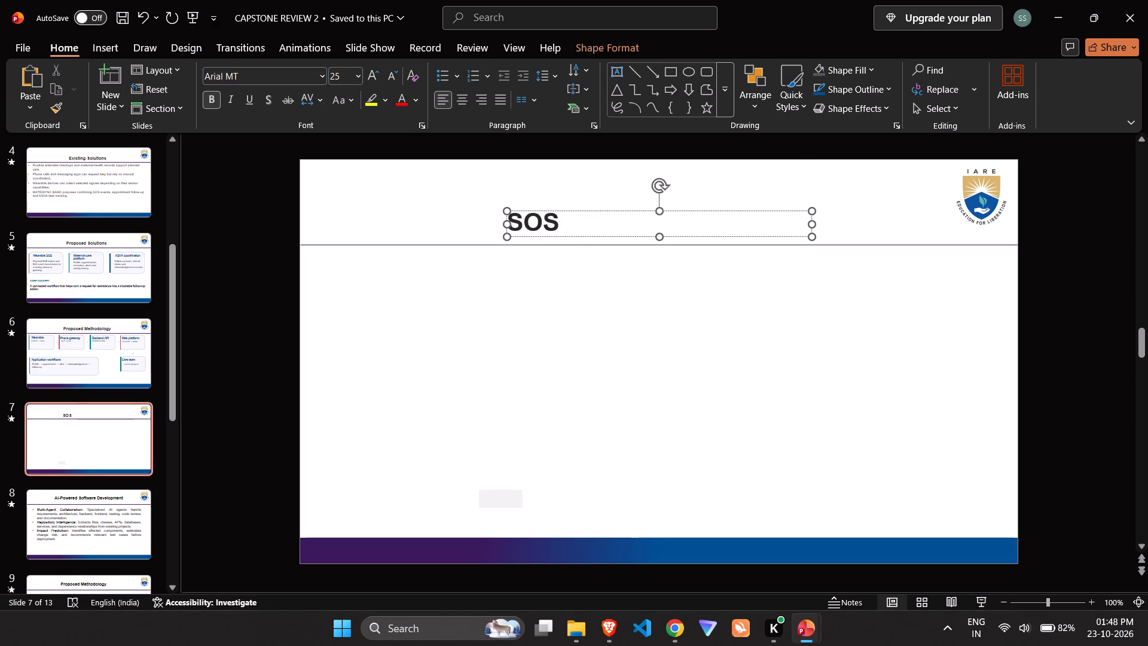
click(113, 349)
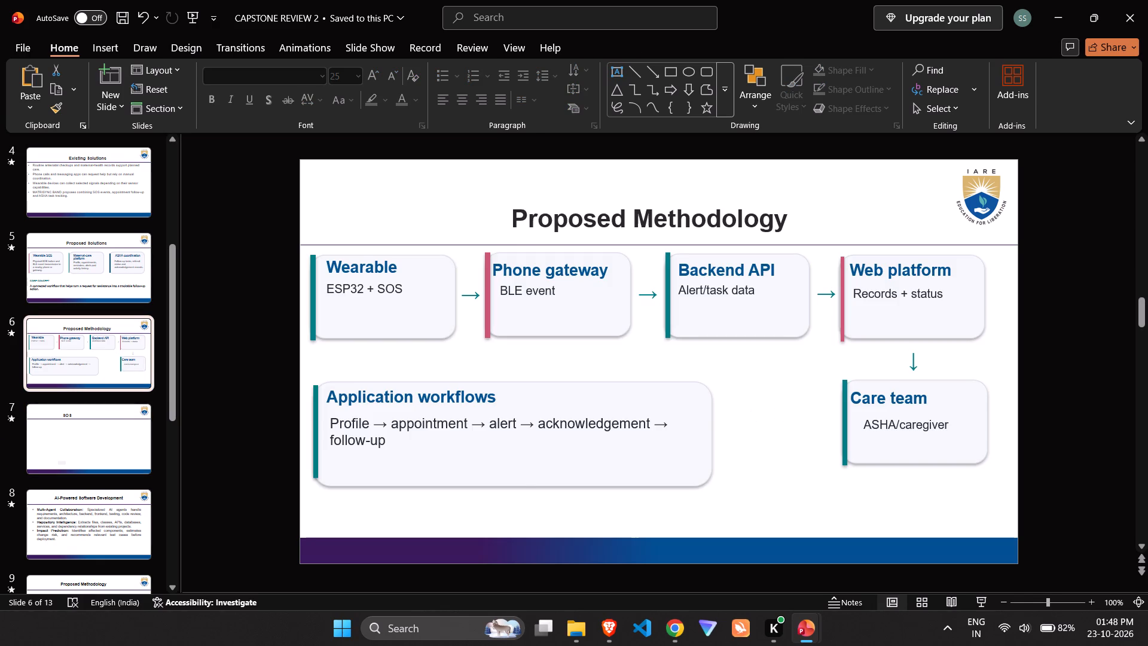
key(alt+Tab)
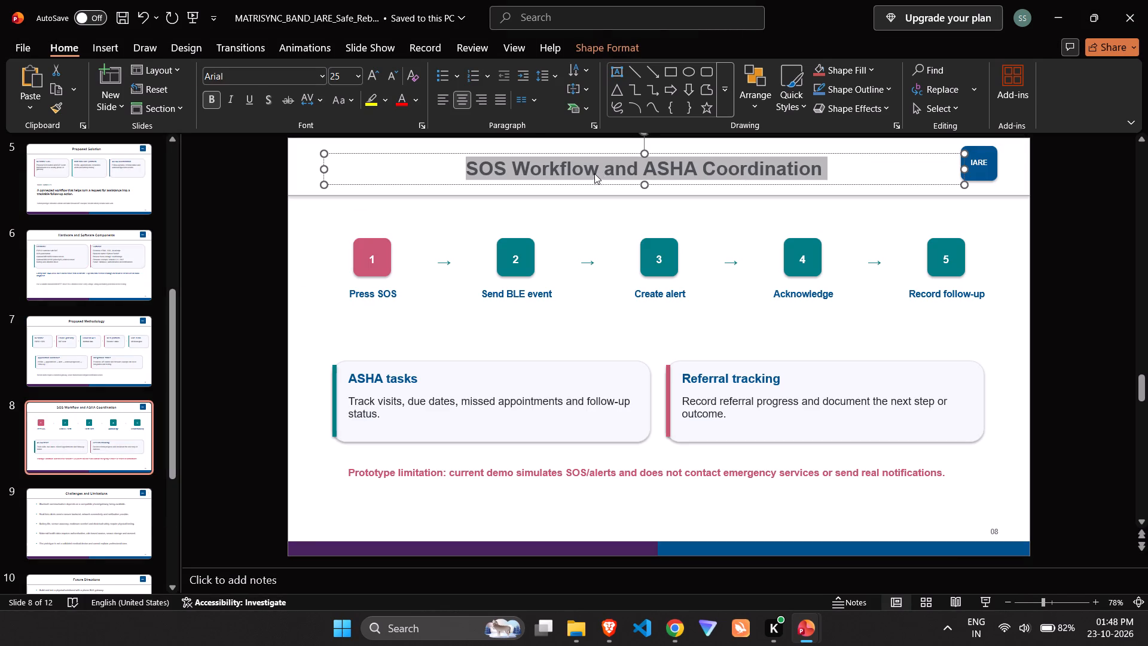
key(alt+Tab)
click(106, 450)
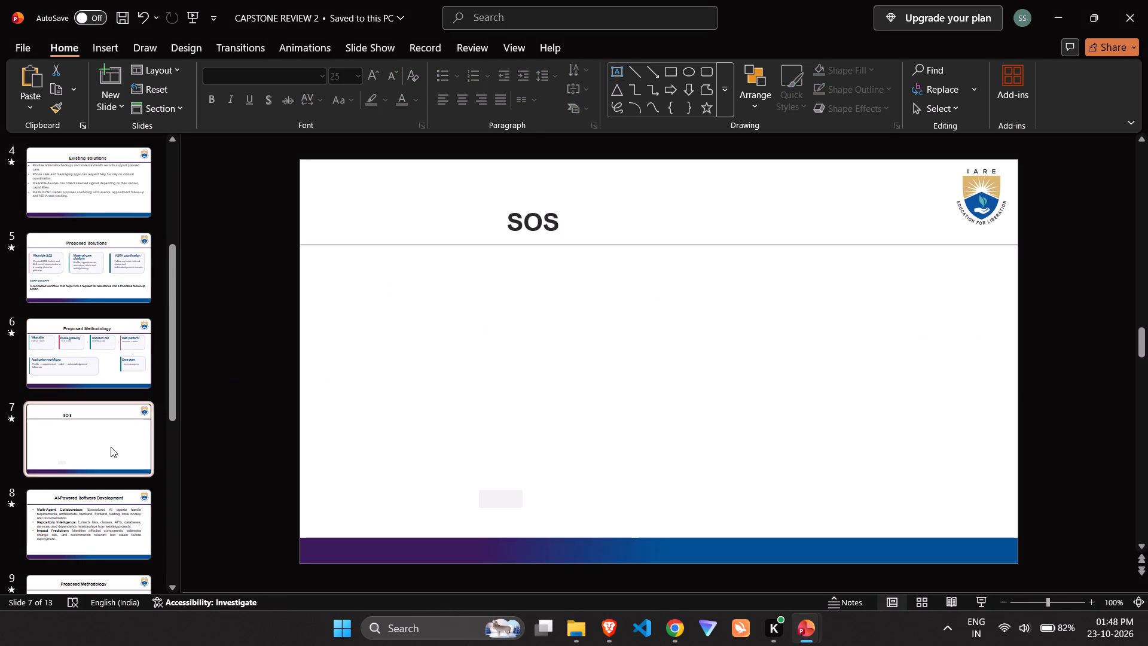
click(556, 223)
key(space)
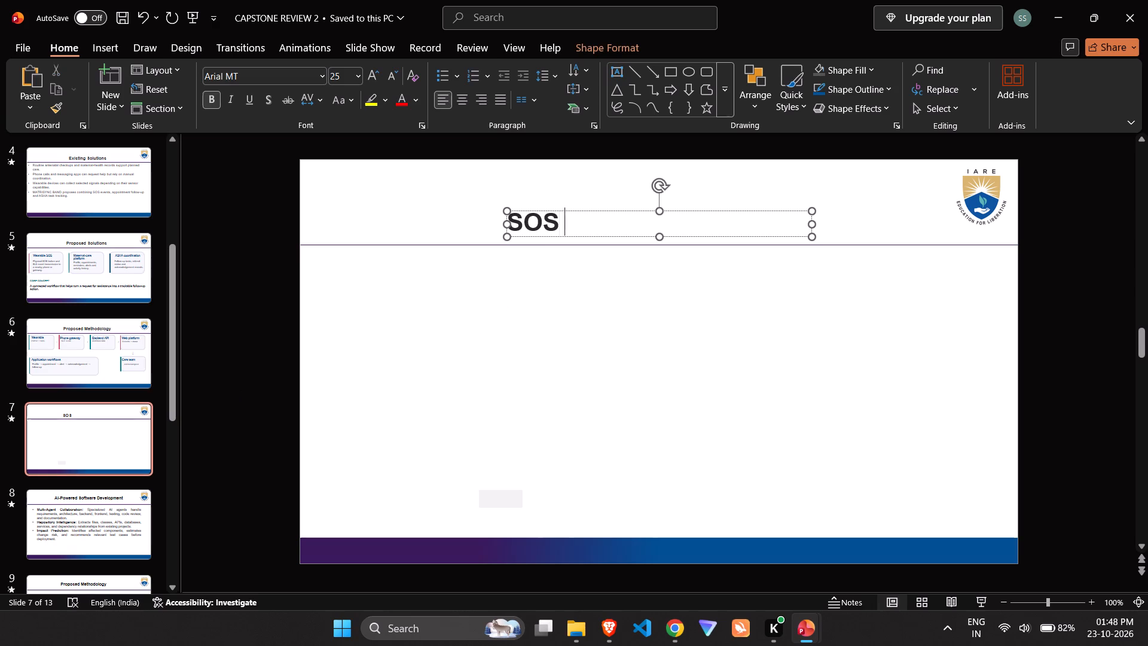
text(Woek)
key(BackSpace)
key(BackSpace)
text(rkfloa)
key(BackSpace)
text(w and ASHA)
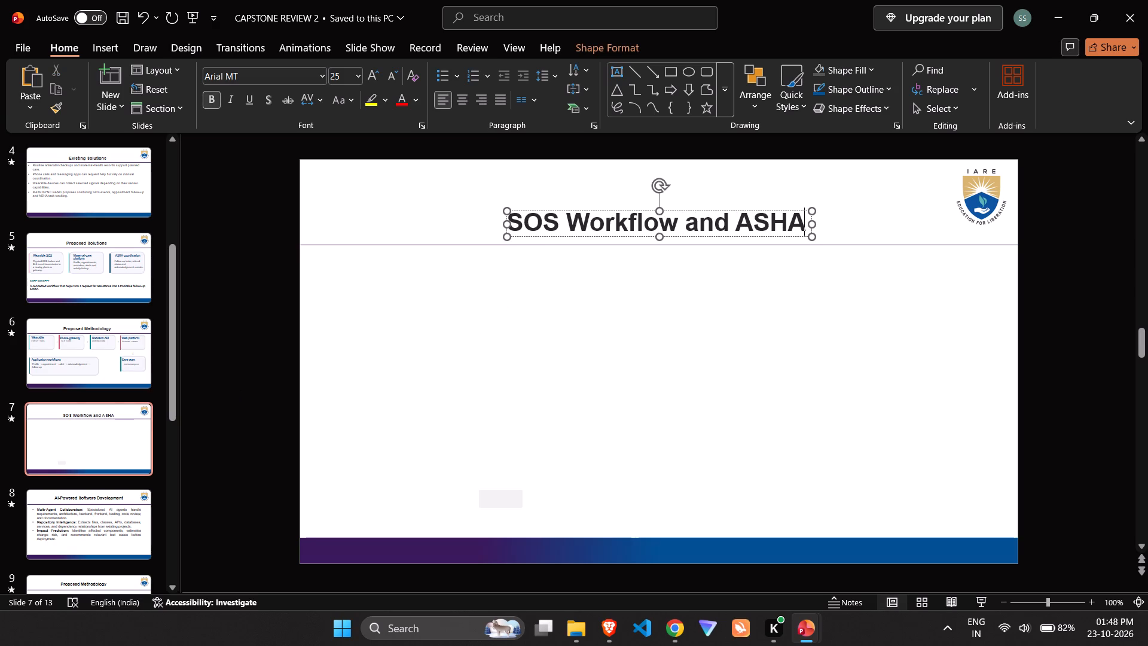
key(space)
text(Coor)
text(dinaig)
key(BackSpace)
key(BackSpace)
text(tion)
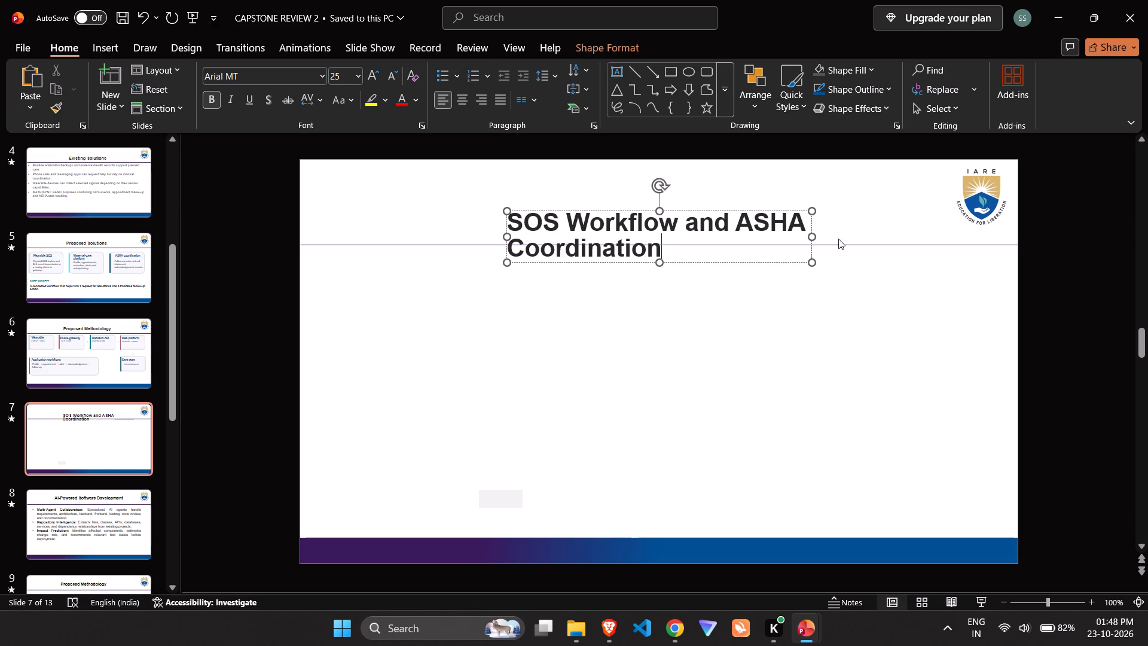
Widen slide 7's title box so the title fits on one line, reduce its height, and centre it above the header line.
drag(811, 239, 866, 240)
drag(876, 239, 932, 224)
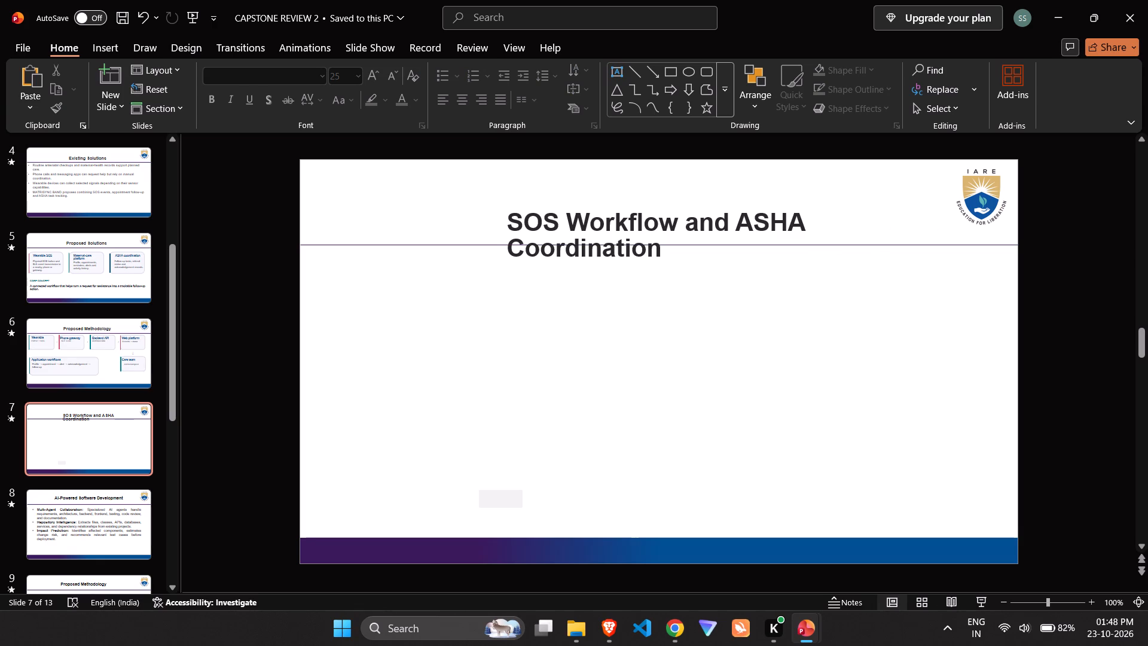
click(773, 218)
drag(865, 231, 827, 205)
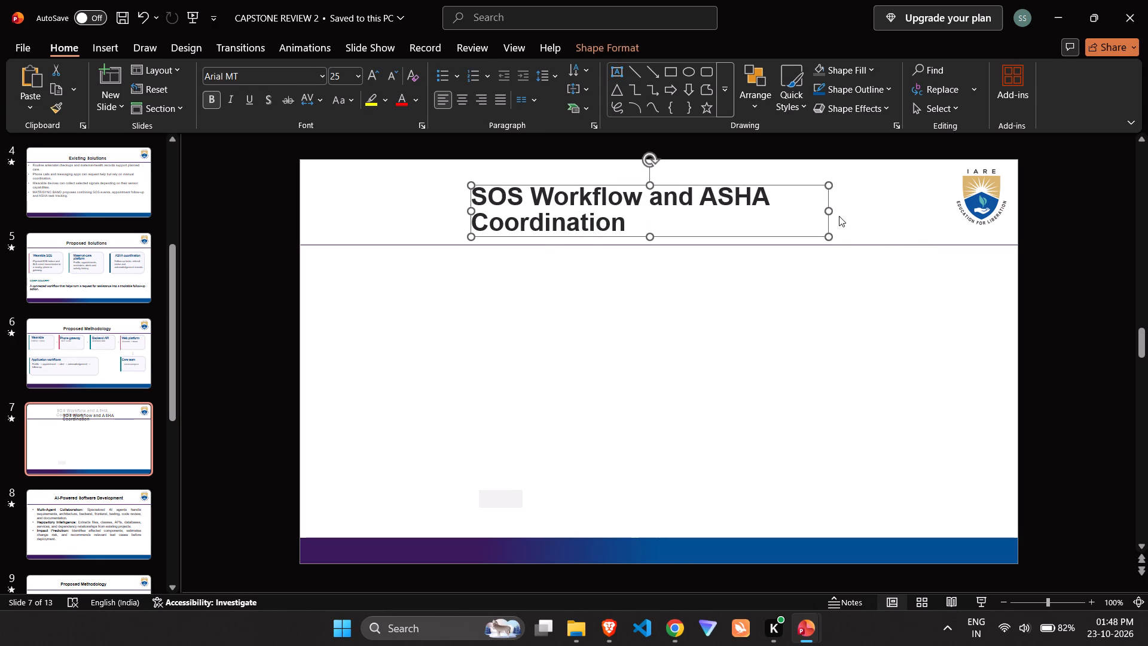
drag(829, 209, 963, 209)
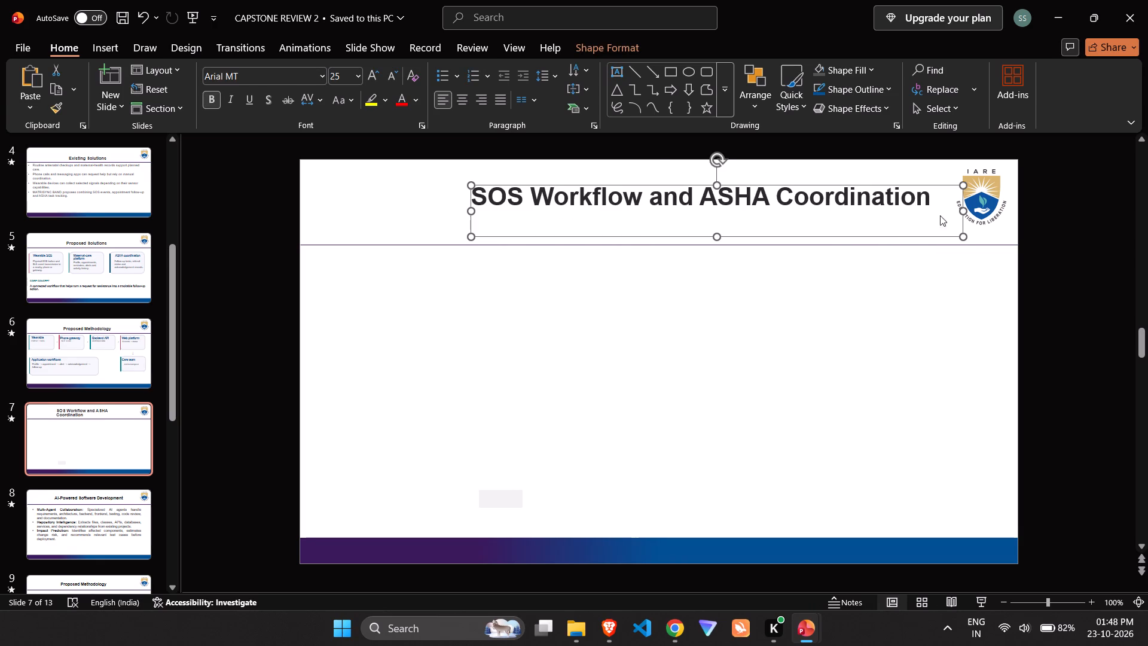
drag(781, 234, 750, 252)
drag(689, 252, 685, 243)
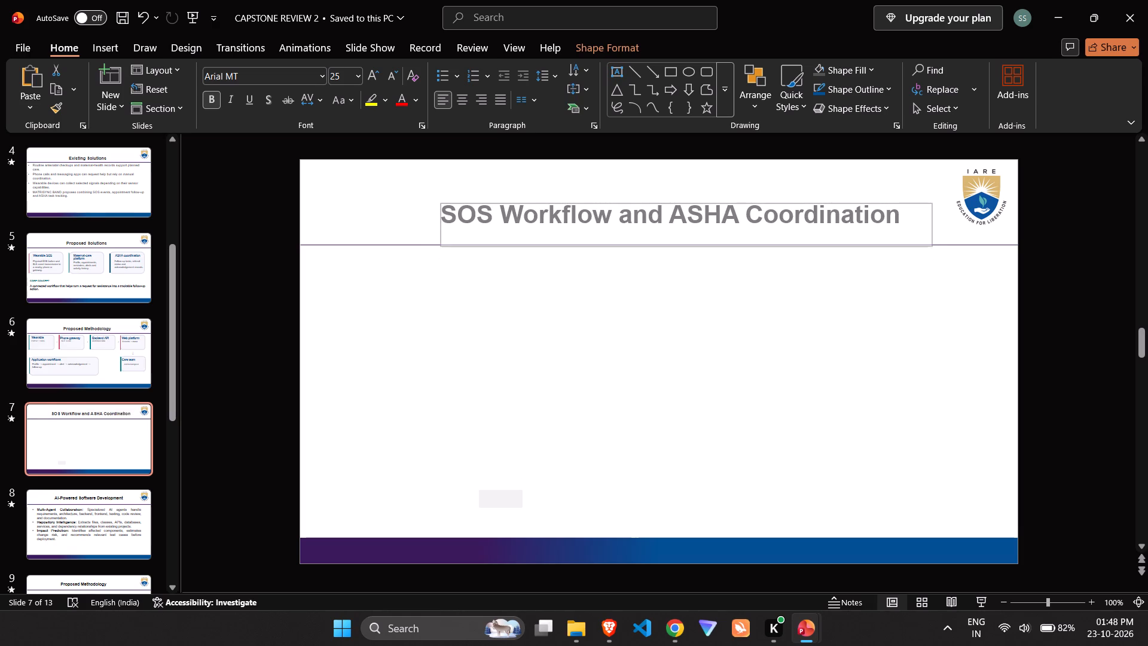
drag(685, 243, 683, 237)
drag(712, 236, 700, 231)
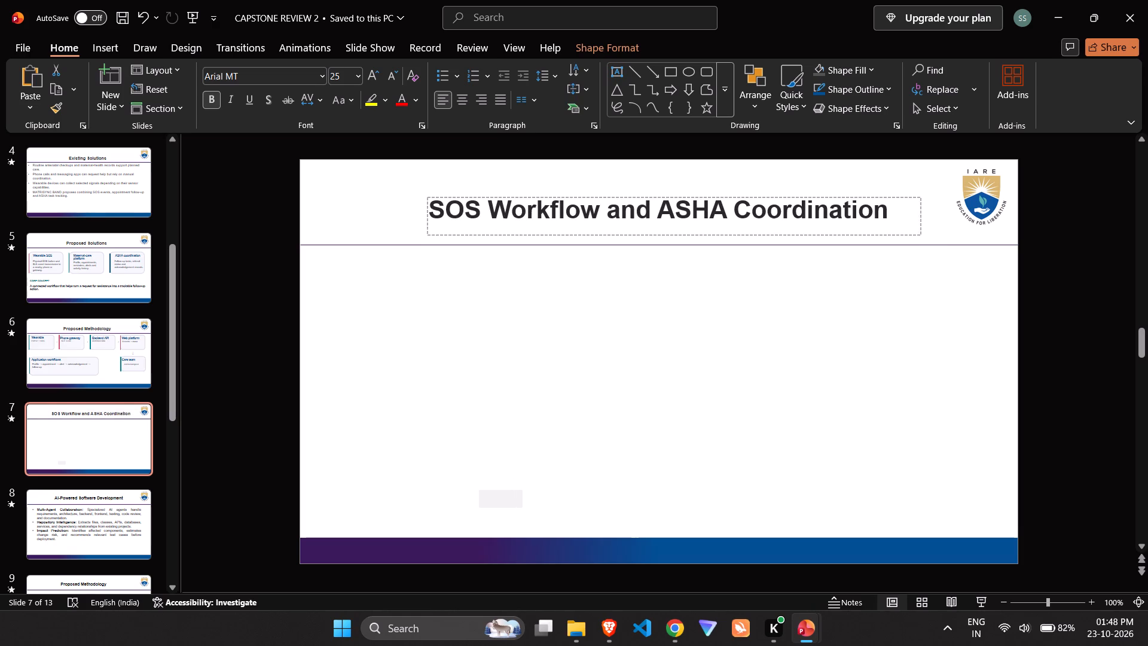
Reposition slide 7's title box so it is centred across the slide and sits just above the header line.
drag(700, 231, 679, 242)
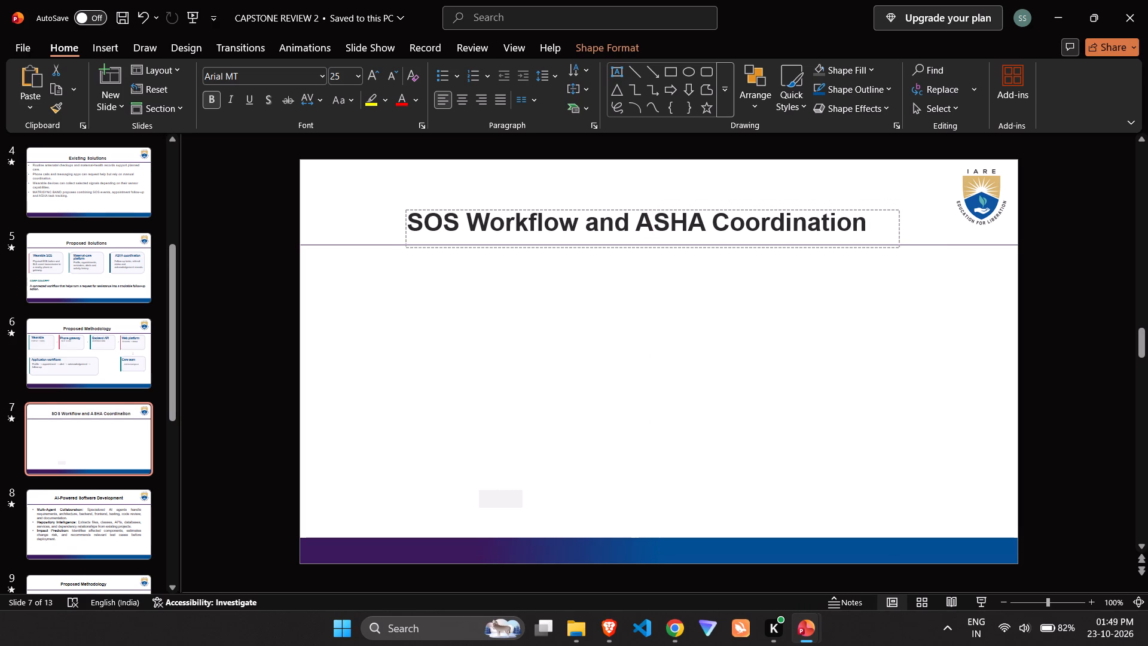
drag(679, 242, 689, 241)
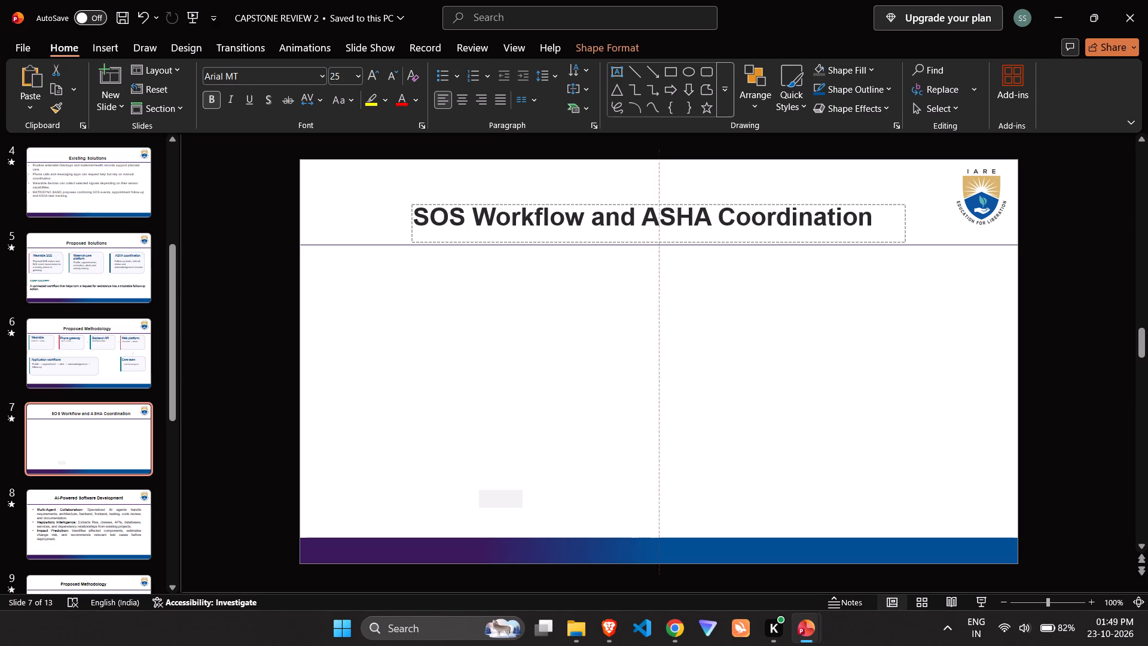
drag(689, 241, 684, 240)
click(683, 269)
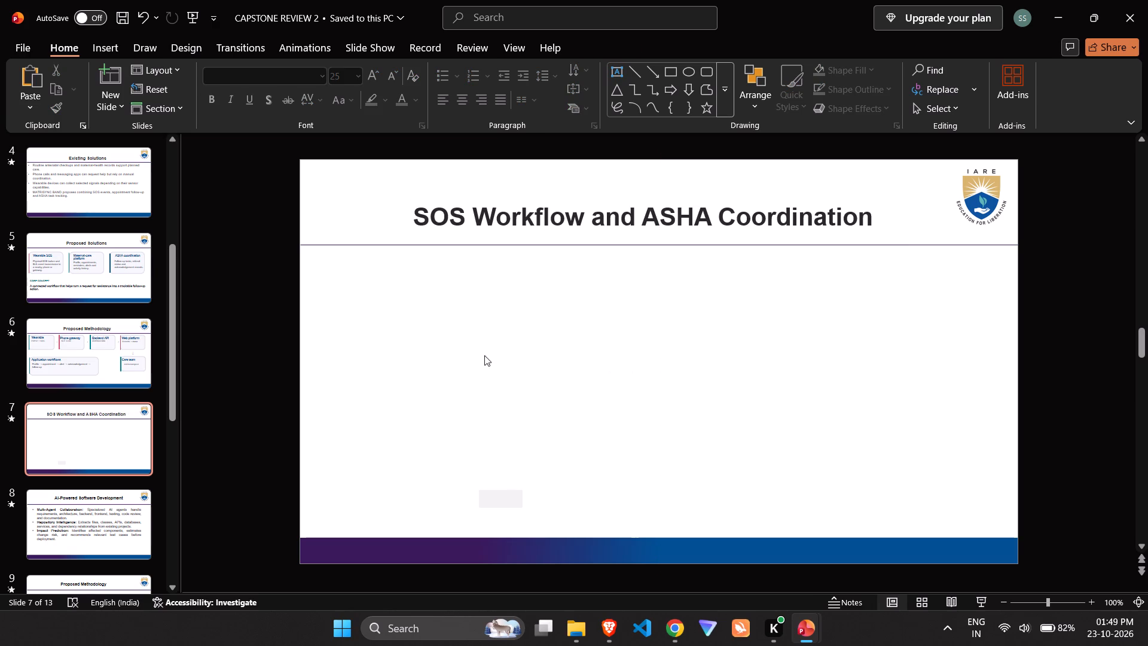
Copy the five-stage SOS workflow and the ASHA tasks and Referral tracking cards from MATRISYNC_BAND slide 8 onto slide 7.
click(59, 445)
key(alt+Tab)
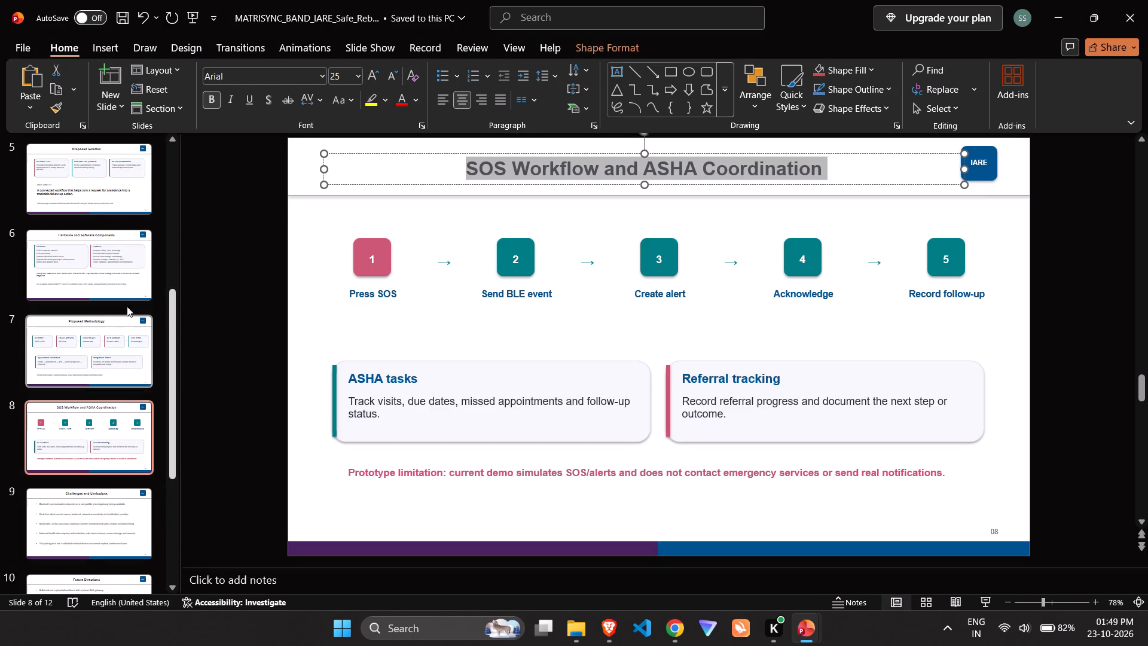
click(323, 237)
drag(323, 237, 632, 352)
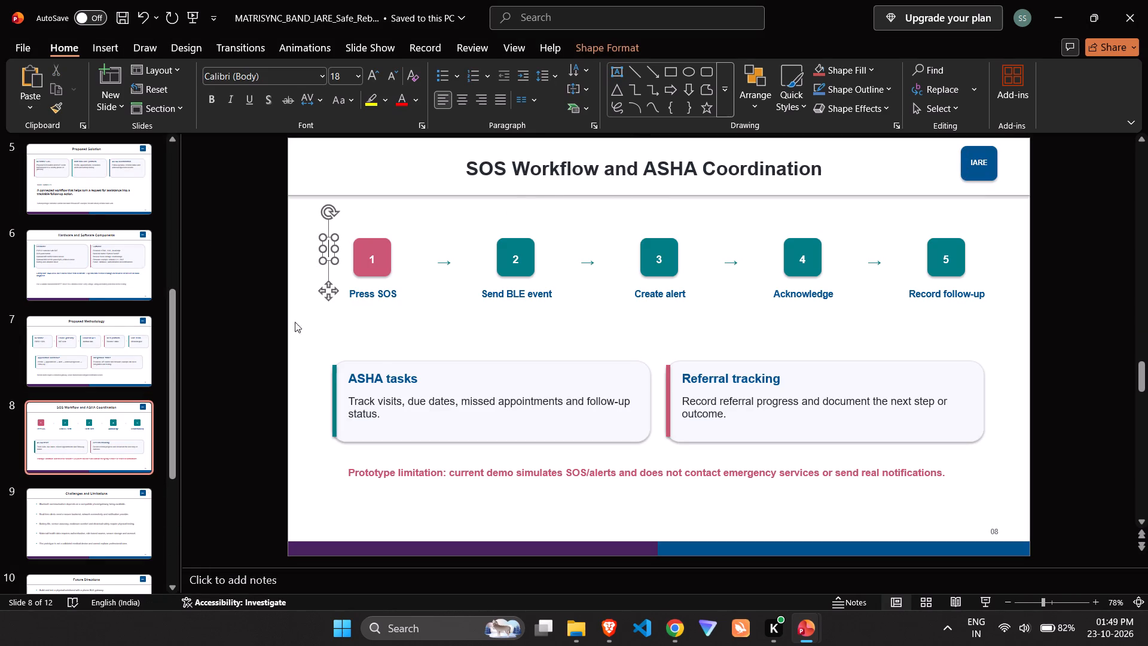
click(287, 312)
click(307, 193)
click(292, 221)
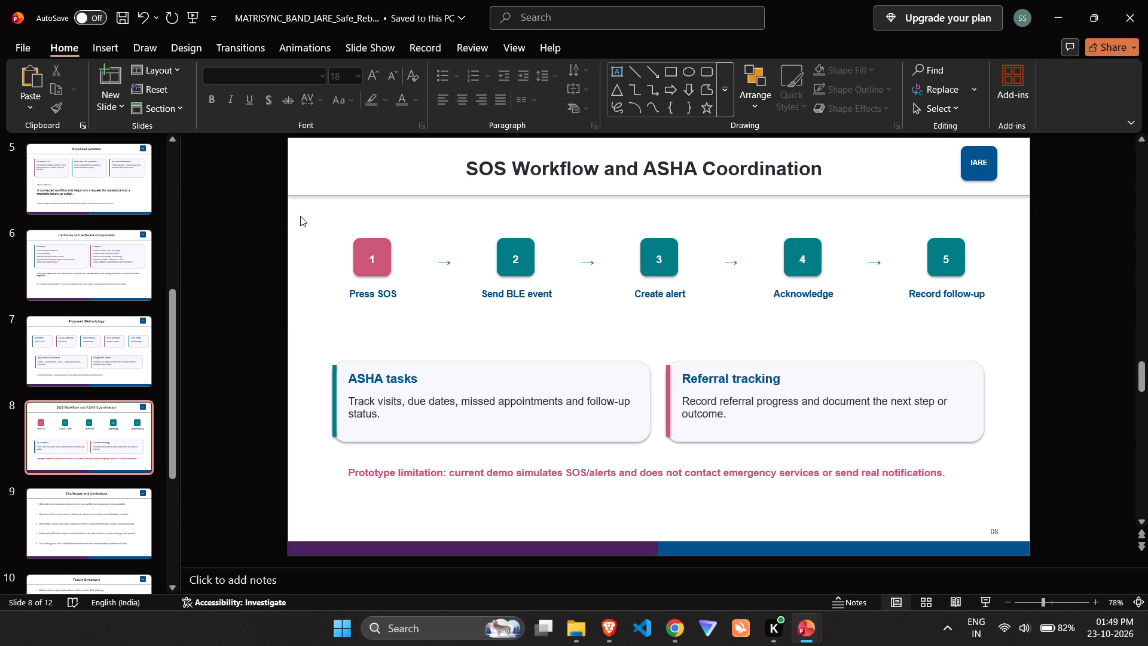
drag(306, 212, 993, 413)
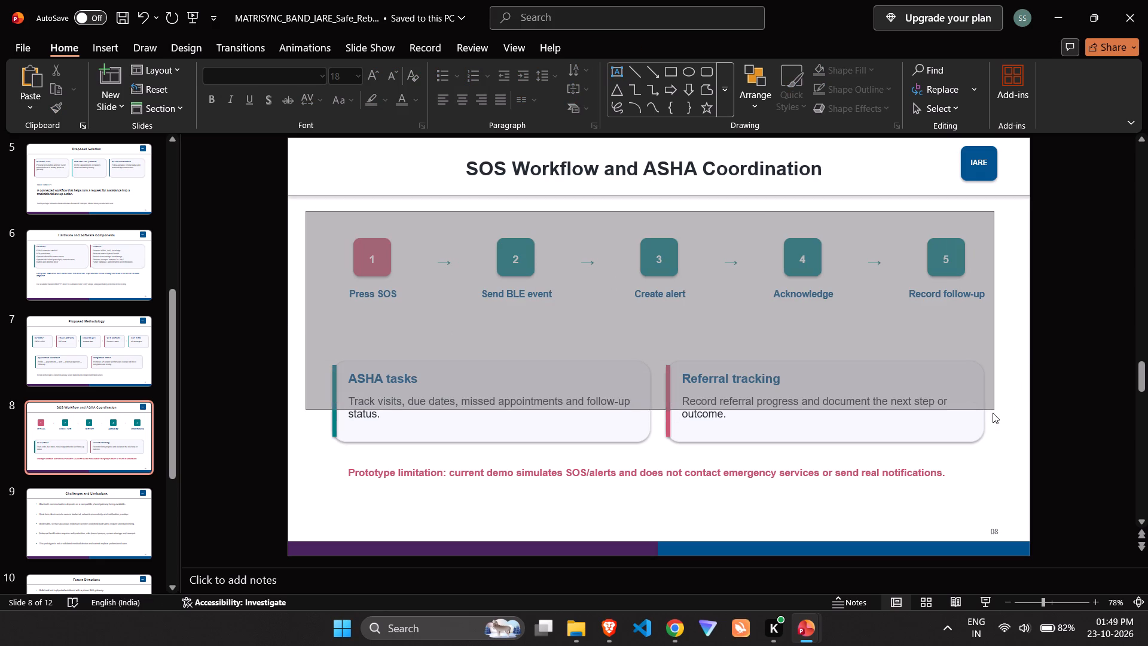
drag(993, 413, 1006, 455)
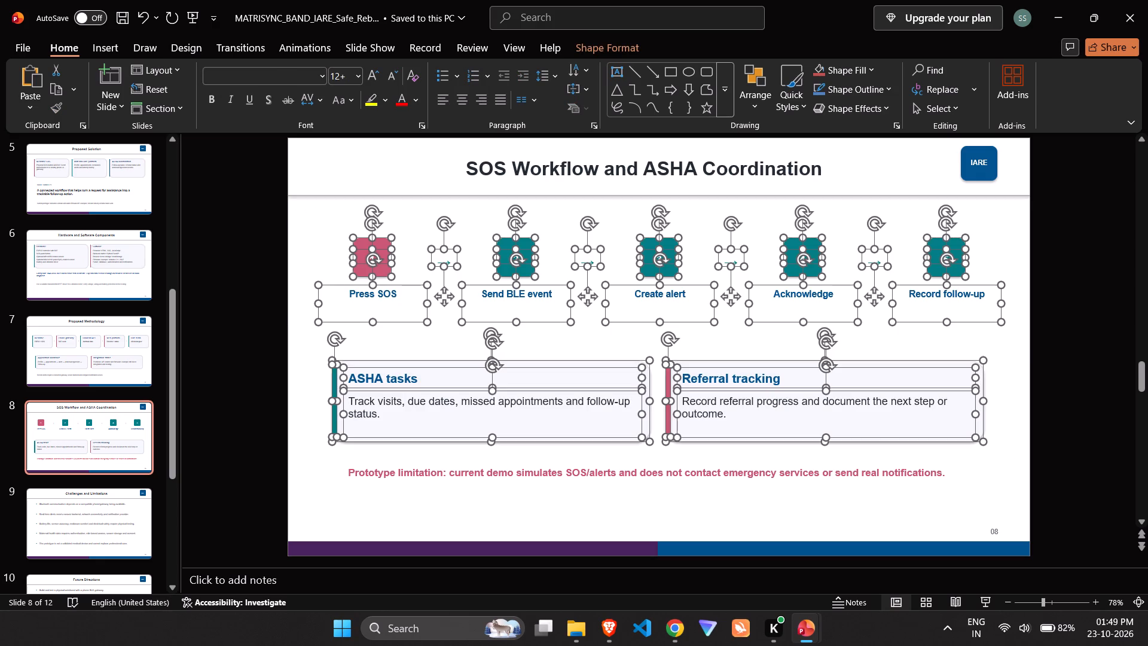
key(ctrl+c)
key(alt+Tab)
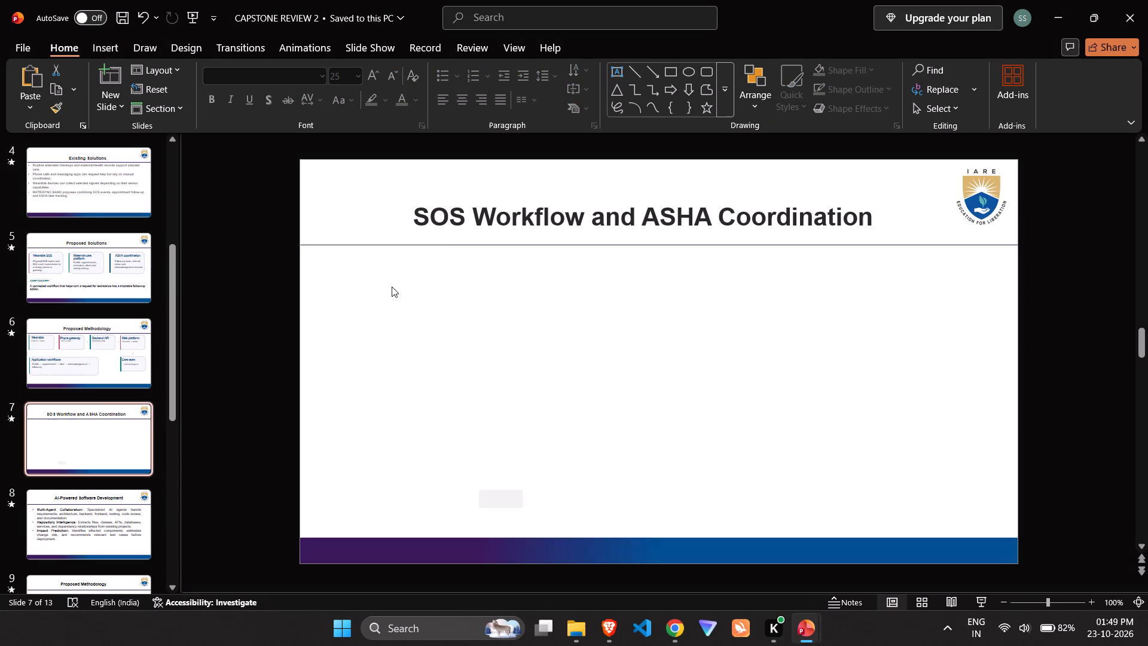
click(407, 345)
key(ctrl+v)
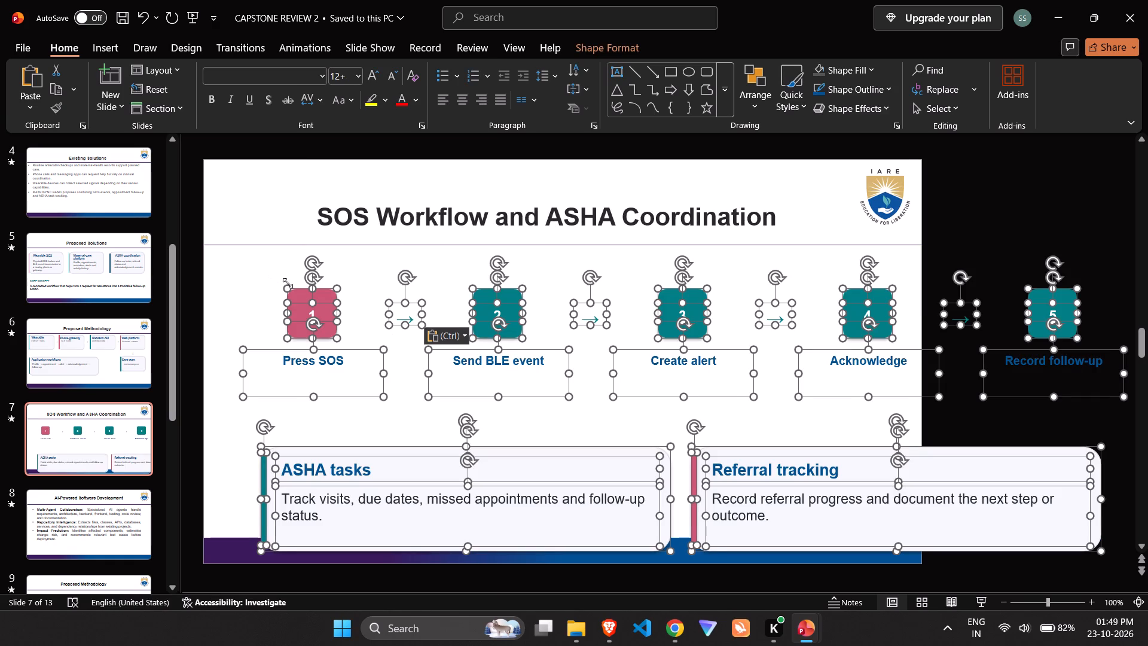
Move tile 1 with its number closer to the slide's left edge and centre the "Press SOS" label beneath it.
click(271, 266)
drag(271, 266, 390, 394)
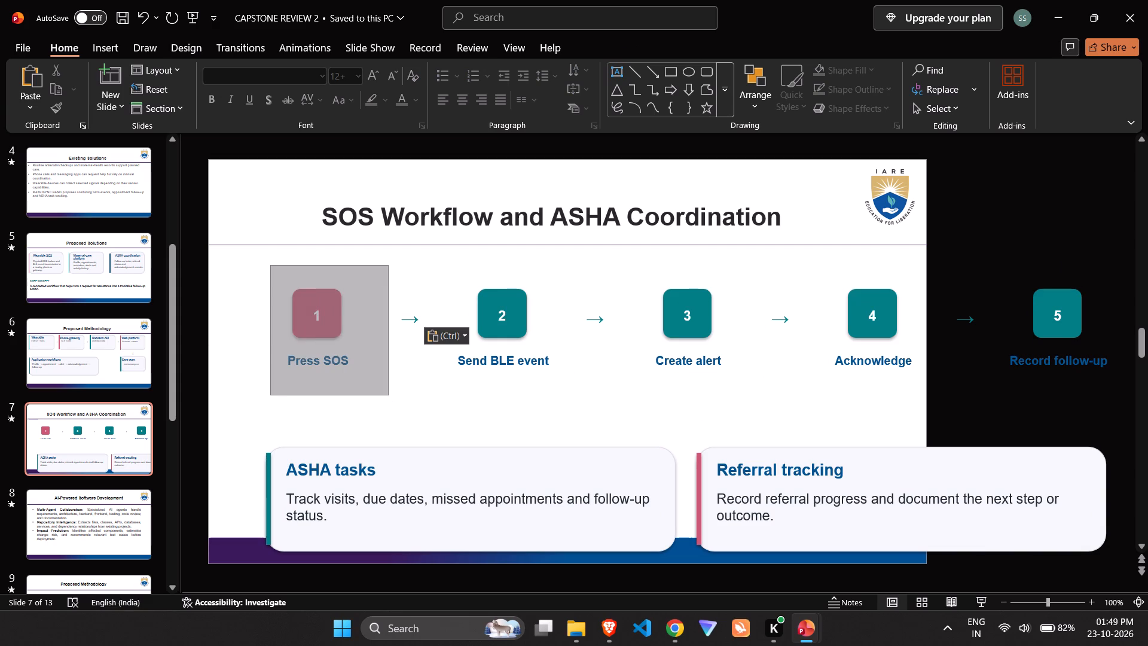
drag(329, 339, 285, 335)
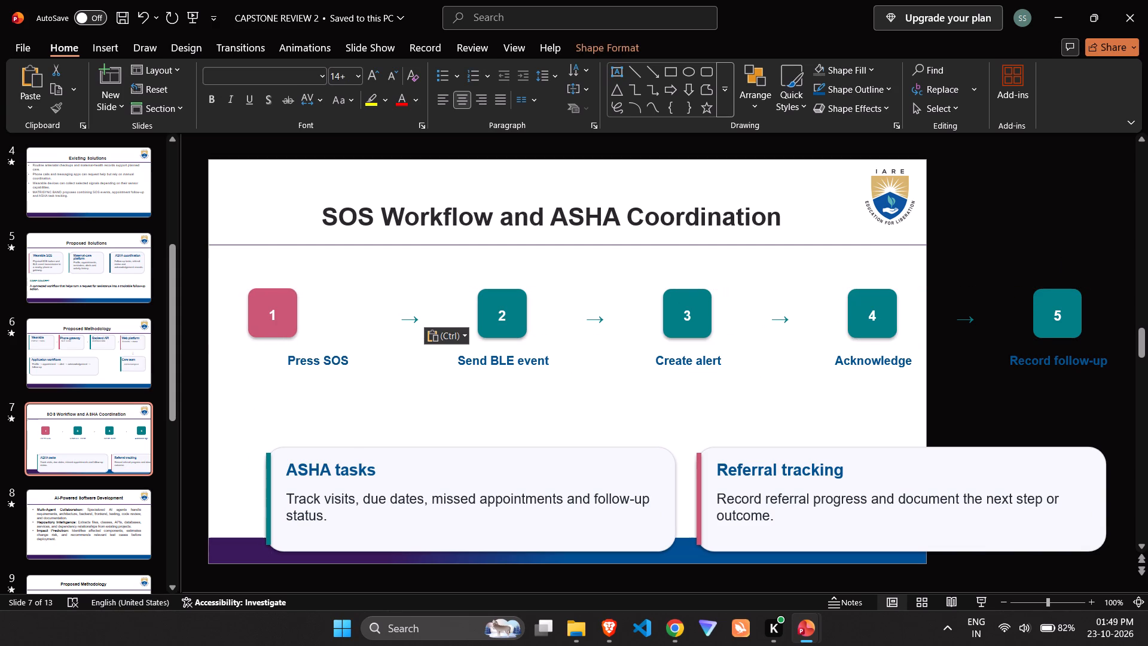
drag(285, 335, 288, 335)
click(307, 358)
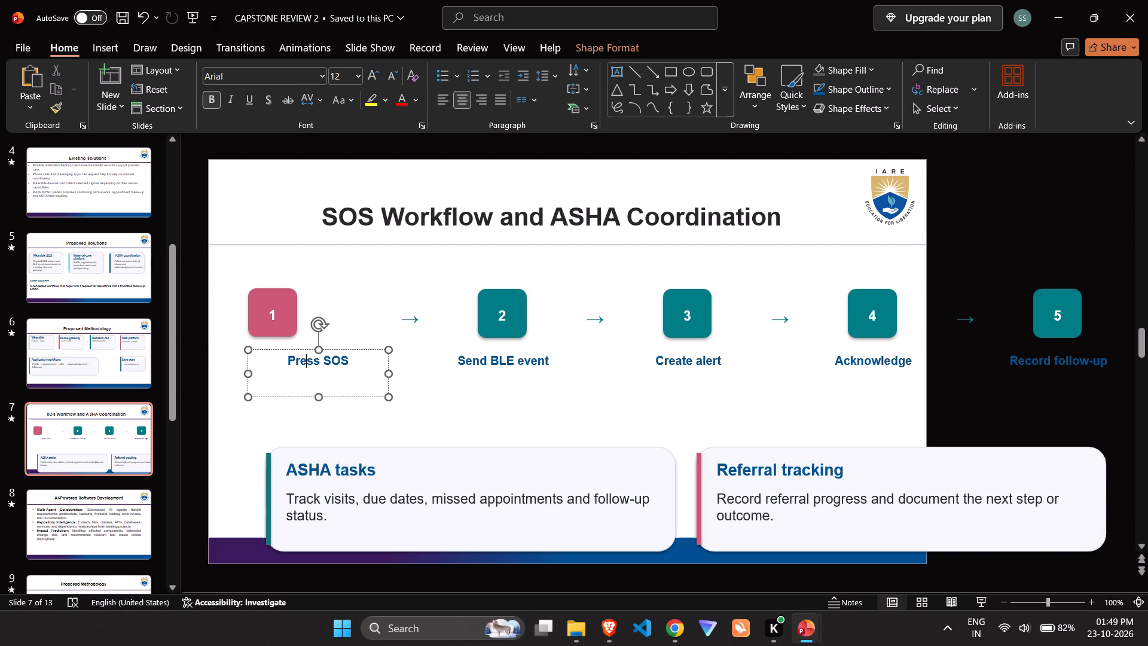
drag(304, 394, 267, 388)
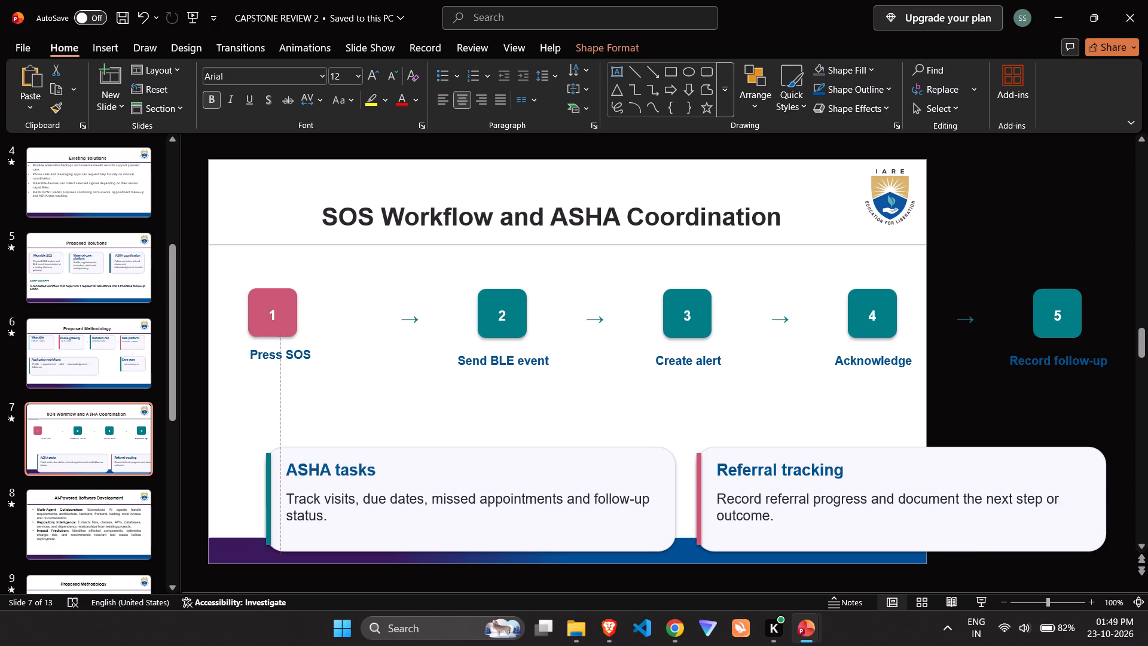
drag(267, 388, 258, 386)
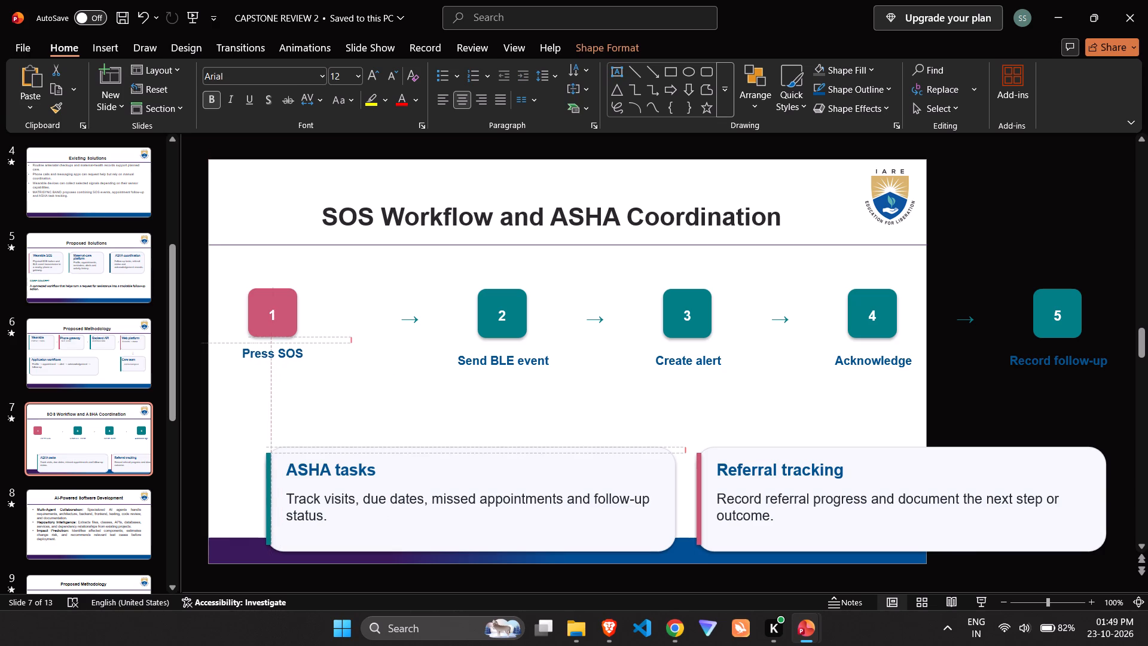
drag(258, 386, 259, 386)
click(323, 415)
Move the first workflow arrow close to the right side of tile 1, vertically in line with the tile.
click(399, 325)
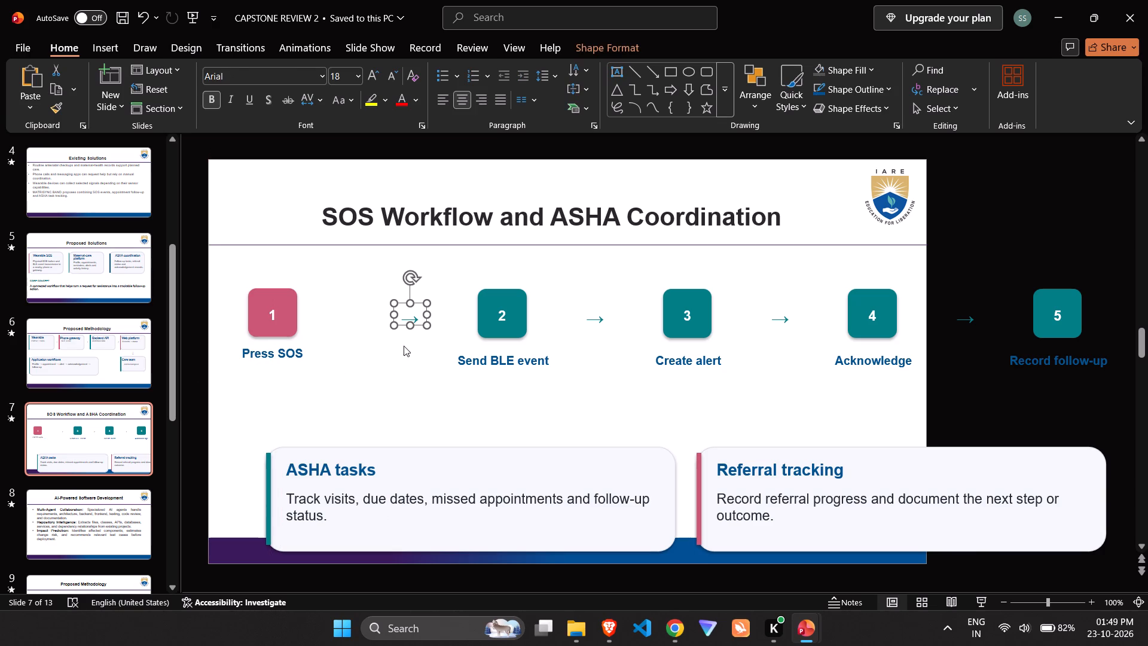
drag(402, 328, 394, 328)
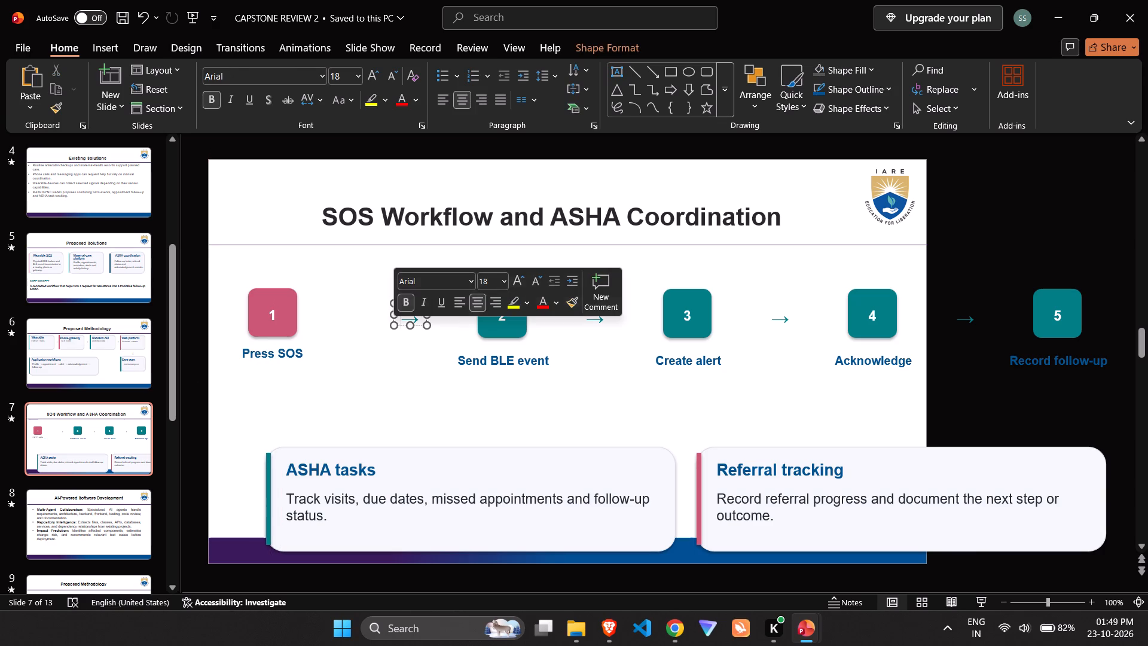
click(402, 325)
drag(402, 325, 322, 325)
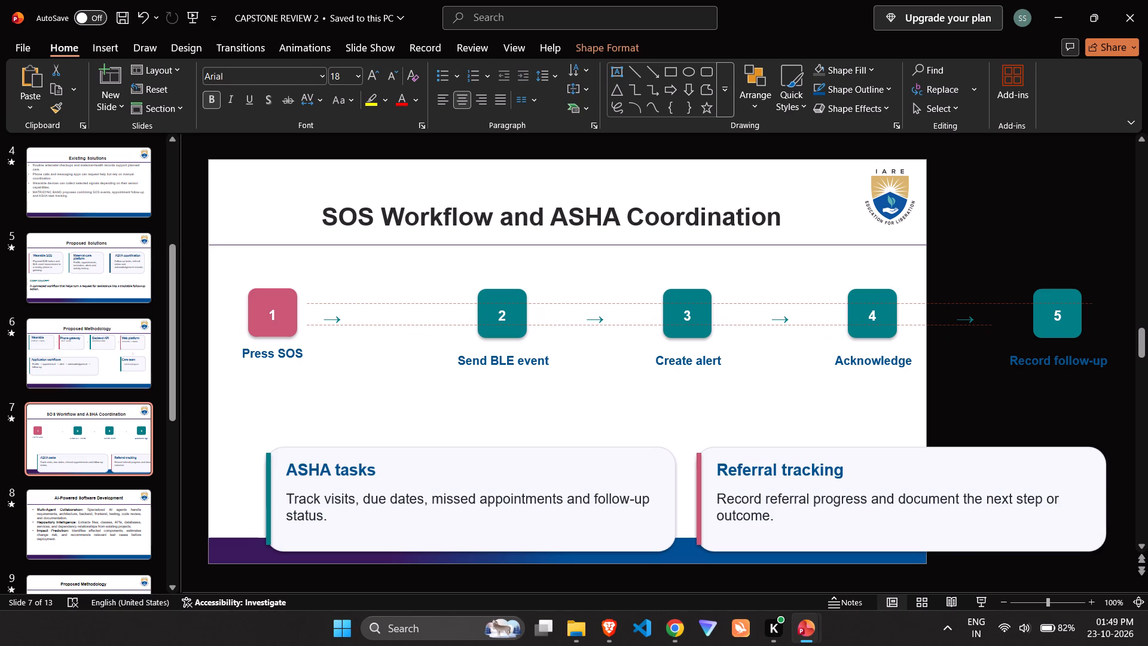
drag(322, 325, 321, 322)
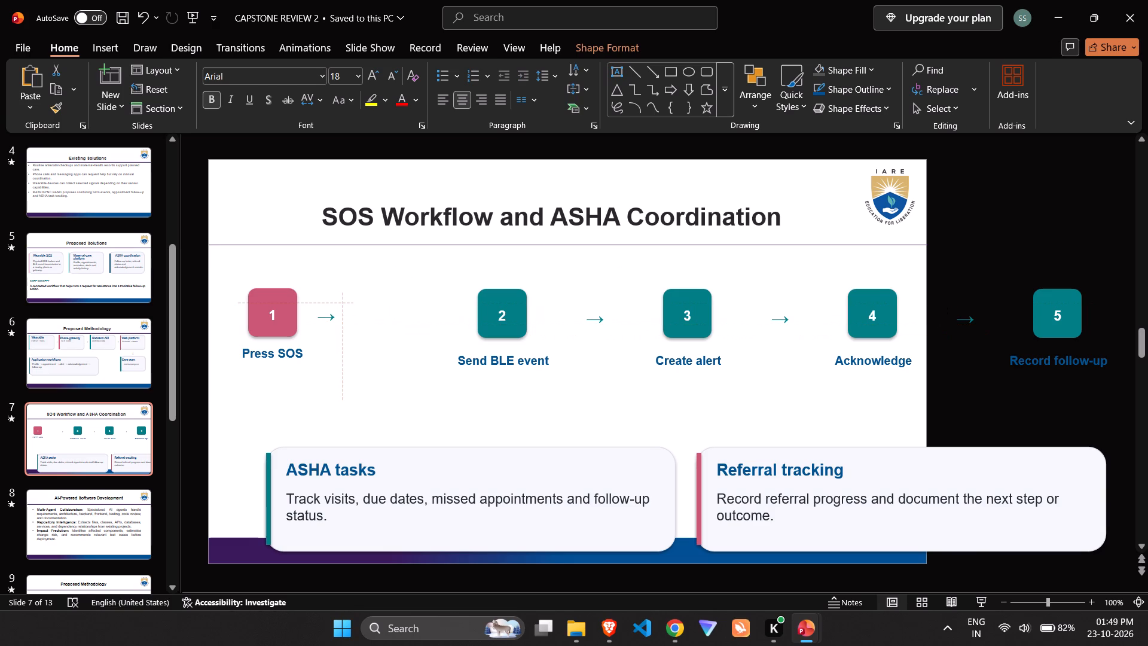
drag(321, 322, 321, 321)
click(417, 345)
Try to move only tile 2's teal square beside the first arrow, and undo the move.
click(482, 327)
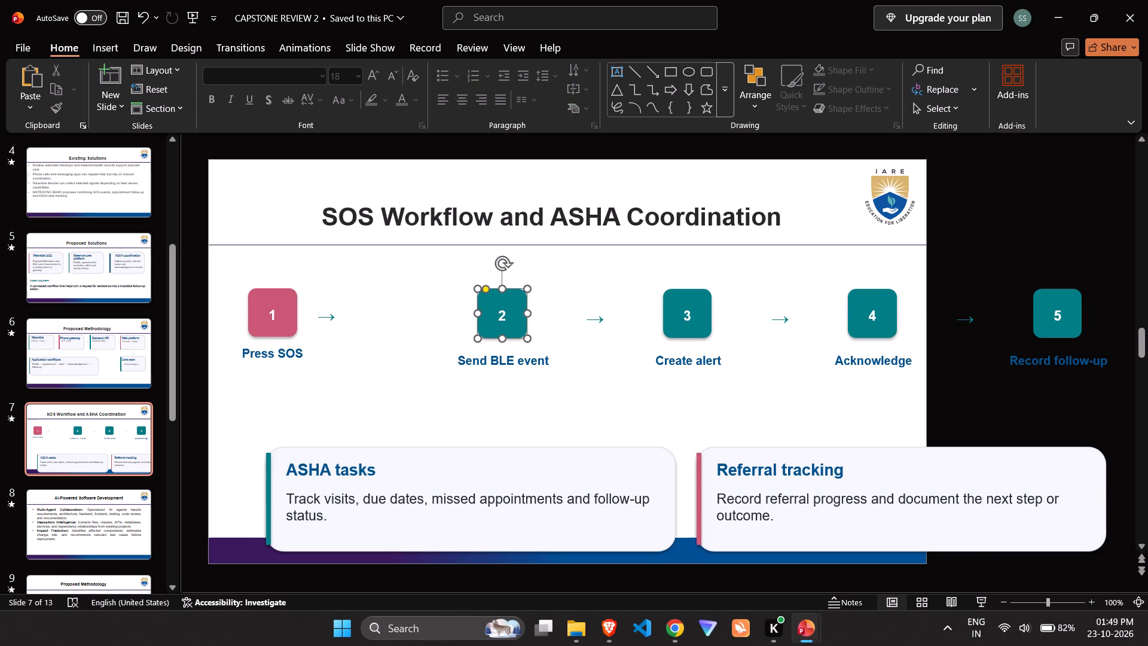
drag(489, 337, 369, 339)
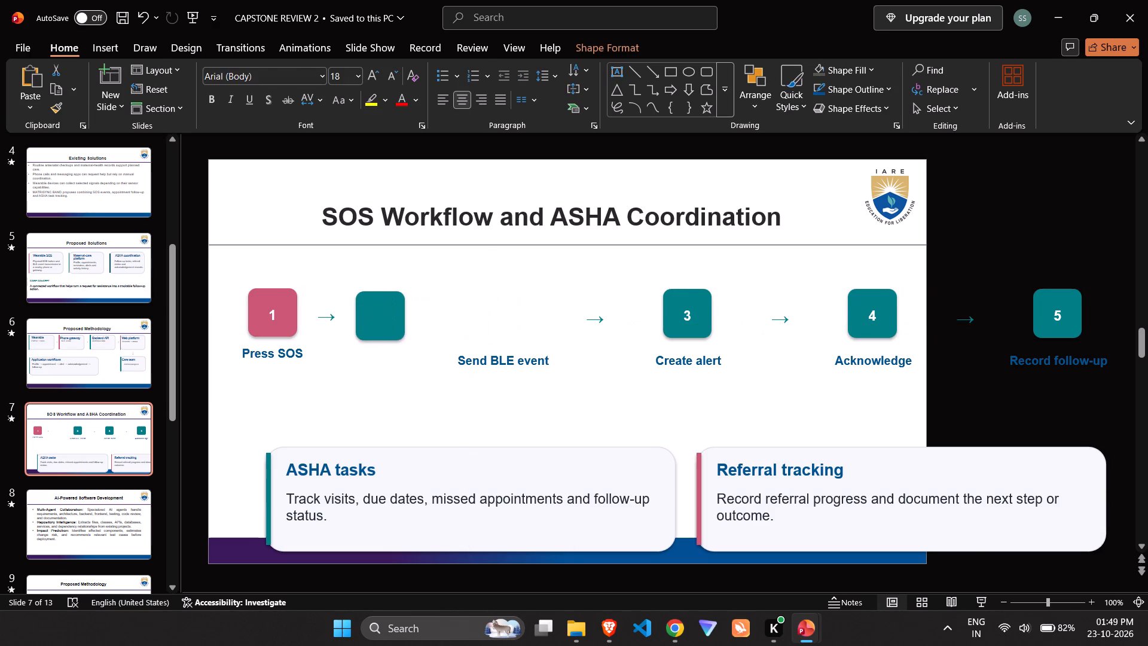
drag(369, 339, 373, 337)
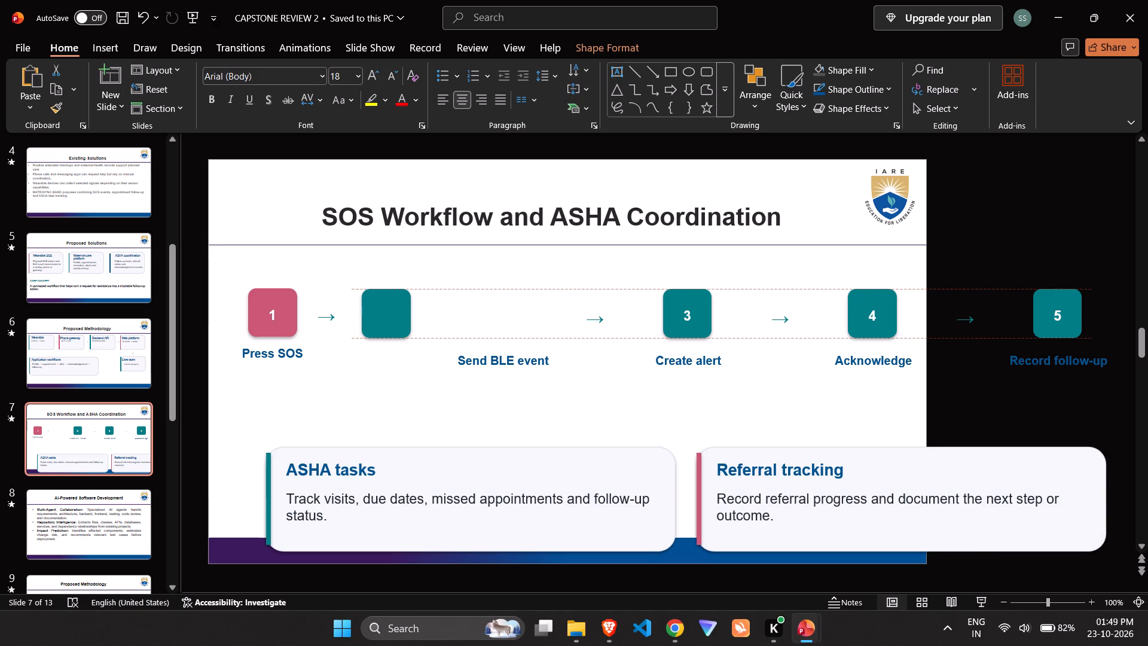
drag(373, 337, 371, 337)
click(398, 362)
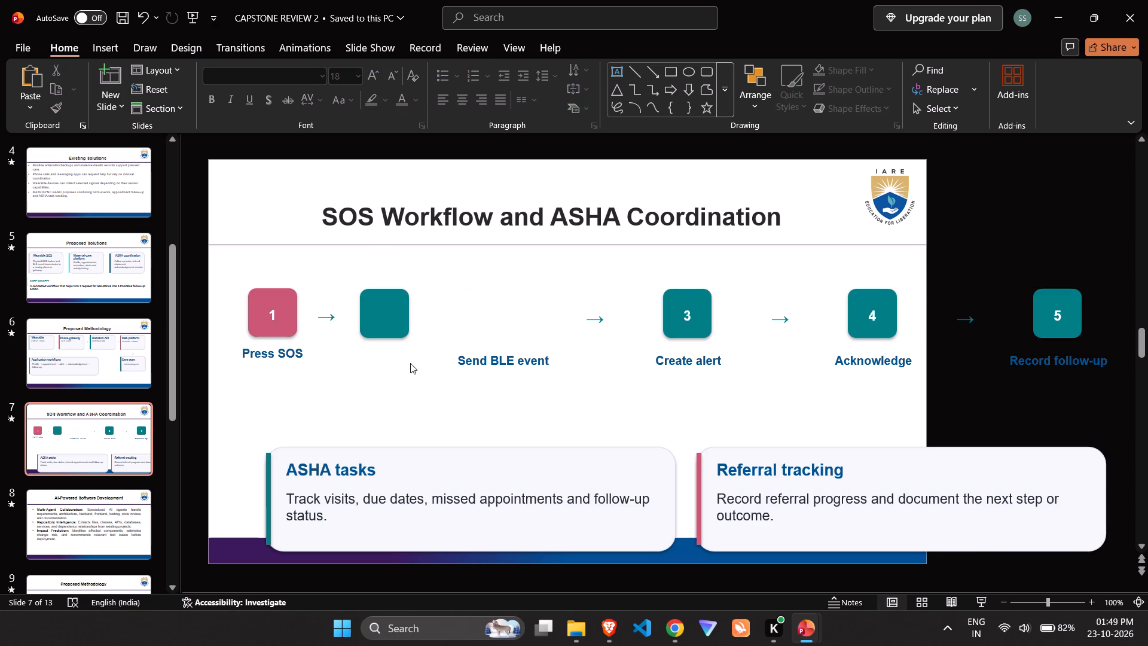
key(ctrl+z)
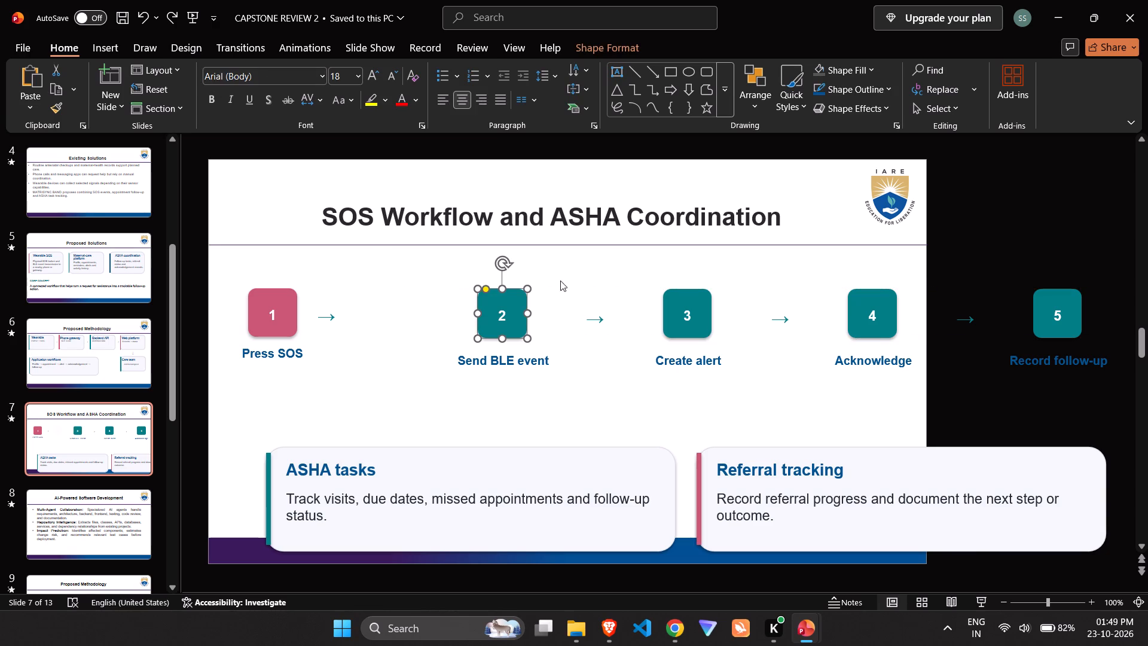
Move tile 2 together with its number beside the first arrow, with its top level with tile 1.
drag(563, 254, 459, 397)
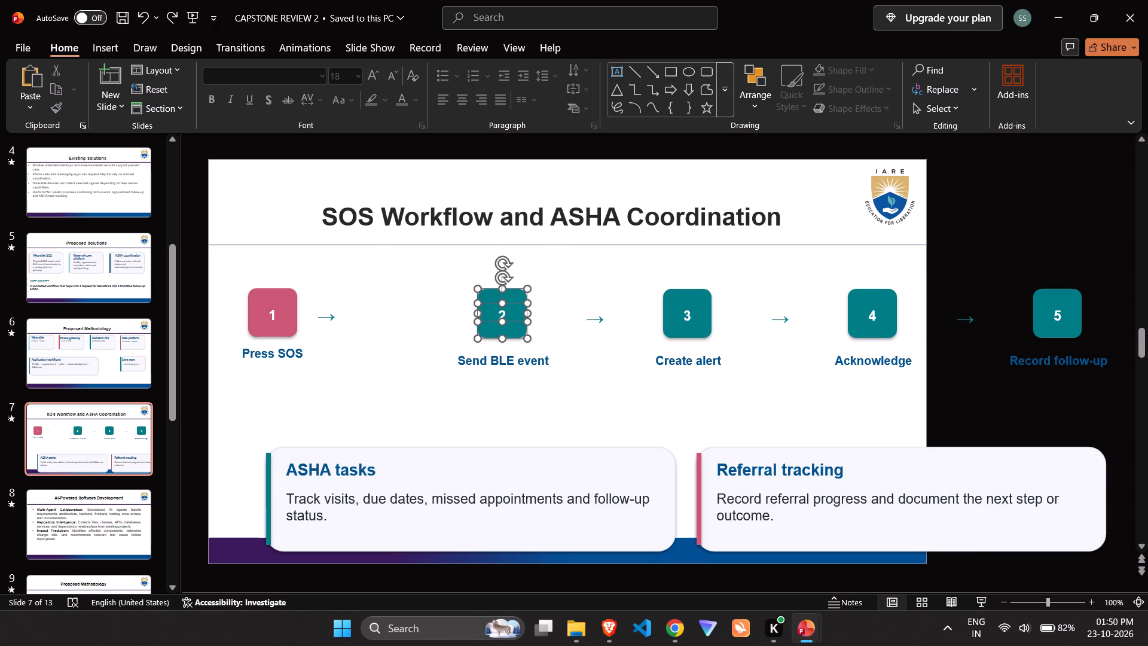
drag(504, 337, 495, 337)
drag(511, 340, 462, 339)
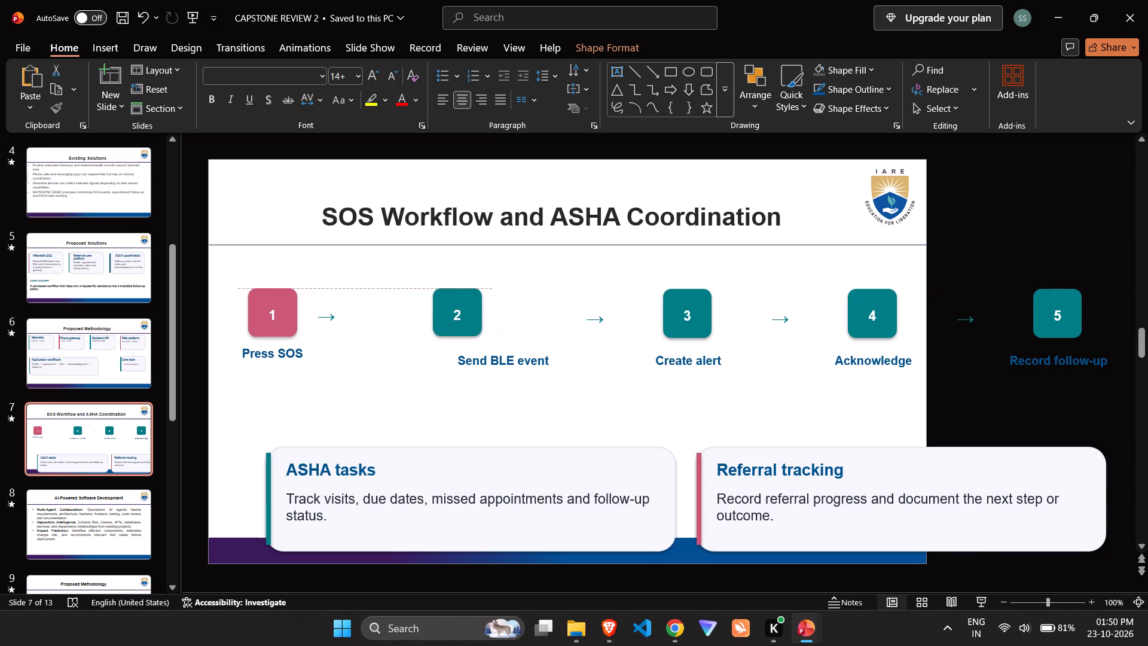
drag(462, 339, 396, 338)
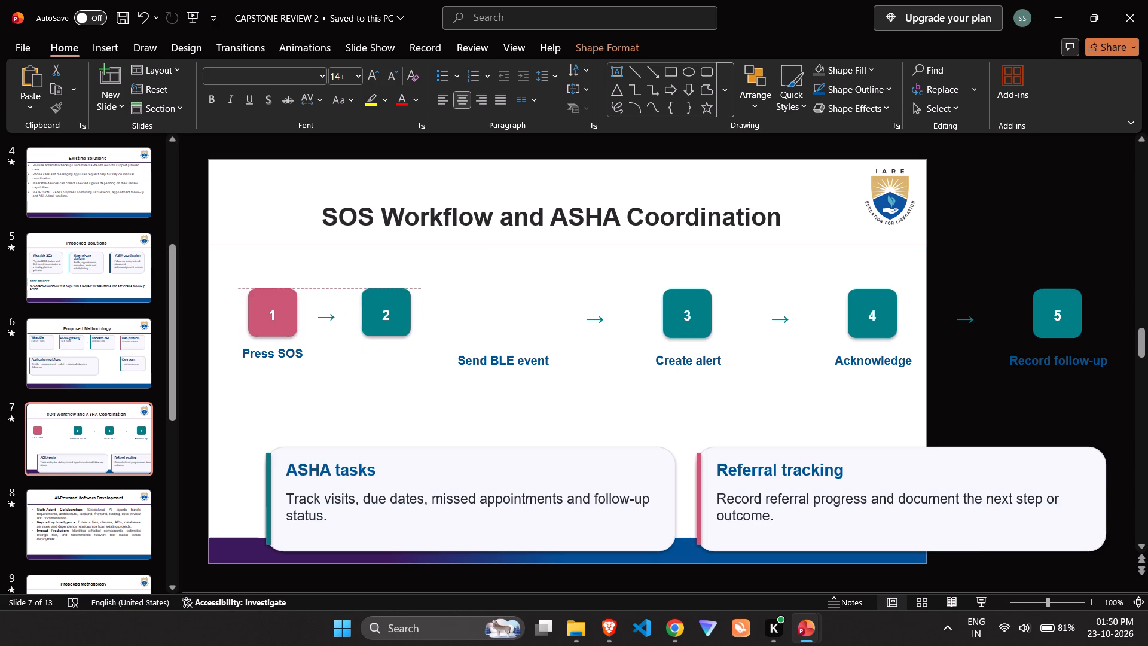
drag(396, 338, 397, 338)
click(463, 360)
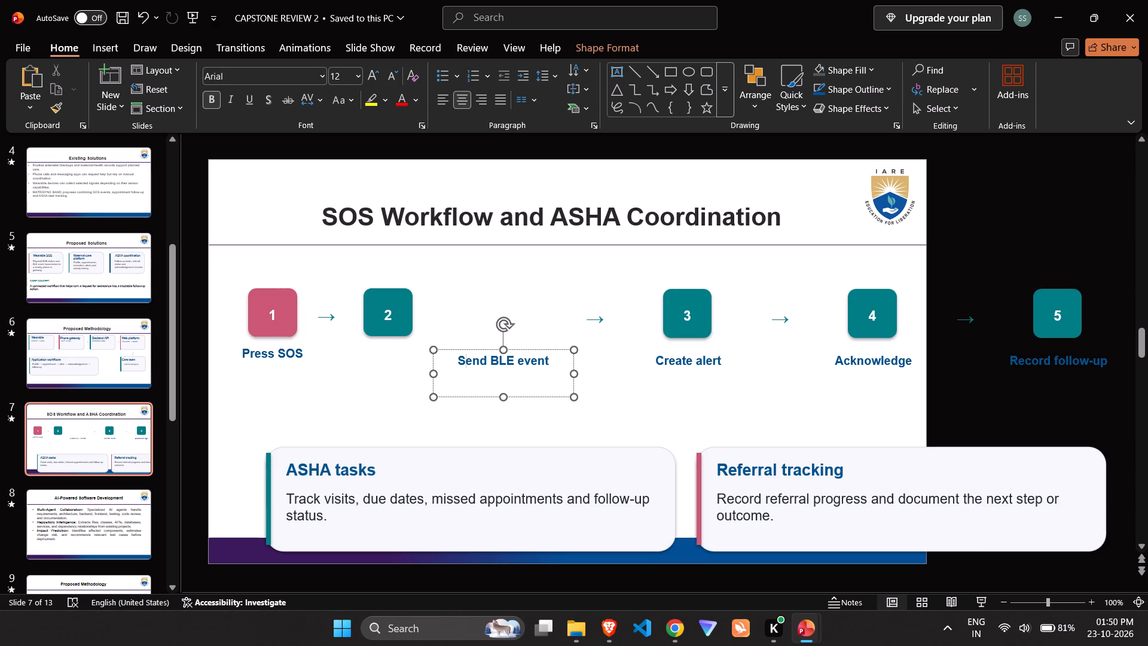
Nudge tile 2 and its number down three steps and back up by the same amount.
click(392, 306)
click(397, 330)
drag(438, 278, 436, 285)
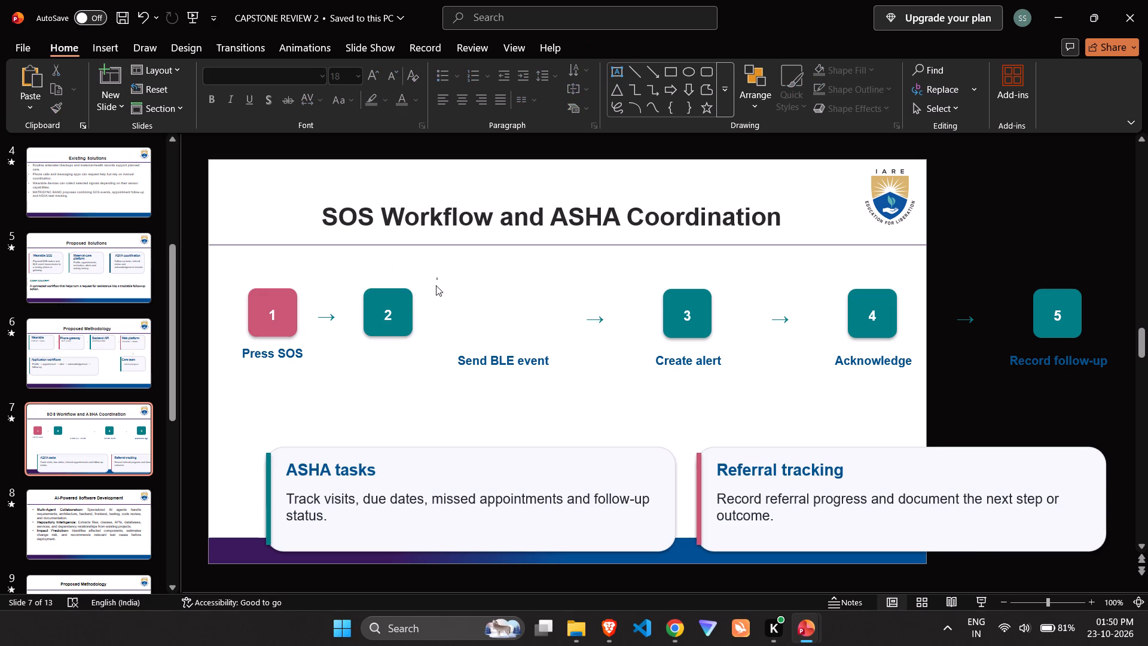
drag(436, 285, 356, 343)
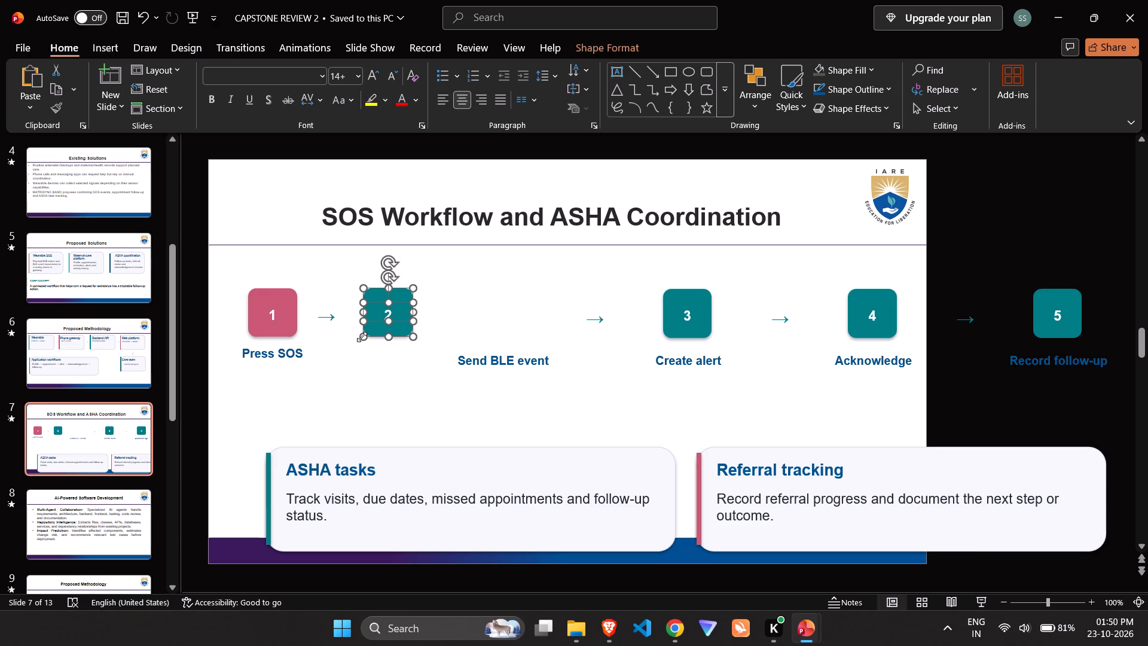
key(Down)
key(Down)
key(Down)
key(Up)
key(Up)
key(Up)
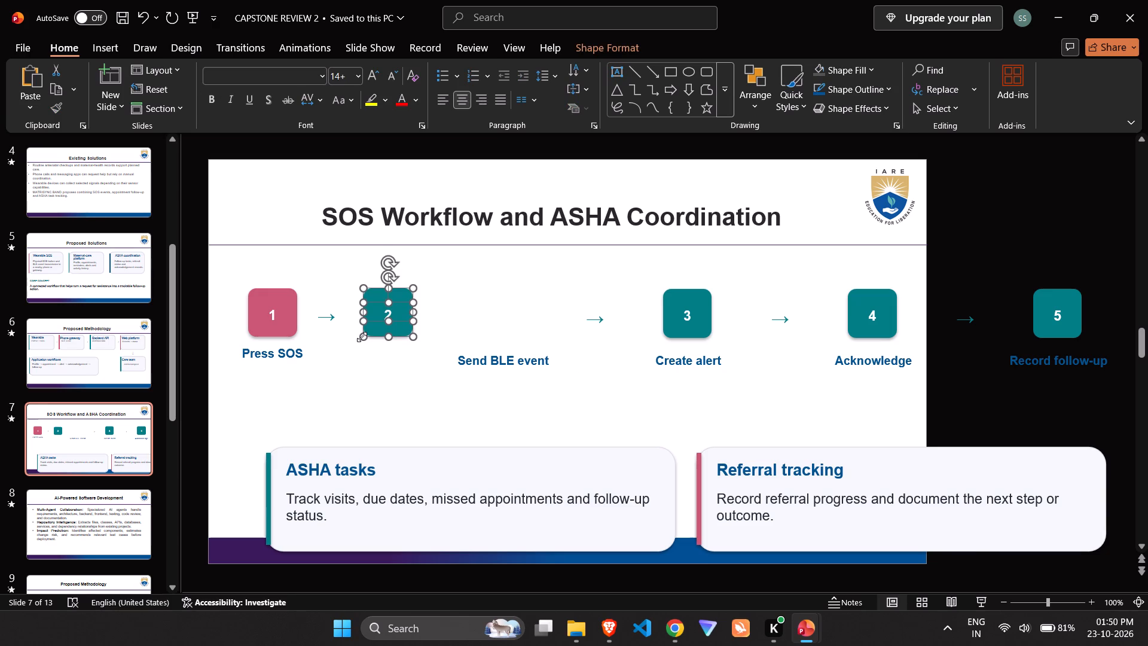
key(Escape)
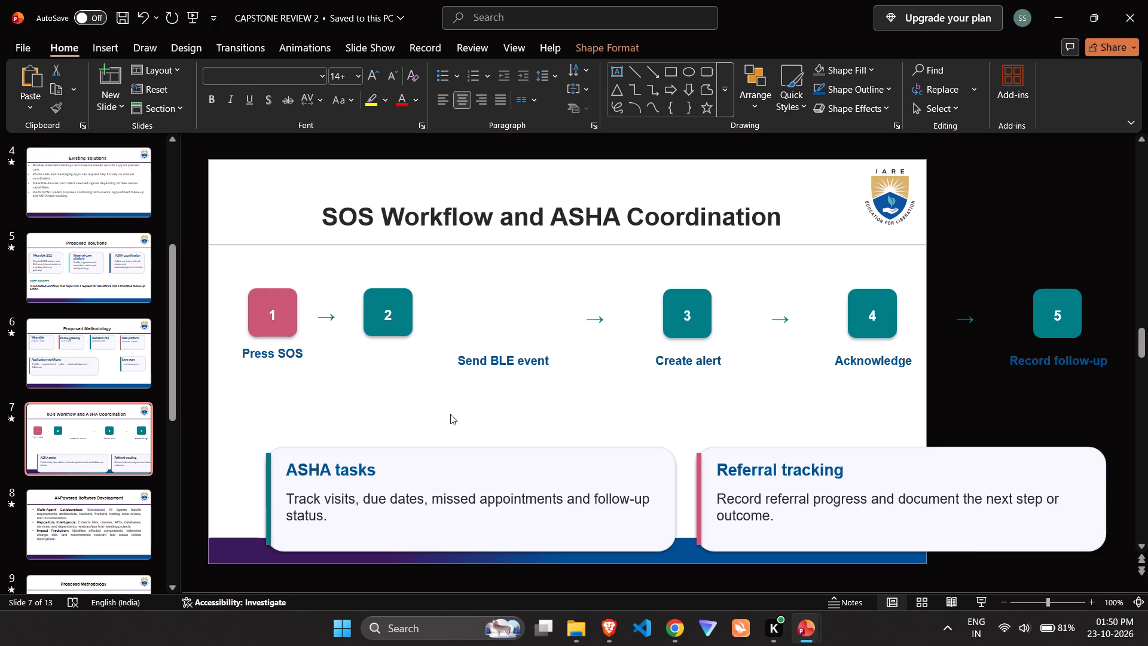
Move tile 2's teal square slightly closer to the first arrow and re-centre the number 2 on it.
click(378, 320)
click(382, 333)
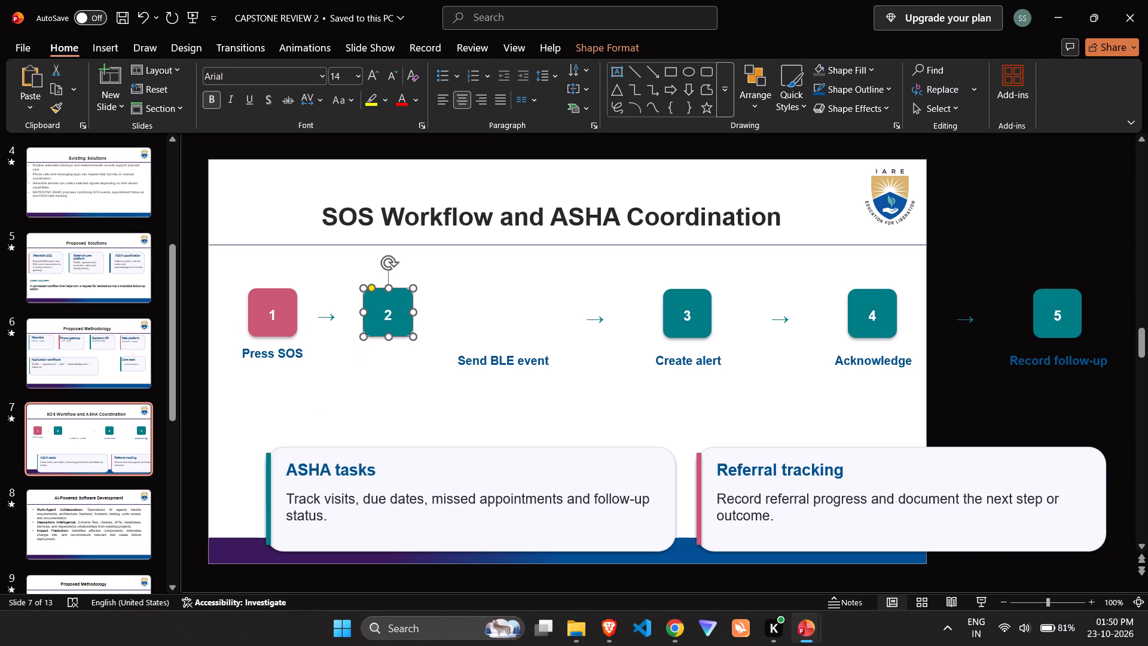
drag(382, 338, 371, 337)
click(389, 318)
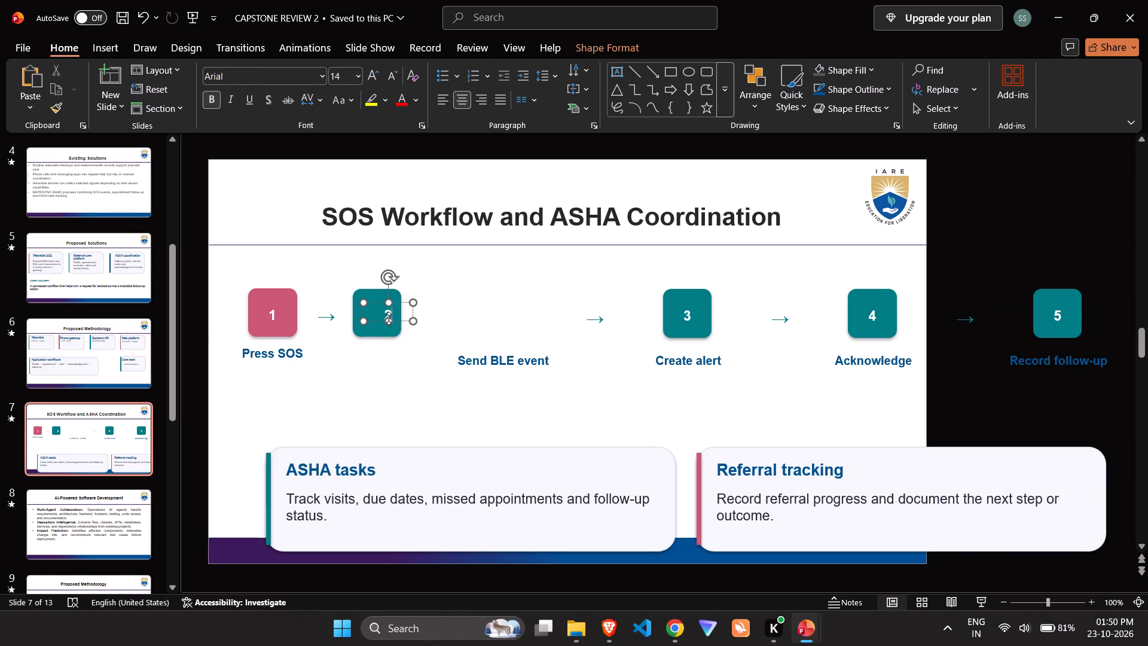
drag(394, 320, 381, 320)
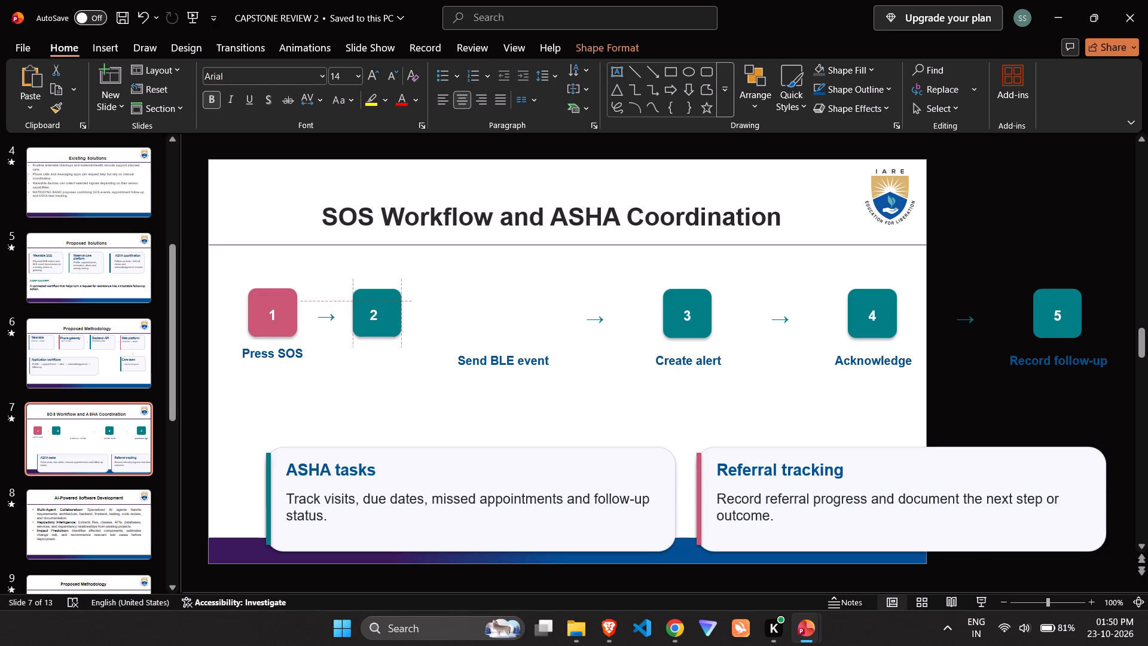
drag(381, 320, 383, 322)
drag(383, 322, 386, 321)
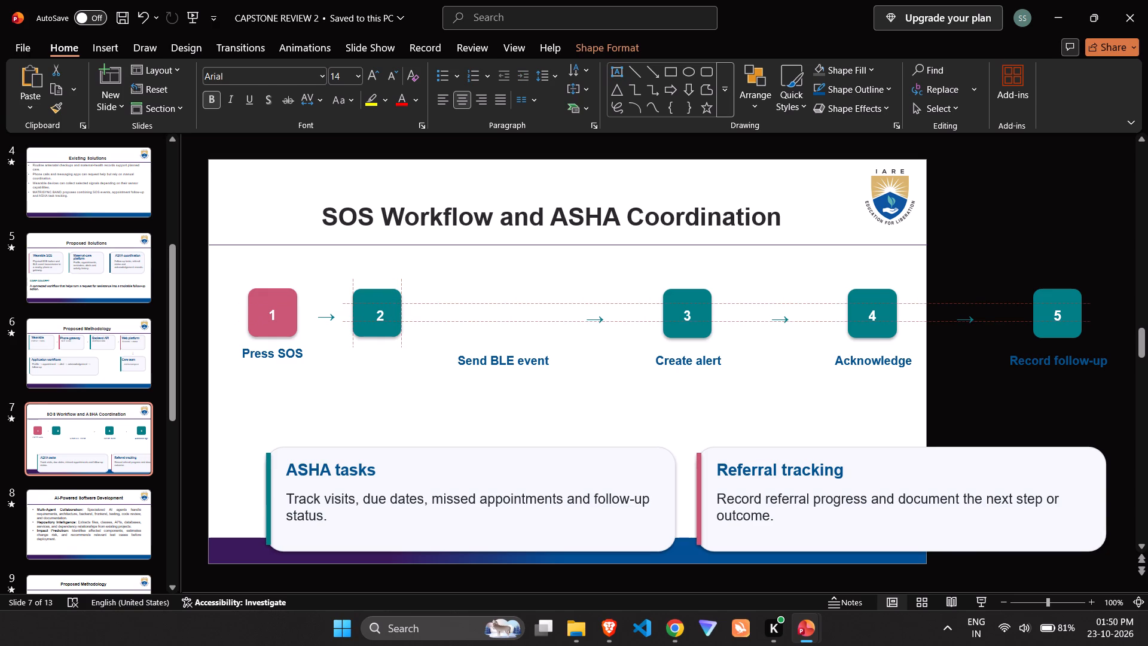
drag(386, 321, 382, 320)
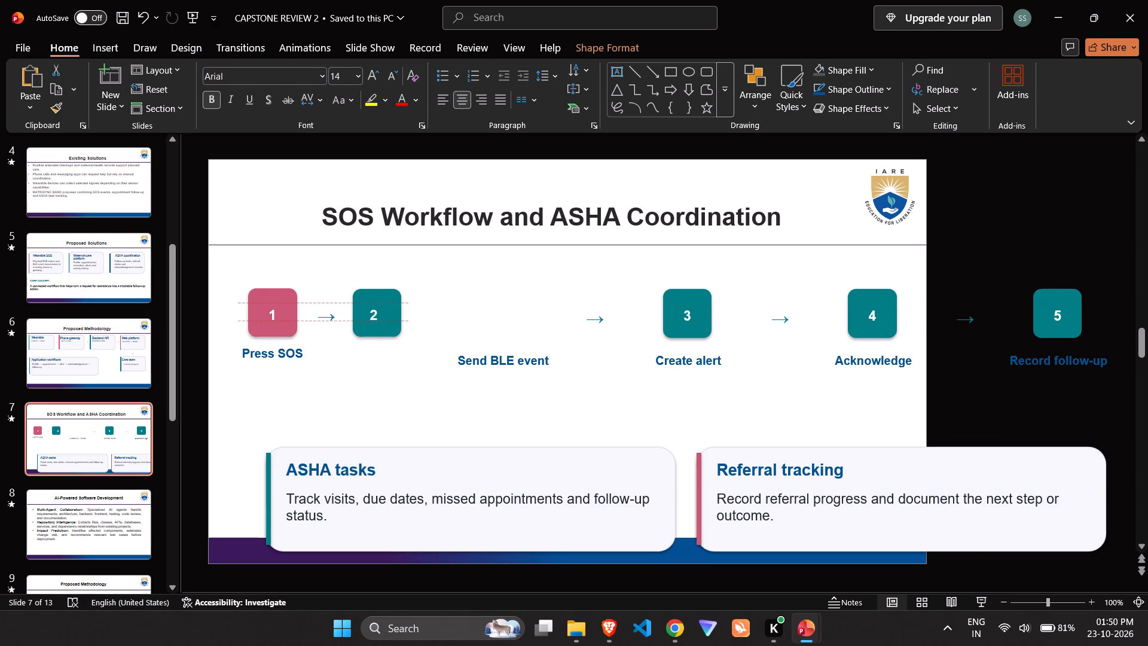
drag(382, 320, 383, 320)
click(406, 383)
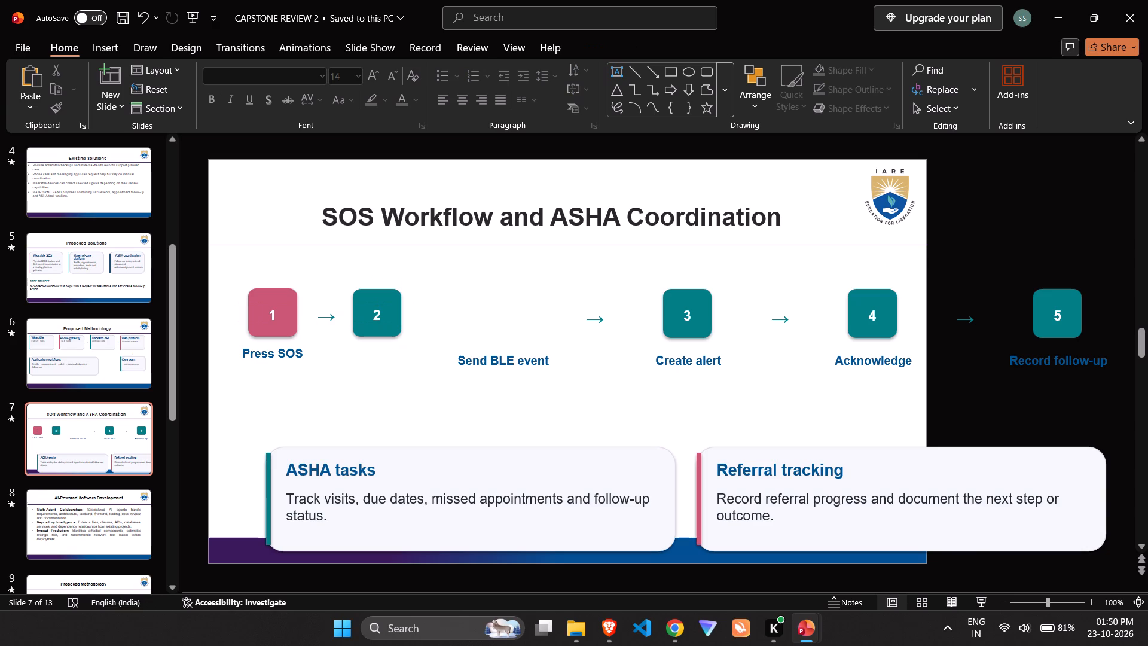
Raise the number 2 and its teal square slightly so that tile 2 sits level with tile 1.
click(375, 310)
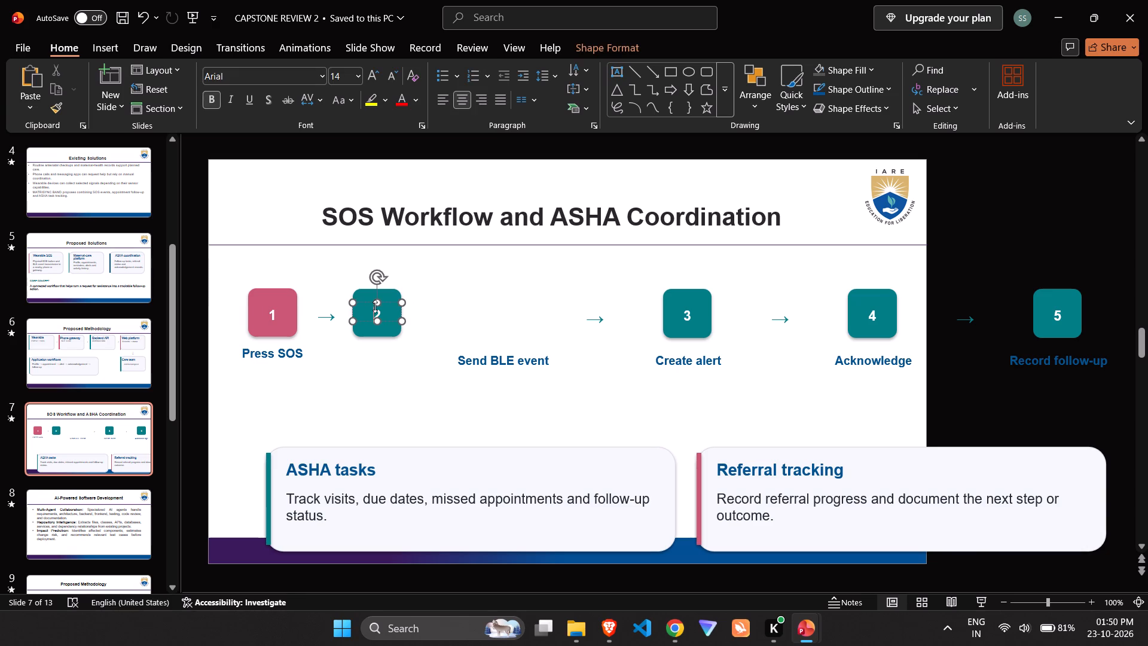
drag(370, 304, 371, 298)
click(380, 364)
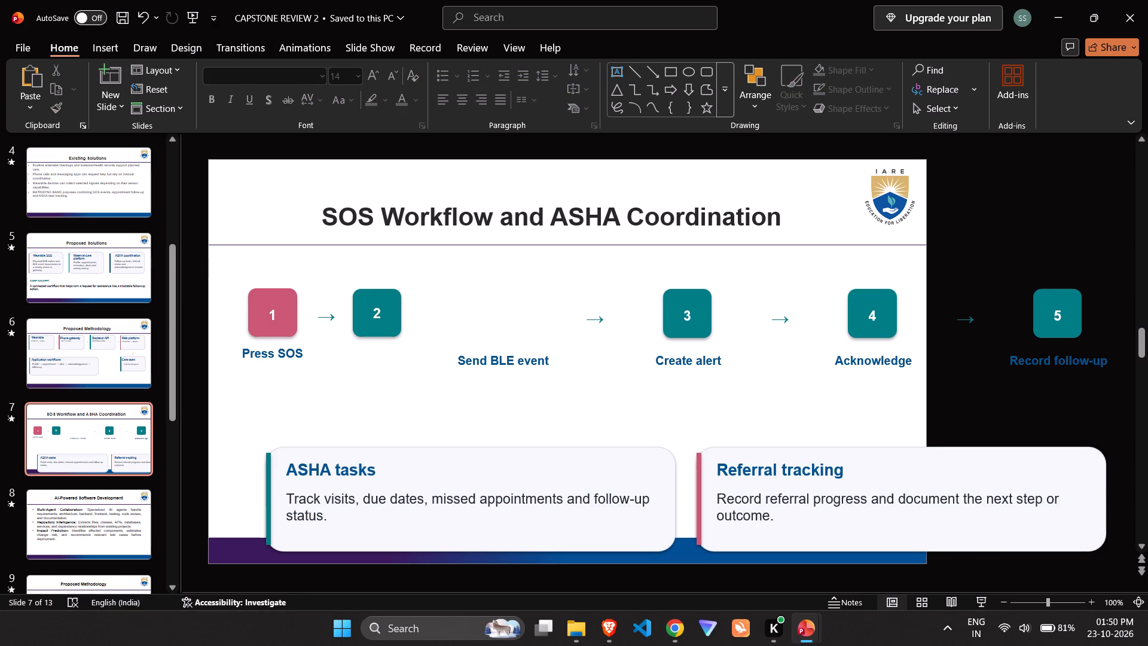
click(381, 289)
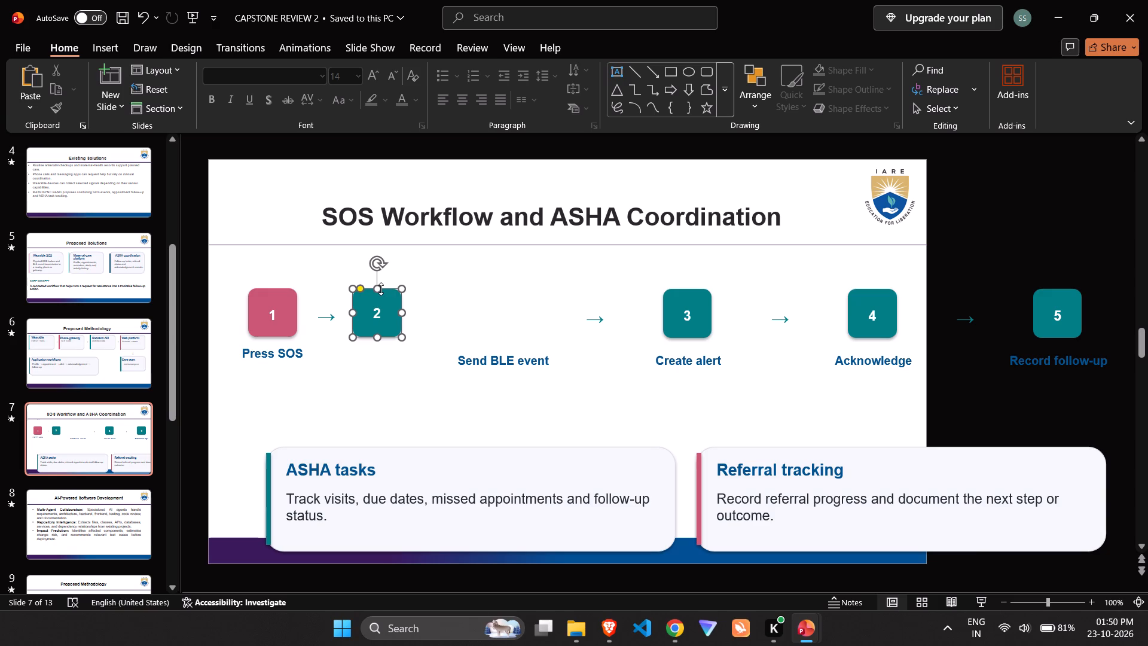
click(383, 287)
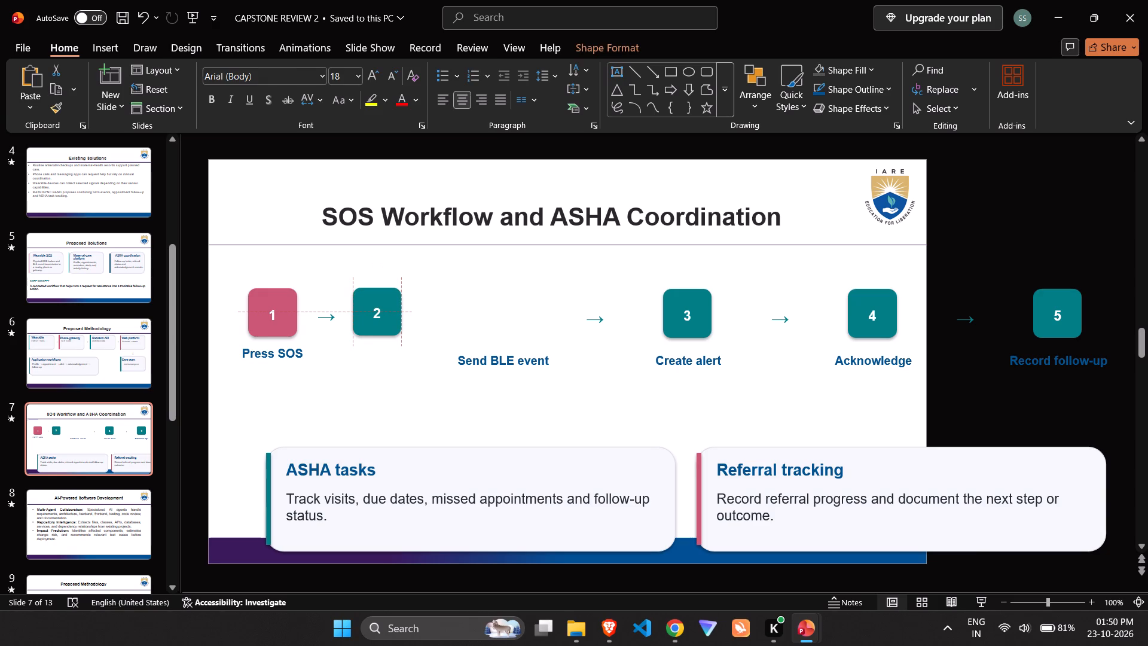
click(405, 415)
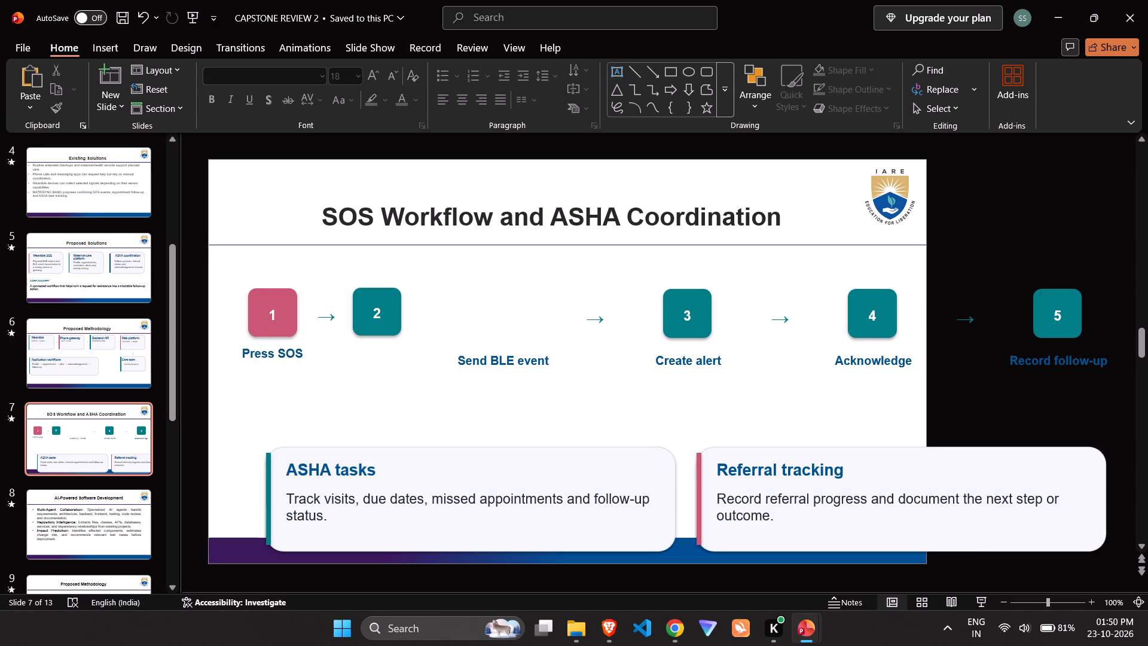
Move the "Send BLE event" label beneath tile 2, level with the "Press SOS" label.
click(505, 373)
drag(515, 394, 423, 391)
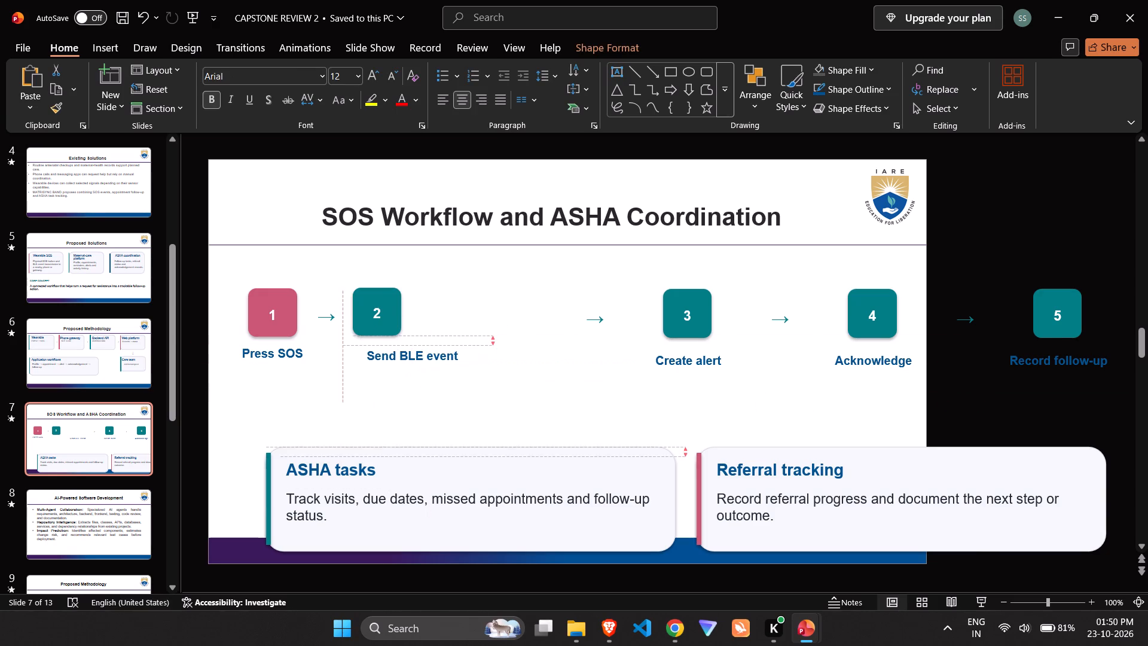
drag(423, 391, 398, 393)
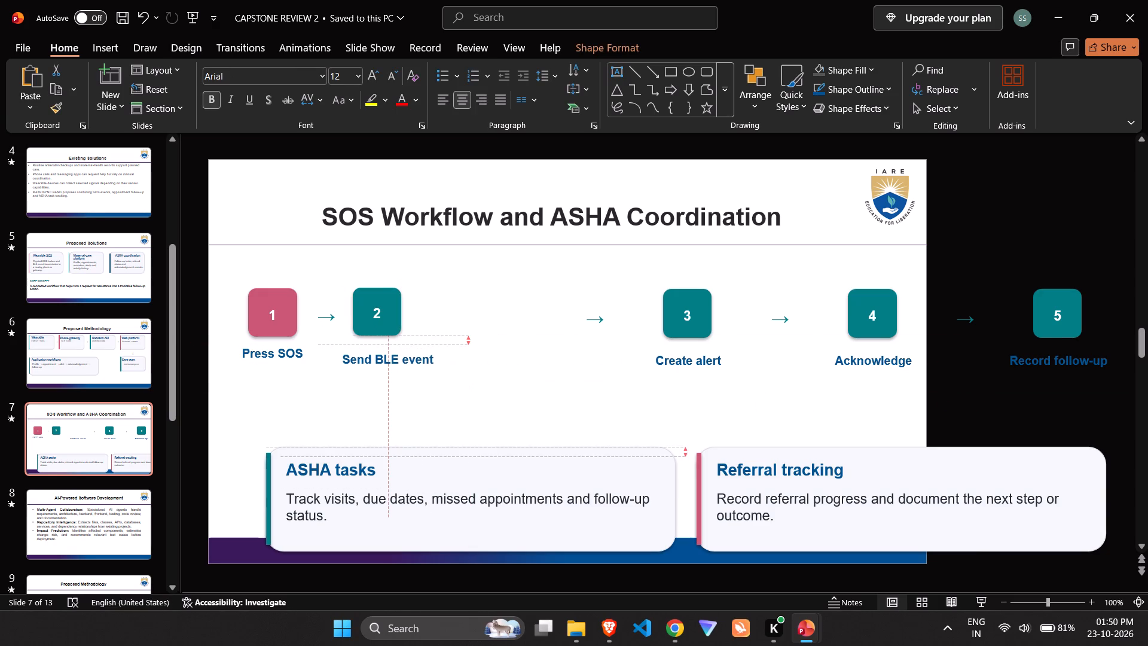
drag(398, 393, 397, 384)
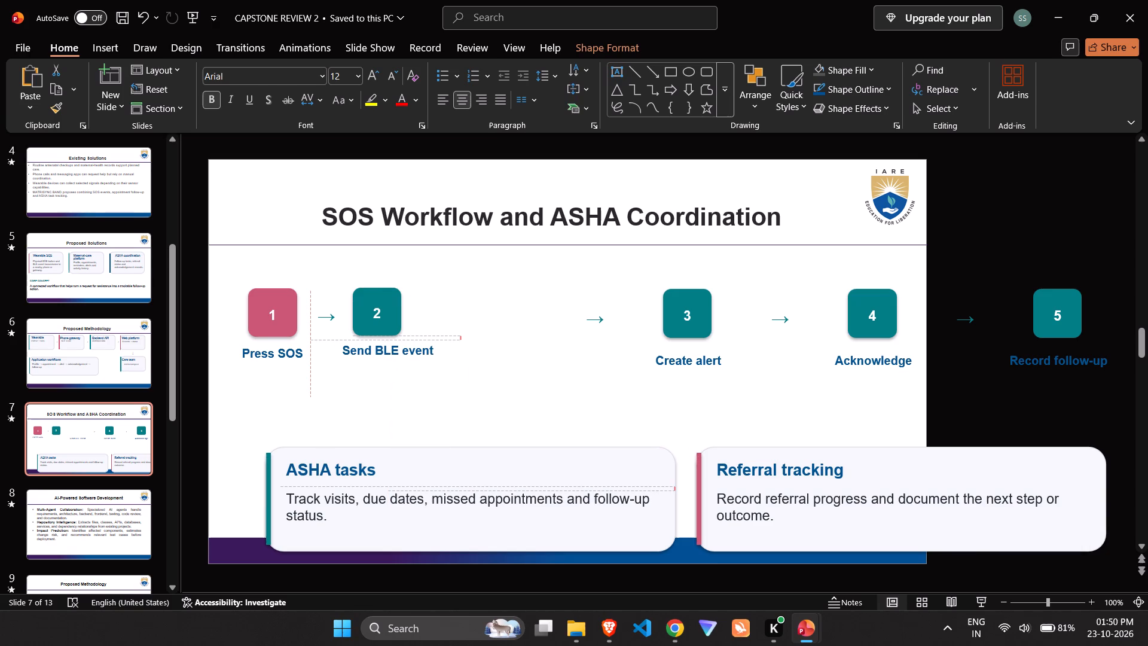
drag(397, 384, 396, 377)
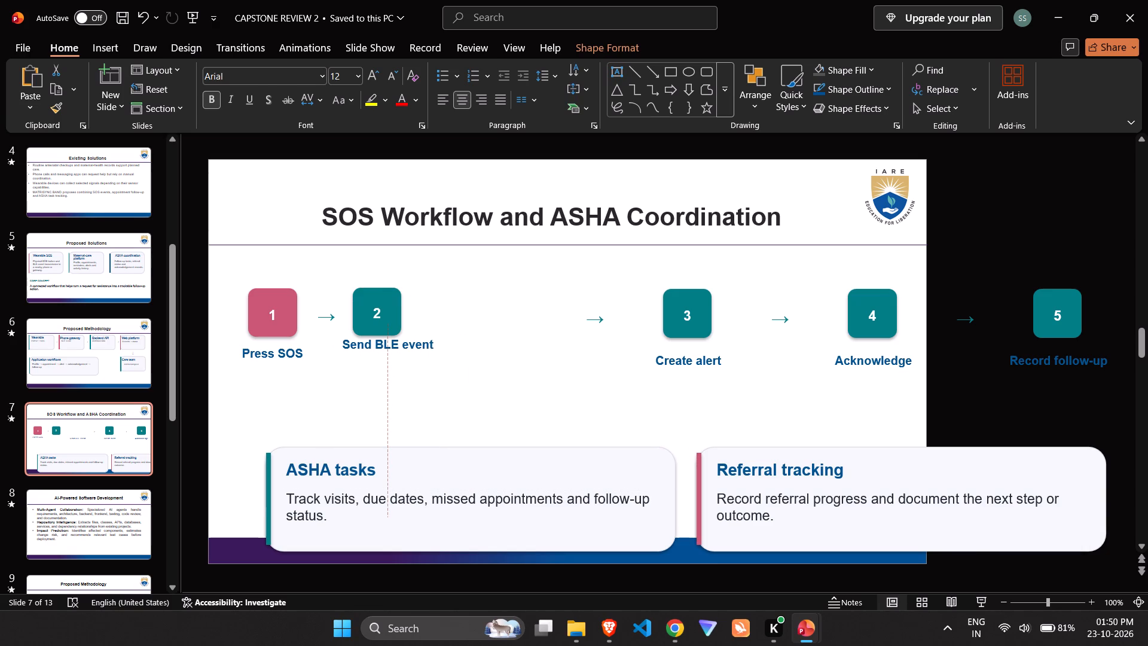
drag(396, 377, 394, 386)
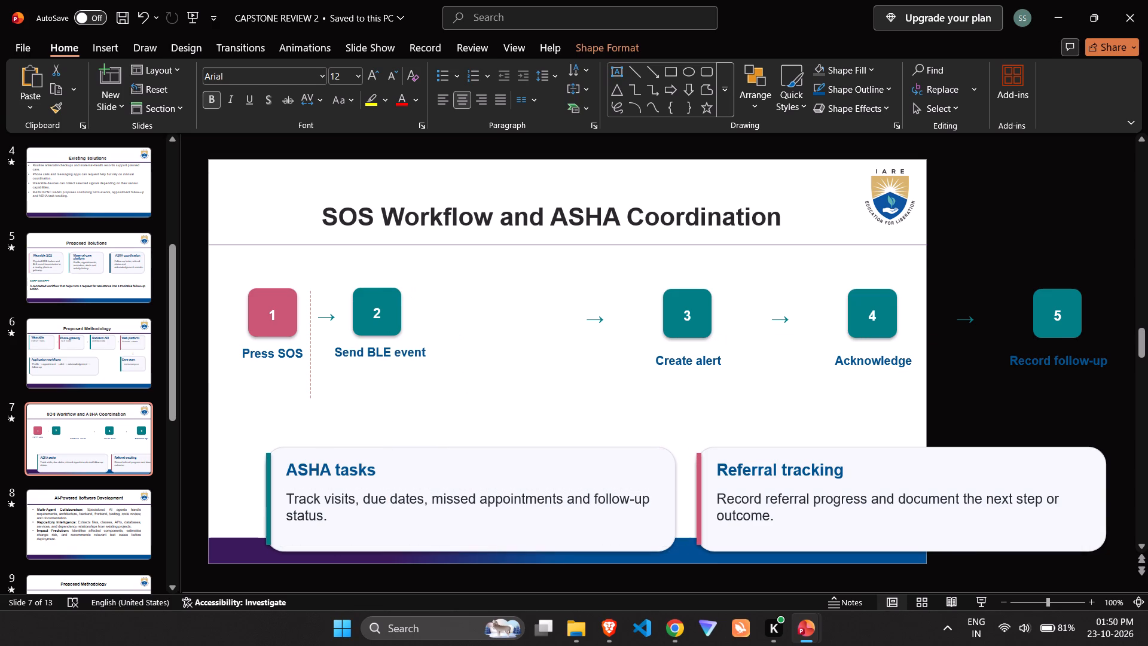
drag(394, 386, 394, 391)
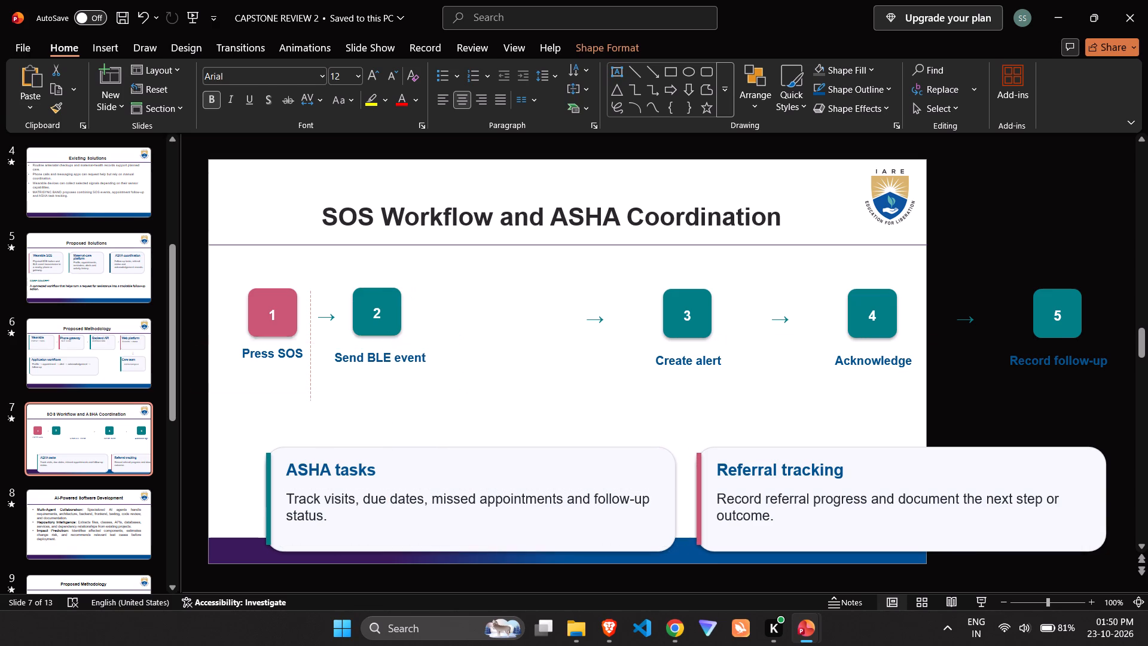
drag(394, 391, 392, 388)
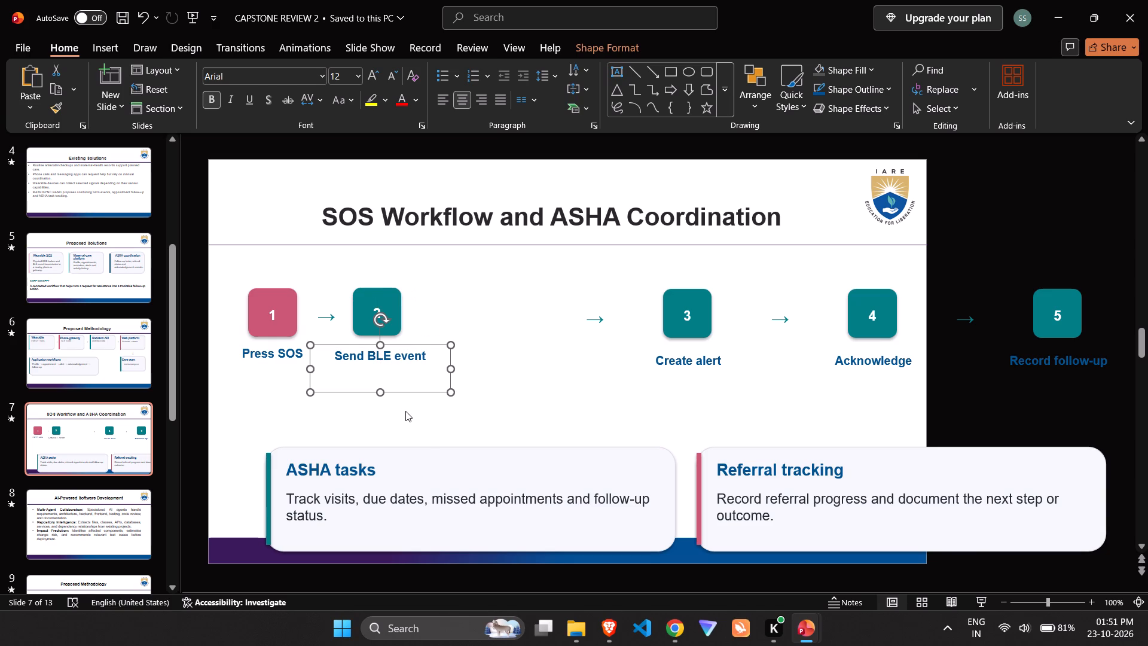
key(Up)
key(Up)
key(Up)
key(Up)
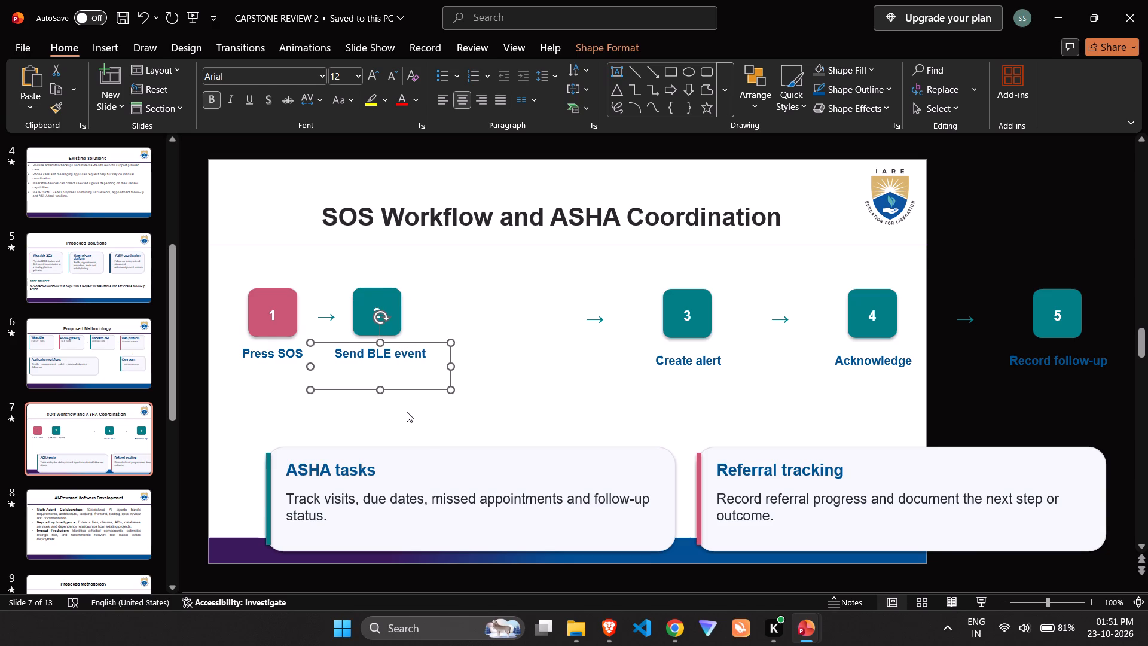
key(Up)
click(489, 411)
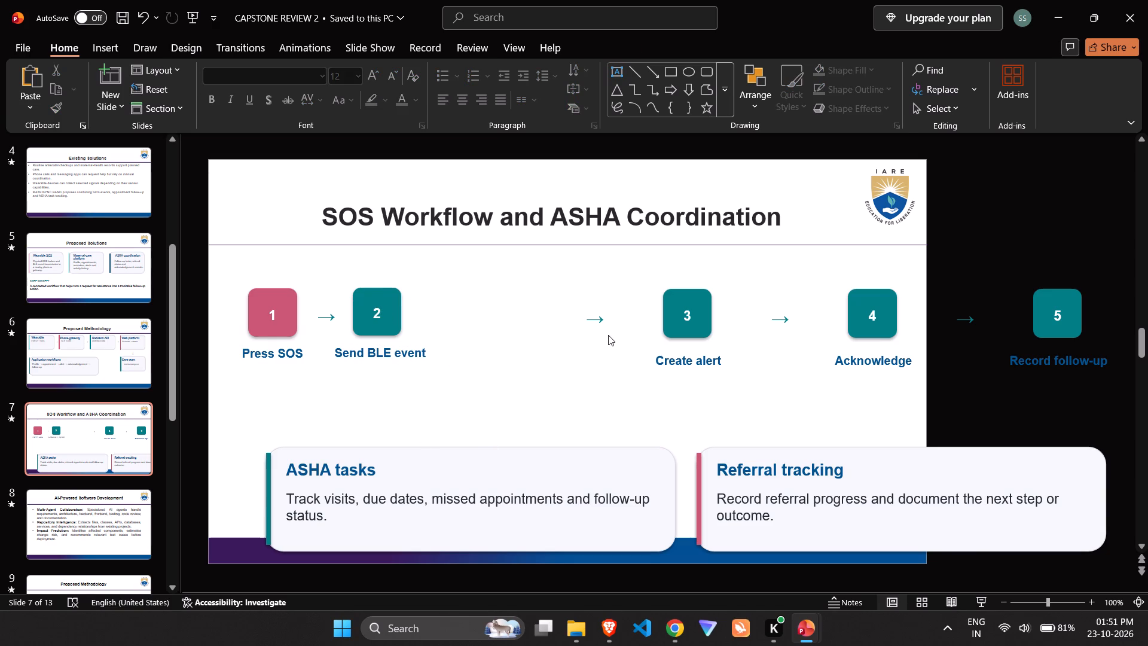
Move the second workflow arrow to the right side of tile 2, level with the first arrow.
click(605, 323)
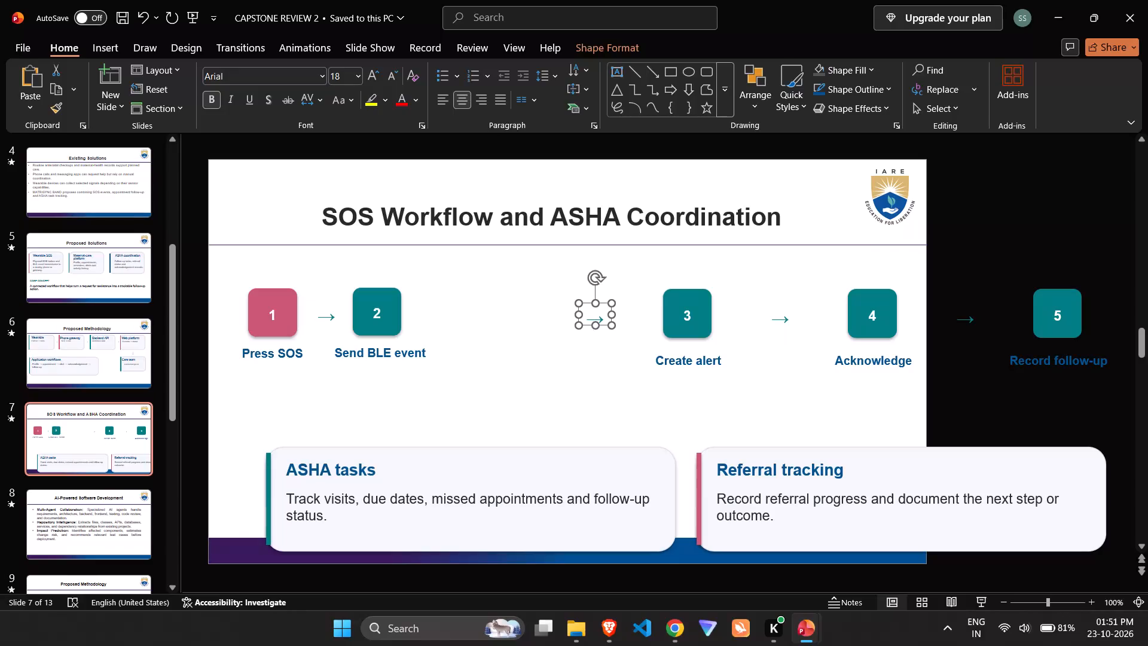
drag(585, 329, 447, 325)
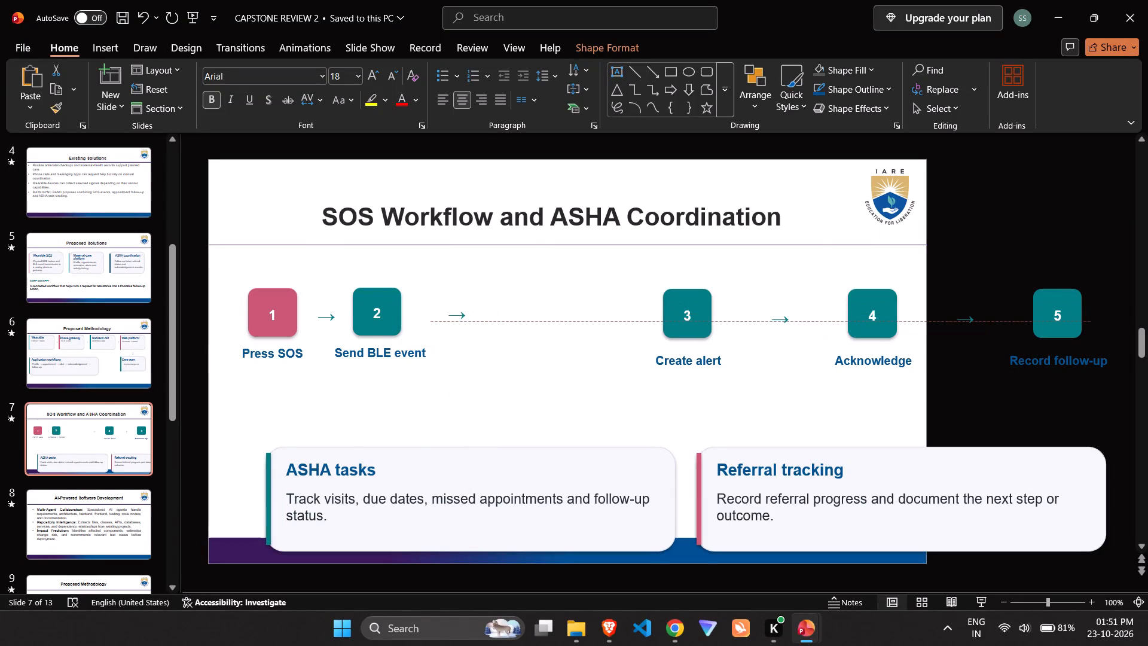
drag(447, 325, 444, 328)
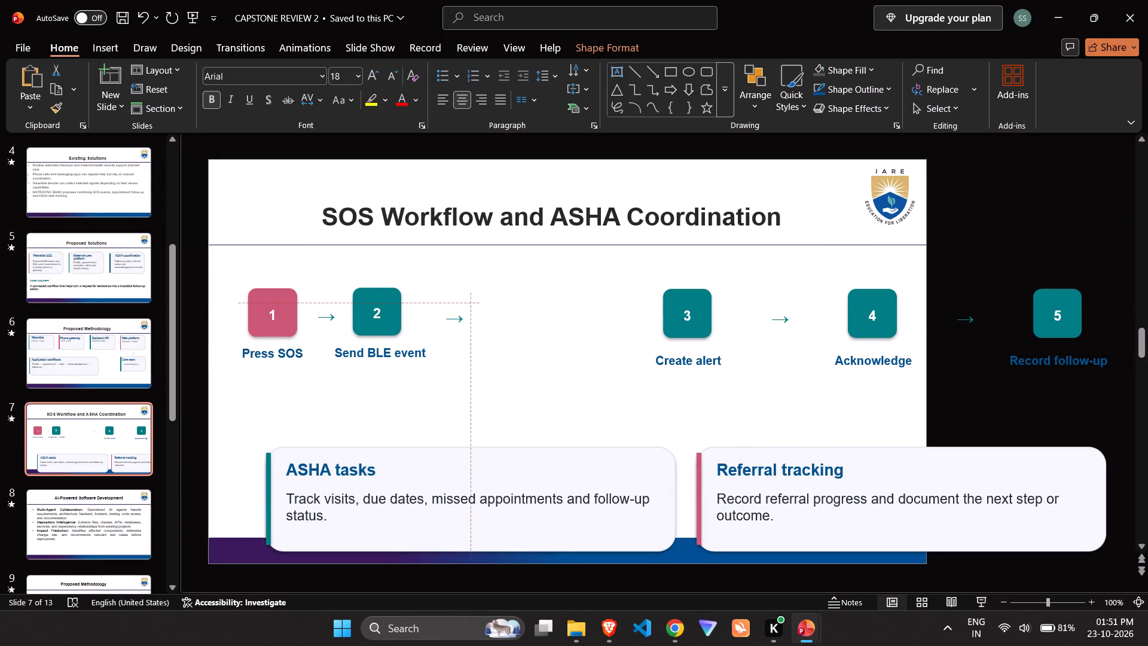
drag(444, 328, 445, 323)
click(471, 385)
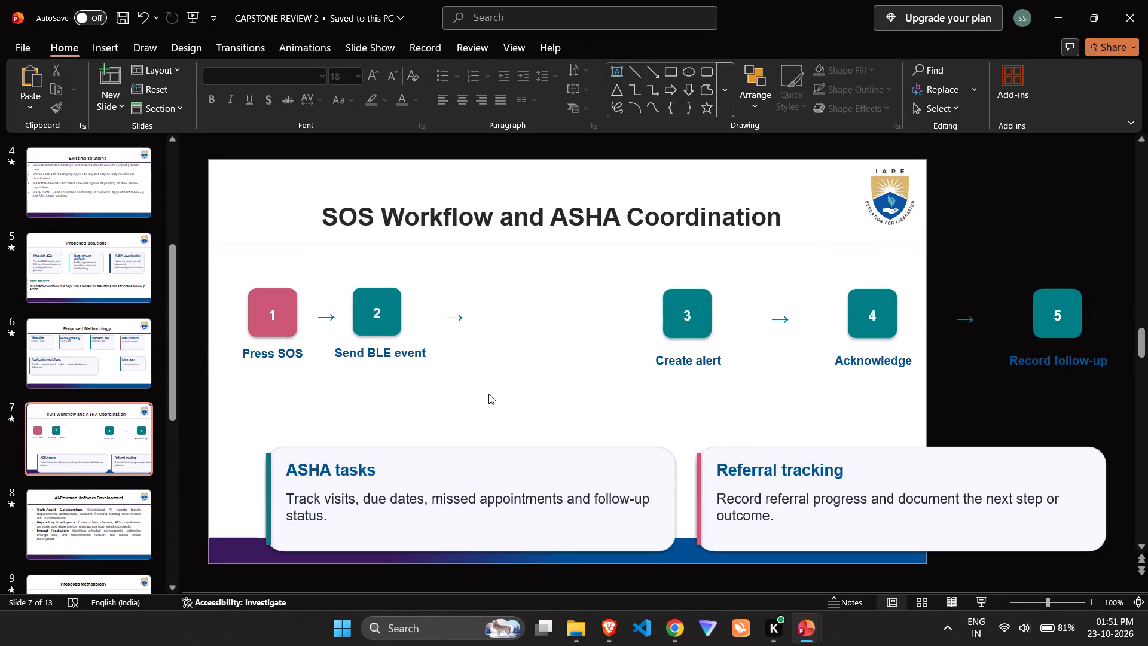
Shift the first workflow arrow slightly toward tile 1 to centre it between tiles 1 and 2.
click(332, 320)
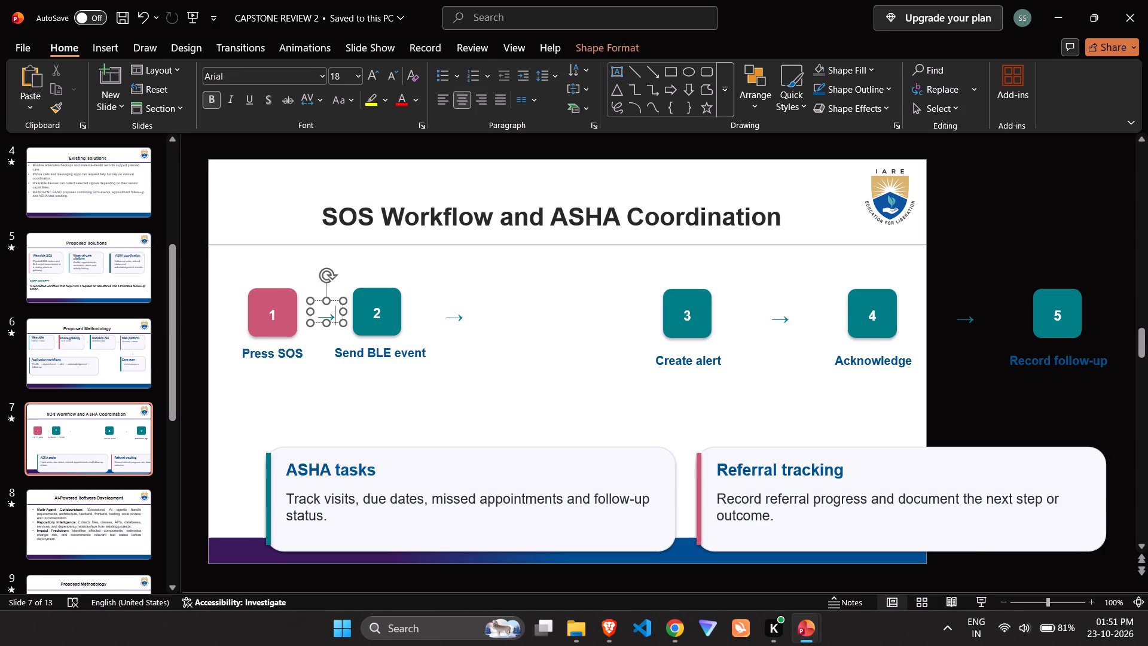
click(319, 324)
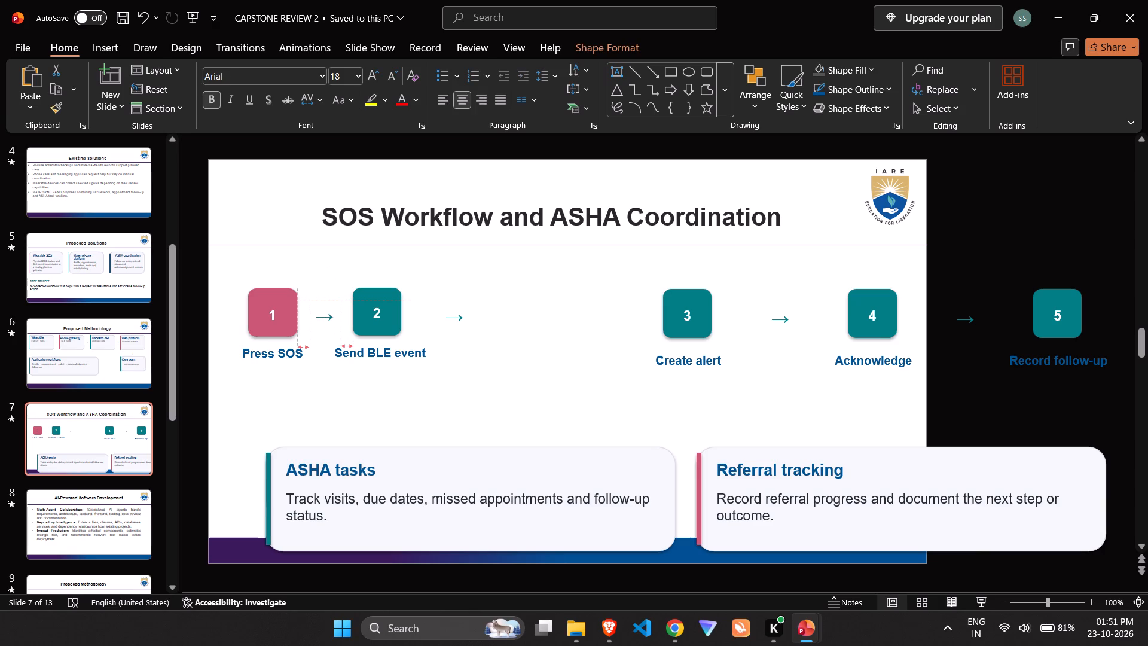
click(529, 422)
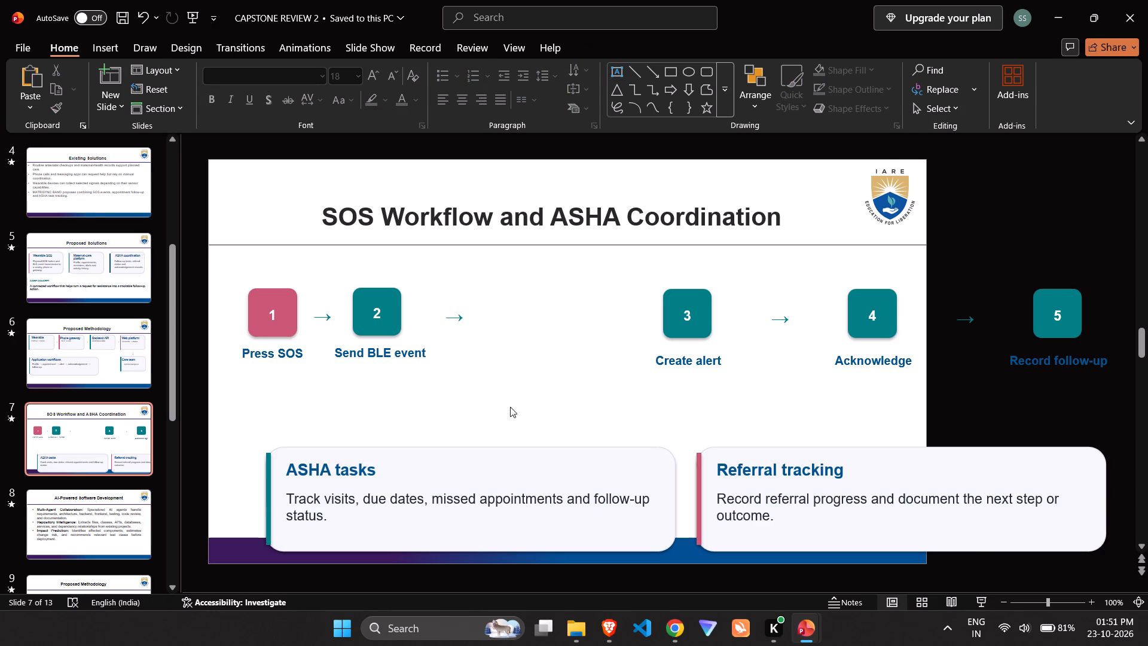
Move the second workflow arrow closer to tile 2, vertically in line with the tile's centre.
click(454, 318)
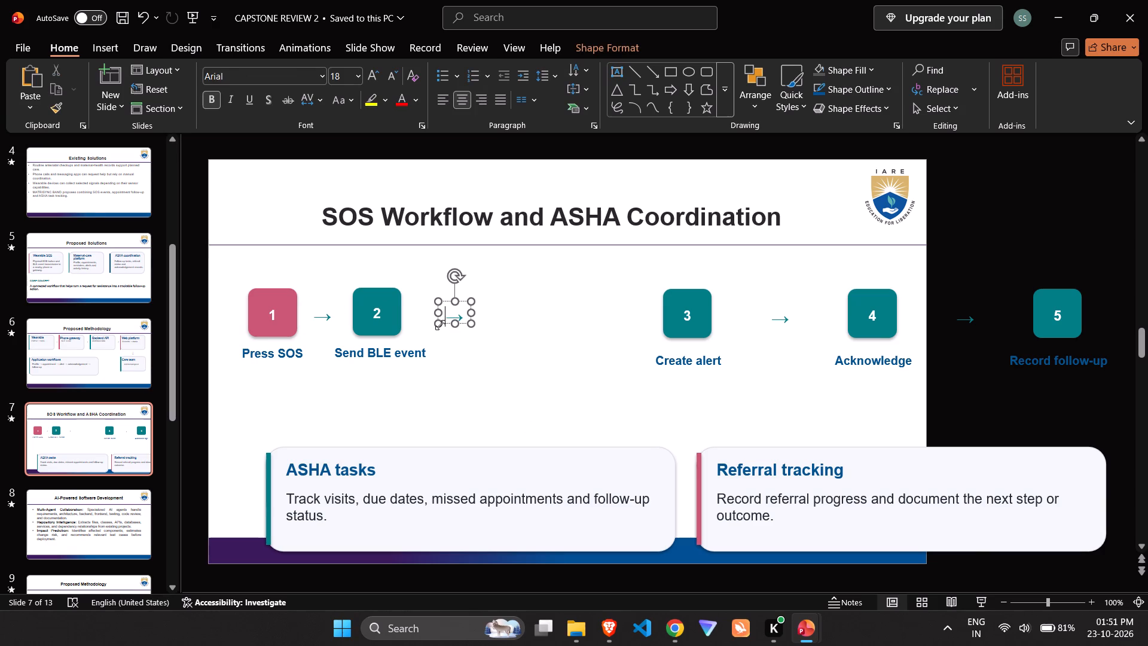
drag(450, 322, 436, 313)
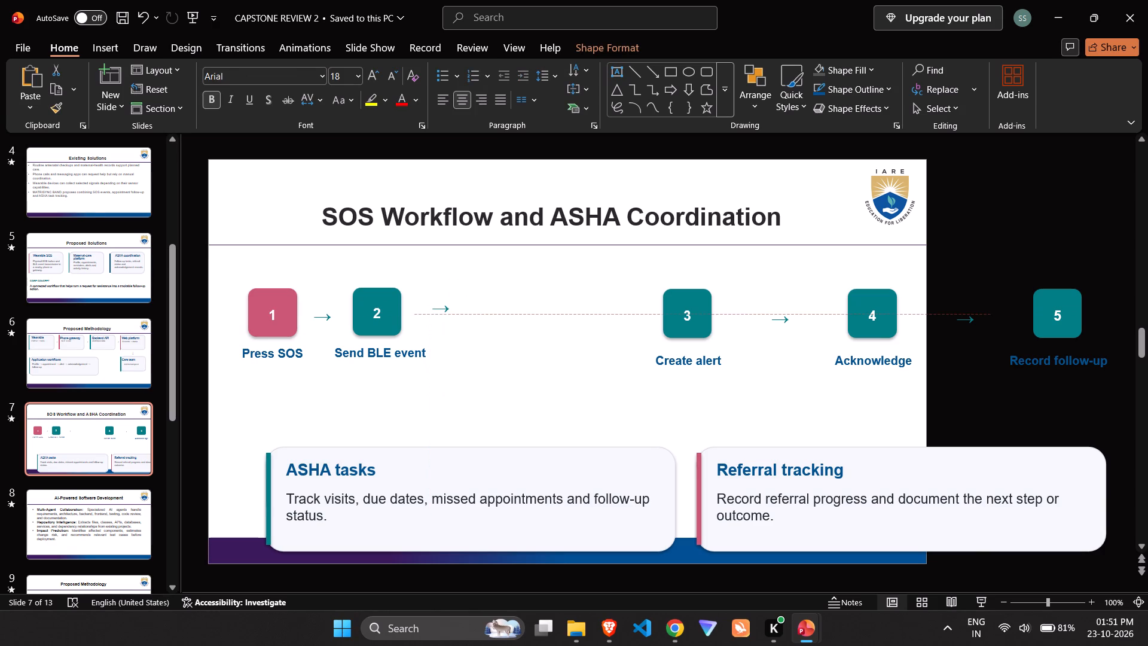
drag(436, 313, 436, 319)
click(444, 374)
click(509, 386)
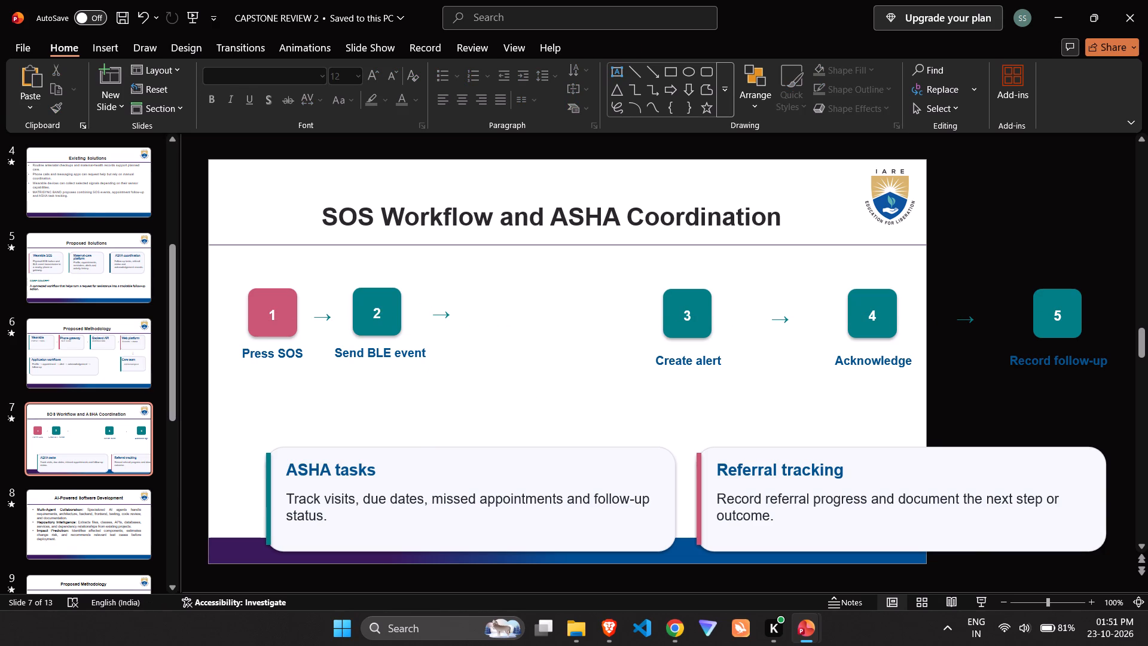
Move tile 3 with its number, "Create alert" label and following arrow beside the second arrow, with the label level with "Send BLE event".
drag(615, 278, 798, 404)
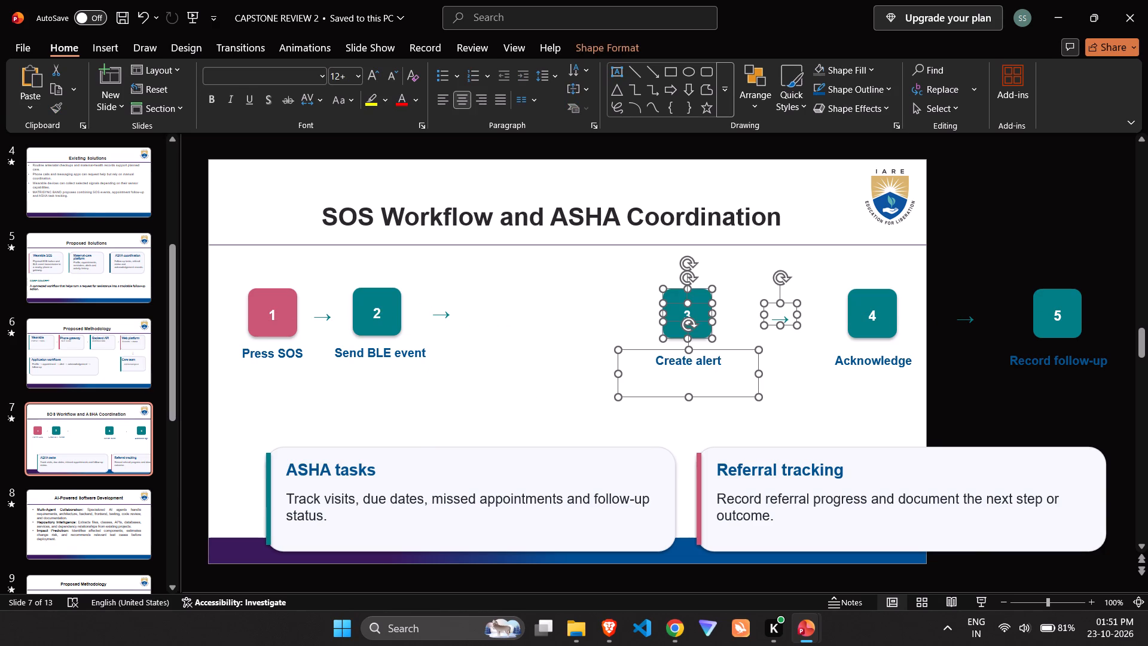
drag(711, 394, 526, 393)
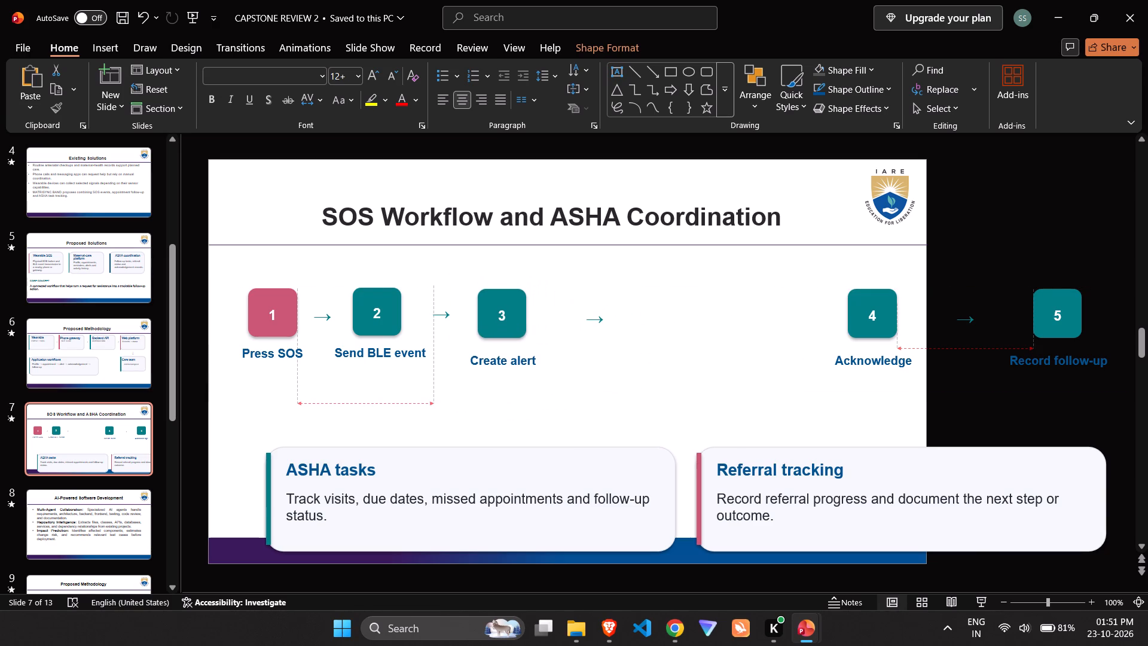
drag(526, 393, 524, 389)
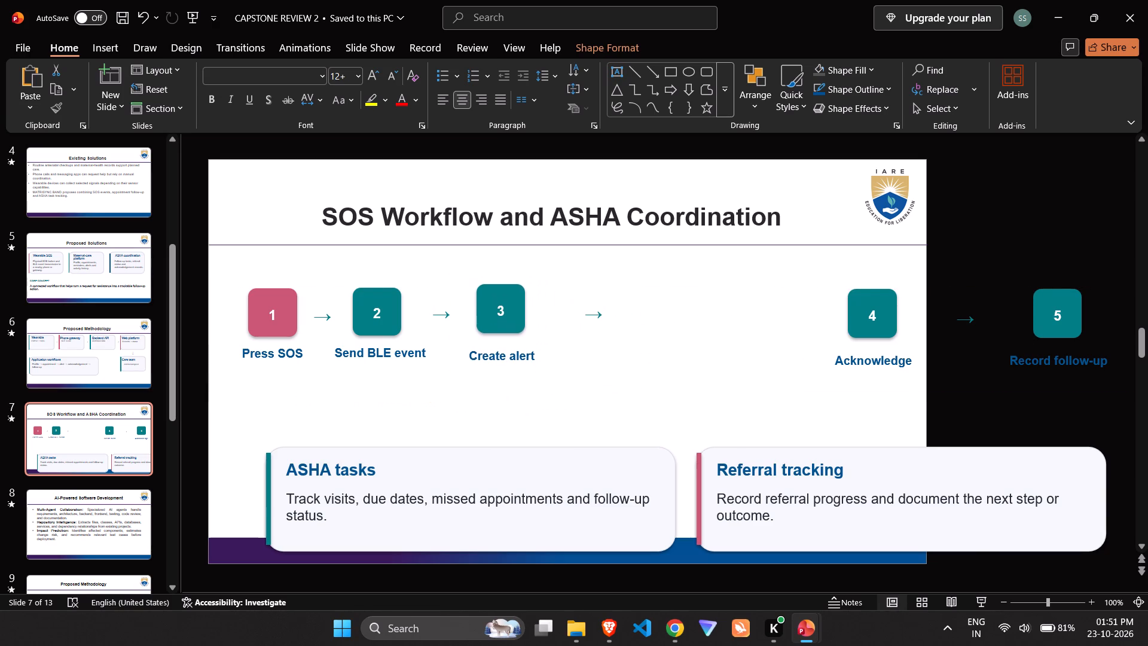
drag(524, 389, 524, 383)
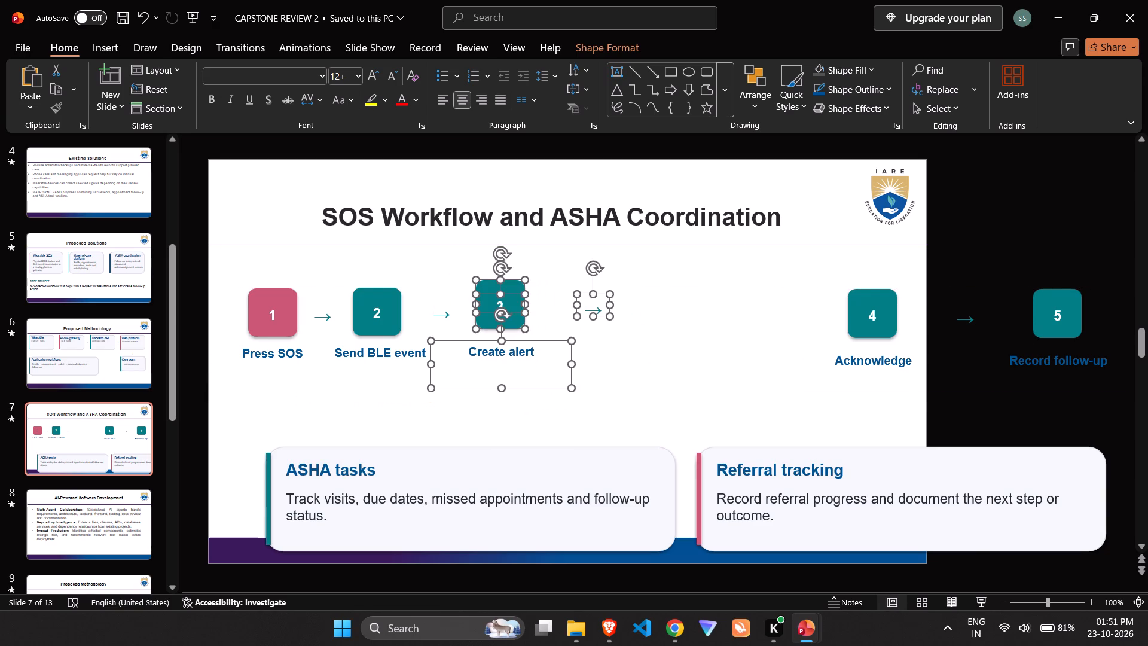
Lower tile 3 together with its number until it is level with tile 2.
click(526, 405)
click(500, 313)
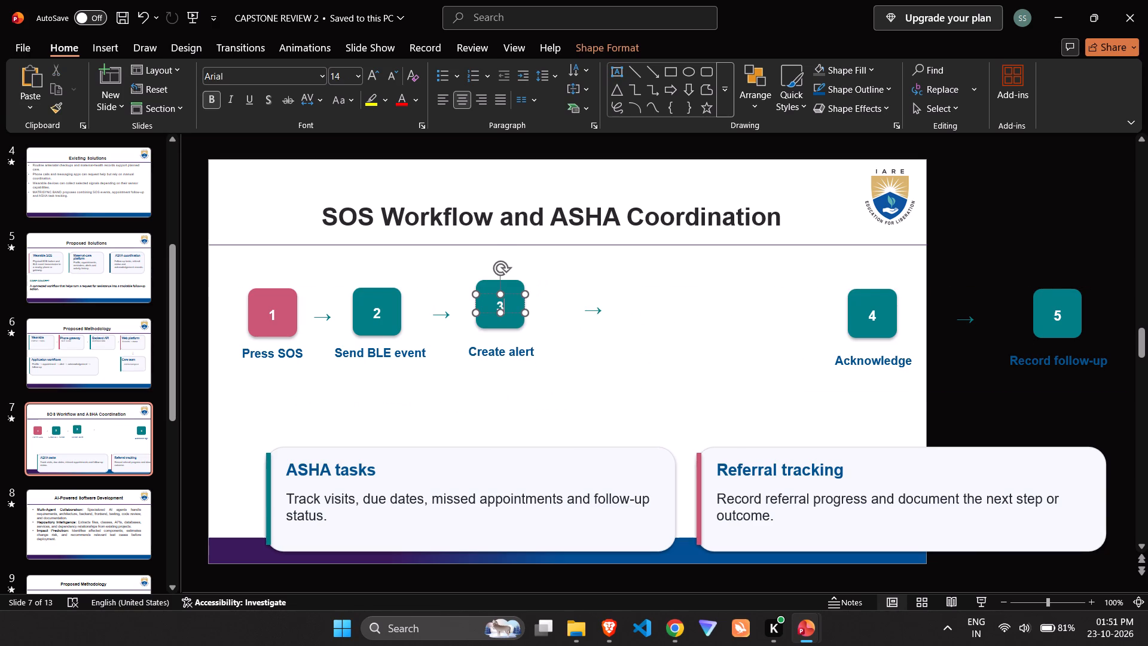
drag(540, 269, 466, 339)
key(Down)
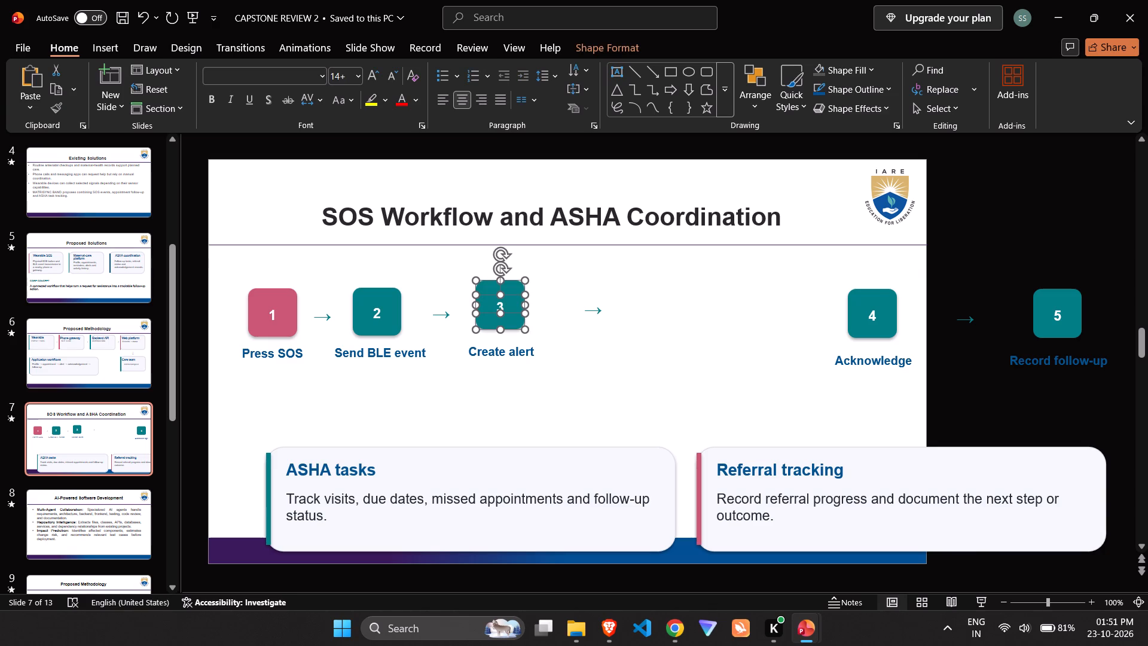
key(Down)
key(Down)
key(Down)
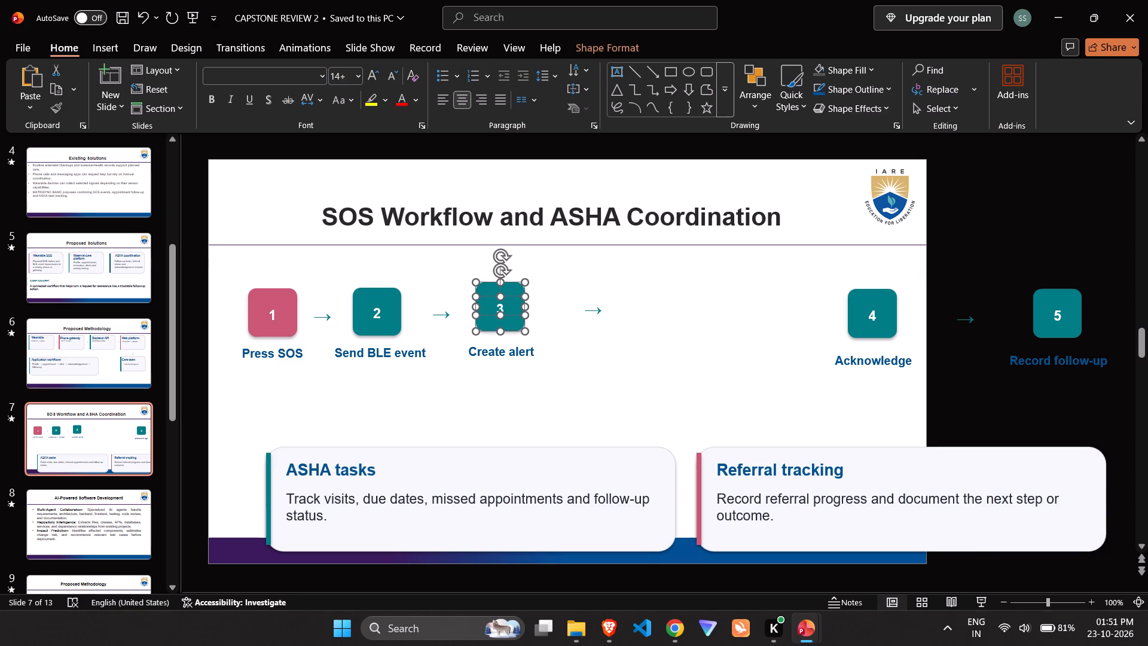
key(Down)
key(Down)
key(Down)
key(Down)
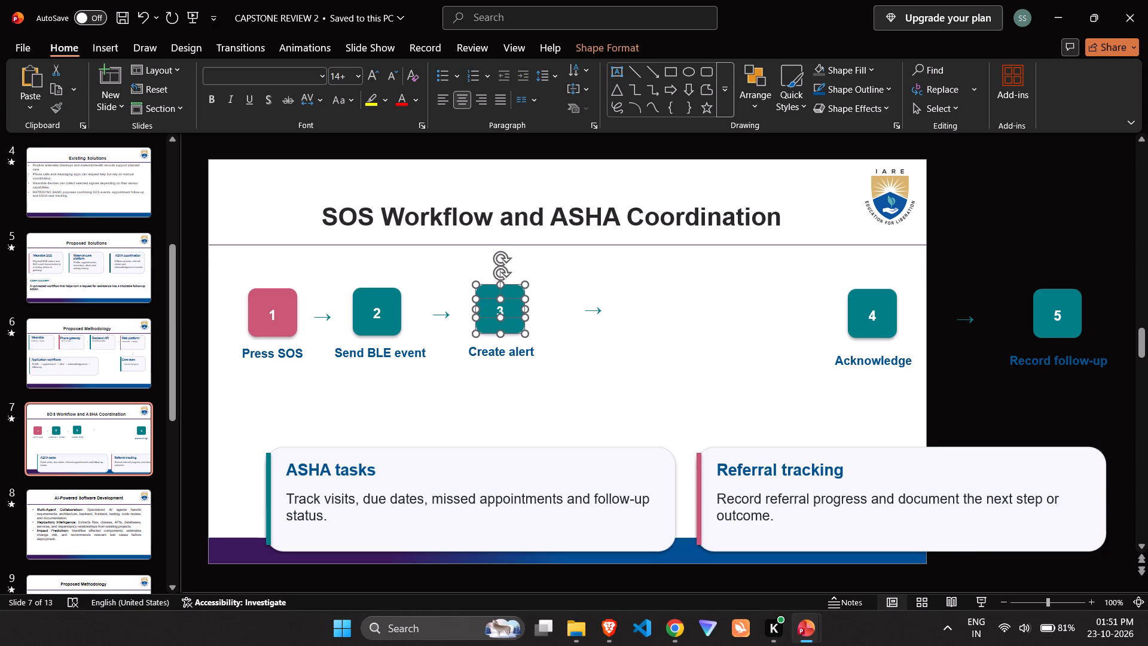
click(613, 342)
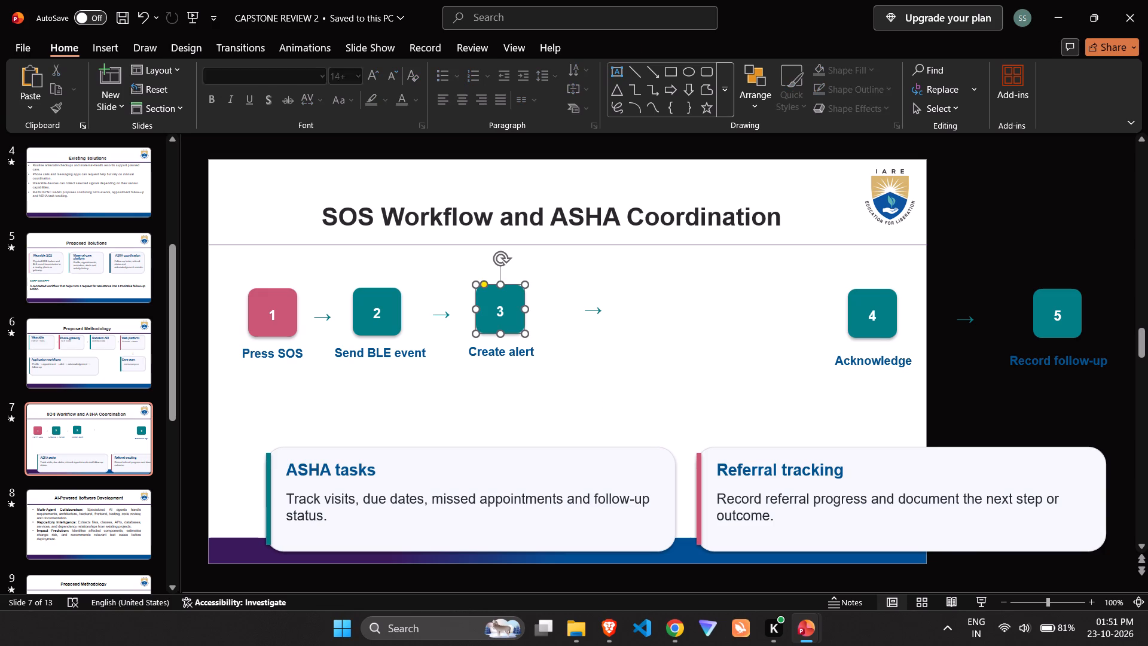
click(489, 293)
drag(545, 277, 457, 346)
key(Down)
key(Down)
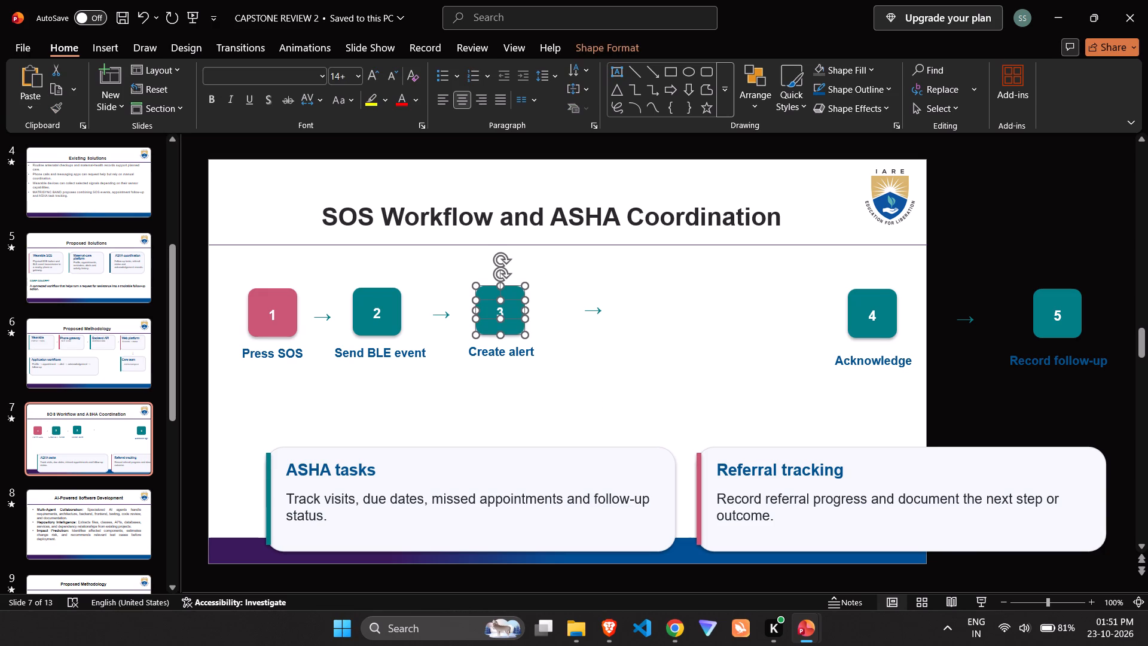
key(Down)
key(Down)
click(514, 409)
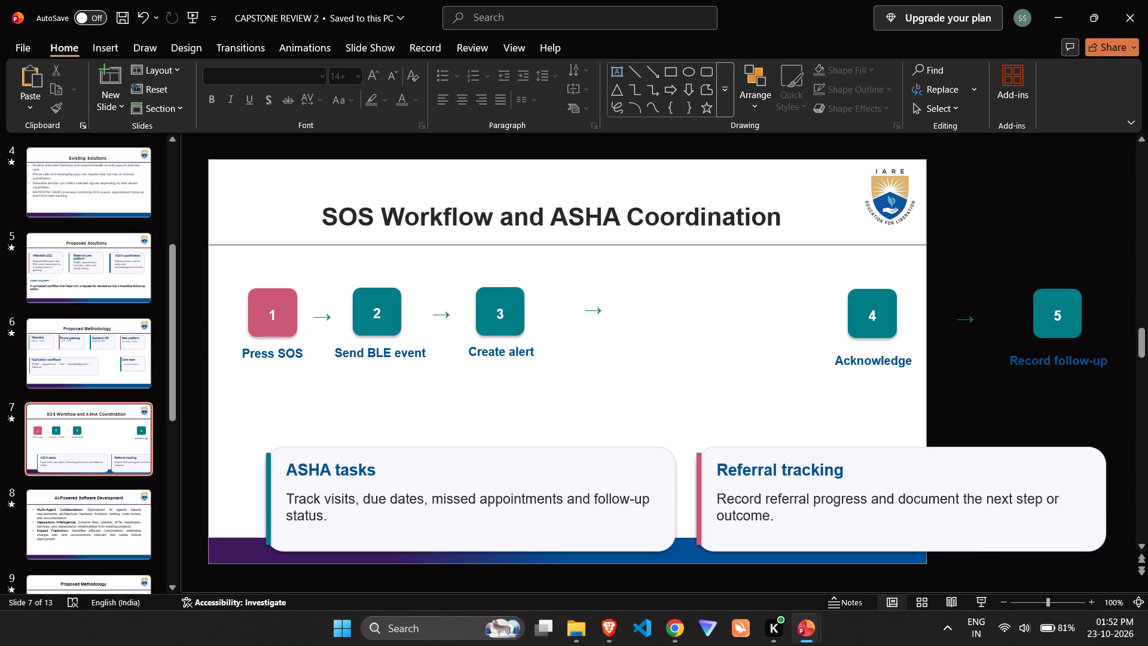
Adjust the "Create alert" label slightly so it sits beneath tile 3, level with "Send BLE event".
click(529, 354)
click(520, 385)
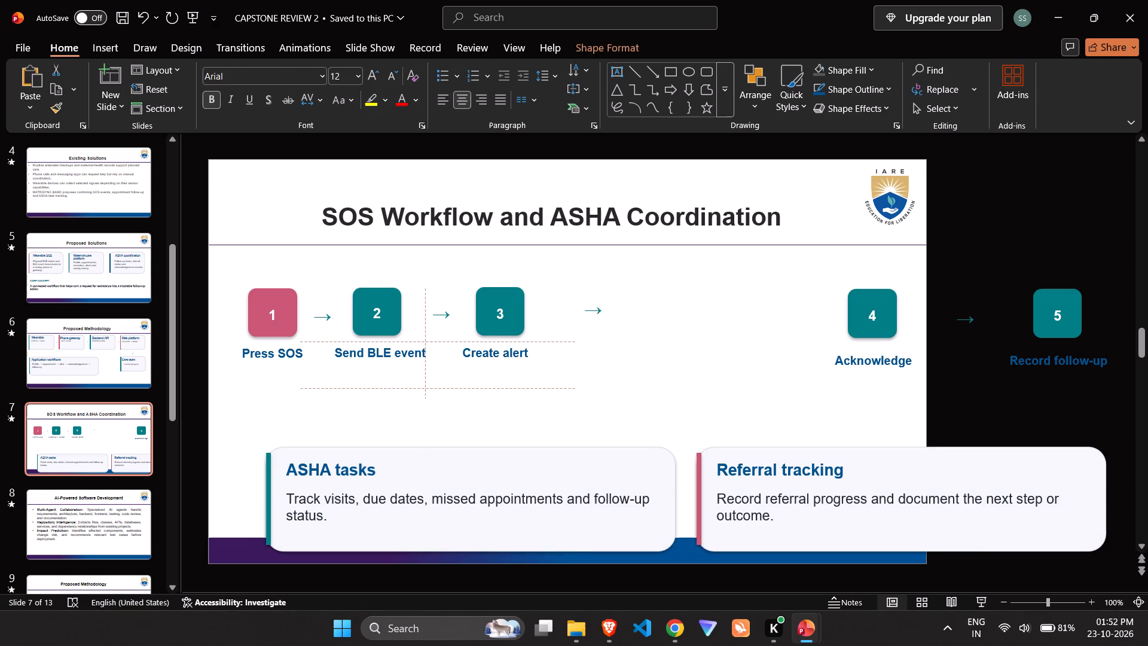
click(517, 395)
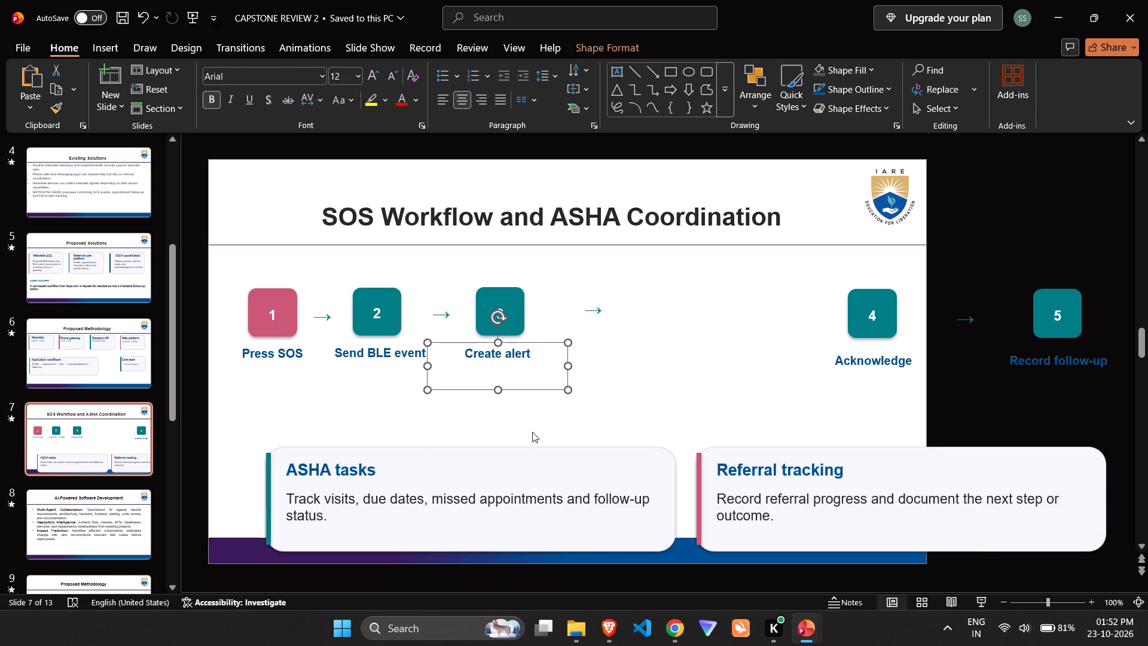
click(532, 432)
Move the third workflow arrow closer to tile 3, level with the second arrow.
click(589, 309)
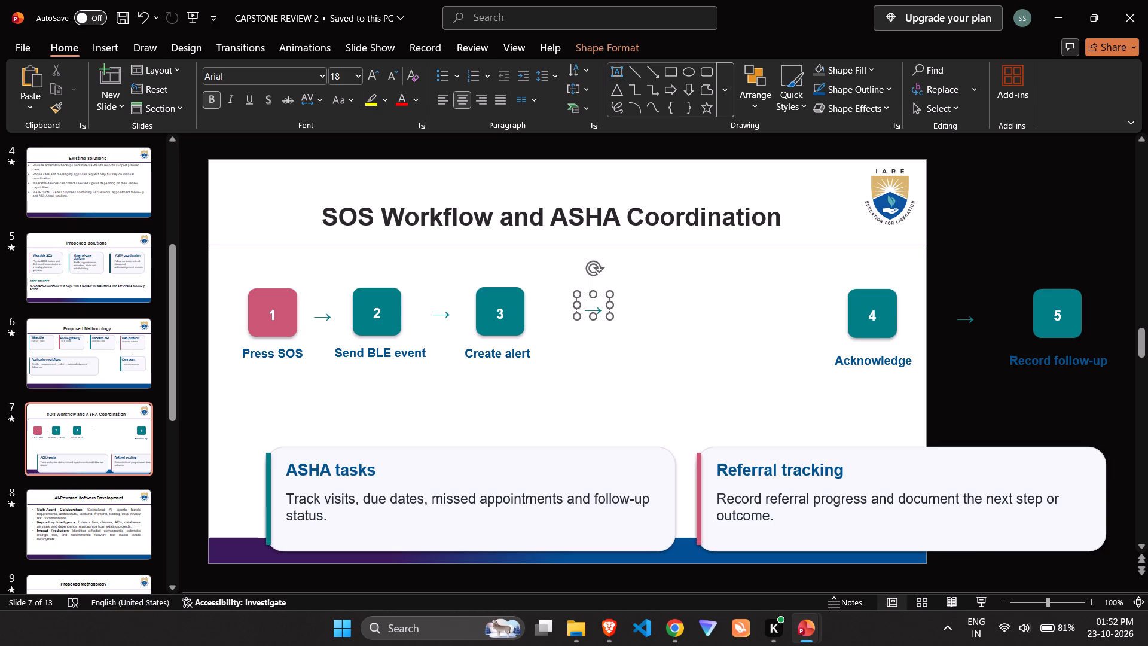
drag(597, 320, 569, 325)
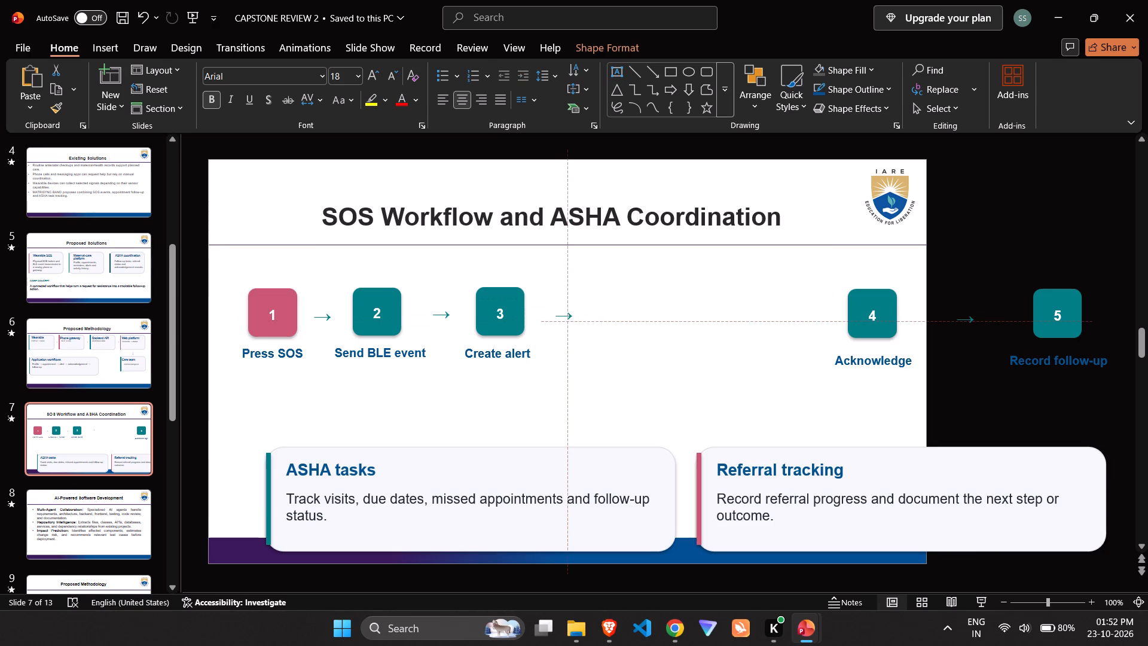
drag(569, 325, 567, 325)
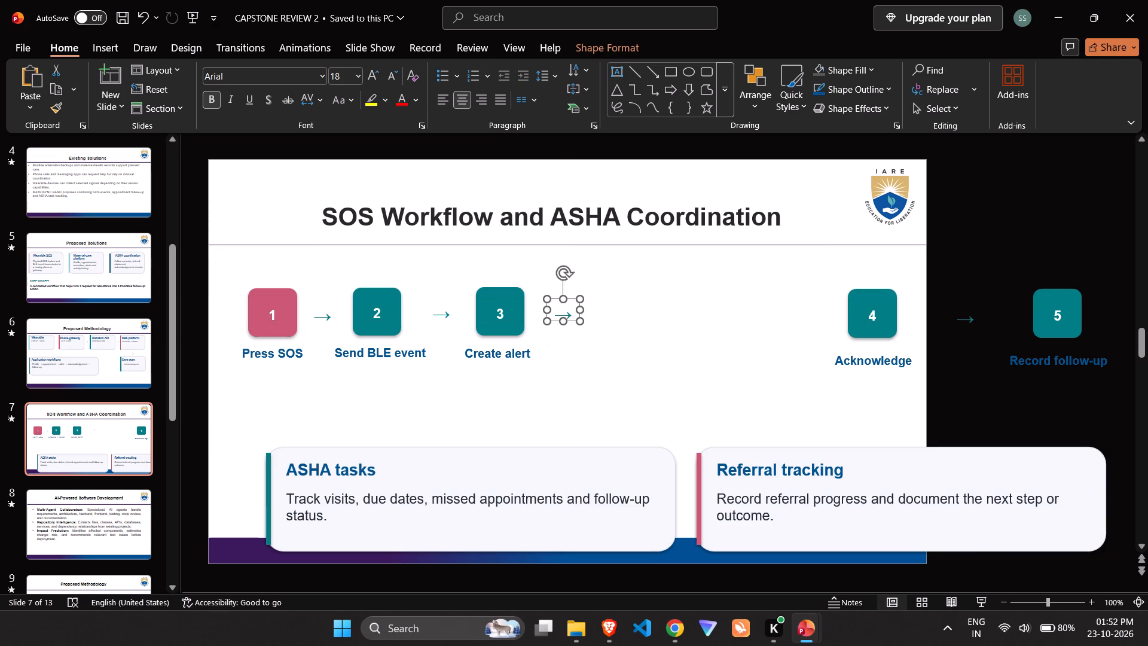
click(572, 354)
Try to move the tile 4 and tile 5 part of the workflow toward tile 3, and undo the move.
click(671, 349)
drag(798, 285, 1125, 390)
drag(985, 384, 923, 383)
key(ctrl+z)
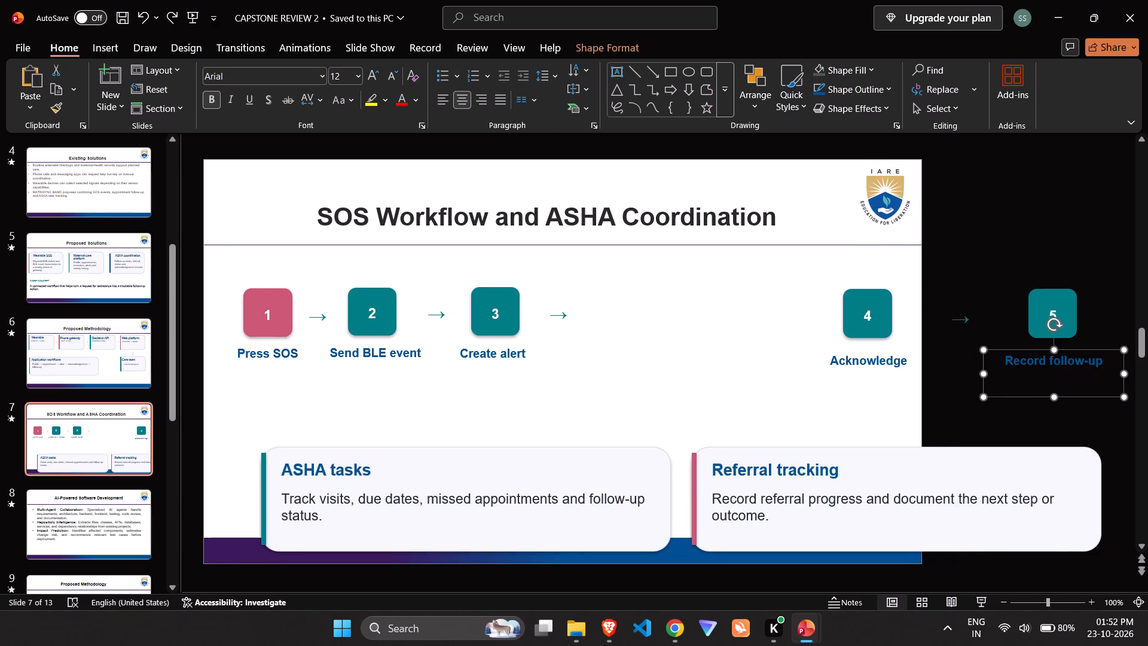
Move tiles 4 and 5 with their numbers, labels and connecting arrow onto the slide, placing tile 4 beside the third arrow.
click(779, 287)
drag(793, 264, 1147, 406)
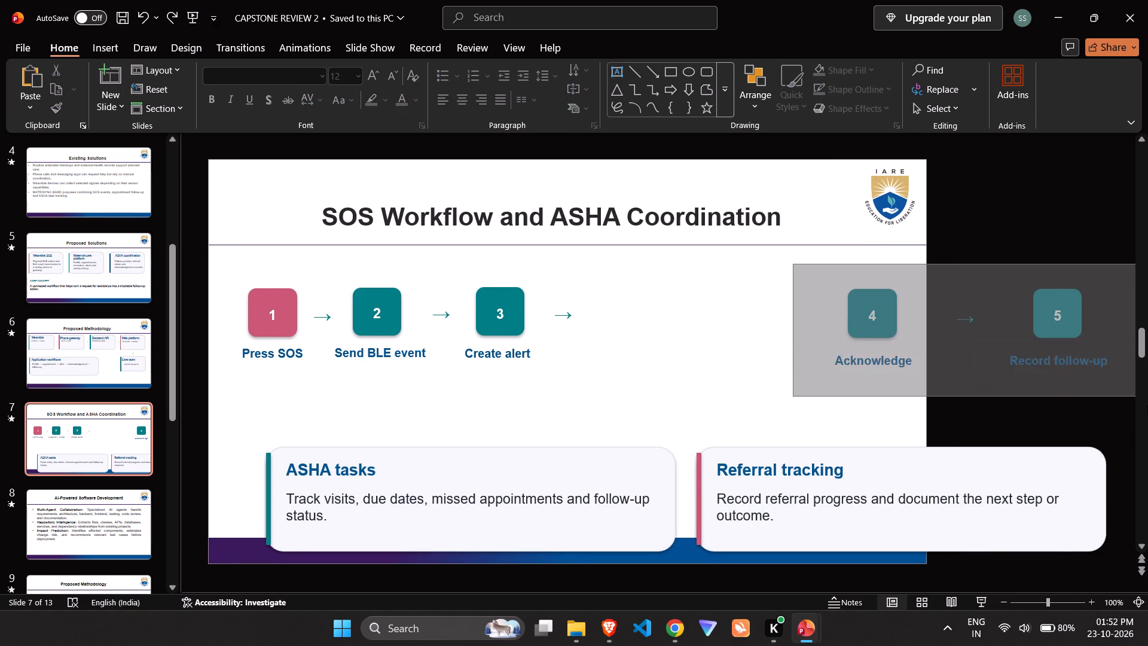
drag(1147, 406, 1147, 407)
drag(894, 395, 796, 396)
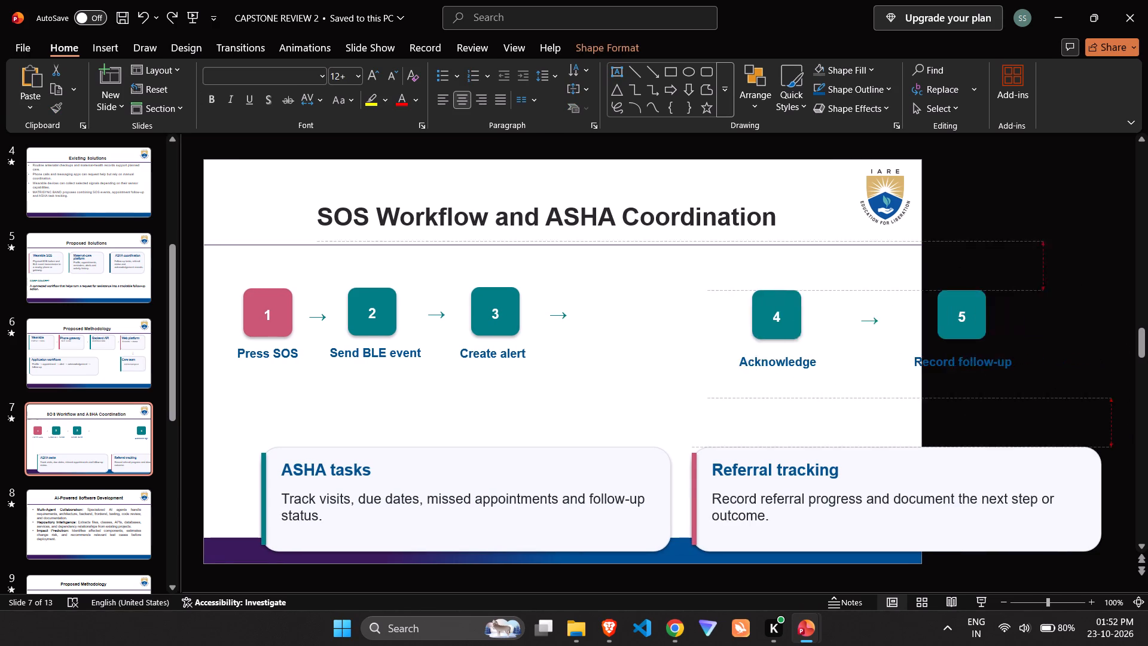
drag(796, 396, 637, 388)
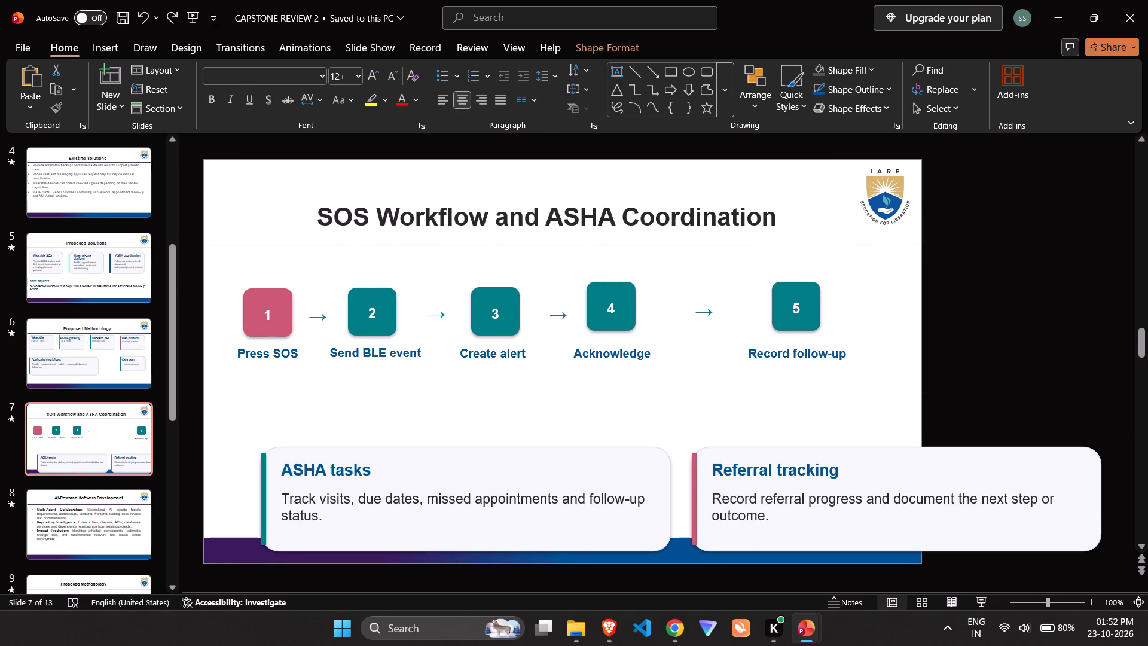
drag(637, 388, 634, 391)
click(630, 435)
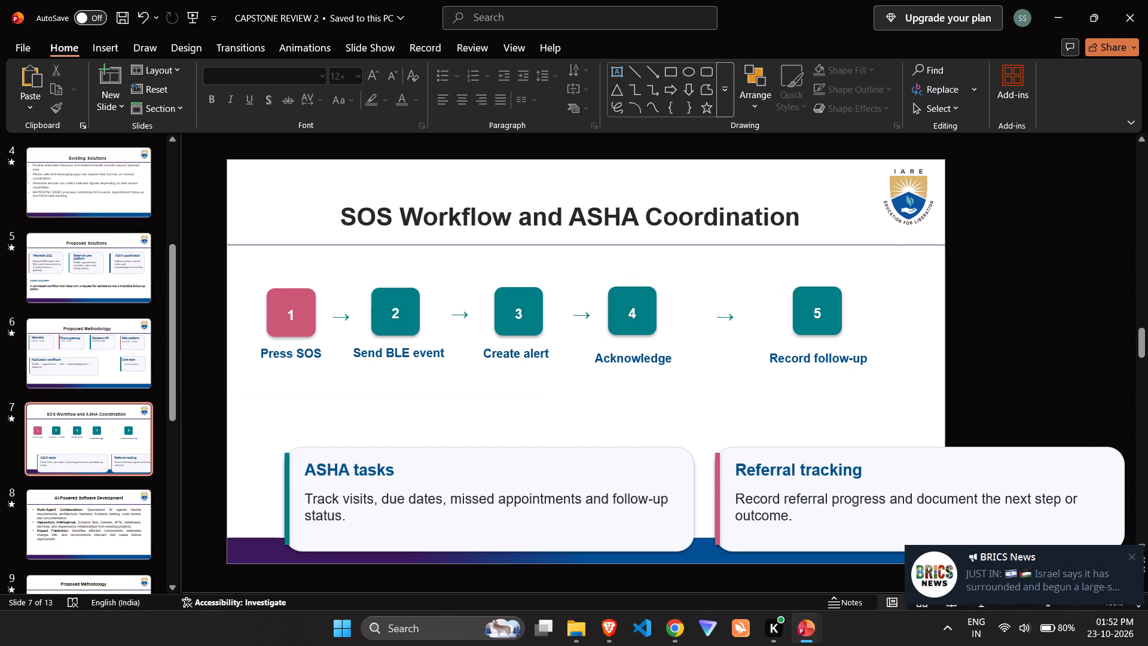
Move the fourth workflow arrow closer to tile 4, level with the third arrow.
click(724, 315)
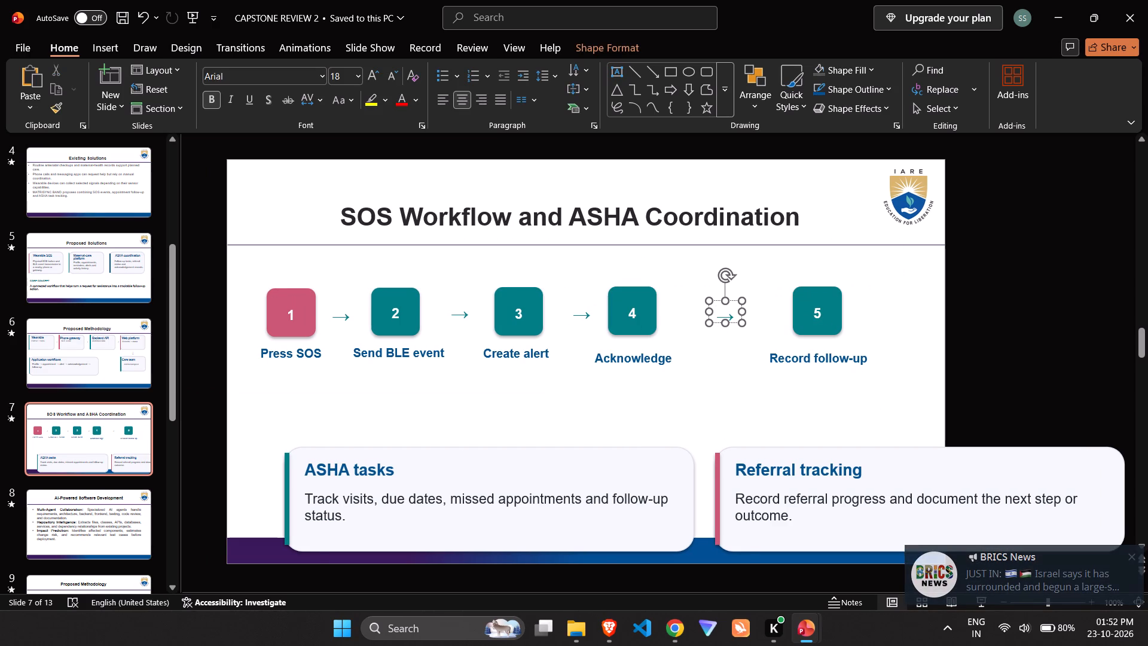
drag(716, 324, 693, 325)
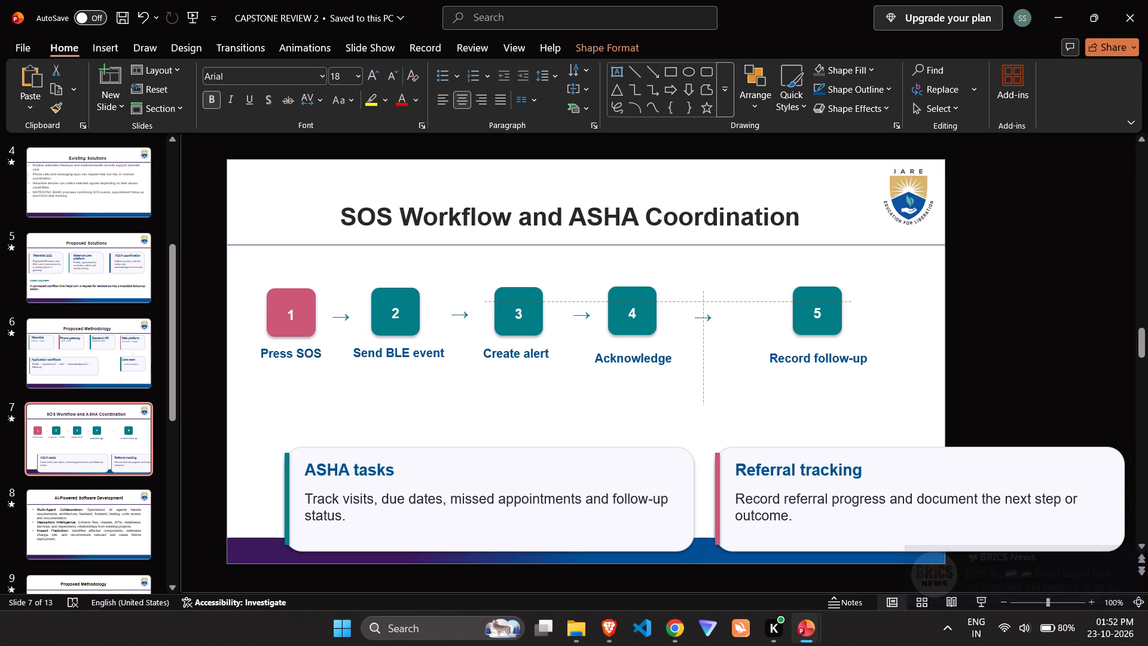
drag(693, 325, 692, 322)
Move tile 5 with its number beside the fourth arrow, level with the other tiles.
click(800, 327)
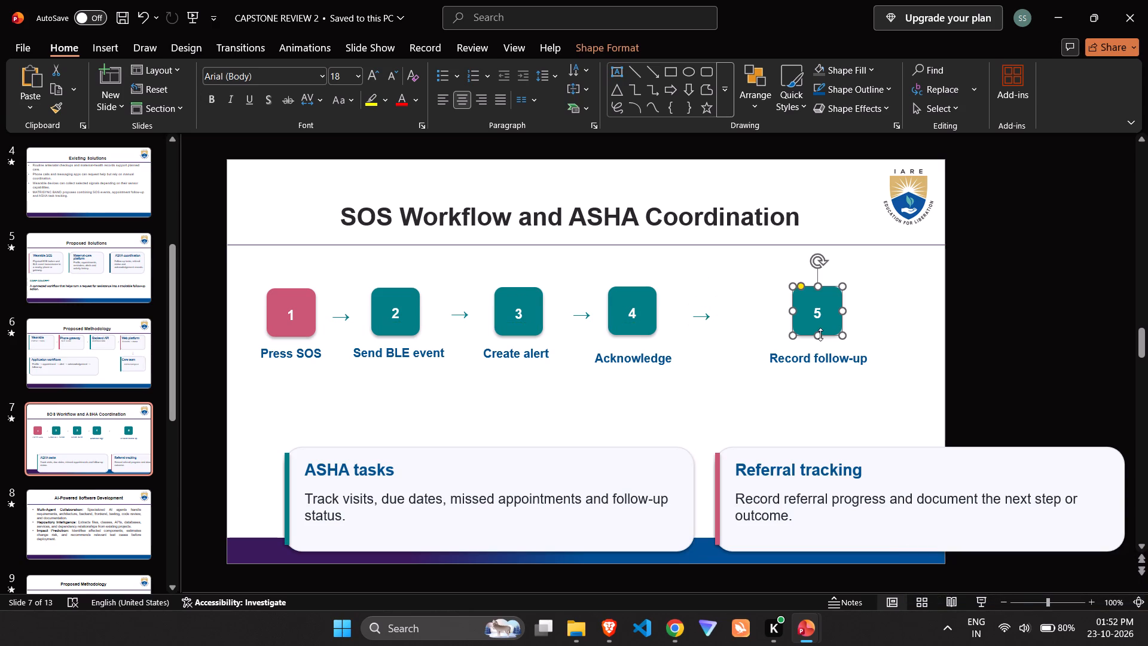
drag(755, 276, 880, 356)
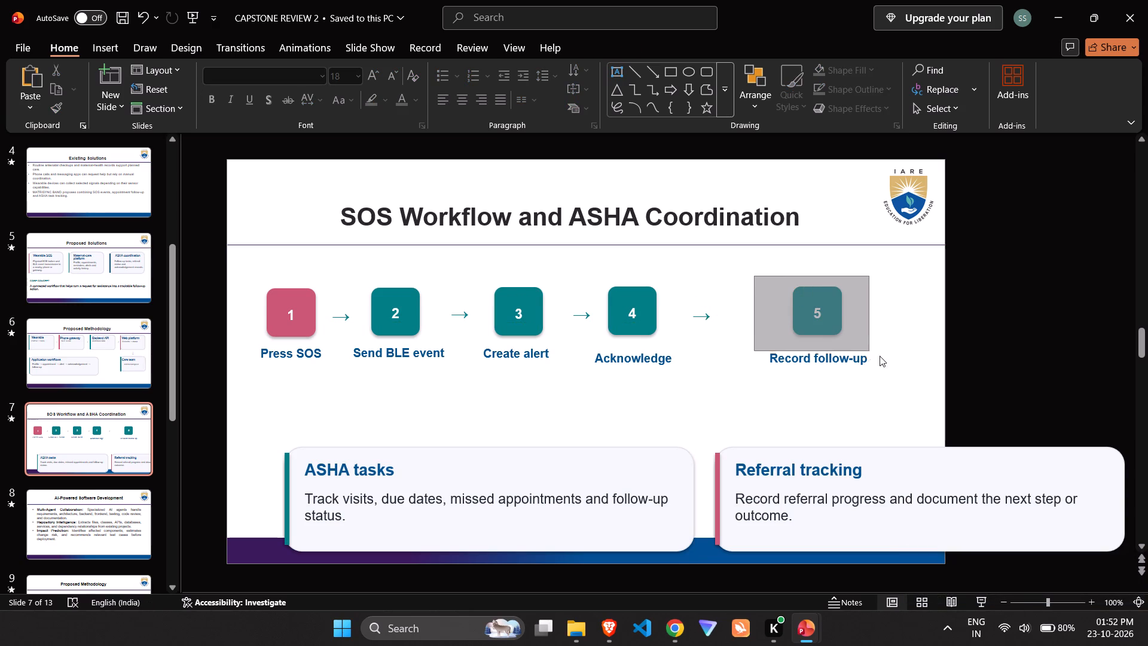
drag(880, 356, 905, 379)
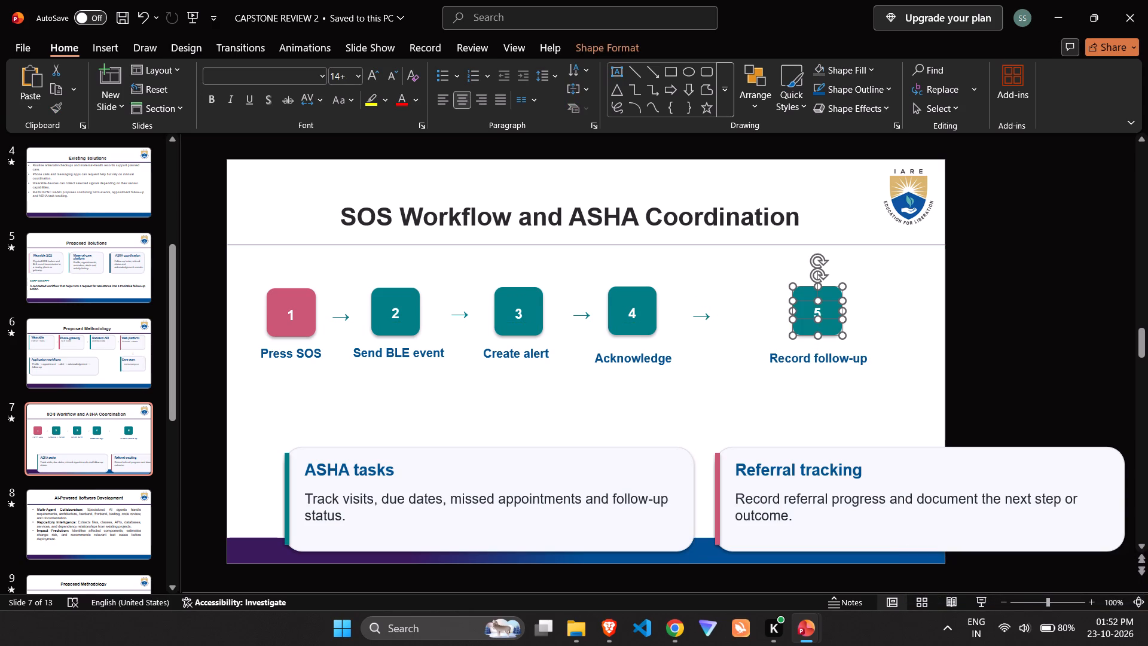
drag(826, 340, 773, 342)
Move the "Record follow-up" label so it is centred beneath tile 5.
click(788, 357)
drag(803, 395, 789, 394)
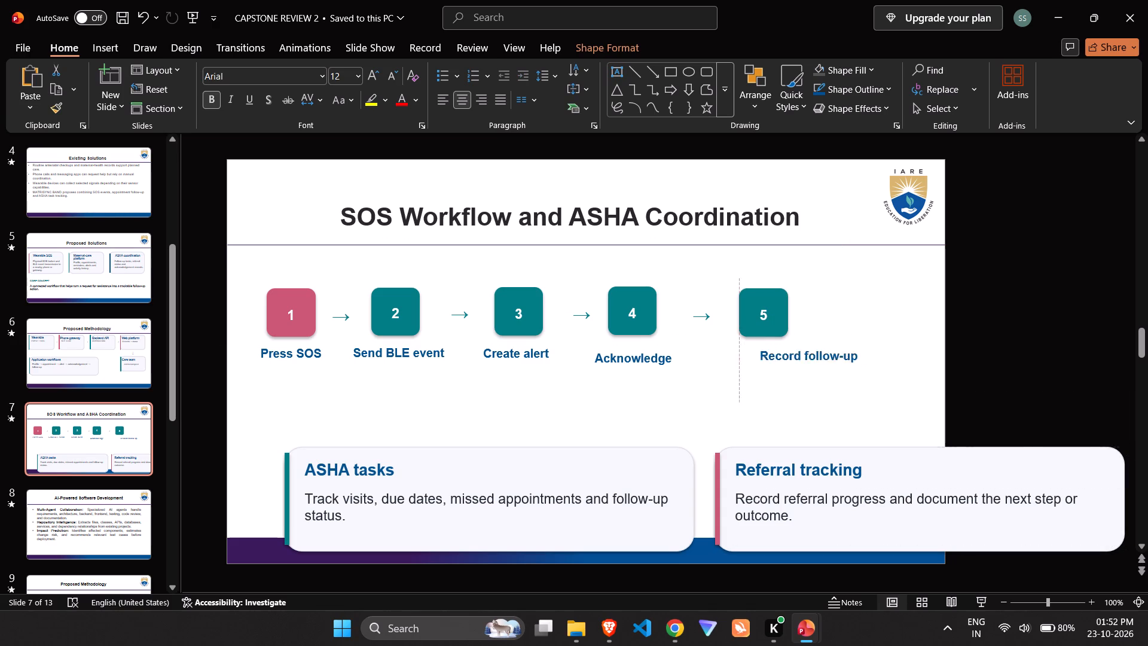
drag(789, 394, 755, 394)
click(742, 419)
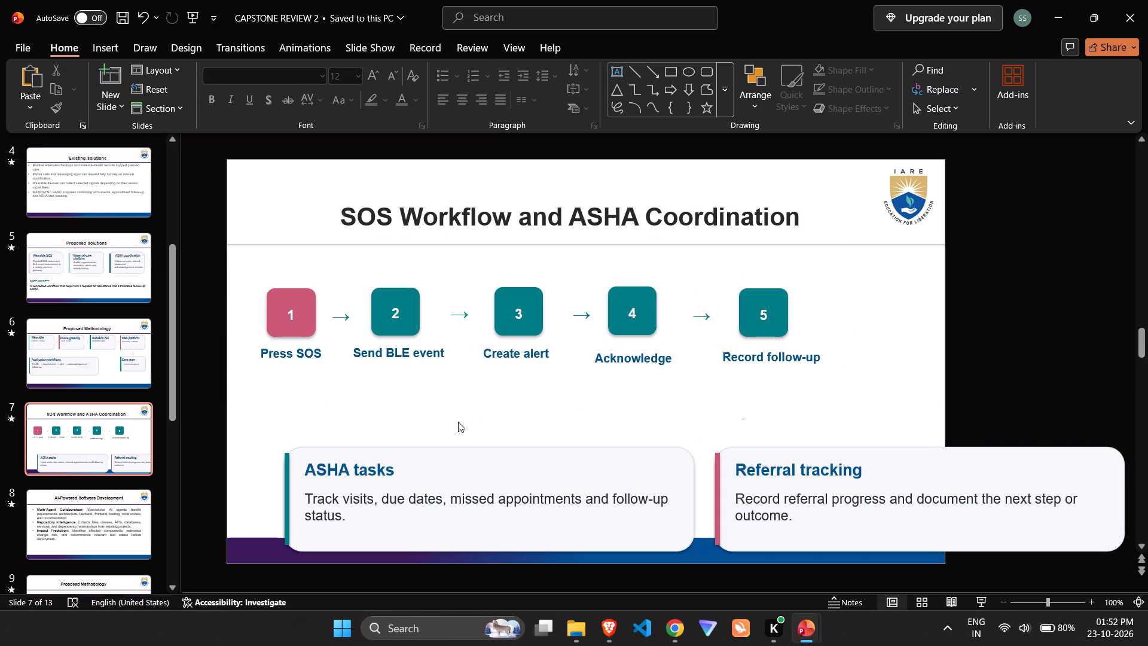
Move the ASHA tasks card's background up toward the slide's left edge and make it slightly smaller.
drag(240, 442, 978, 559)
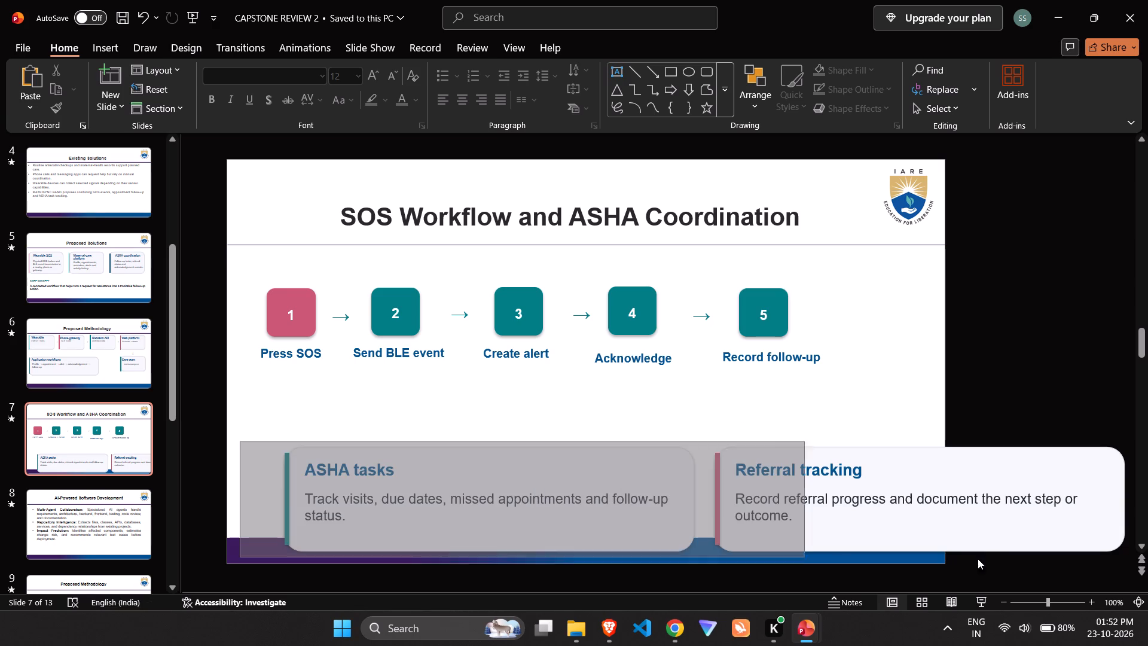
drag(978, 559, 1147, 547)
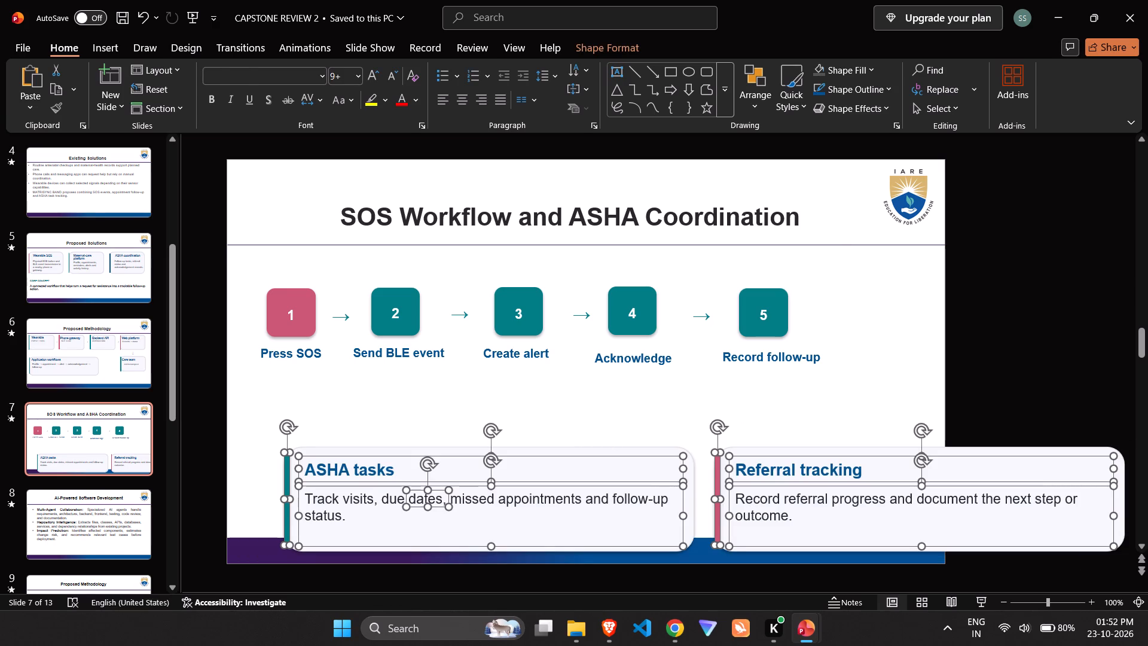
drag(577, 449, 539, 410)
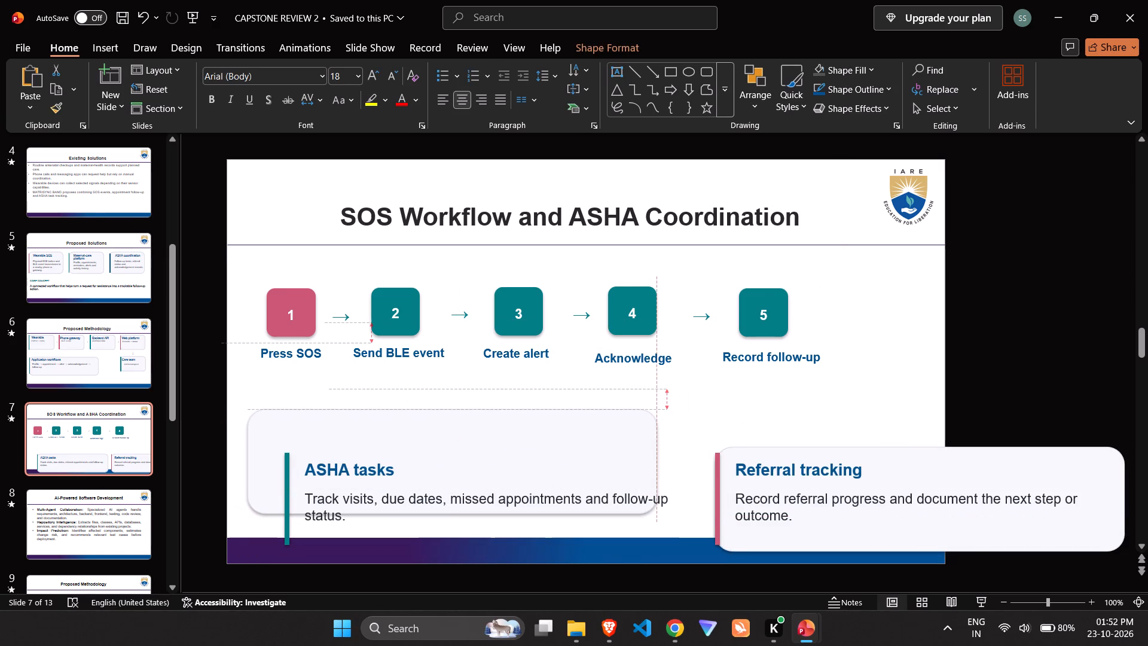
drag(539, 410, 532, 407)
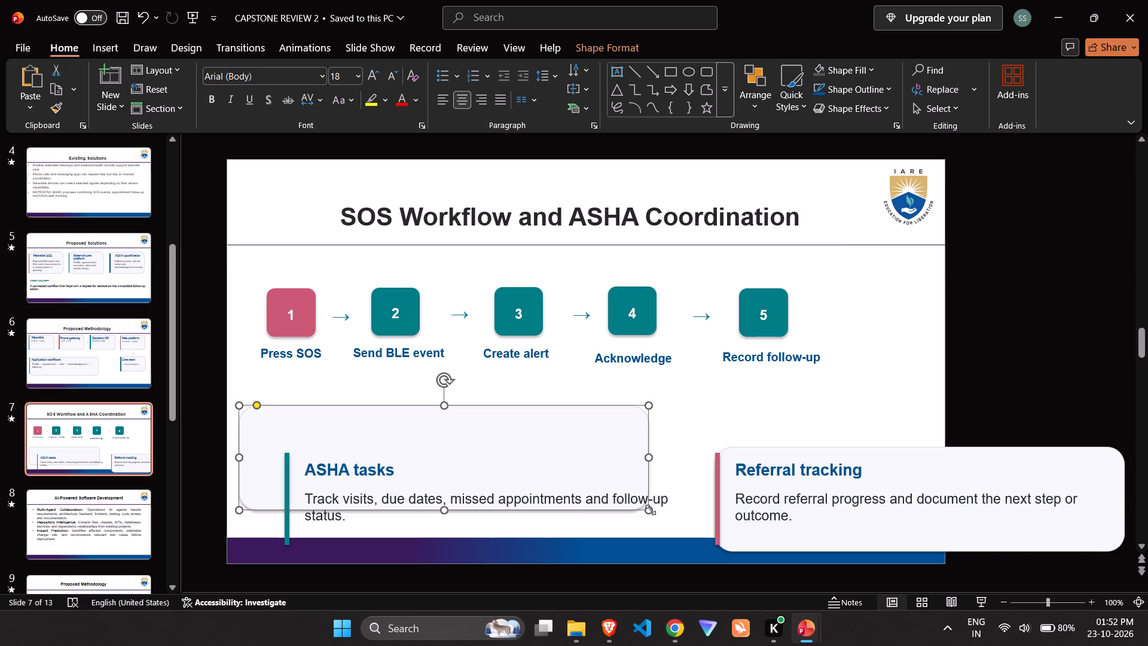
drag(649, 510, 618, 486)
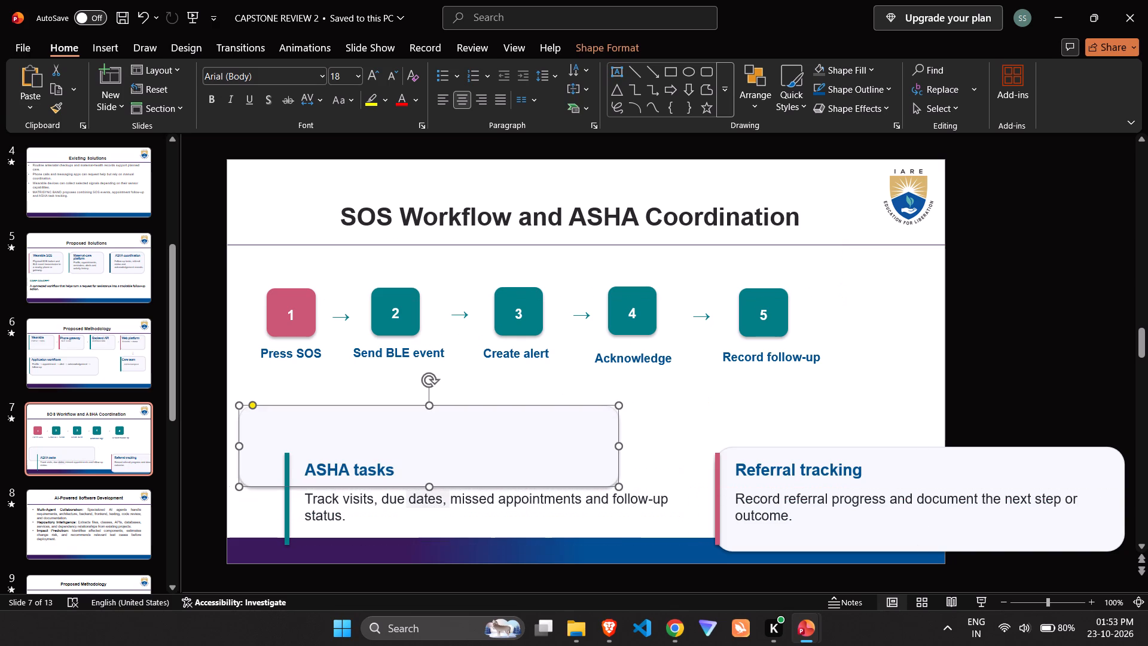
Shift the ASHA tasks card's background slightly down, keeping it near the slide's left edge.
click(373, 474)
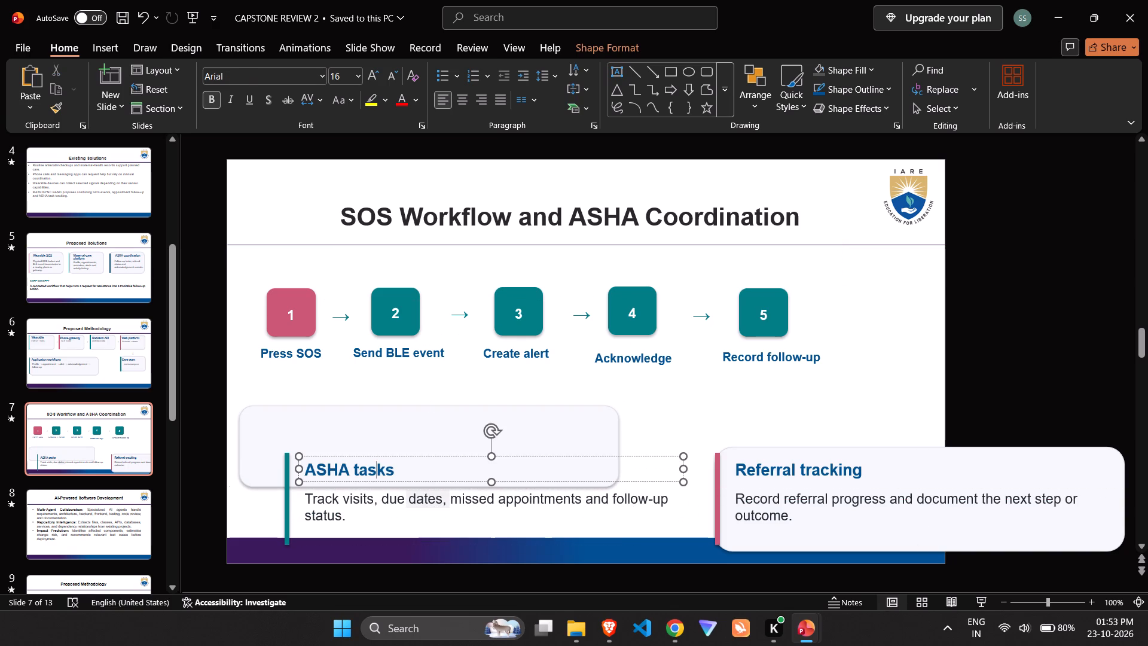
drag(373, 452, 378, 457)
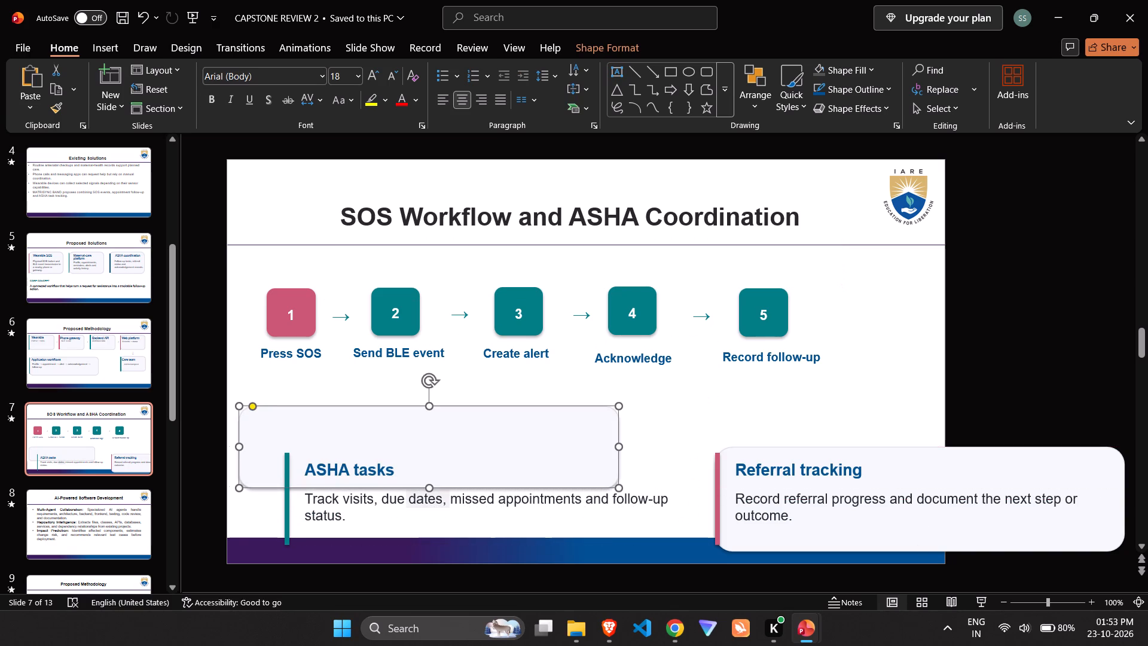
click(368, 473)
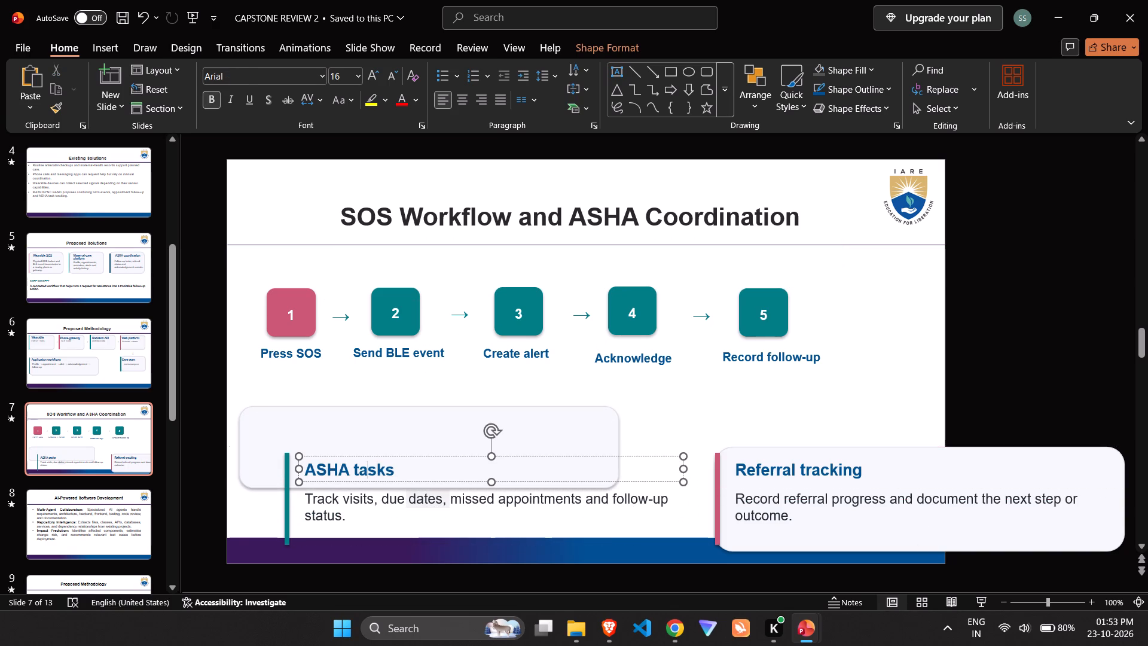
drag(359, 453, 367, 455)
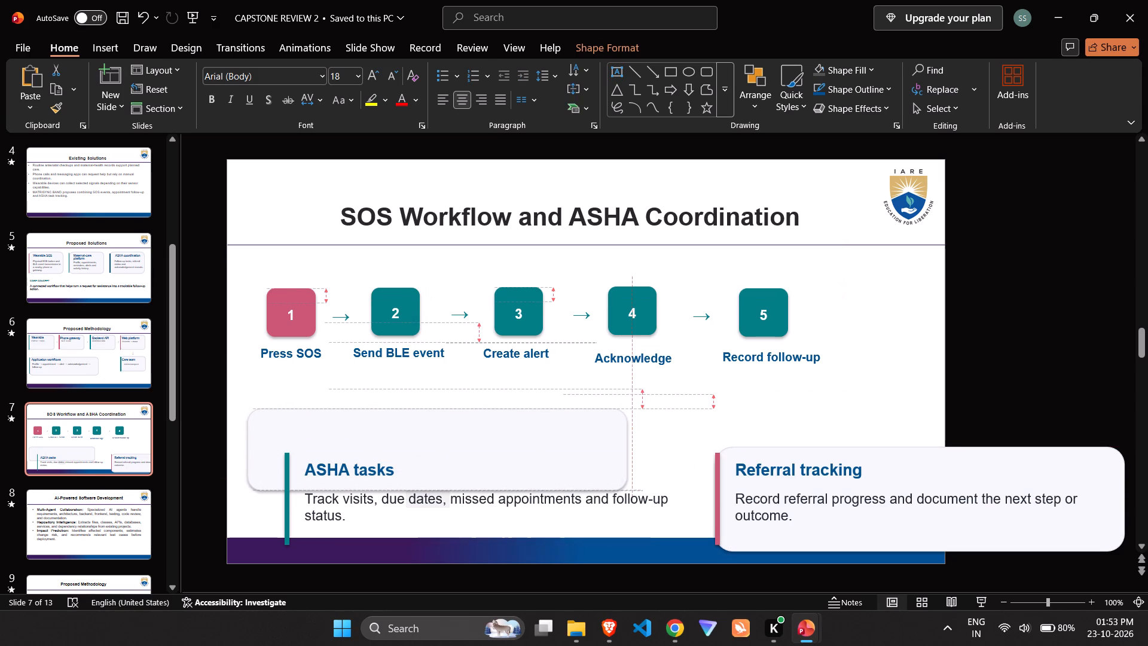
drag(367, 455, 359, 462)
Move the "ASHA tasks" heading up and left onto its card background.
click(358, 469)
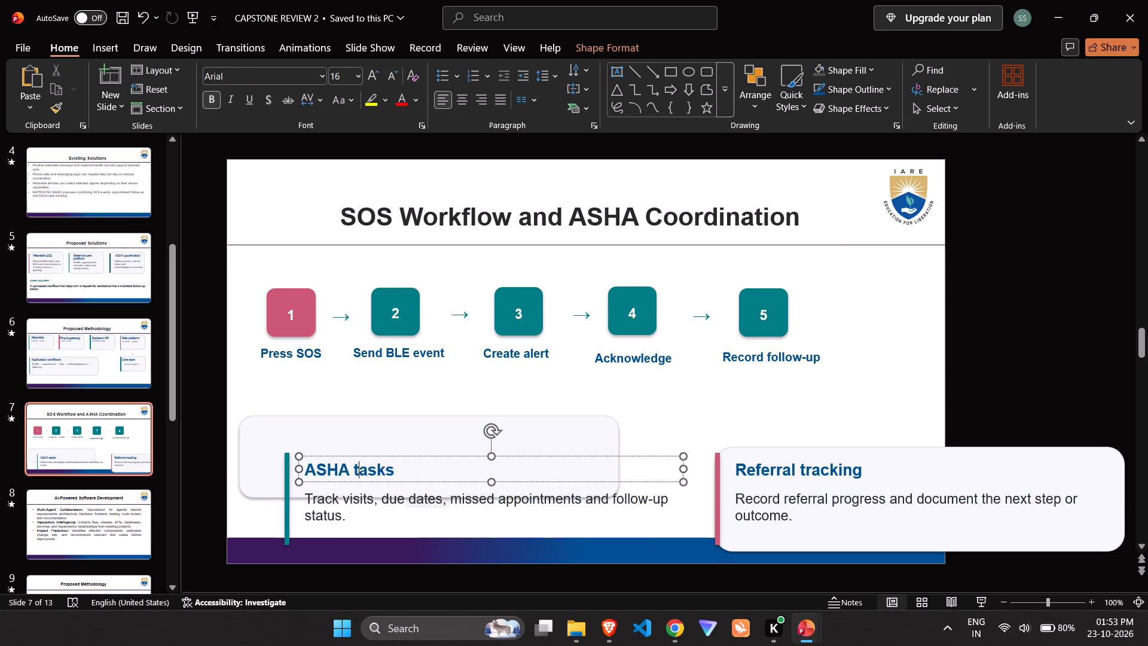
drag(353, 458, 312, 440)
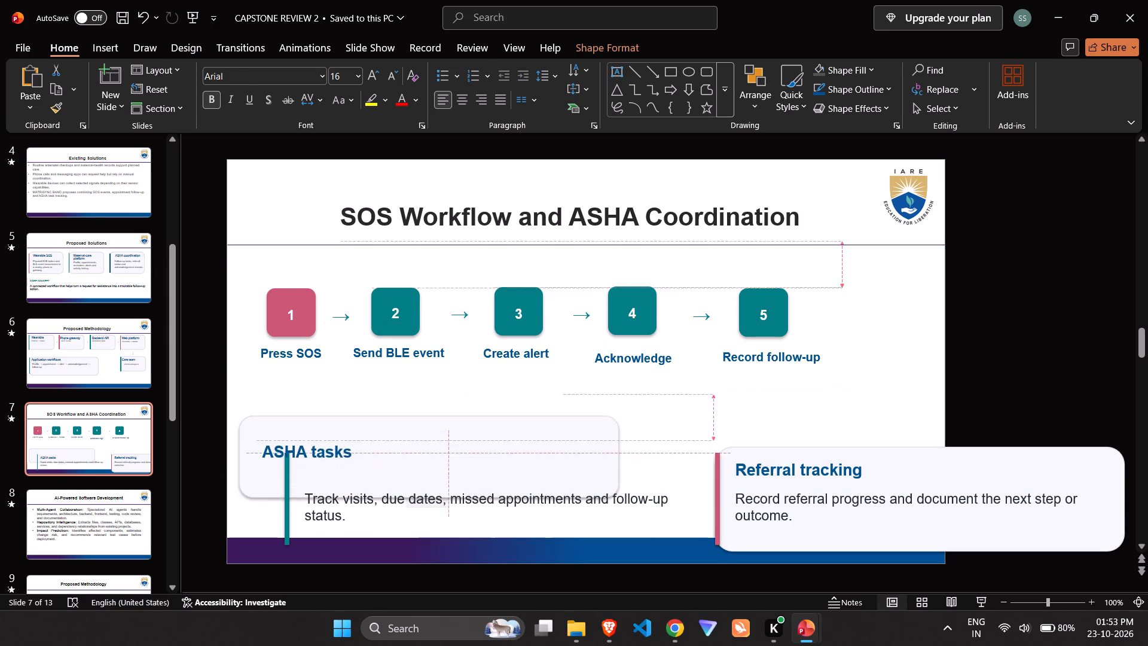
drag(312, 440, 307, 435)
Shift the ASHA tasks card's background slightly down and right behind its heading.
drag(303, 431, 313, 437)
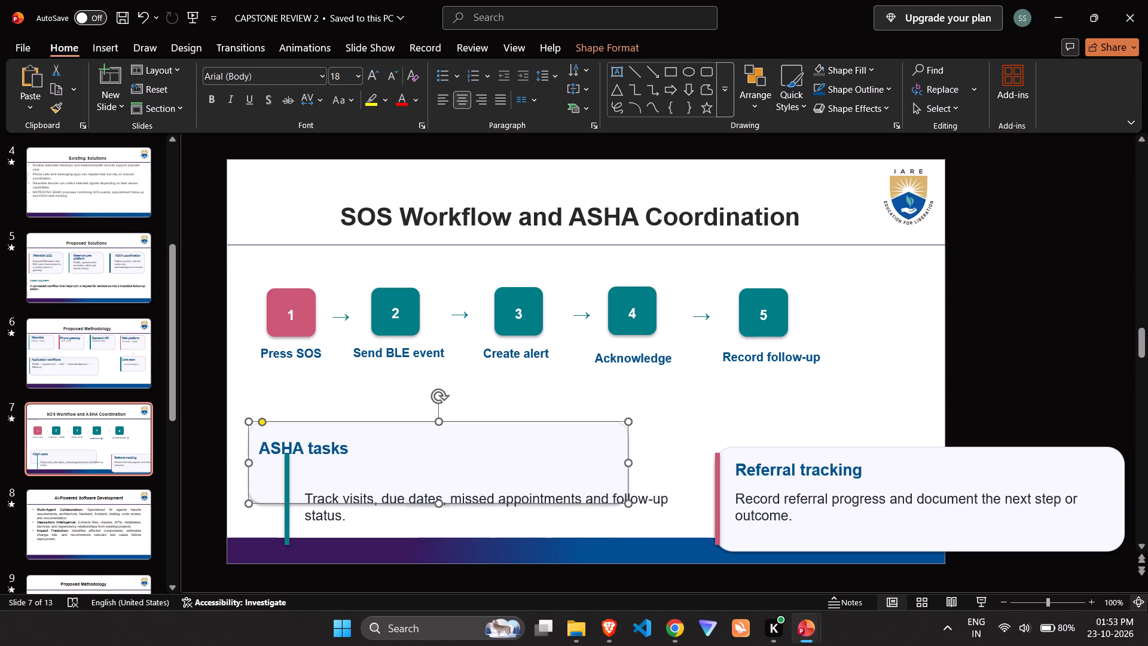
key(ctrl+z)
click(335, 444)
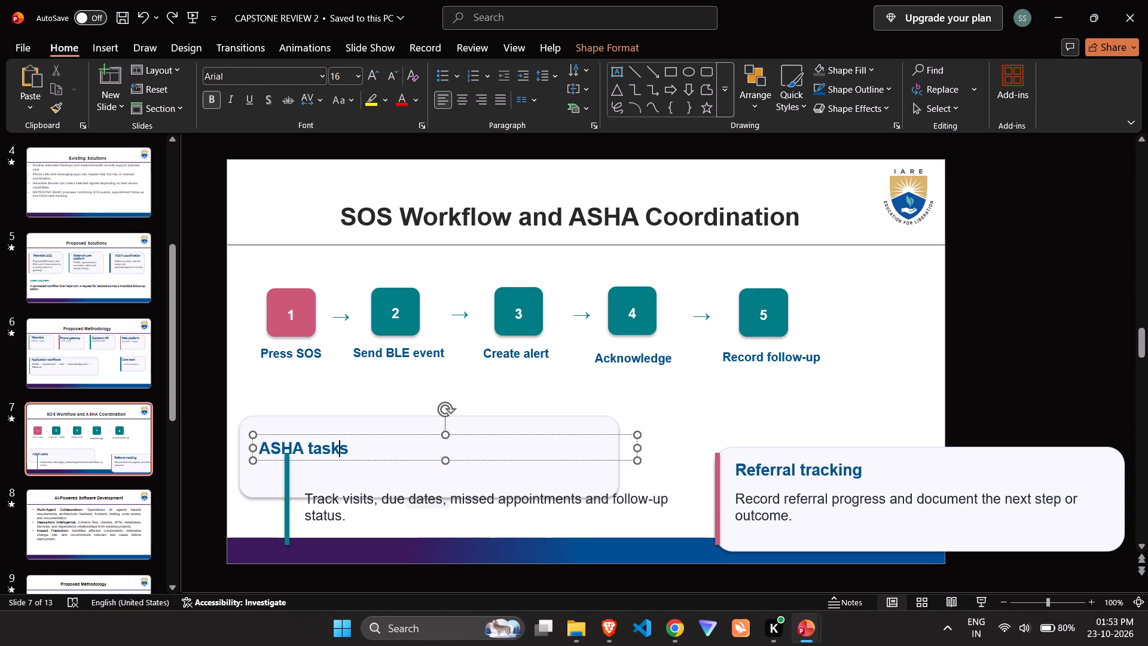
drag(357, 463, 354, 470)
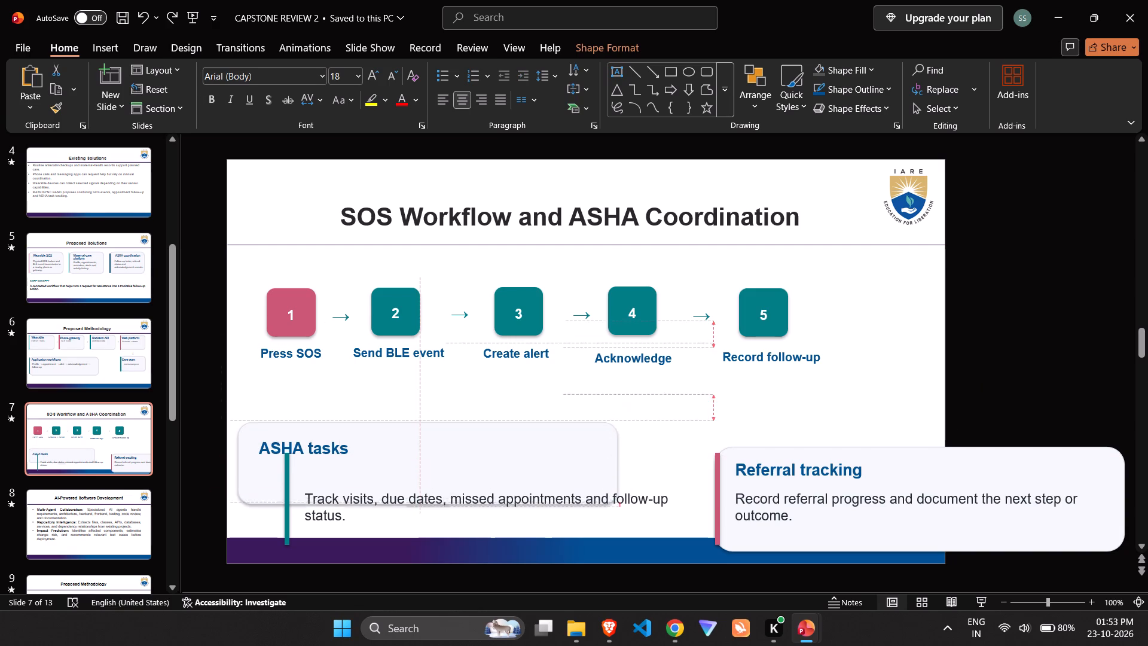
drag(354, 470, 361, 474)
Move the "ASHA tasks" heading into the top-left corner of its card background.
click(329, 448)
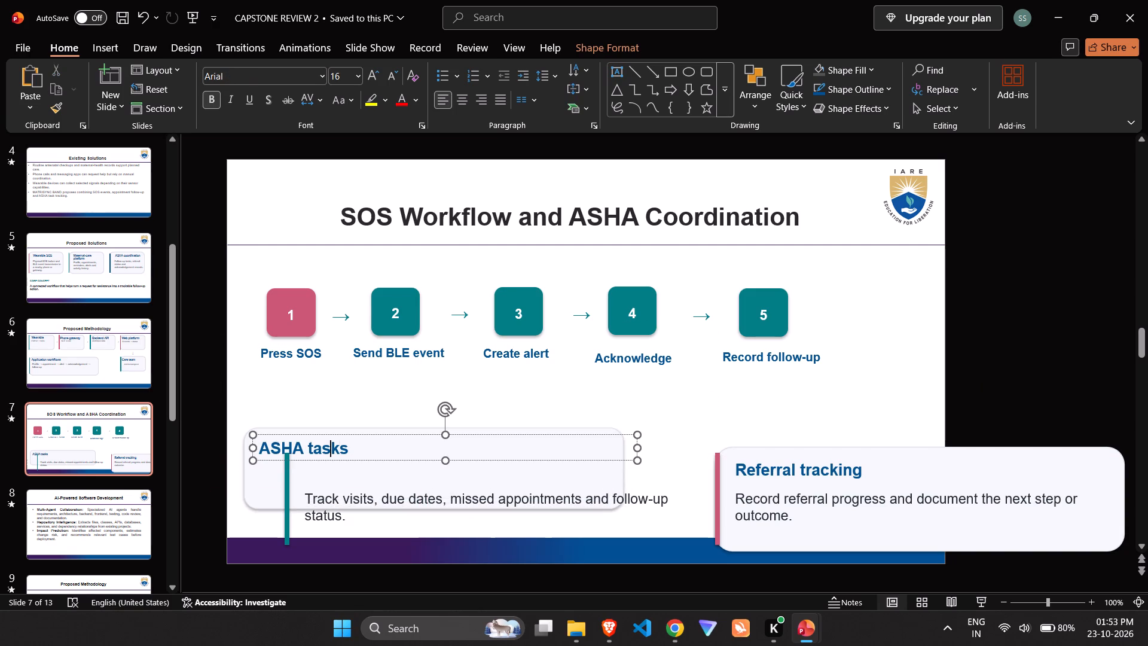
drag(349, 456, 337, 441)
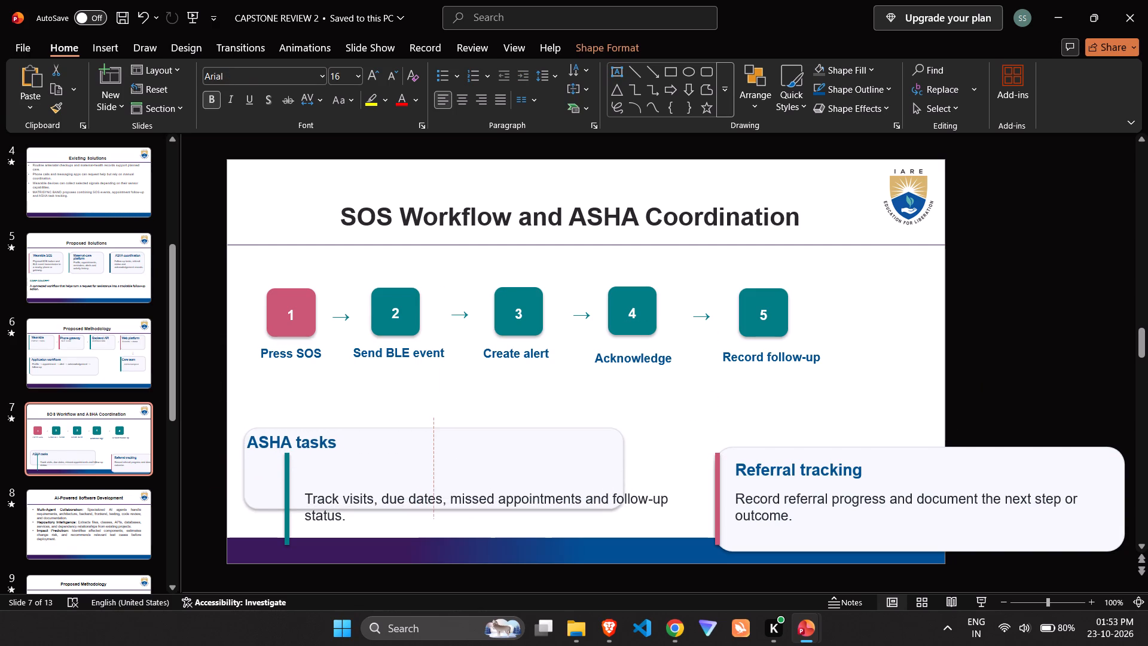
drag(337, 441, 340, 450)
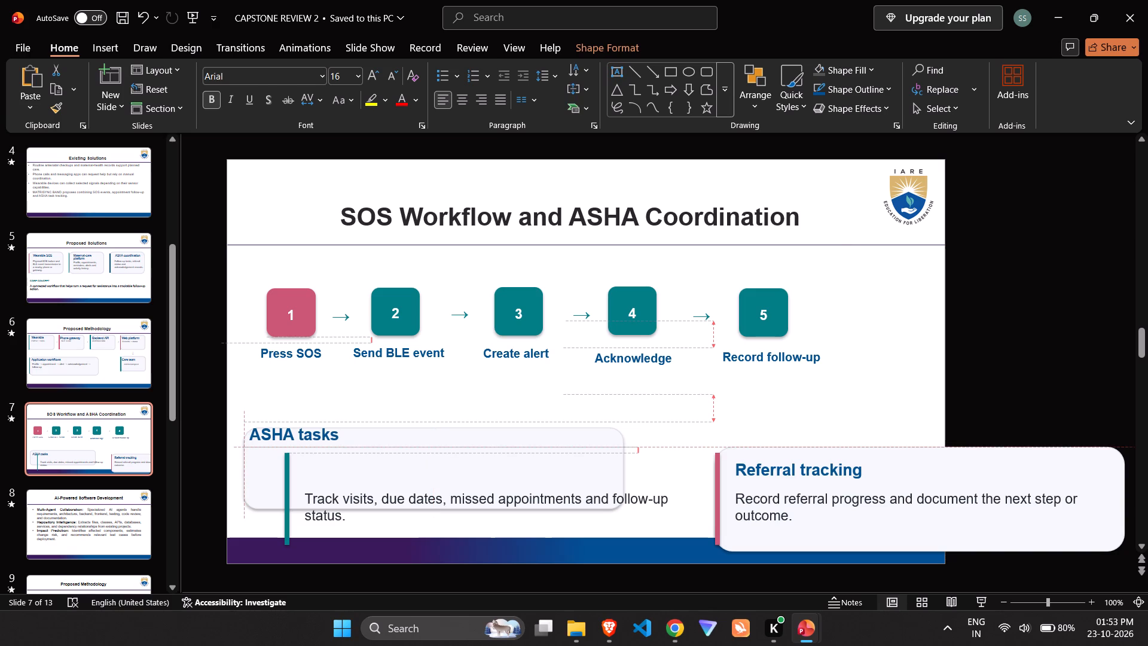
drag(340, 450, 342, 450)
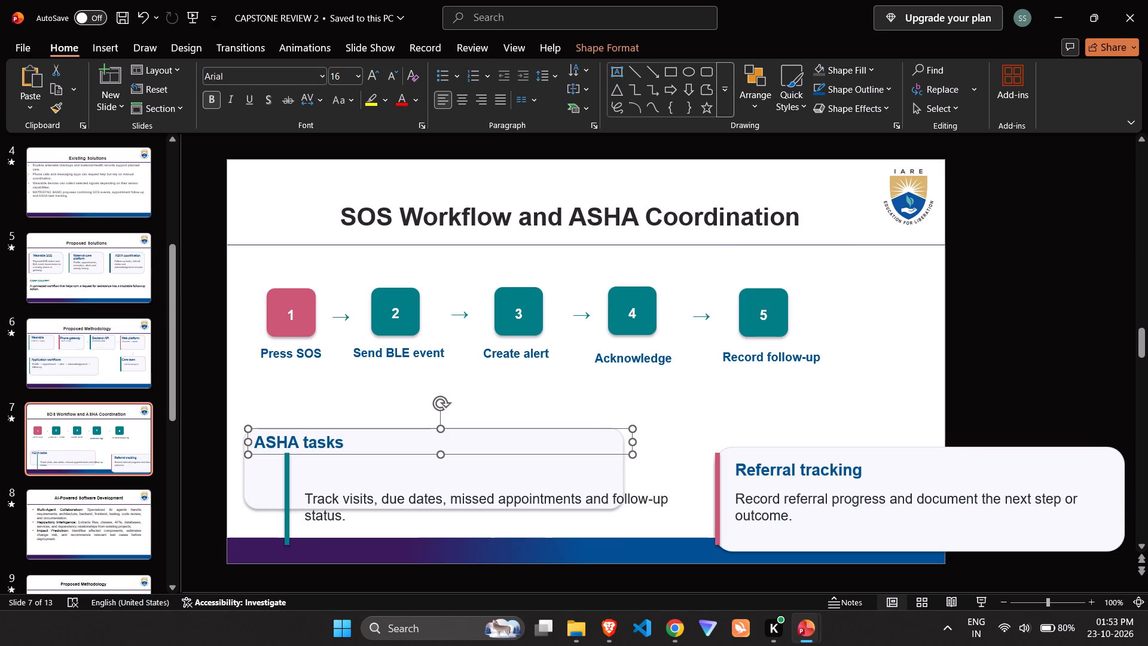
Place the teal accent bar along the ASHA tasks card's left edge and shorten it to roughly the card's height.
click(288, 524)
drag(288, 524, 254, 497)
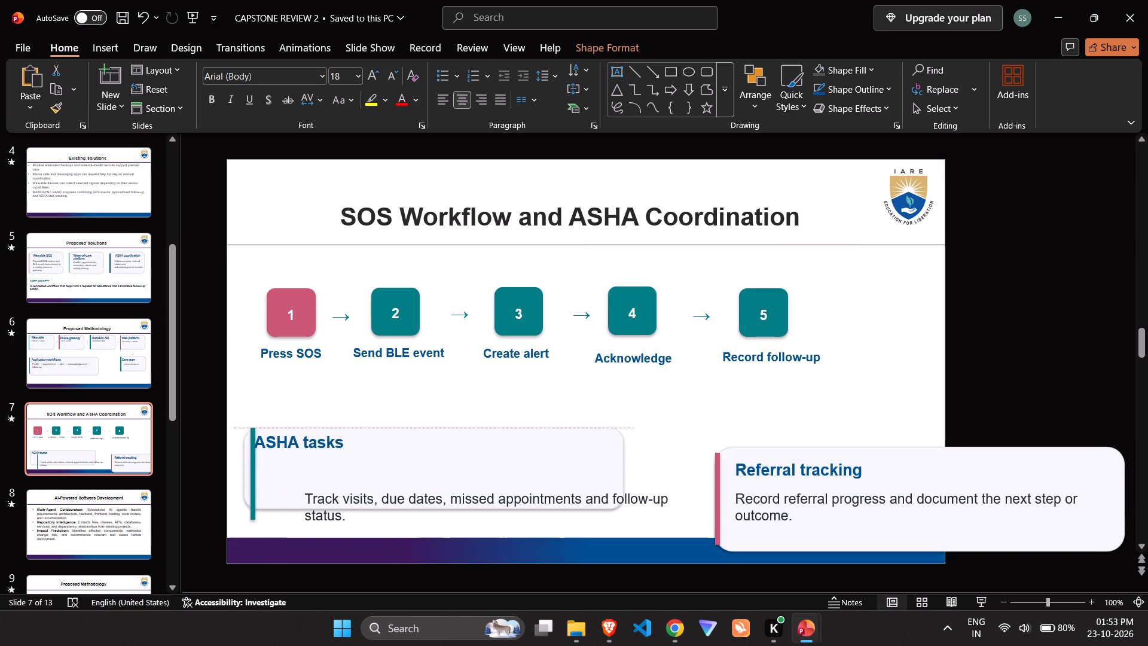
drag(254, 497, 248, 496)
click(286, 532)
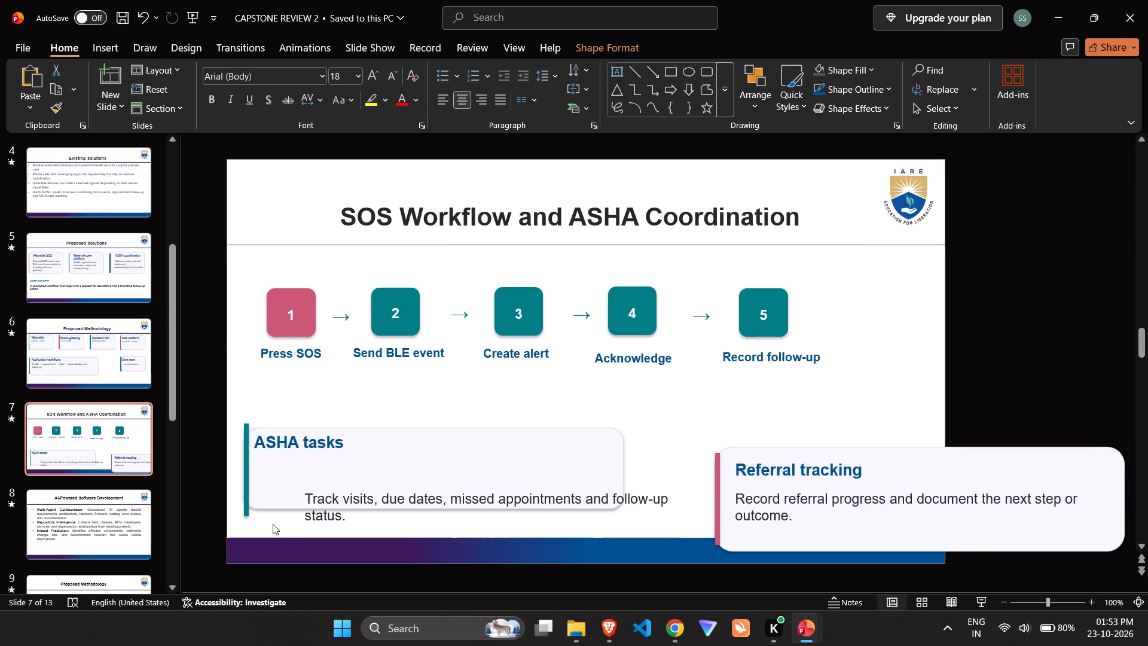
click(247, 442)
drag(252, 519, 251, 510)
click(270, 526)
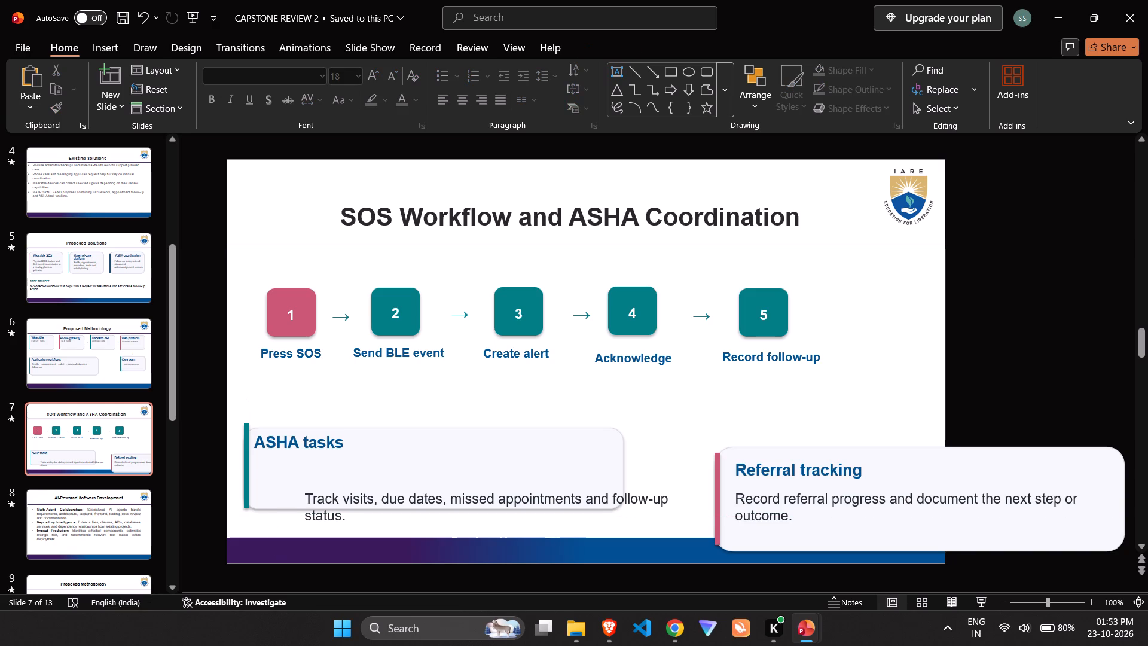
drag(246, 483, 246, 490)
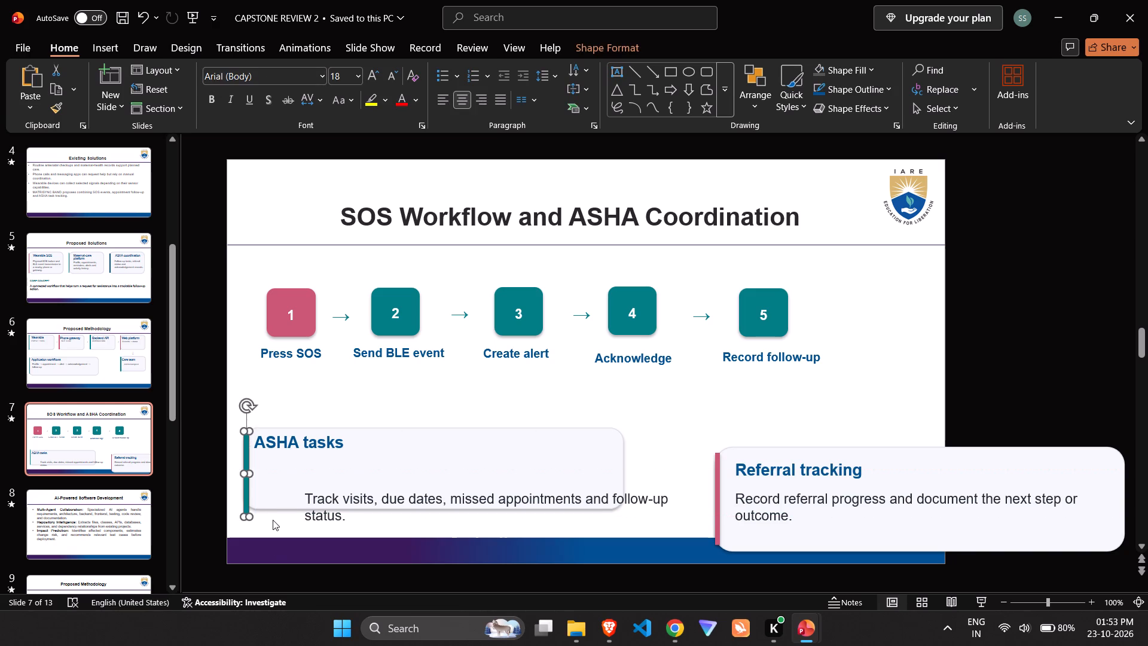
click(273, 520)
click(244, 487)
key(Up)
key(Up)
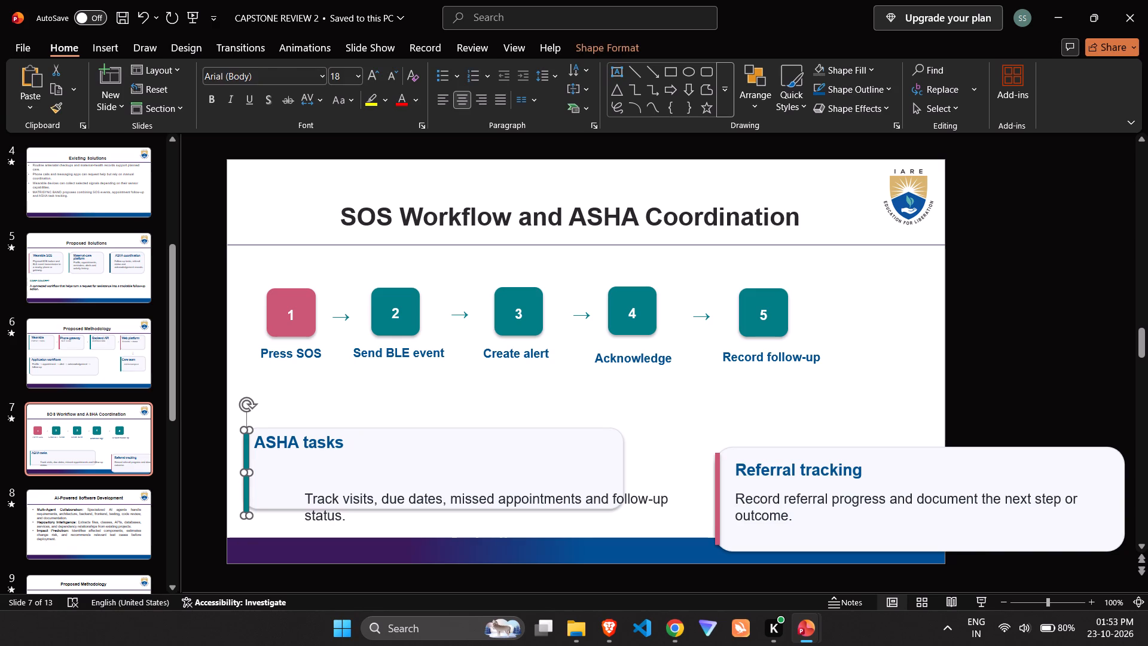
click(362, 410)
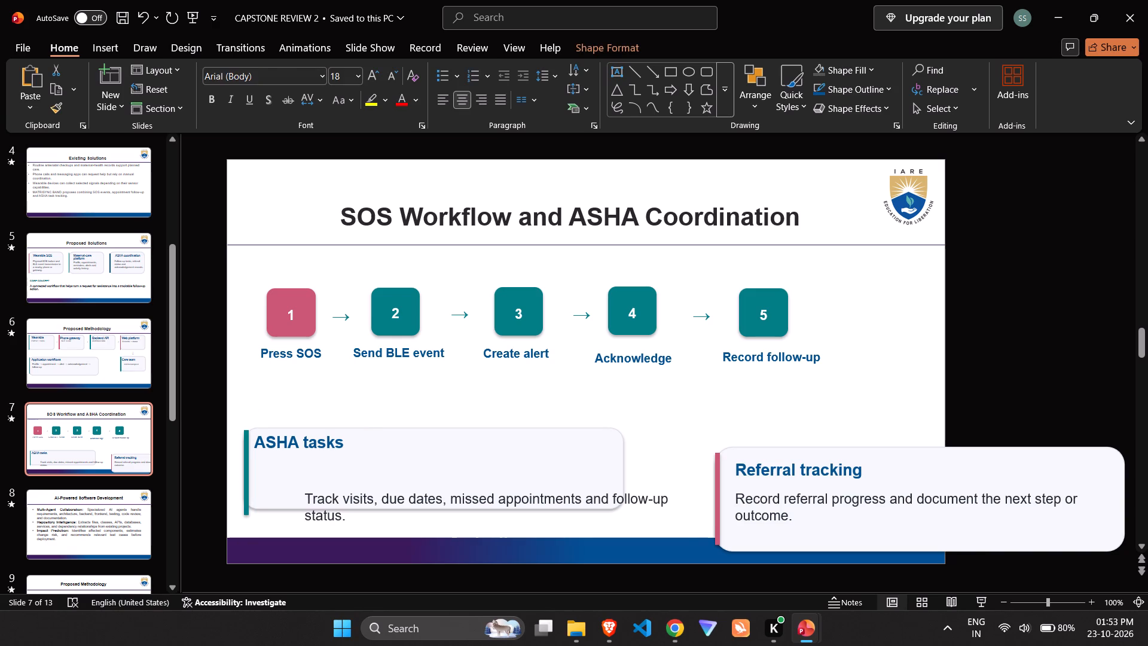
Move the "Track visits, due dates…" description inside the ASHA tasks card, directly beneath its heading.
click(349, 496)
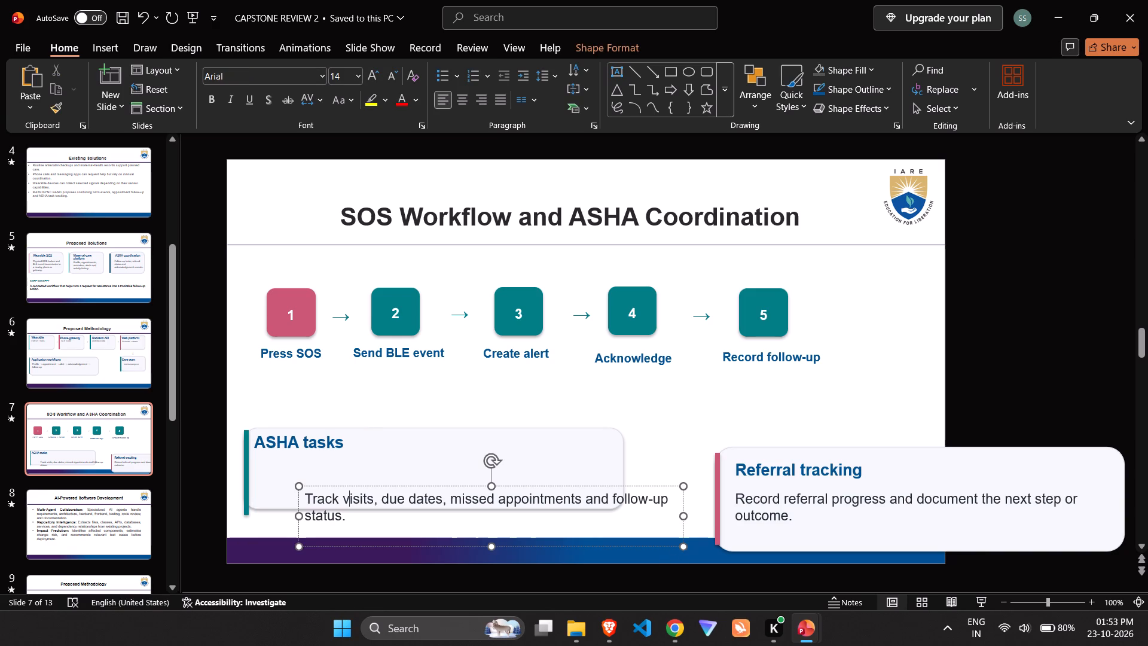
drag(466, 487, 415, 464)
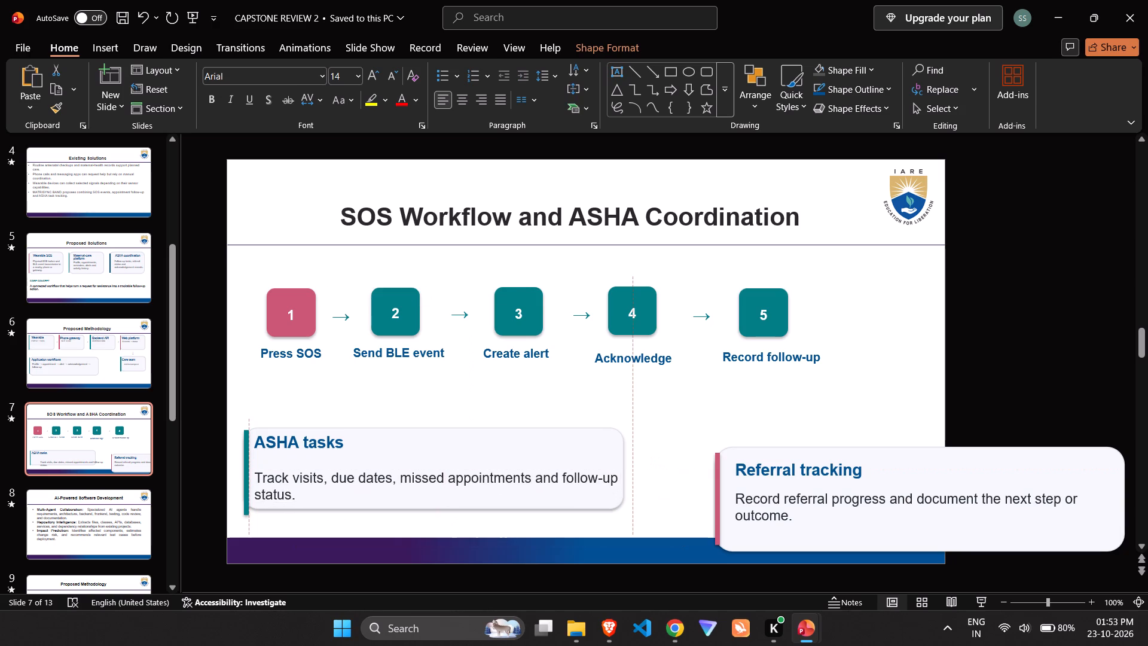
drag(415, 464, 414, 448)
click(399, 405)
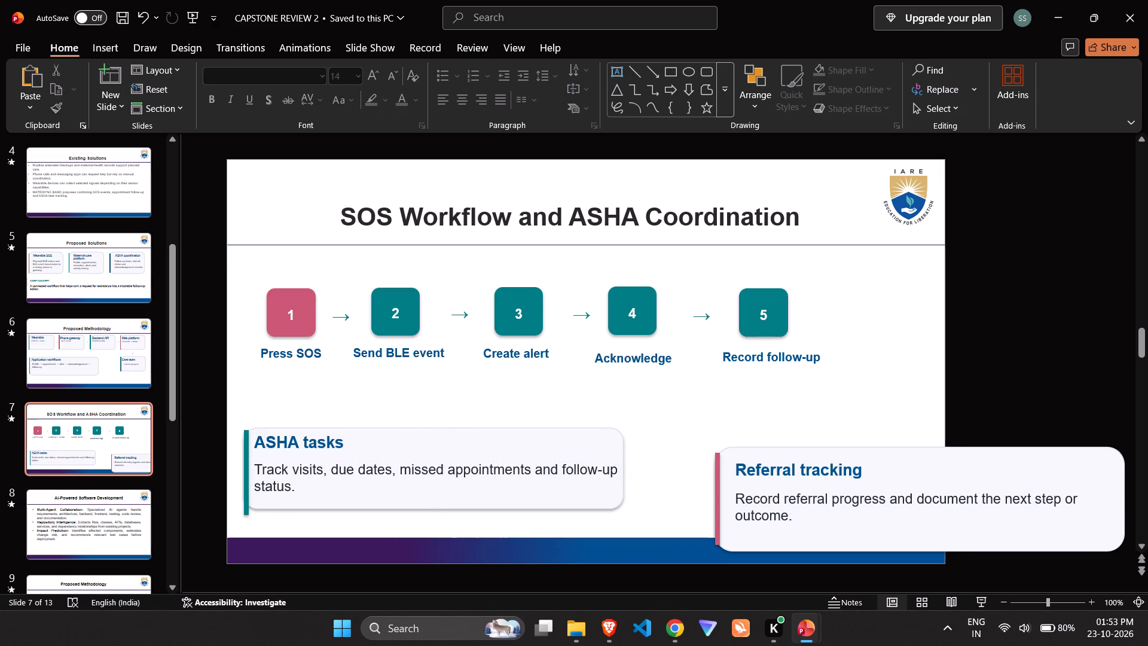
Delete the entire Referral tracking card, including its background, pink accent bar, heading and description.
click(815, 449)
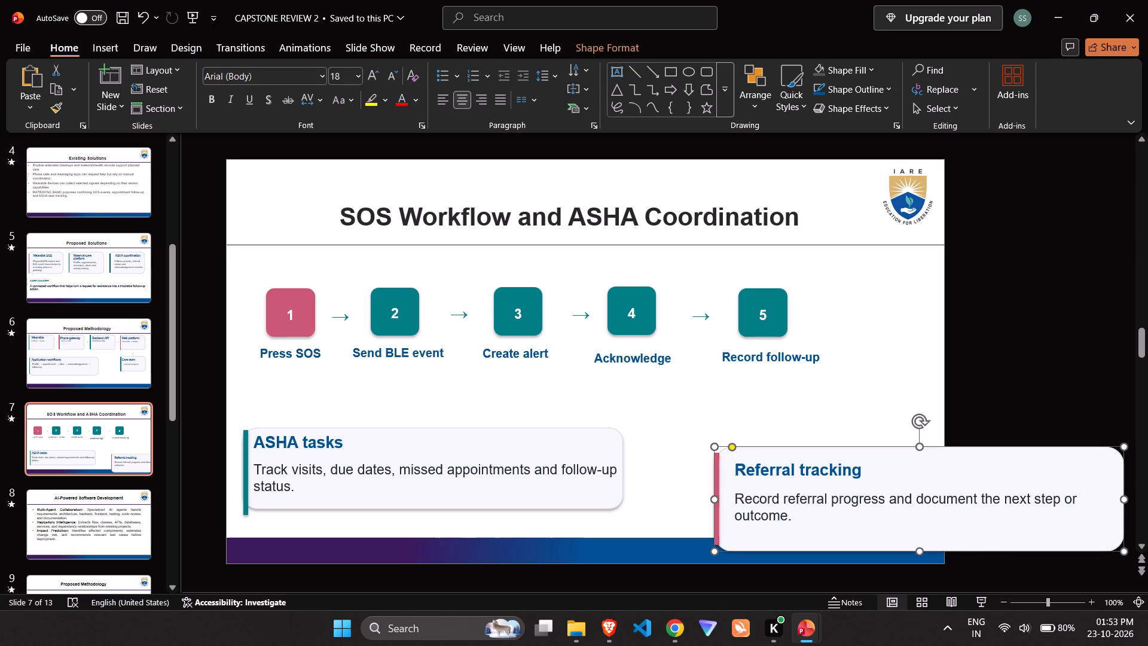
key(Delete)
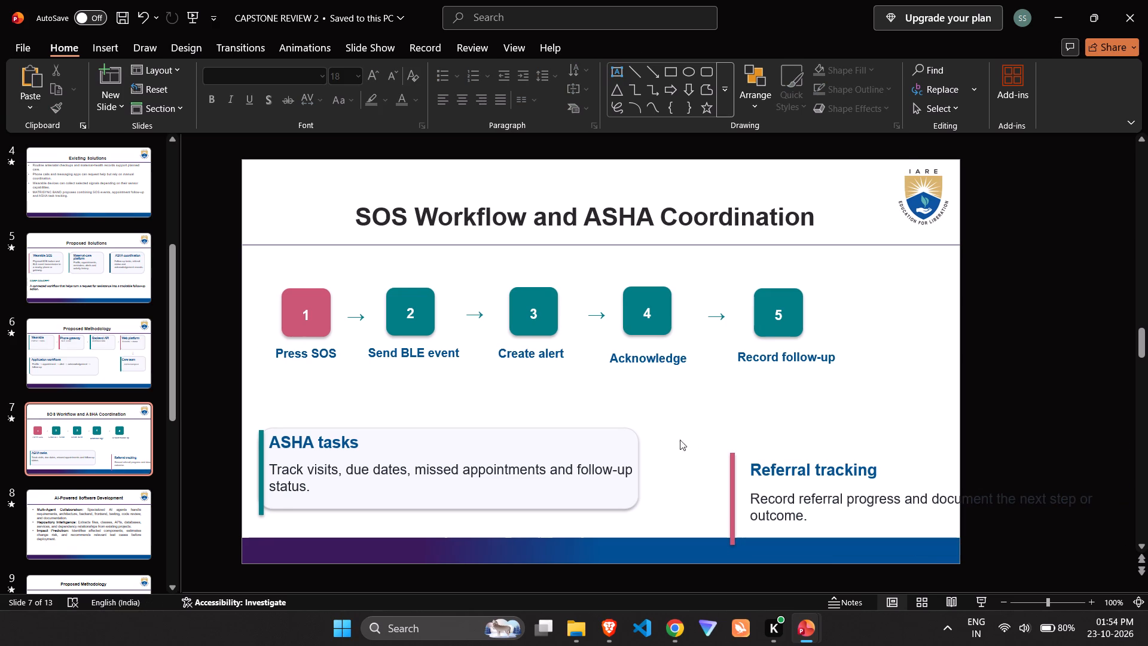
drag(661, 467, 1147, 517)
drag(1147, 517, 1147, 525)
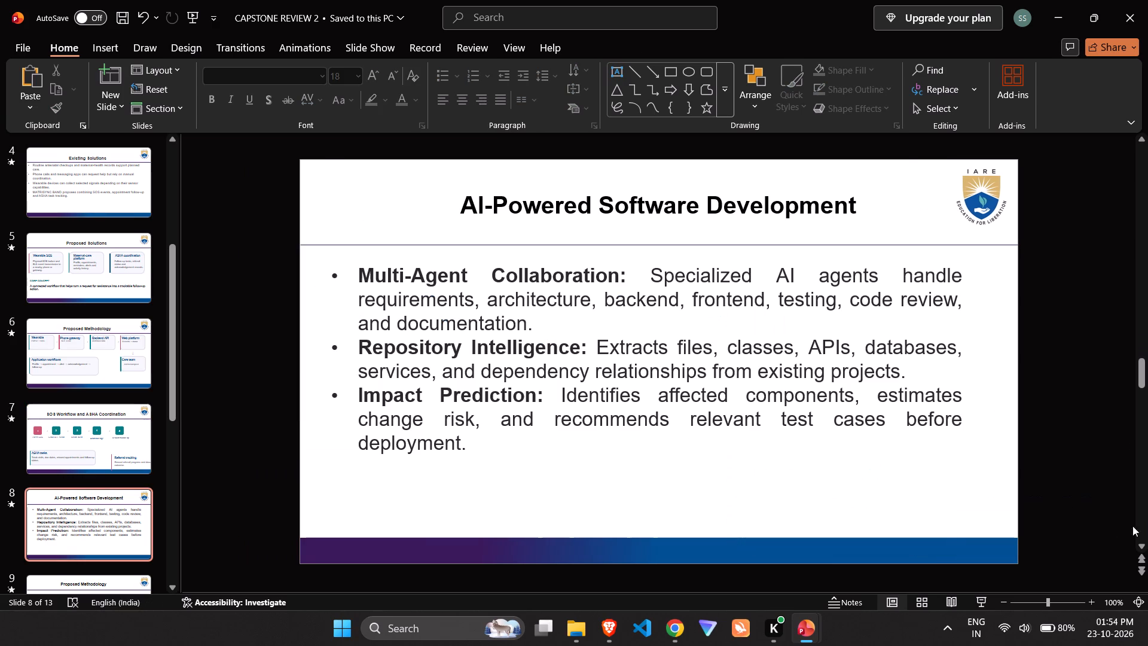
key(Up)
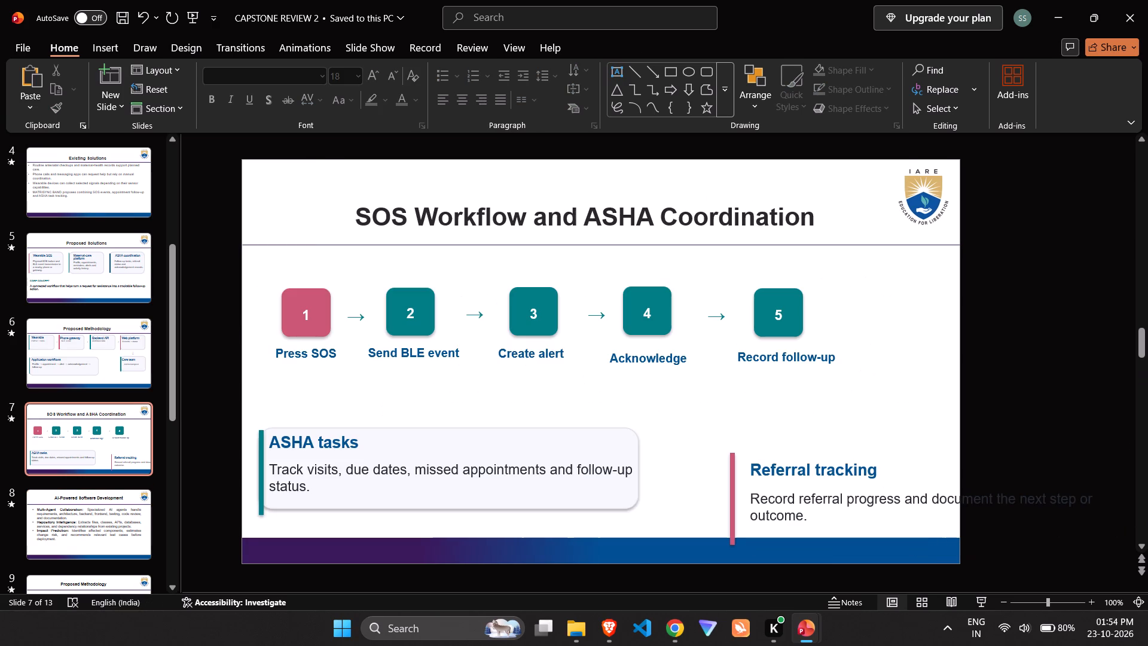
drag(702, 426, 1147, 564)
key(Delete)
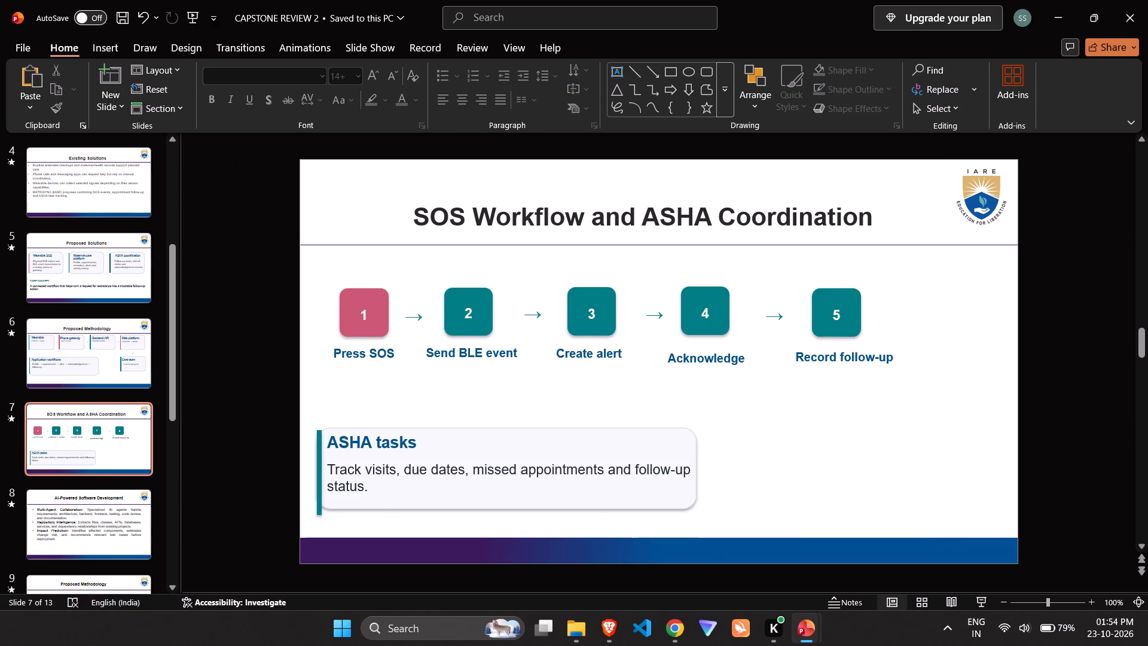
Duplicate the complete ASHA tasks card and place the copy immediately to the right of the original, roughly level with it.
drag(308, 420, 686, 535)
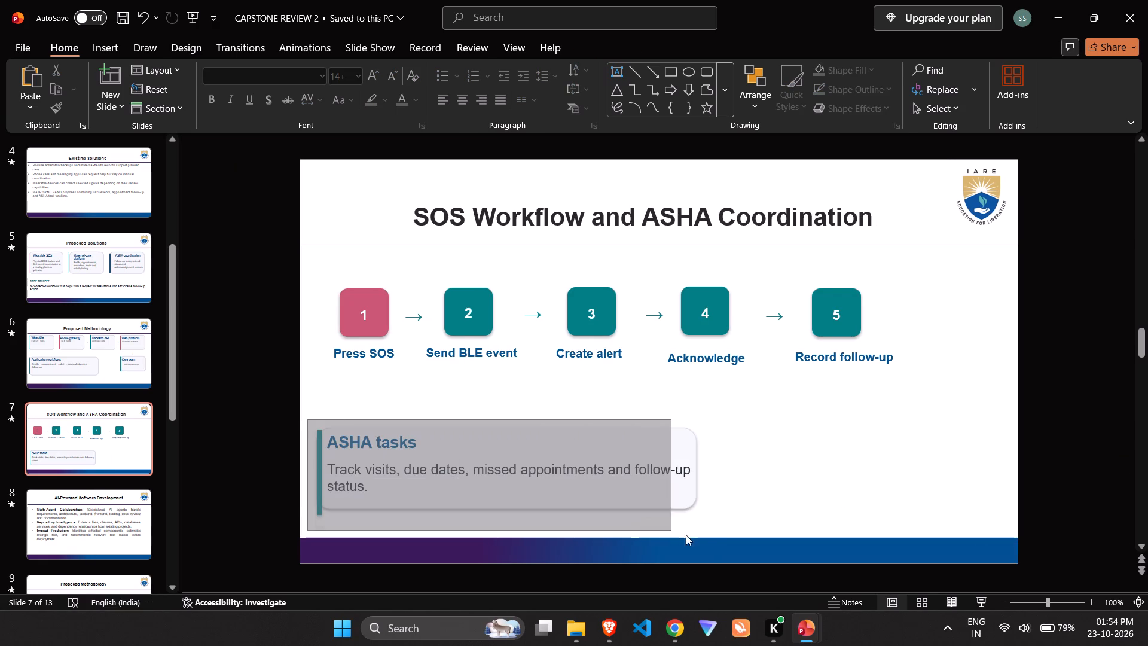
drag(686, 535, 734, 536)
key(ctrl+c)
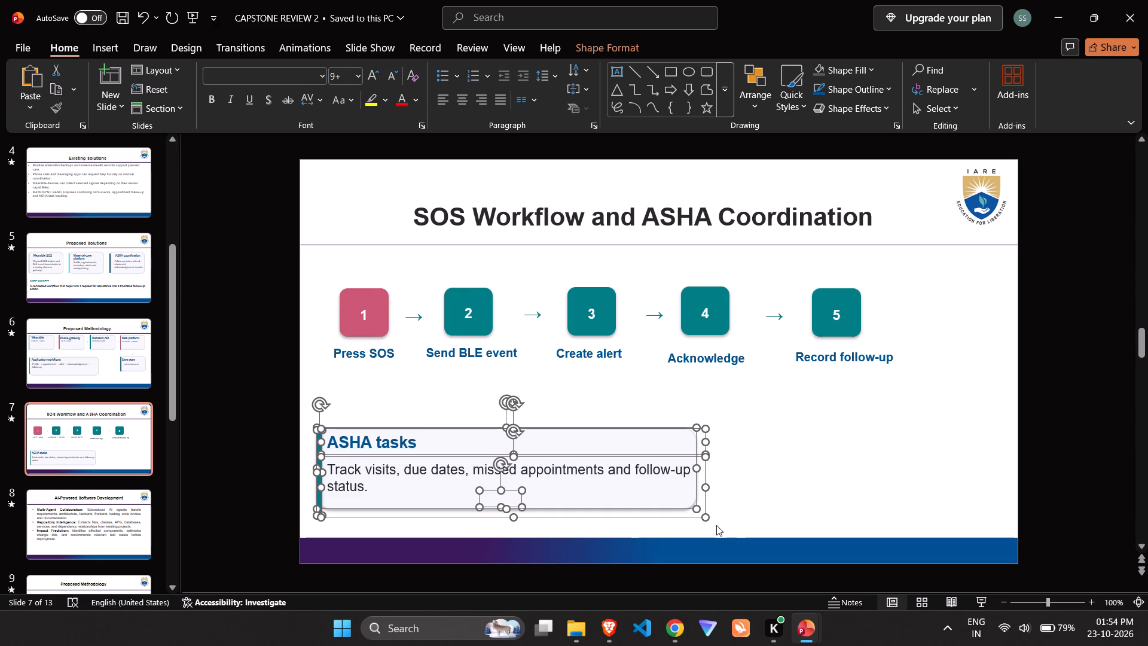
key(ctrl+v)
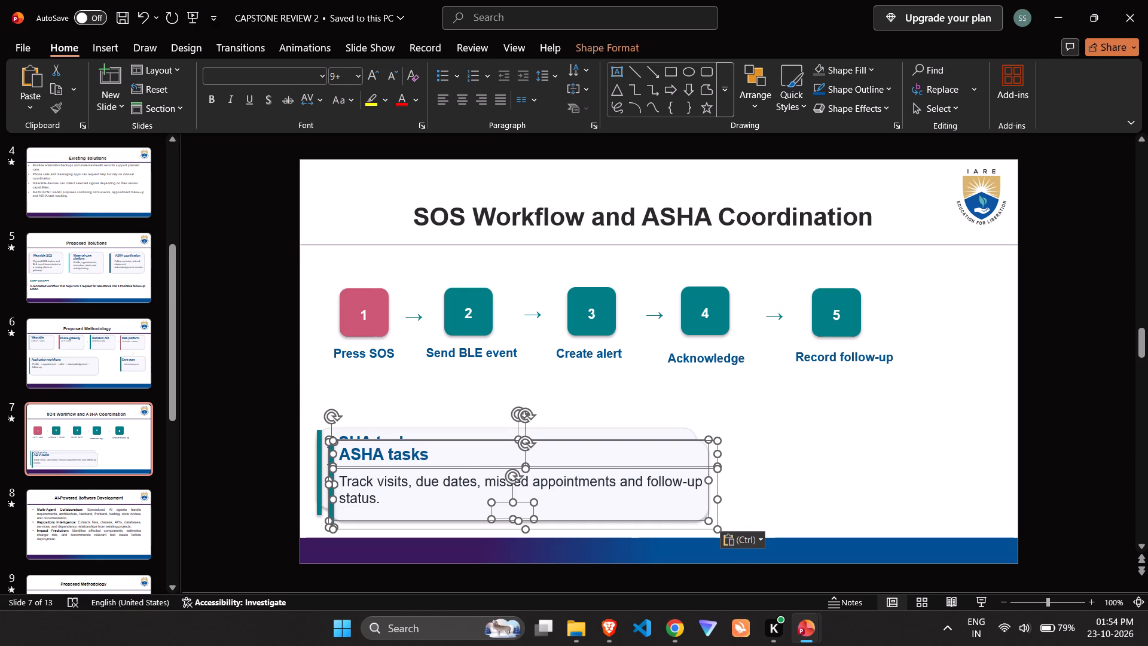
drag(482, 440, 875, 418)
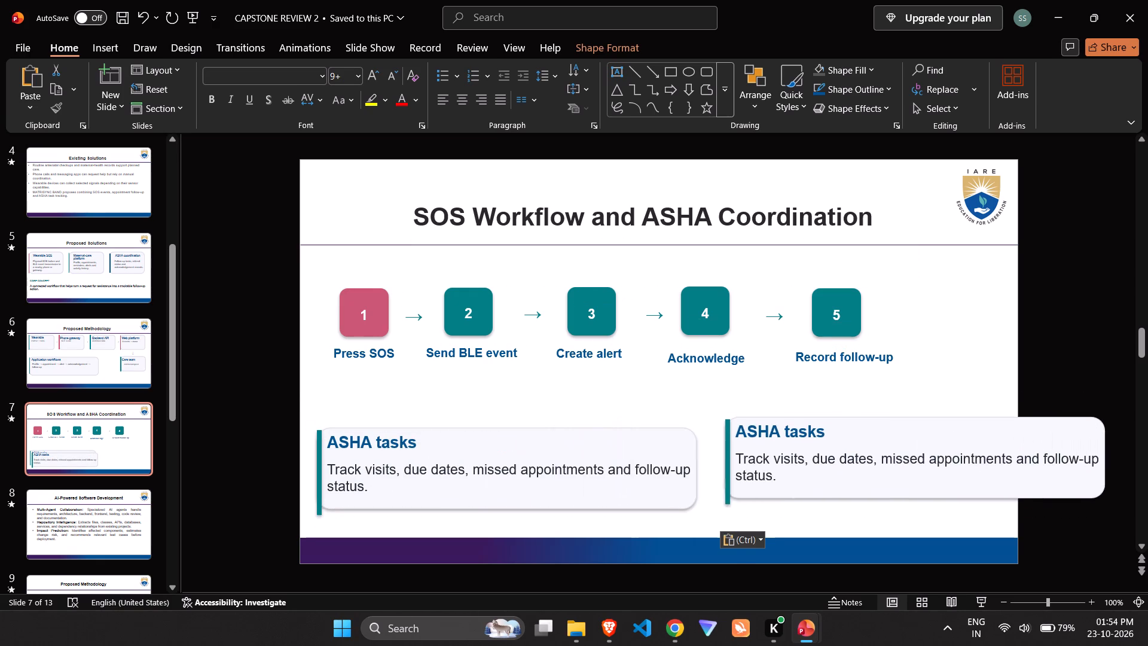
drag(875, 418, 853, 425)
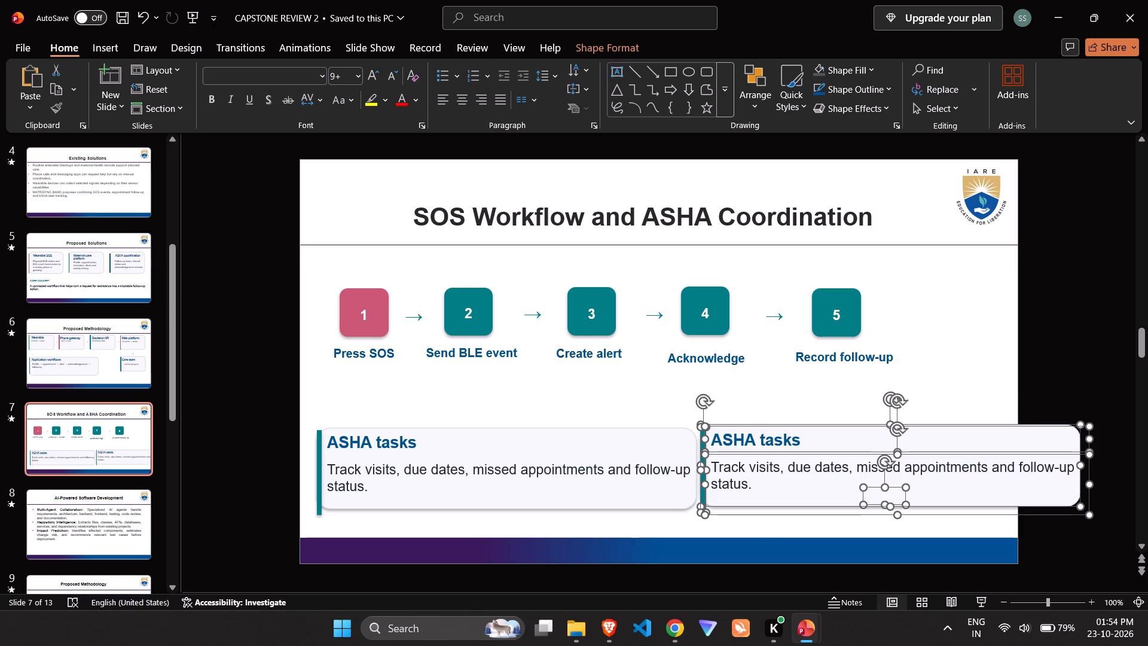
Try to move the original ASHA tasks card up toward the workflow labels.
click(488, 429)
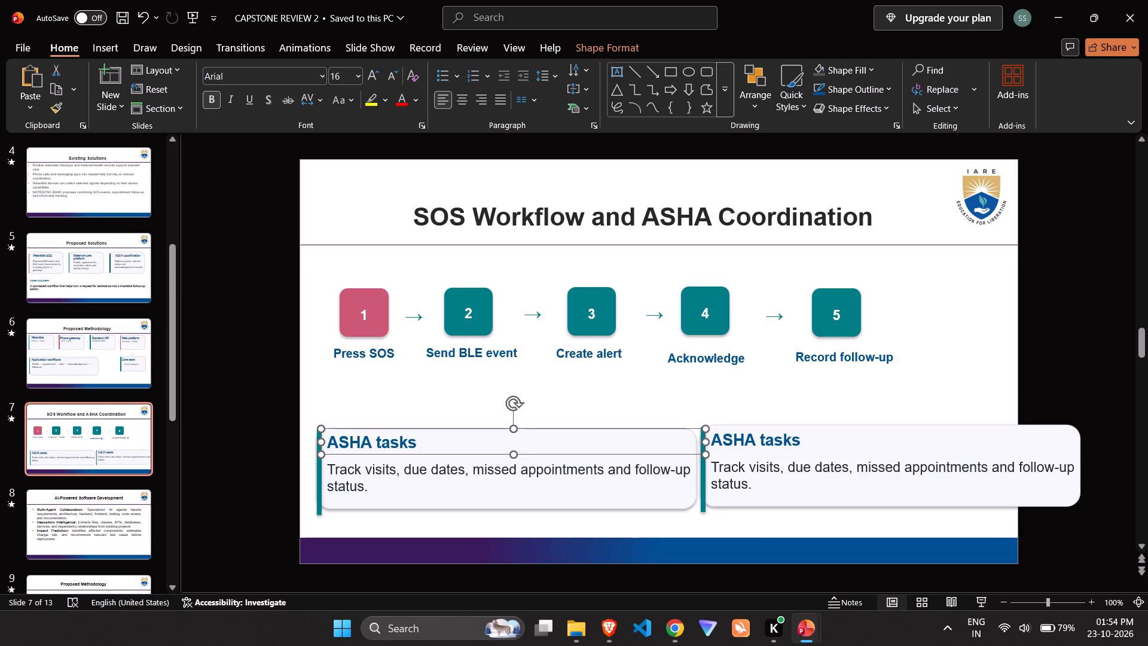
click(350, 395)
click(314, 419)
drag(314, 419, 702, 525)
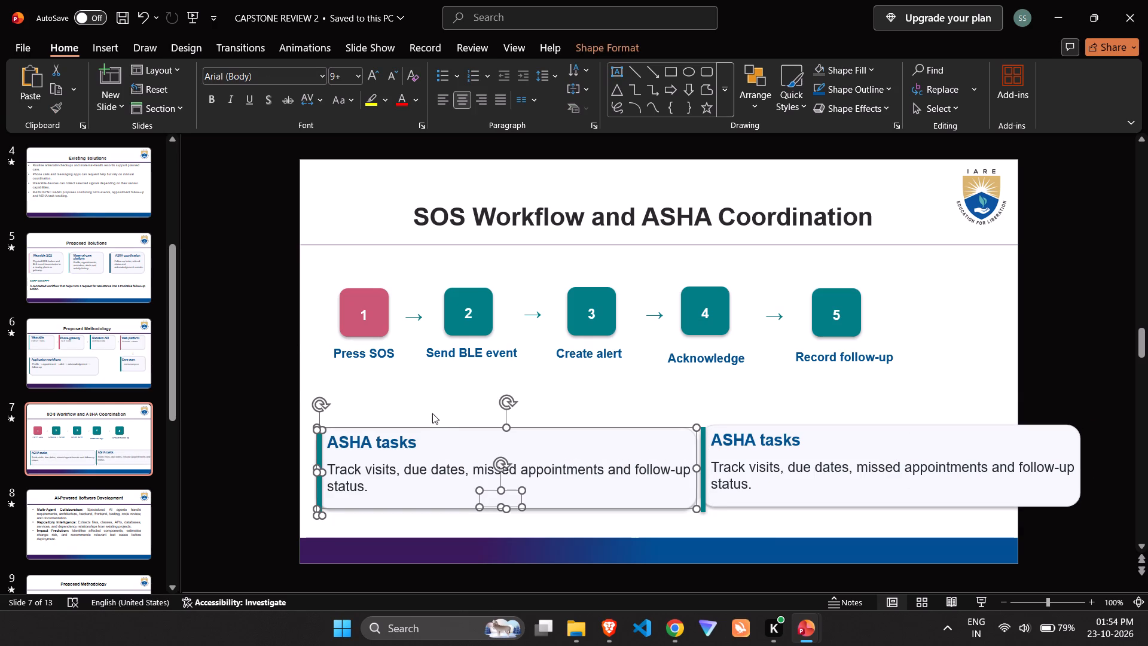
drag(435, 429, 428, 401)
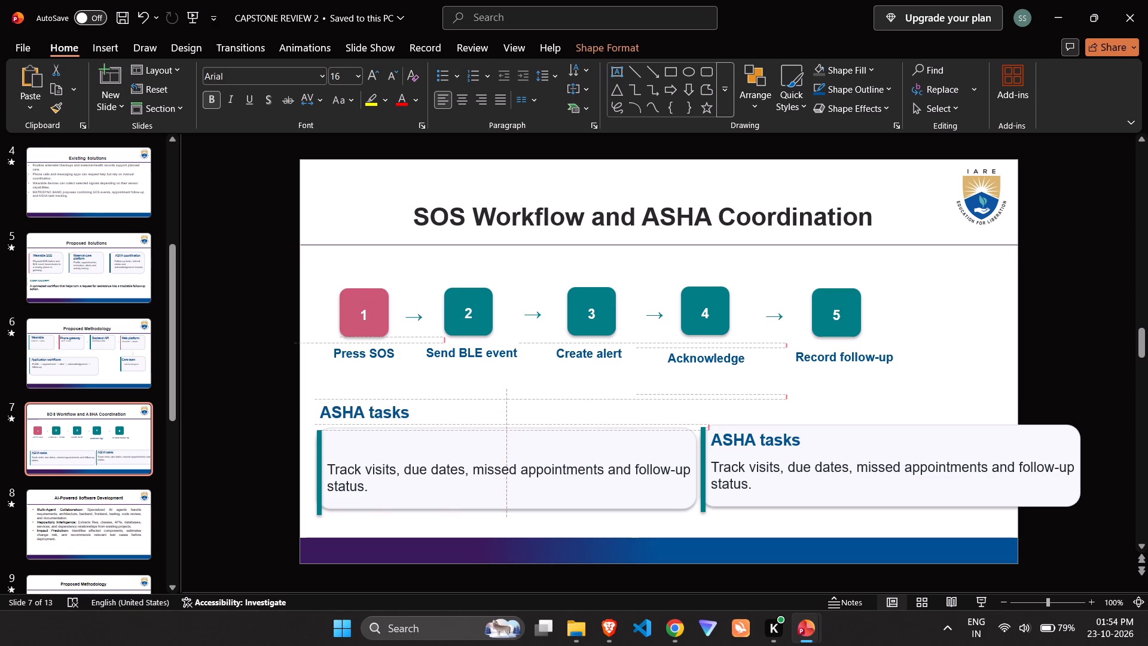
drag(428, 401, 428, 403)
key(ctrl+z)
Move the original ASHA tasks card up so it sits just beneath the SOS workflow labels.
click(384, 384)
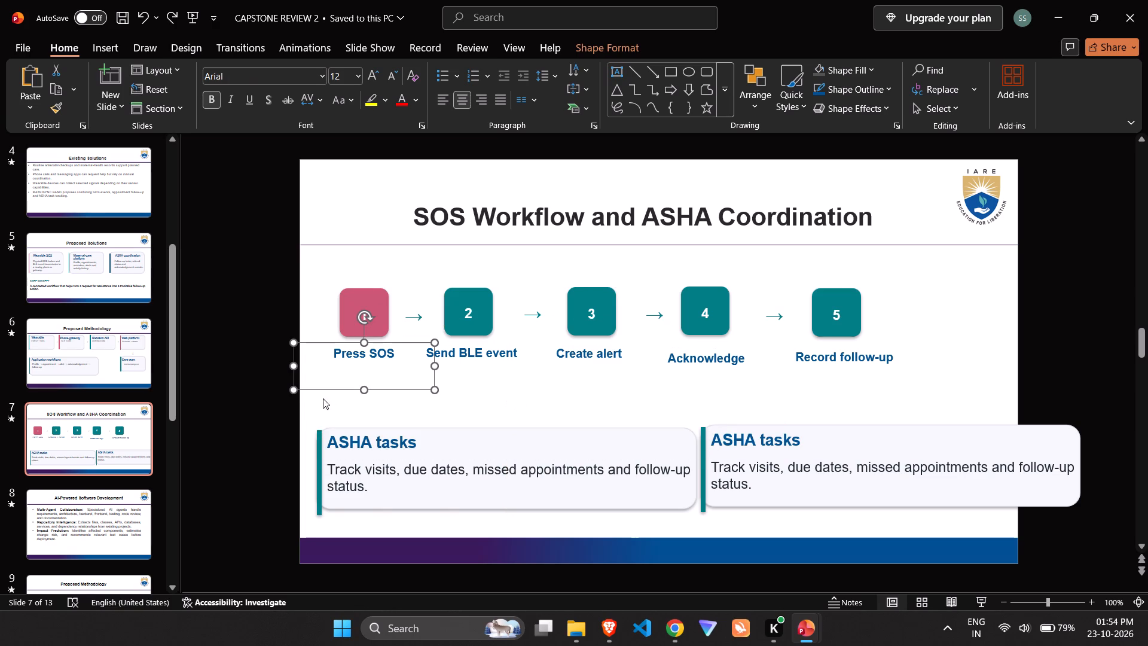
click(312, 413)
drag(312, 413, 726, 544)
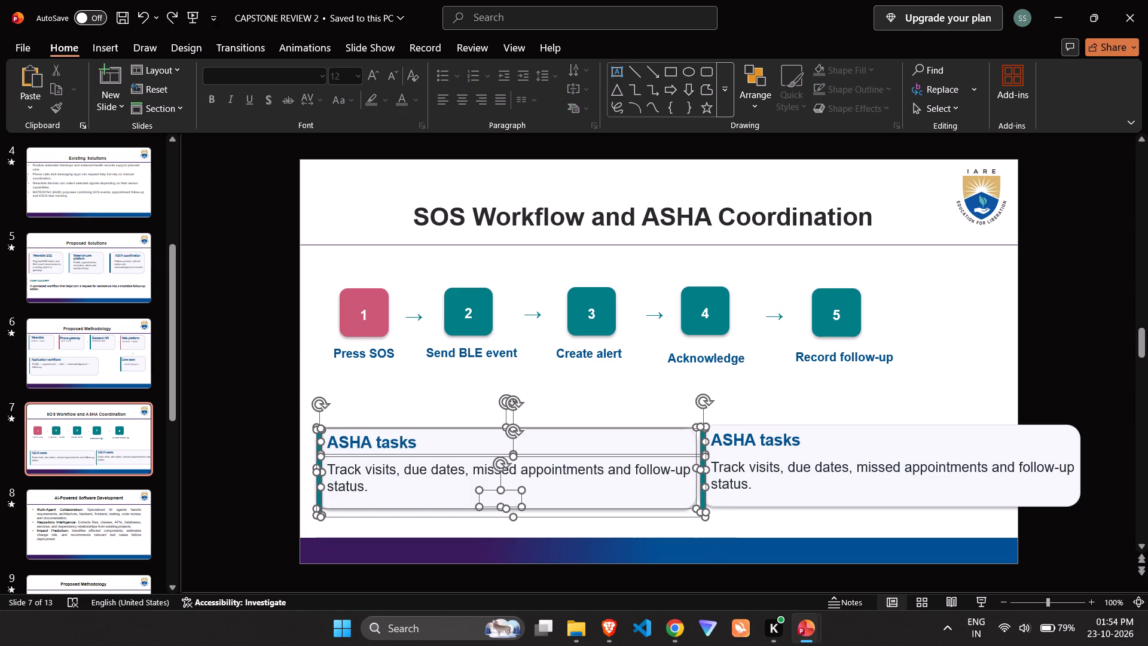
drag(546, 499, 542, 474)
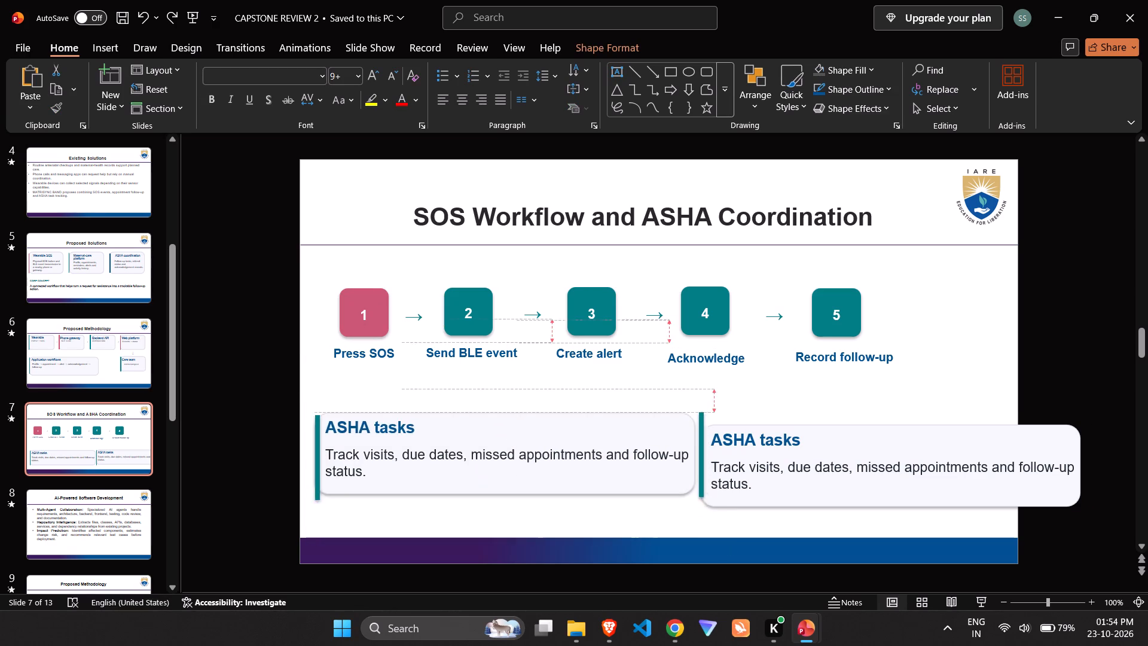
drag(542, 474, 535, 453)
Move the duplicate ASHA tasks card's teal accent bar back against the left edge of its background.
click(743, 388)
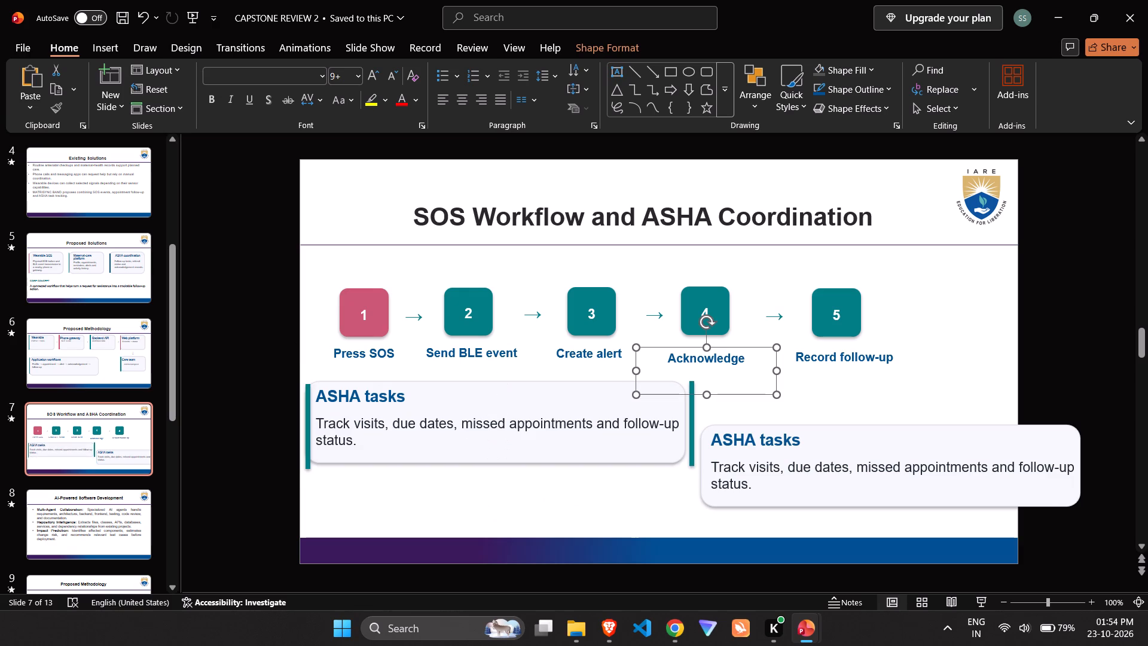
click(695, 413)
drag(695, 417, 707, 454)
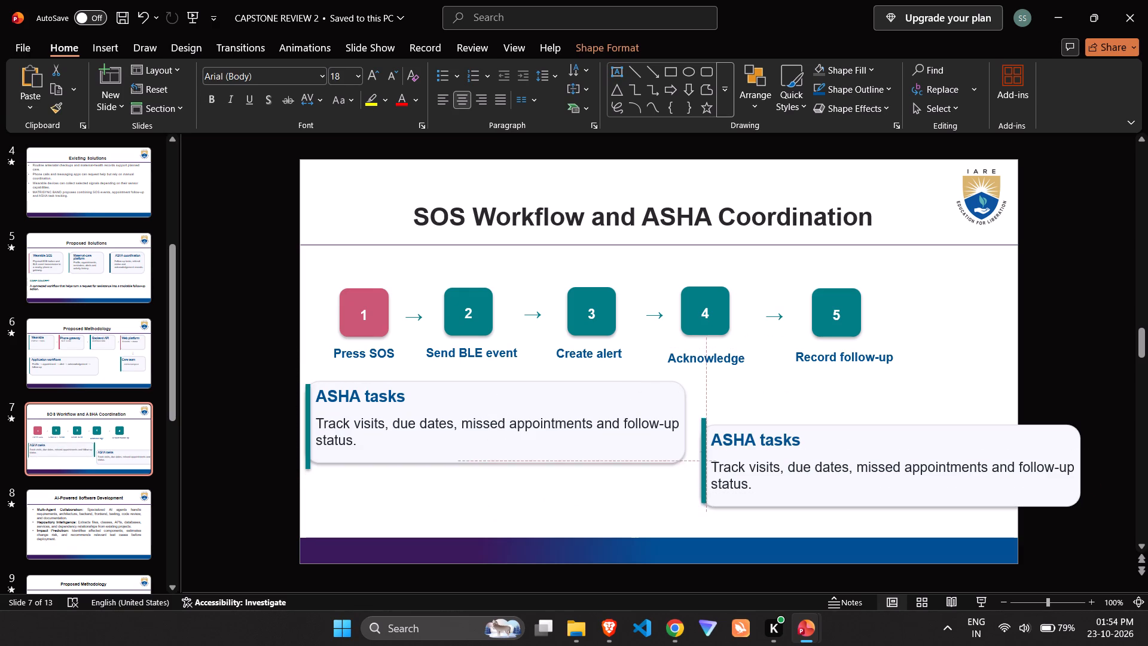
drag(707, 454, 707, 456)
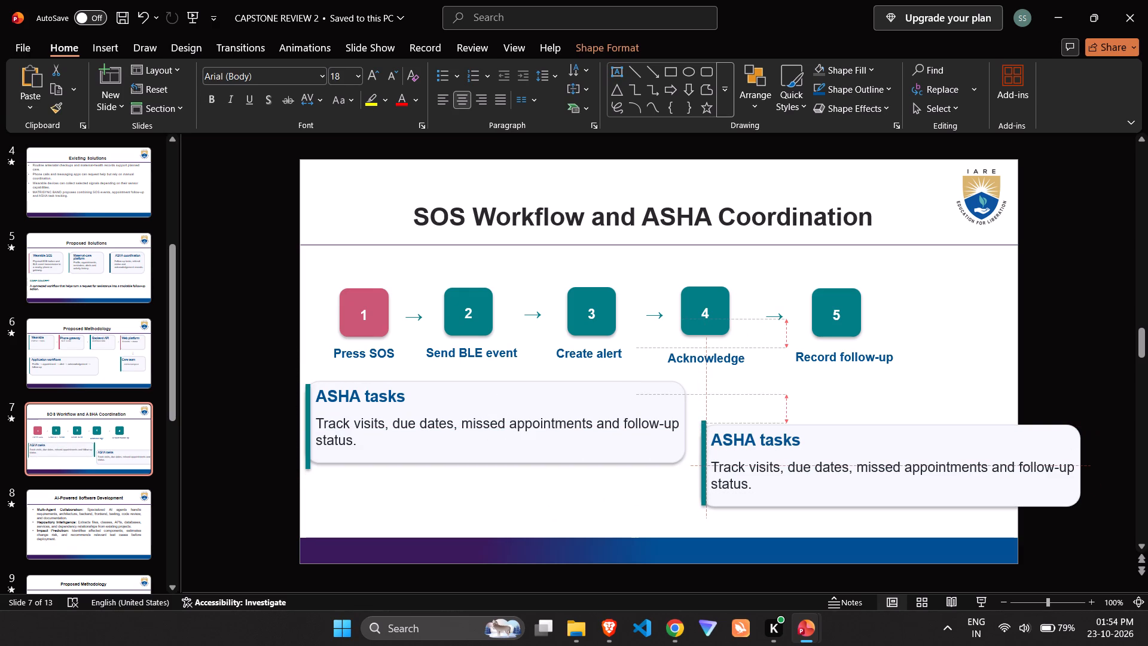
drag(707, 456, 707, 458)
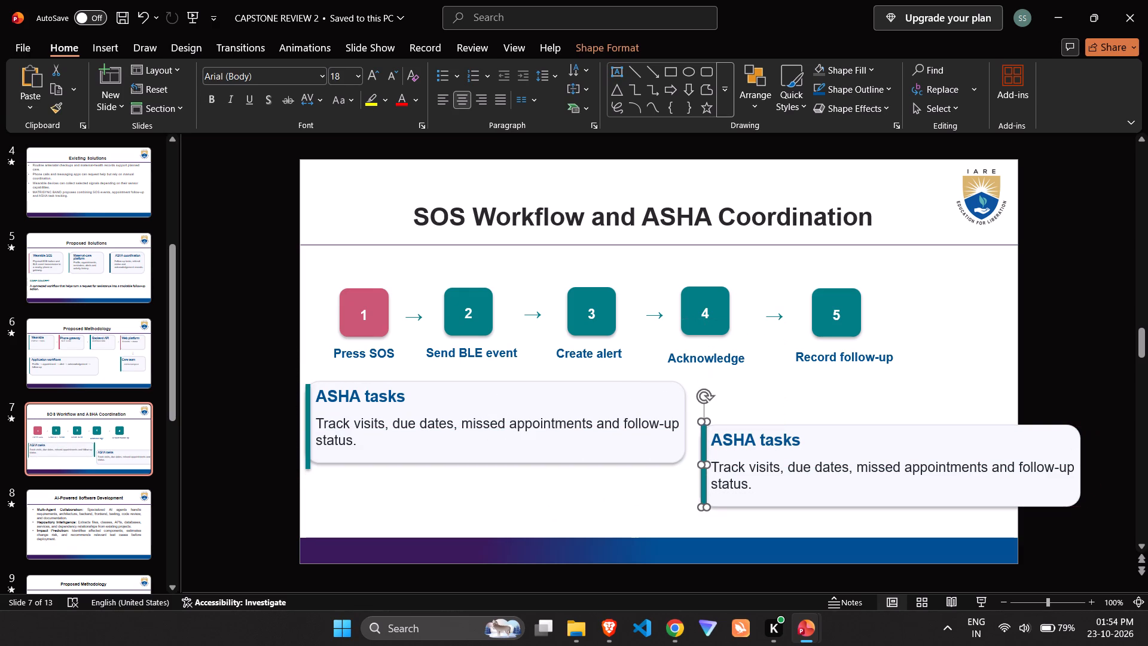
click(689, 397)
click(728, 404)
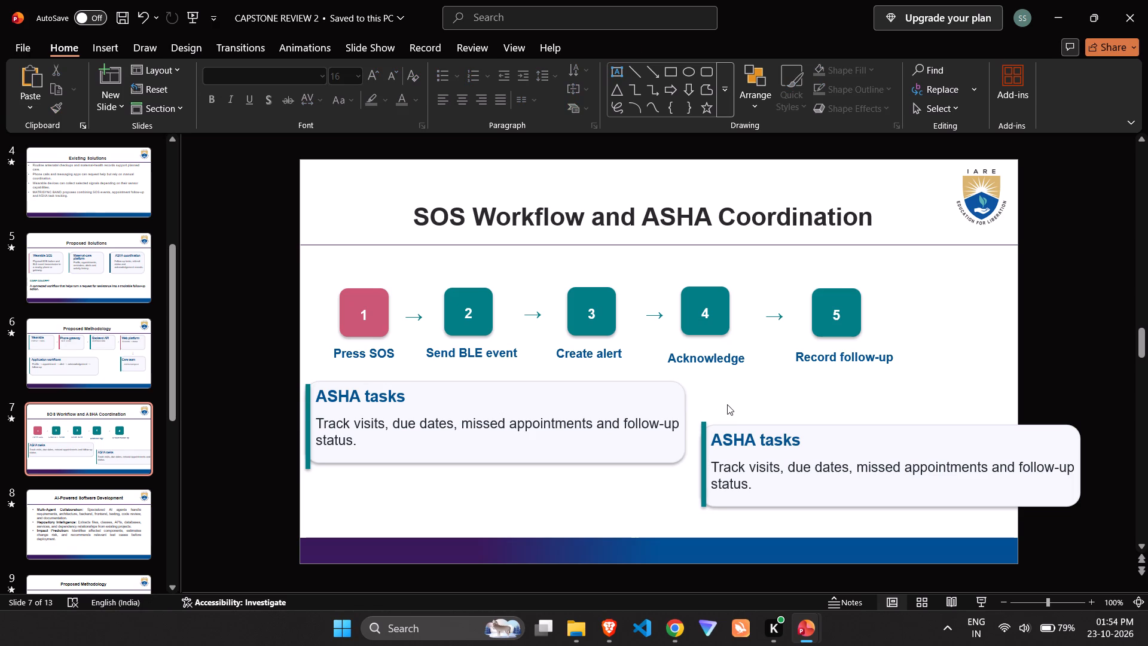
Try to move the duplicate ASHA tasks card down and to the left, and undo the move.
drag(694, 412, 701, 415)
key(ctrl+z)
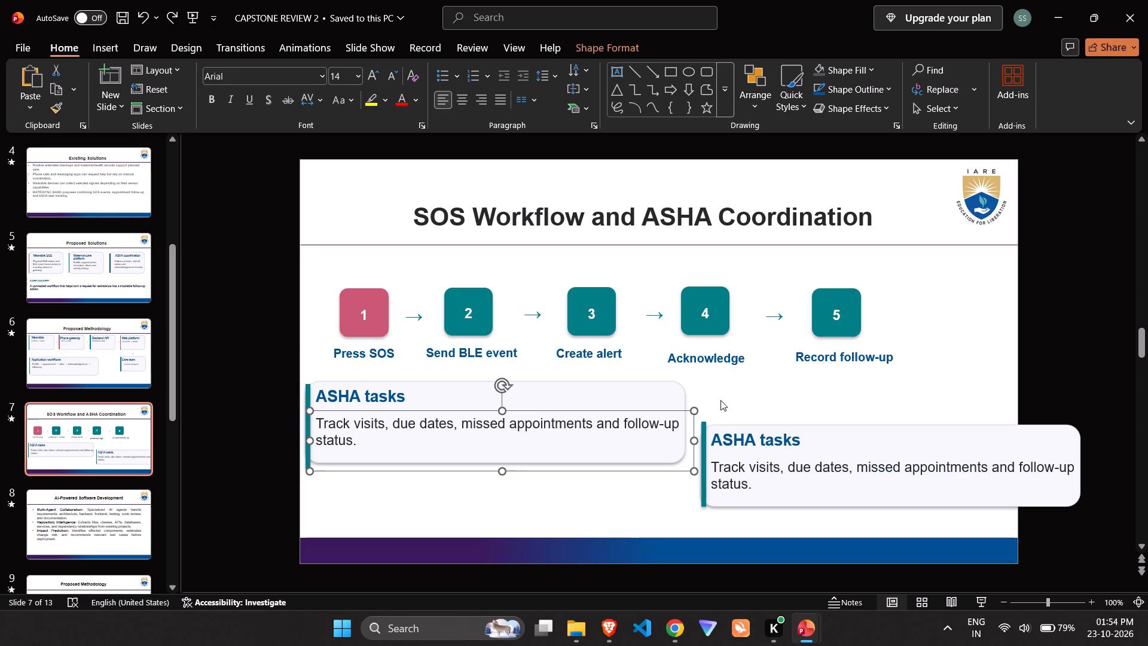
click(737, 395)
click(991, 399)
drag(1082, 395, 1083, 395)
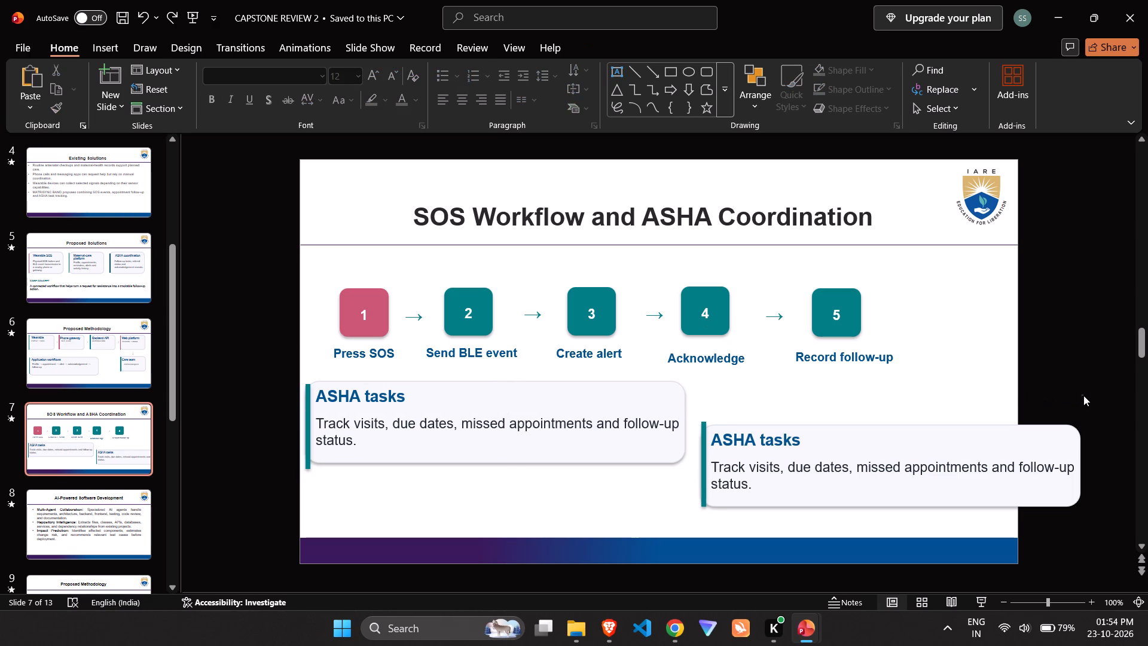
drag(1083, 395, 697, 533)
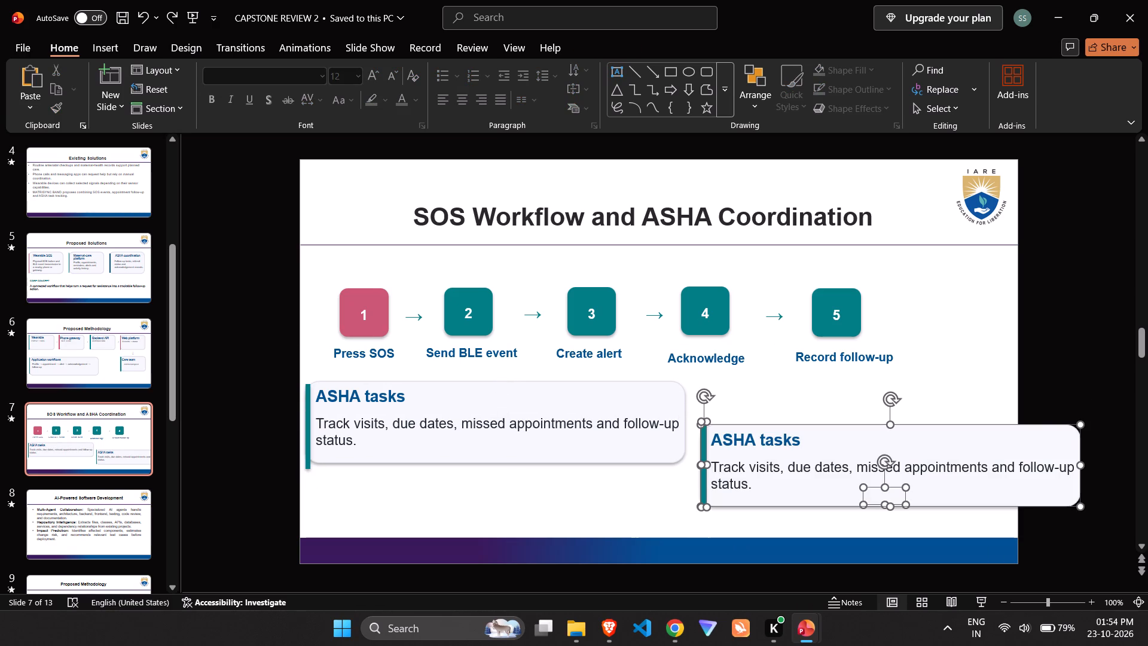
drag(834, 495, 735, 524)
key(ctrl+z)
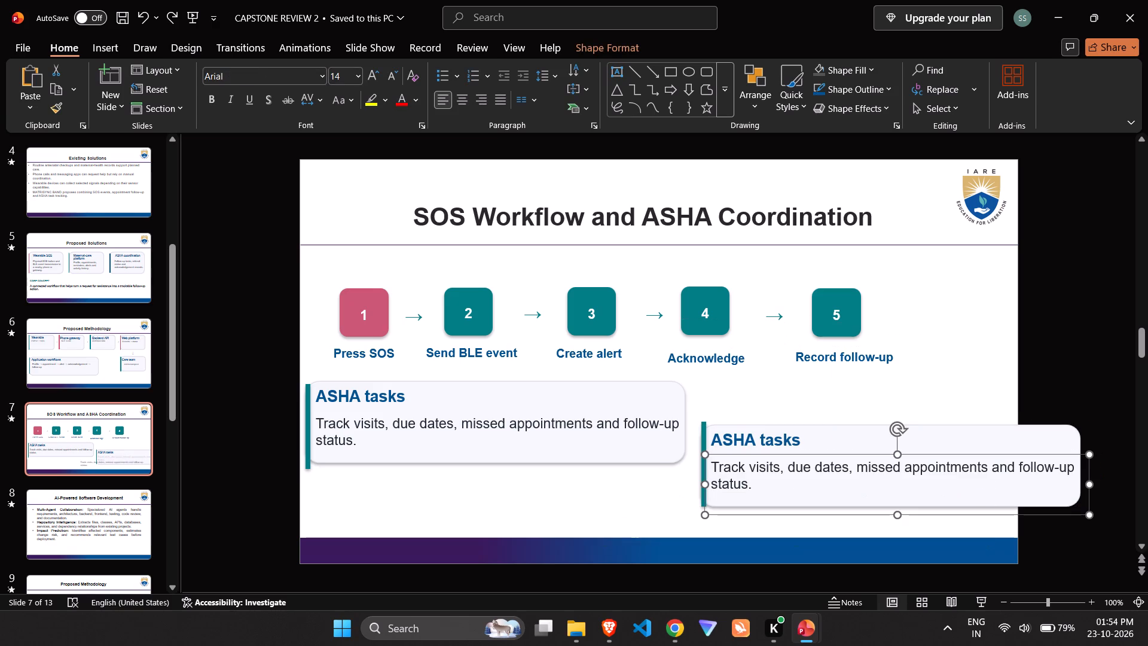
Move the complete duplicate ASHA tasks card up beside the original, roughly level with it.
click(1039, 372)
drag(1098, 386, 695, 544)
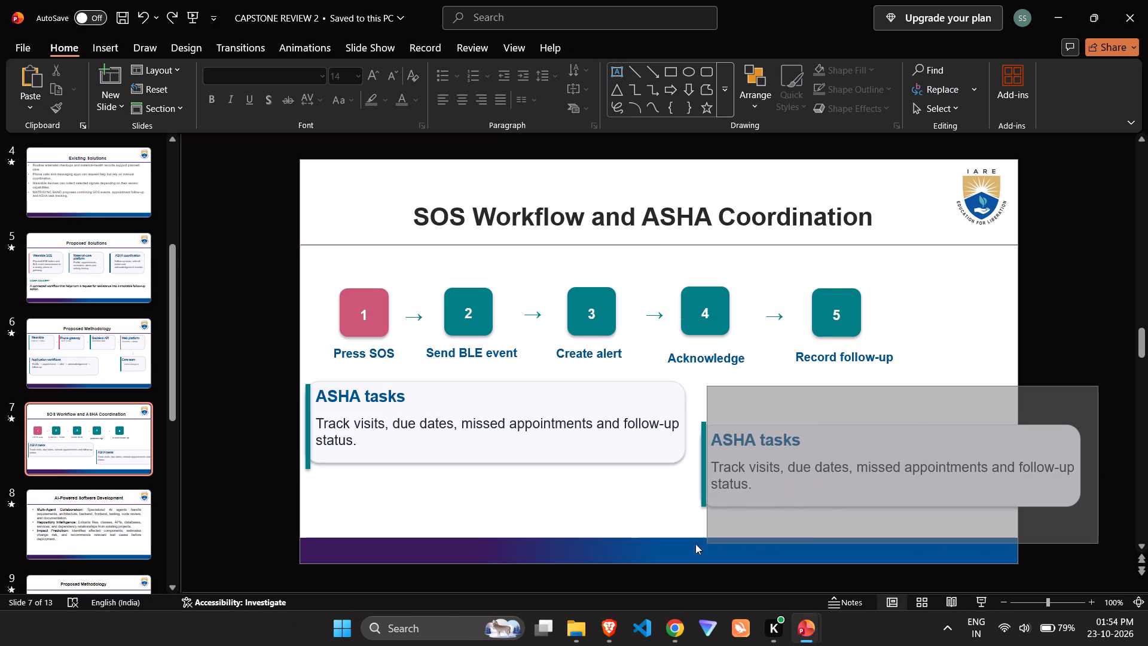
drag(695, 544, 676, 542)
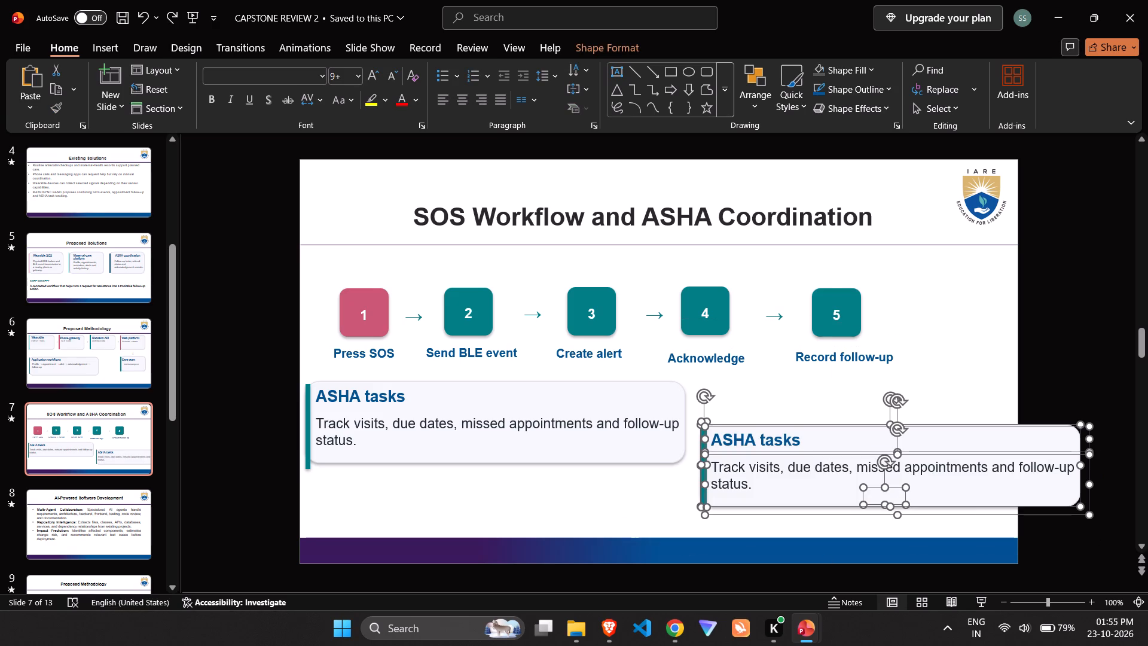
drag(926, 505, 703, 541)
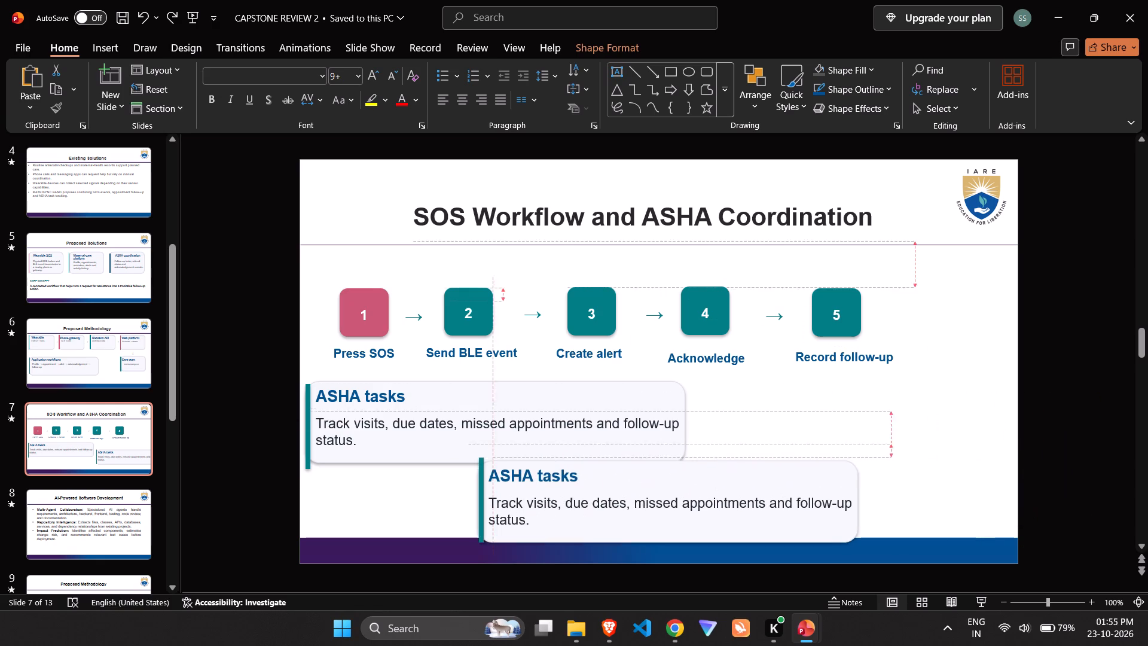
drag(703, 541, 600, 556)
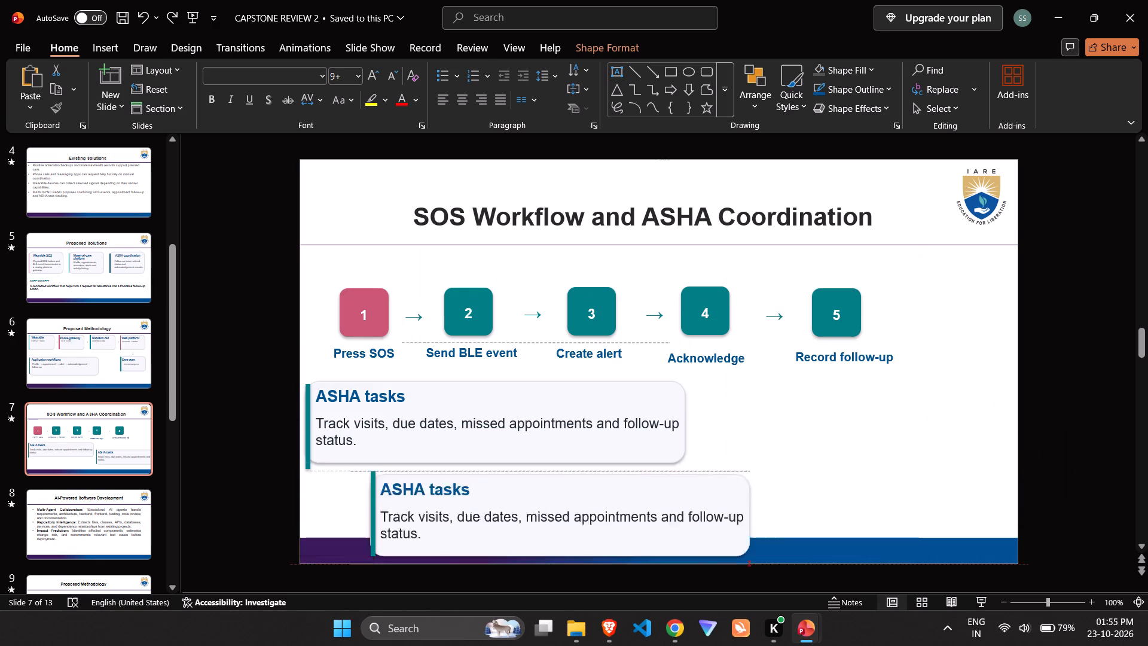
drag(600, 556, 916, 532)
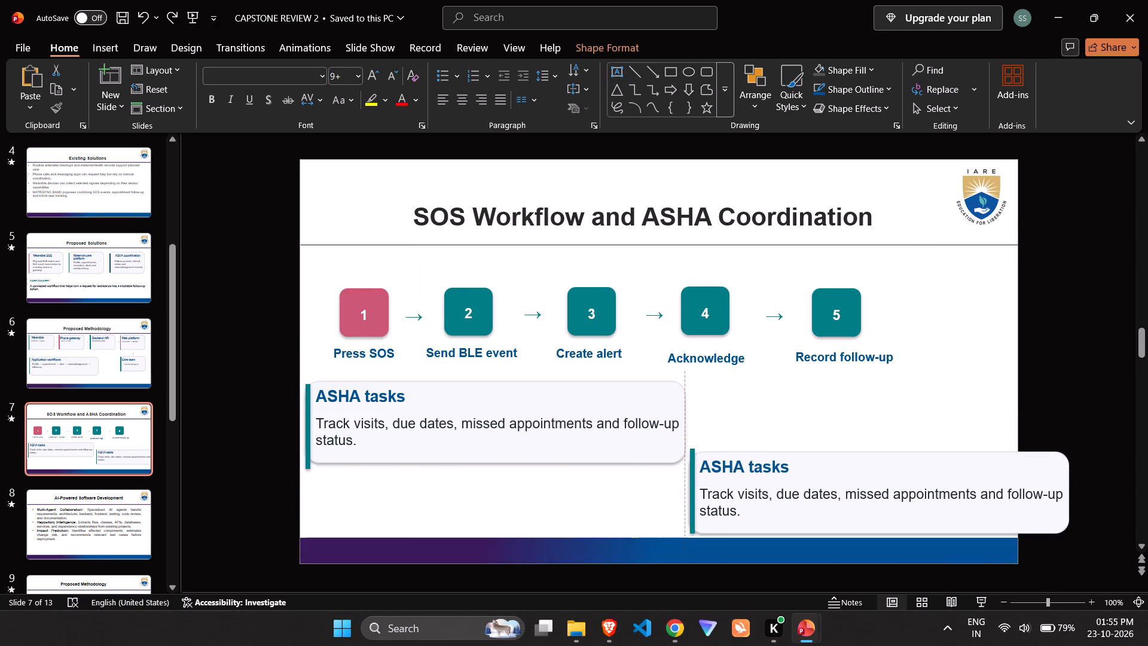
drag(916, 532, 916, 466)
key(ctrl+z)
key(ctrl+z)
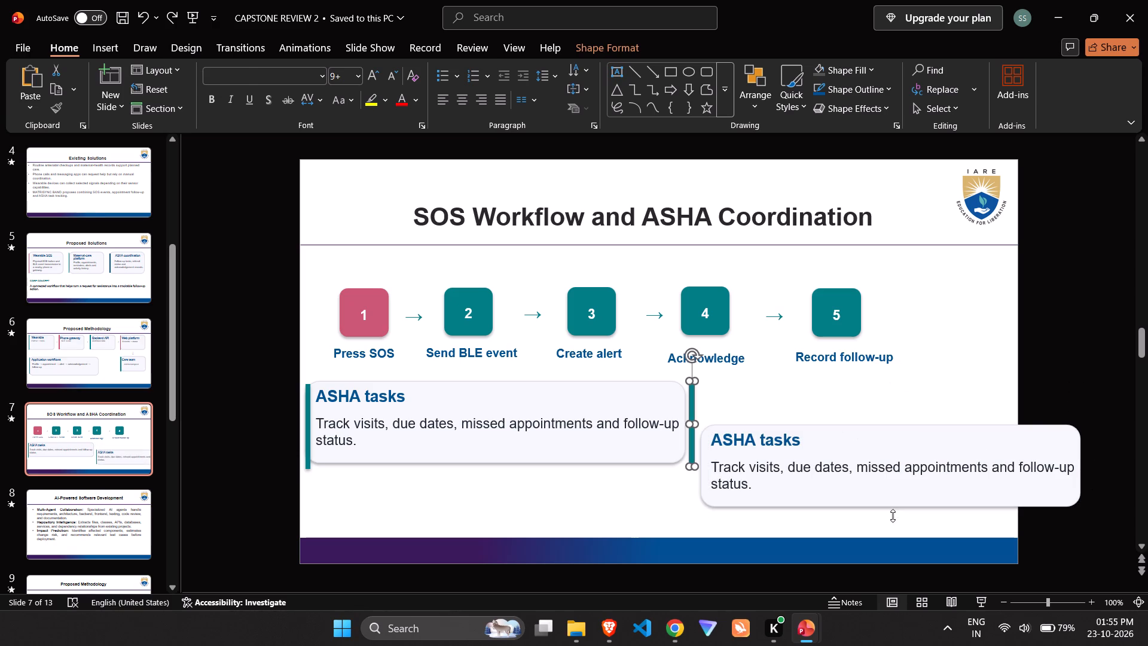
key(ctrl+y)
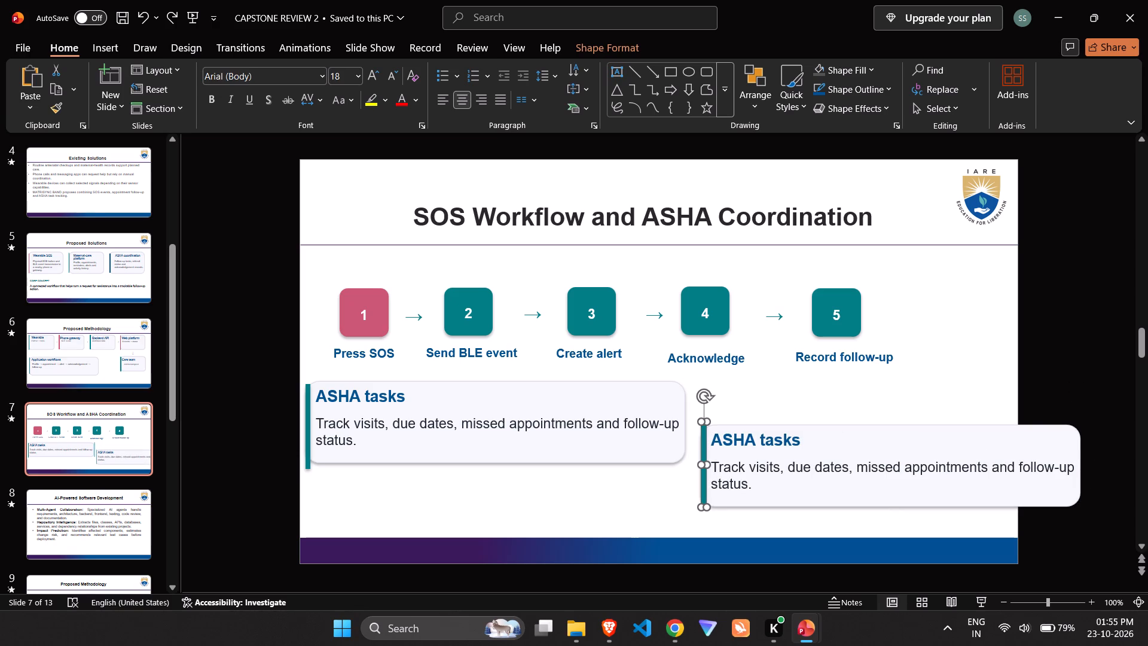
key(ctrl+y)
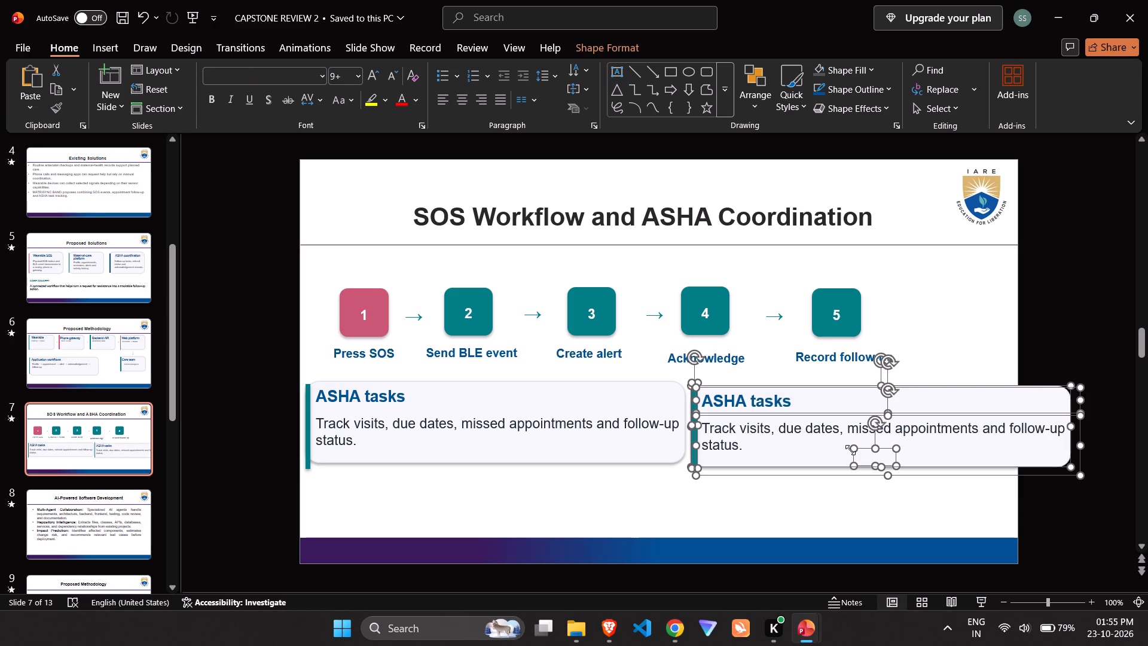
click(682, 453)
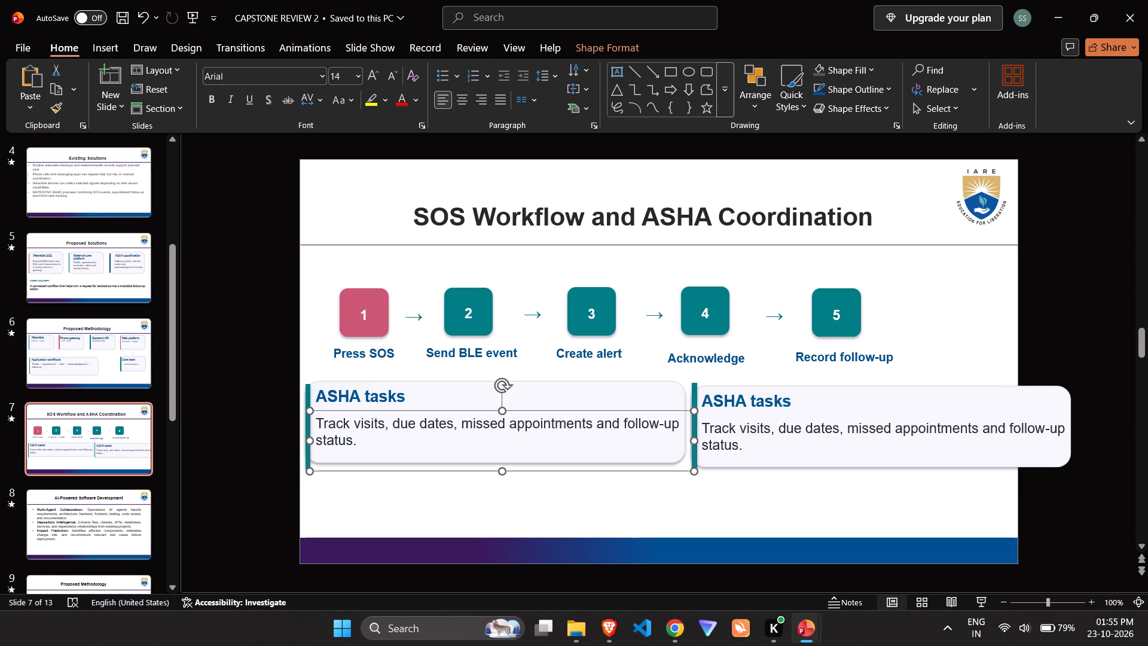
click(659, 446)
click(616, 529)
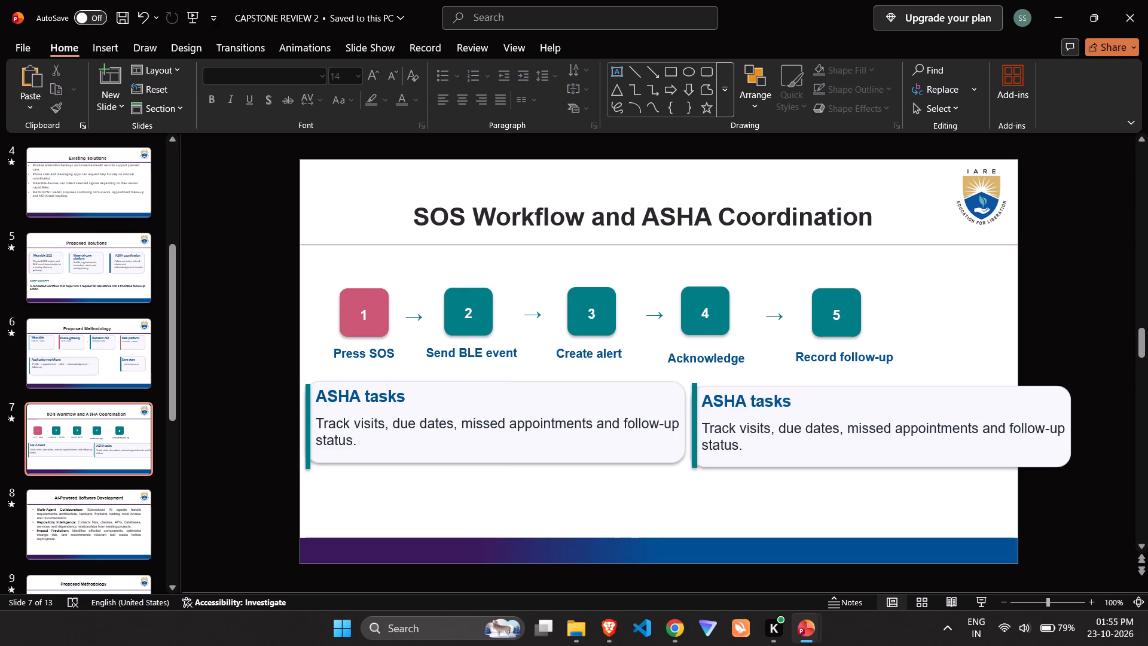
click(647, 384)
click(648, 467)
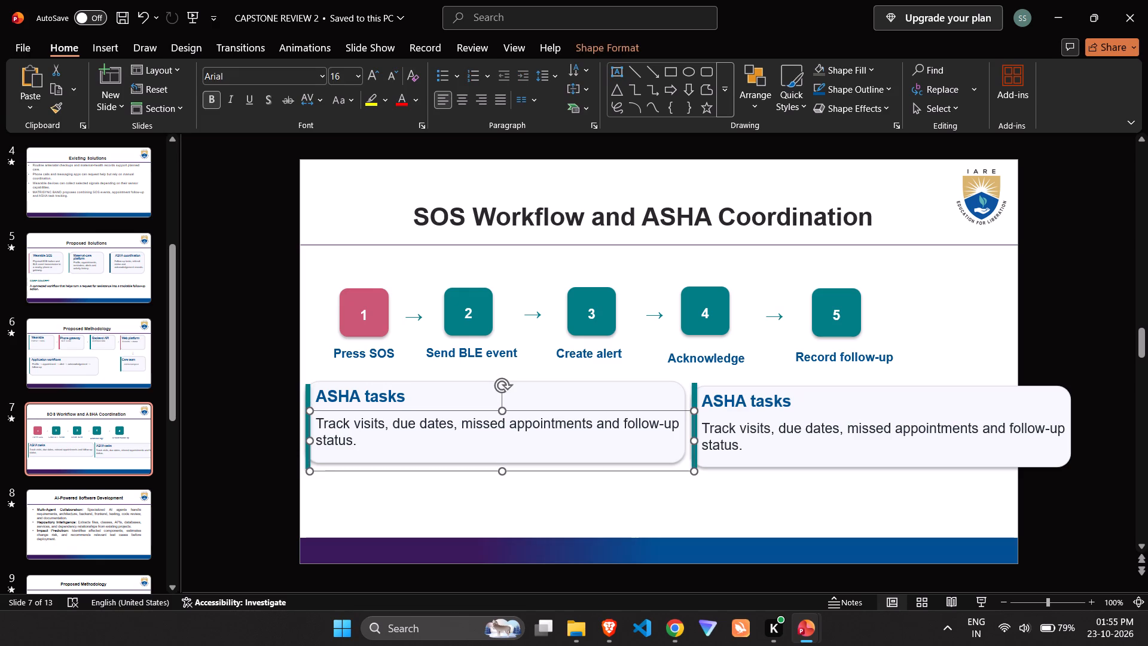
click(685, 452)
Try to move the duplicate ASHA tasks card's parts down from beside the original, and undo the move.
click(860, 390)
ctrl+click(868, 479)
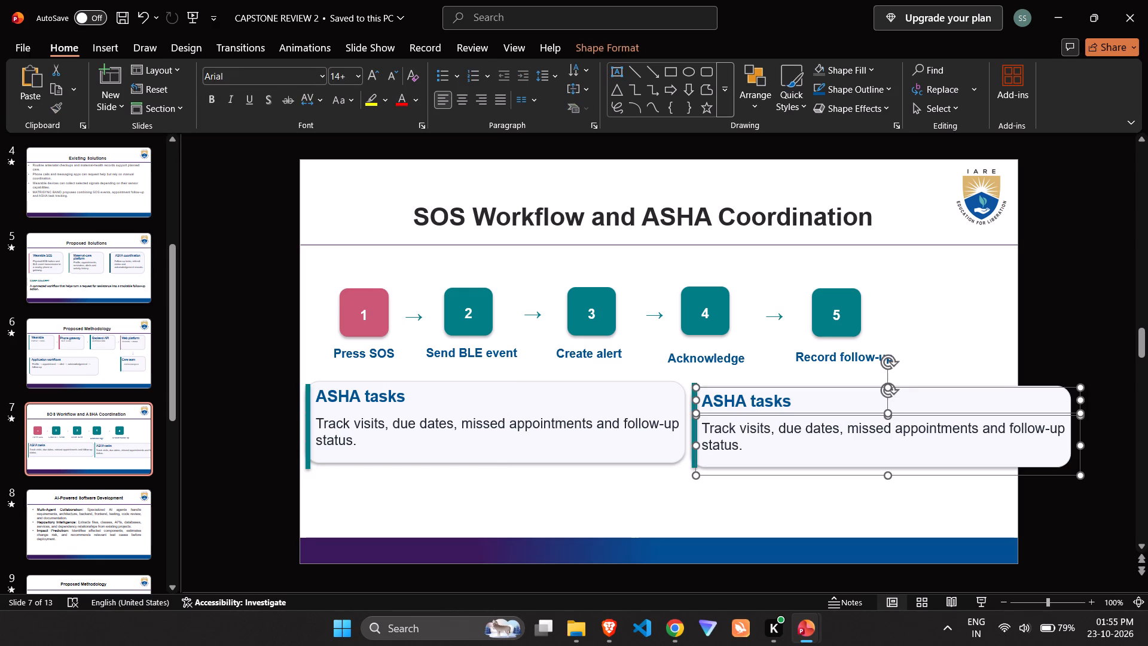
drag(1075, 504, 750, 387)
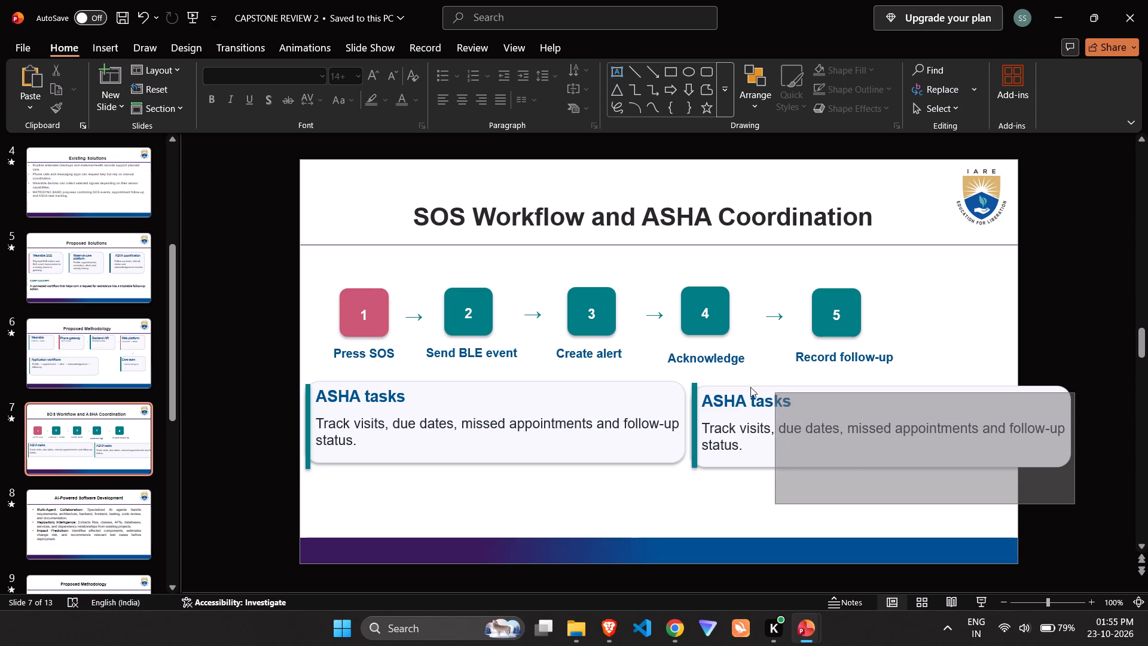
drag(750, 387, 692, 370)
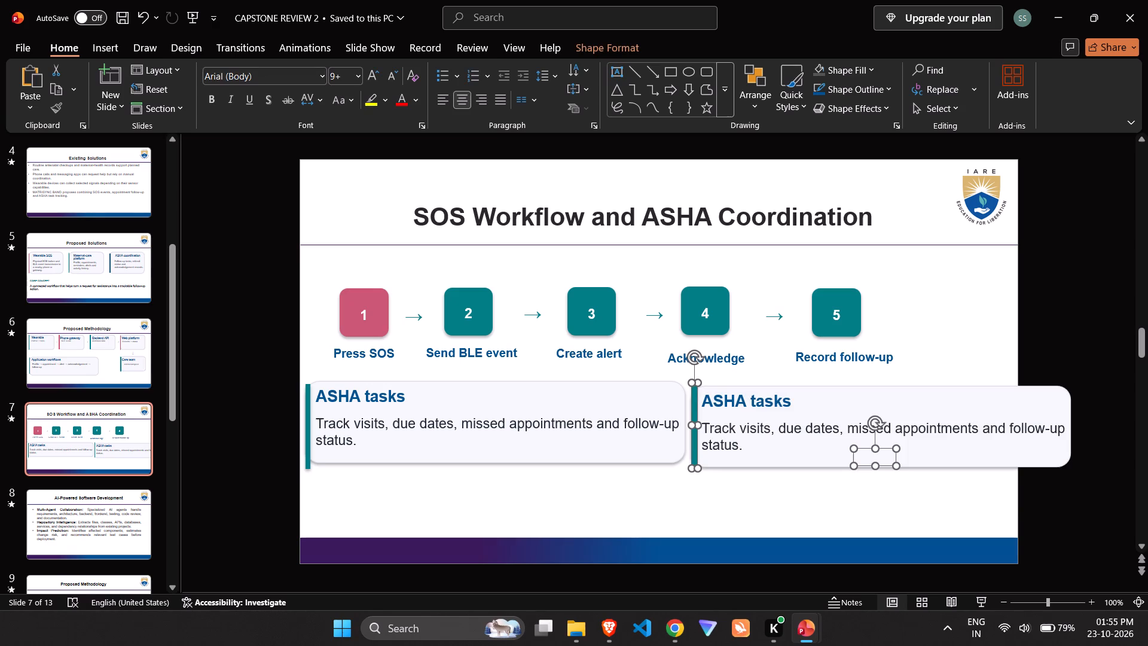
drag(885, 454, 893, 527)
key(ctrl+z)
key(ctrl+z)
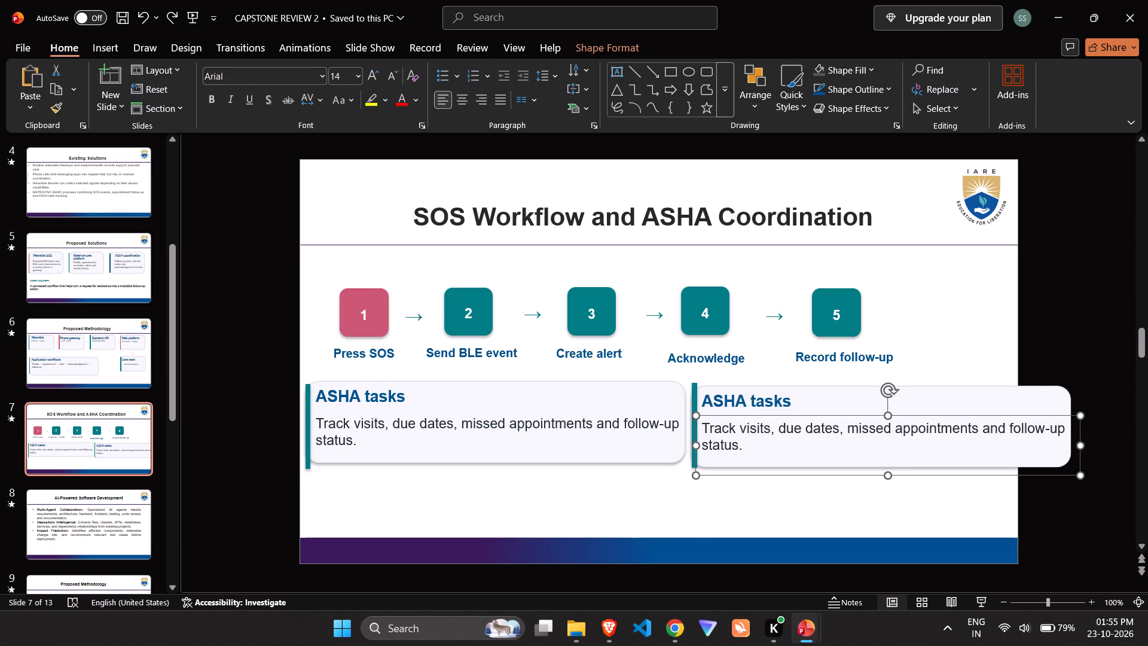
Move the complete duplicate ASHA tasks card down to the slide's footer band, below and to the right of the original.
click(952, 383)
drag(1082, 367, 772, 520)
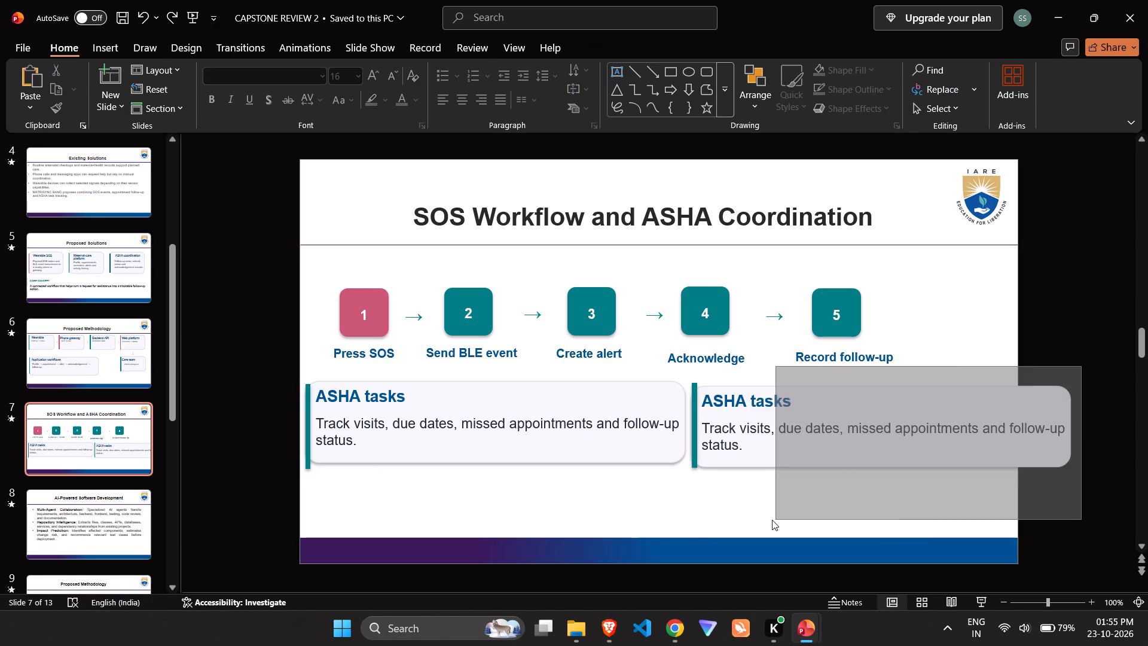
drag(772, 520, 761, 516)
drag(734, 506, 713, 506)
drag(677, 511, 1106, 339)
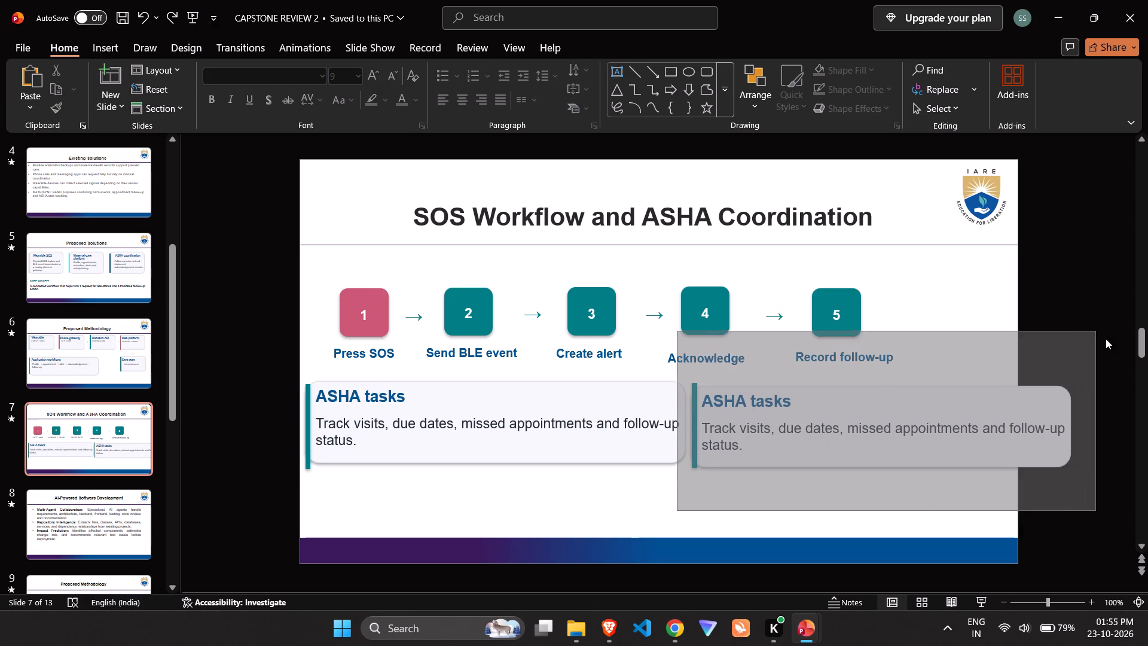
drag(1106, 339, 1116, 369)
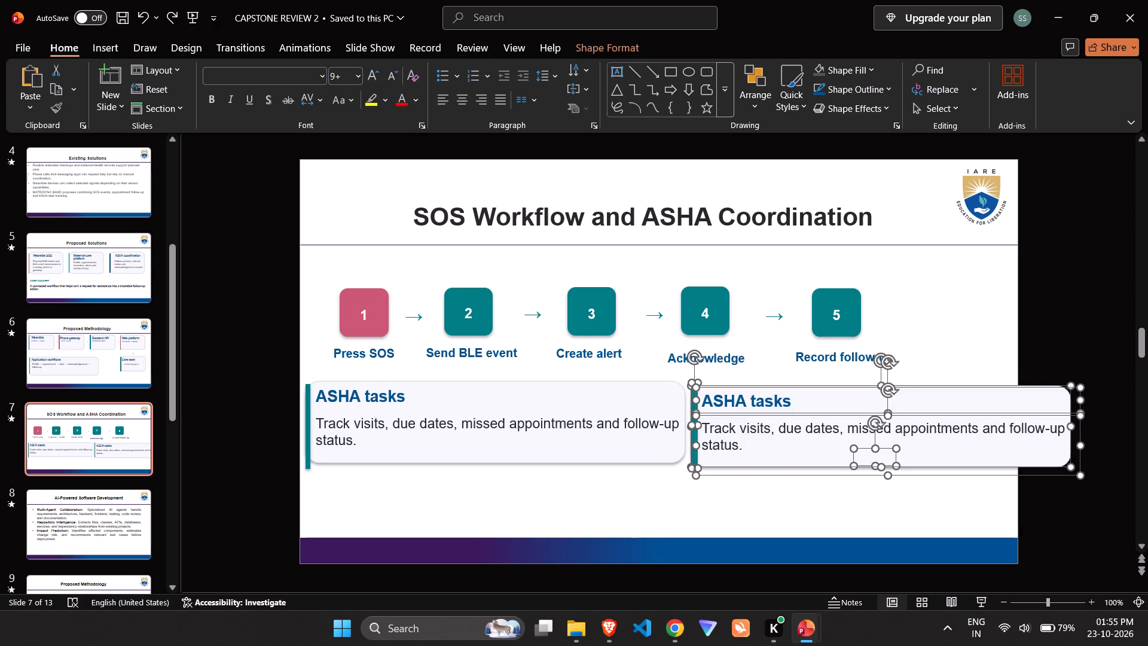
drag(770, 384, 736, 471)
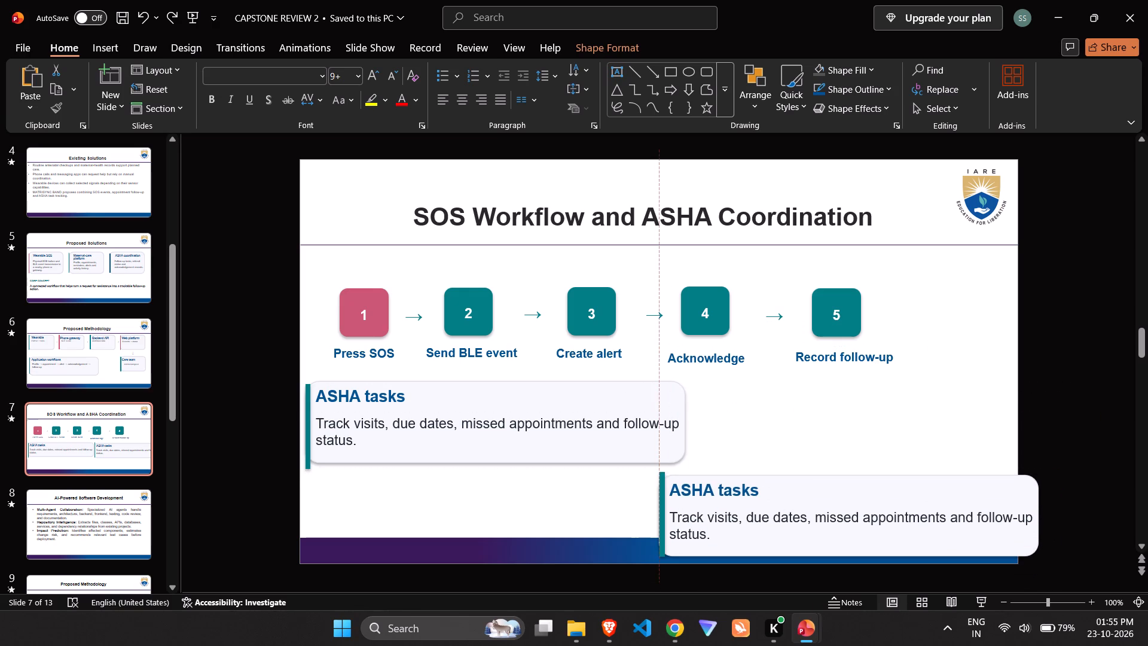
drag(736, 471, 739, 470)
Move the original ASHA tasks card's description text off the card and narrow its rounded background slightly from the right edge.
click(784, 419)
click(692, 450)
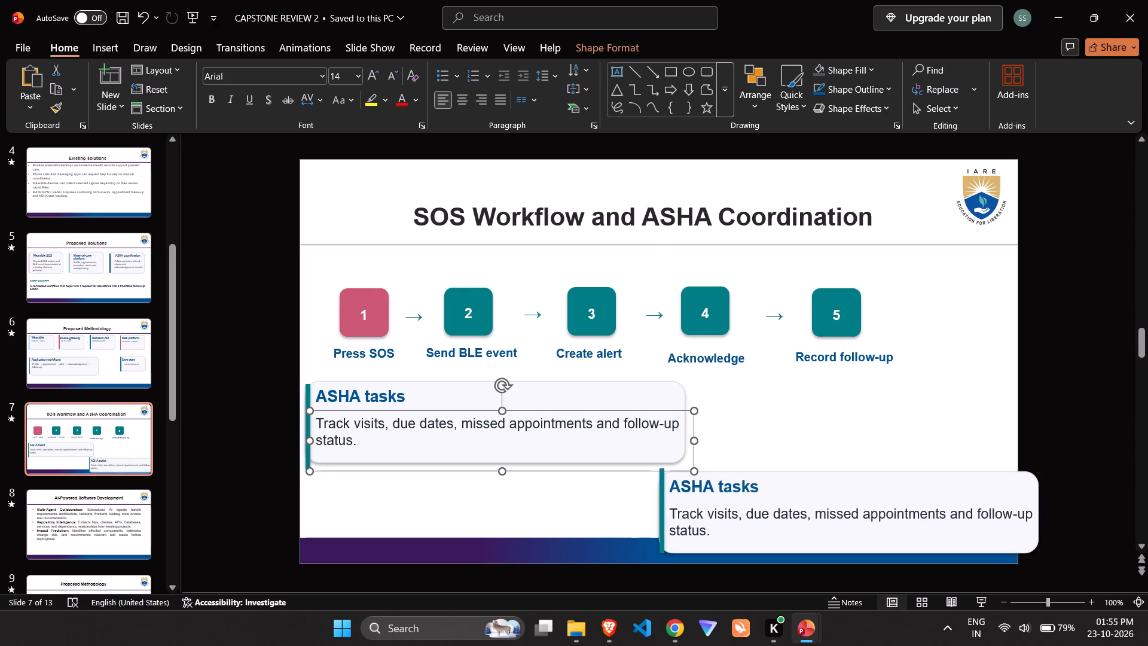
double_click(674, 451)
click(674, 397)
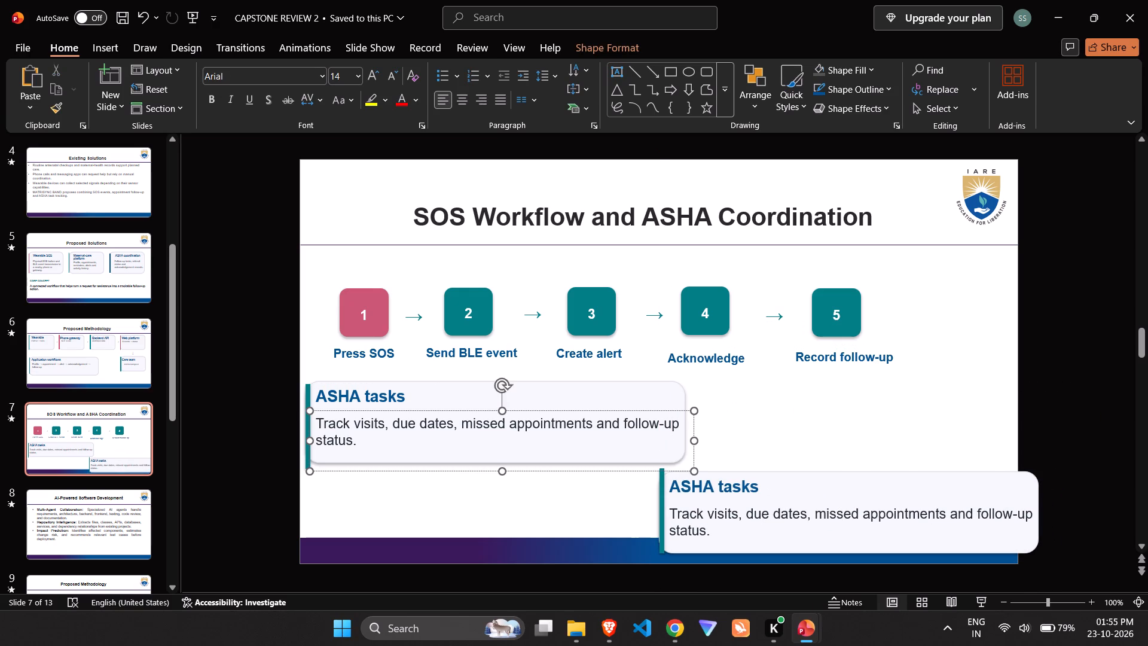
click(441, 460)
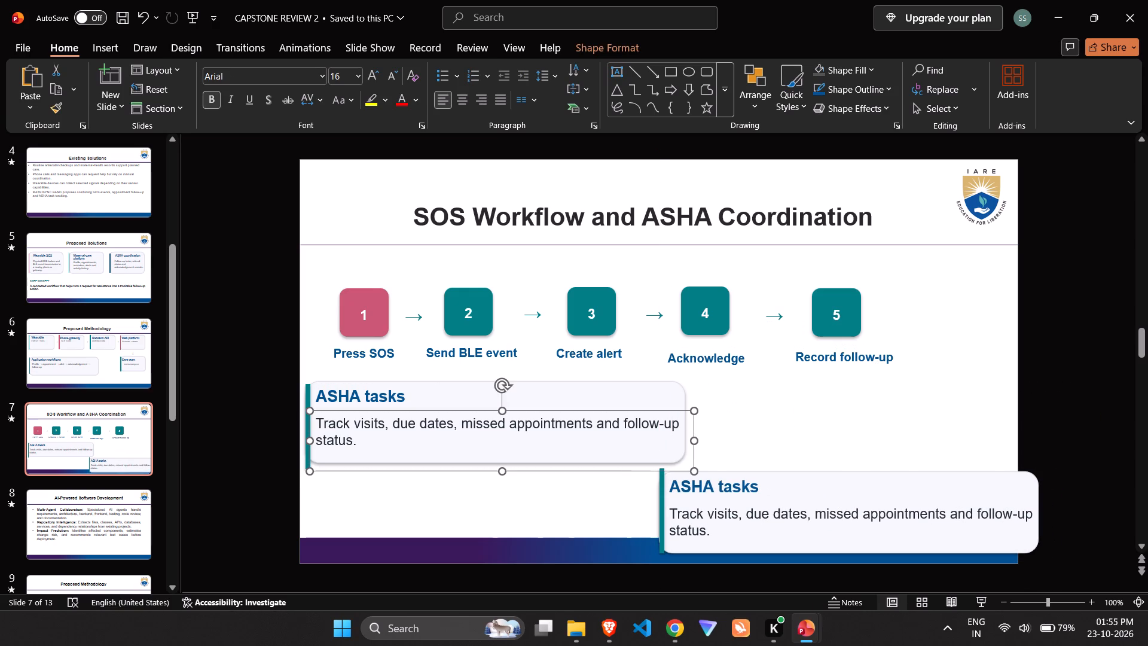
drag(719, 458, 298, 376)
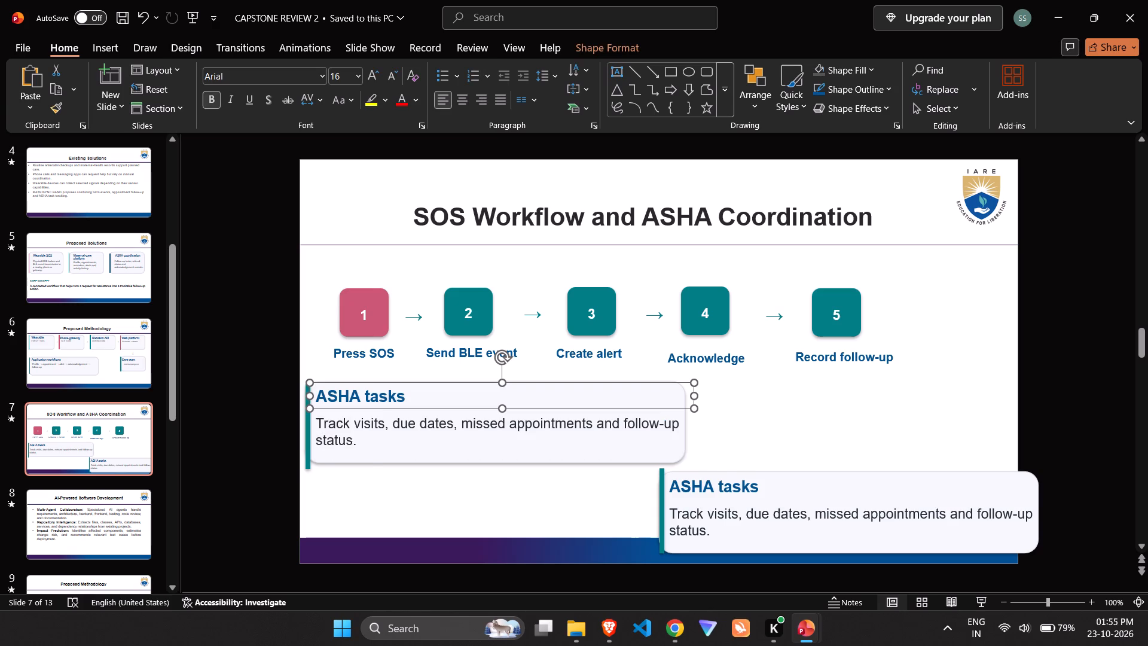
click(682, 448)
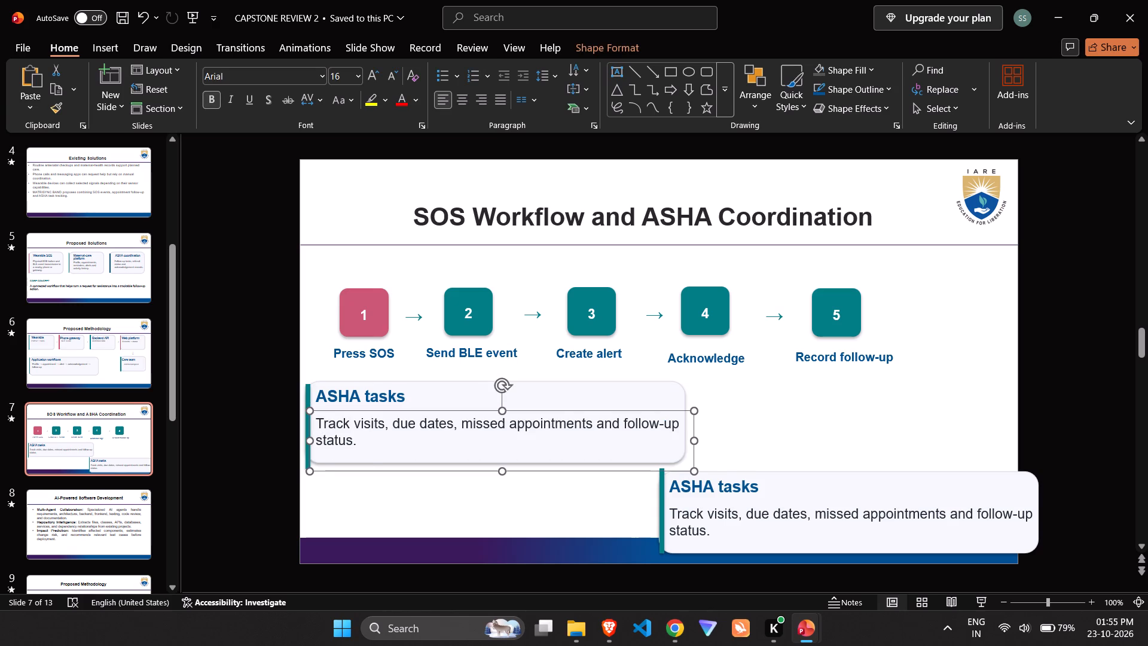
drag(625, 410, 546, 508)
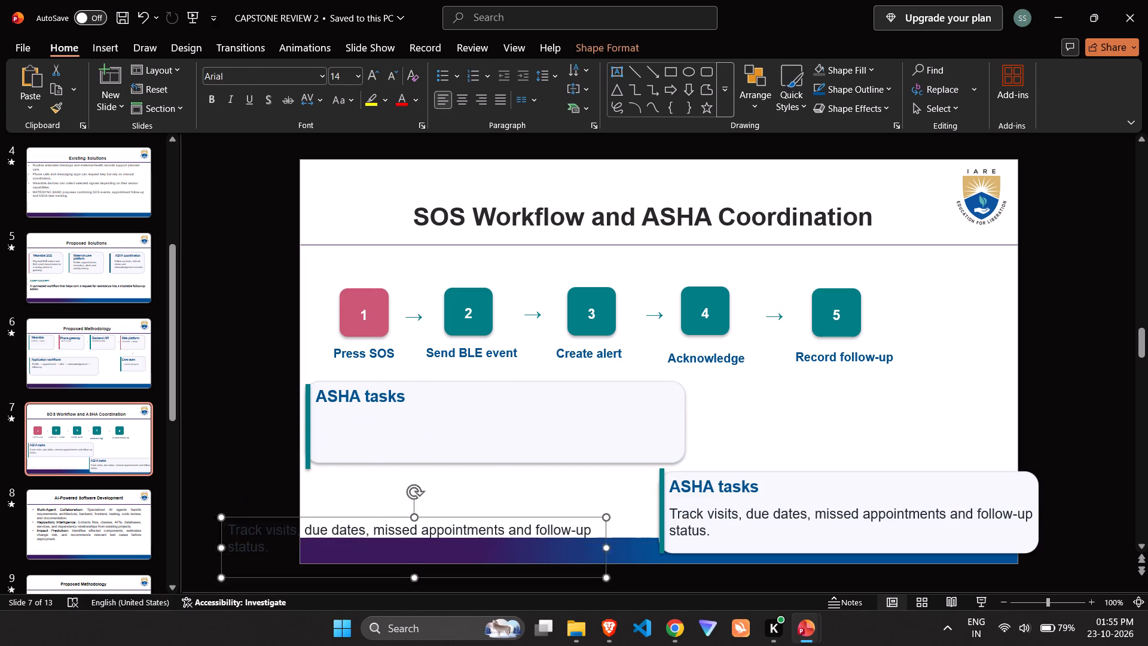
click(577, 434)
drag(683, 462, 668, 459)
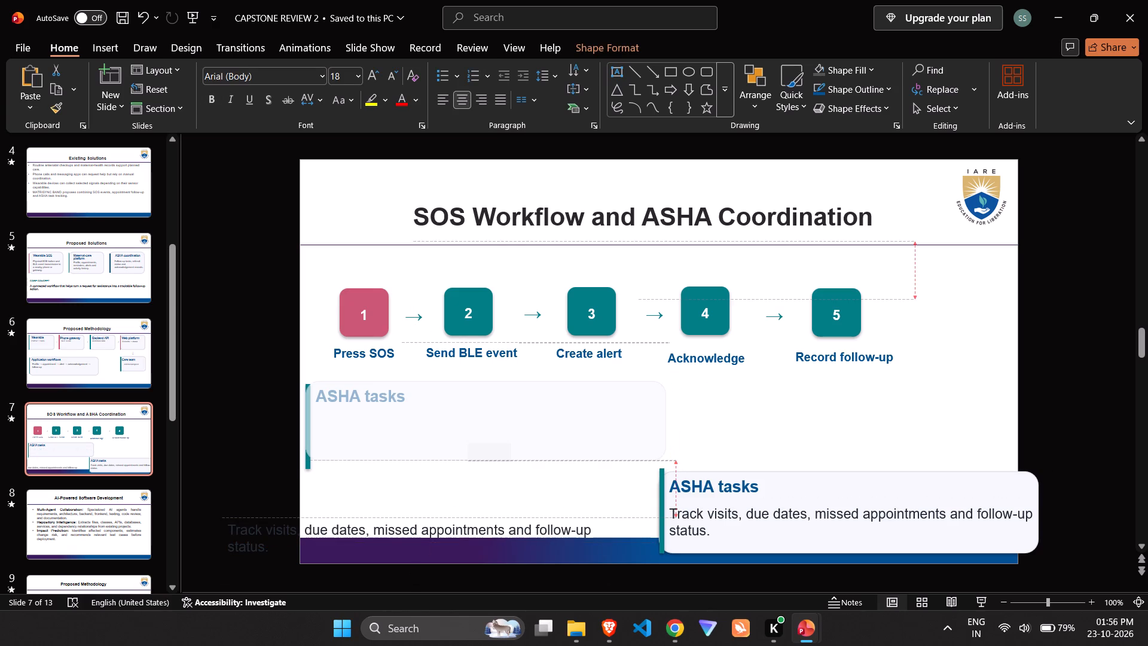
drag(668, 459, 664, 463)
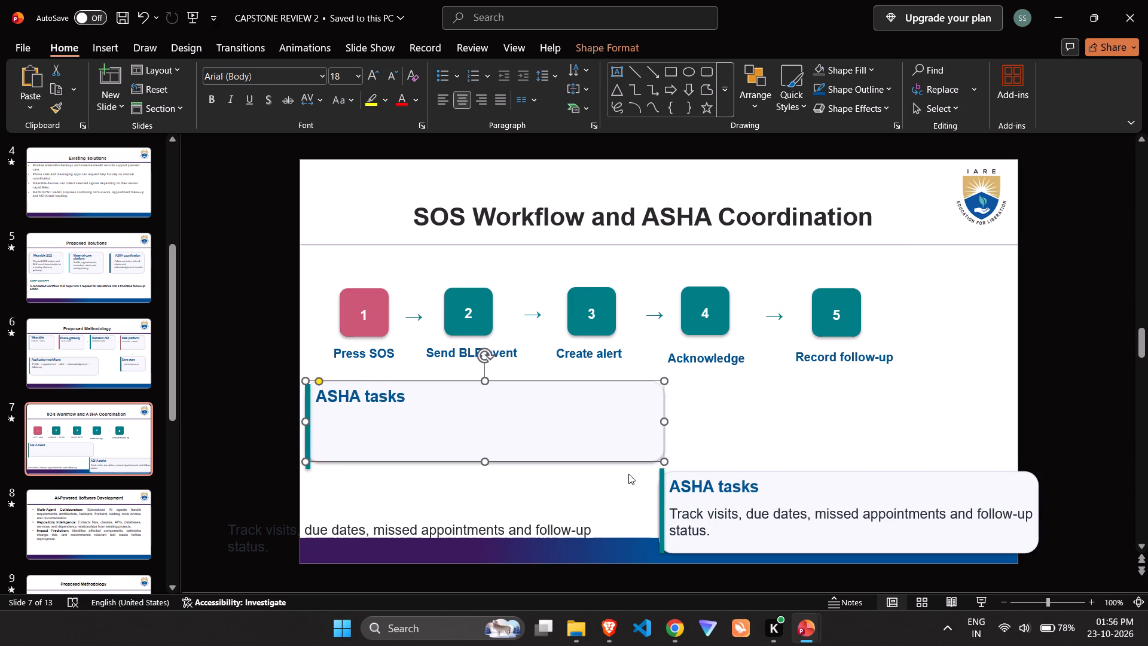
Move the description text back under the original card's heading and narrow its text box to the background's right edge.
click(628, 474)
click(544, 527)
drag(515, 515, 607, 407)
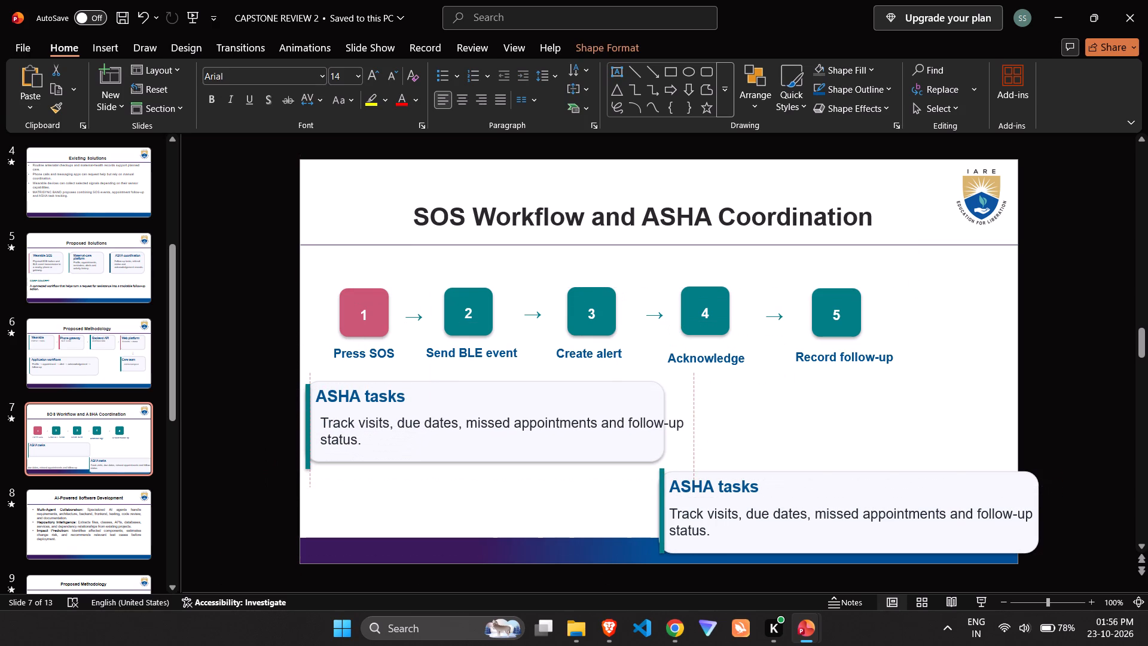
drag(607, 407, 606, 404)
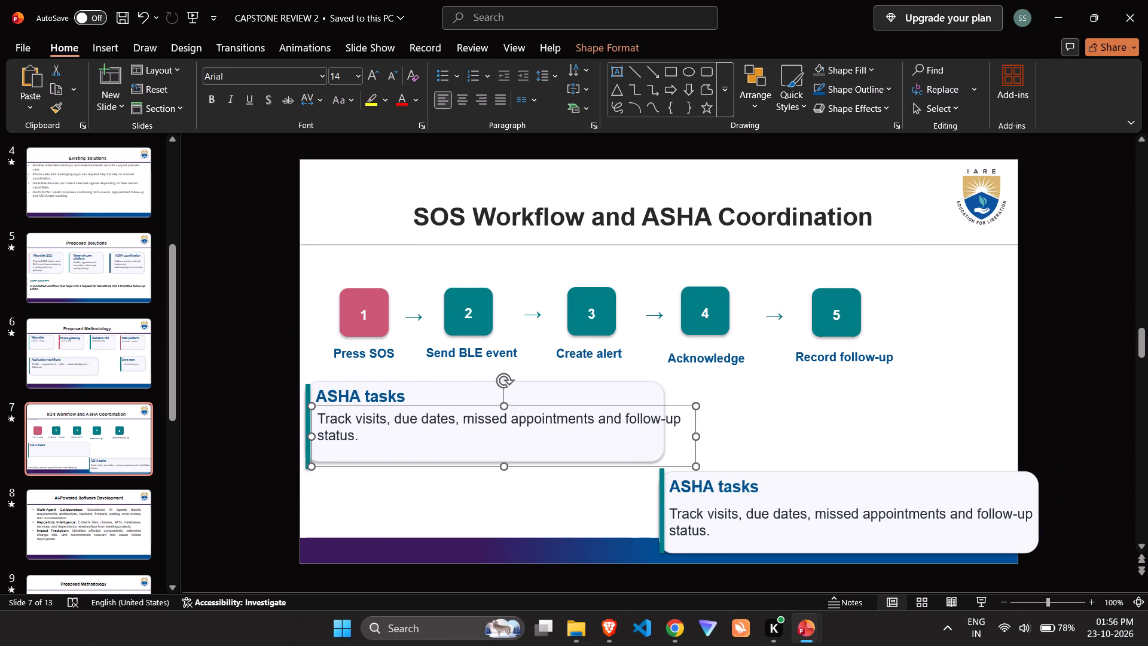
drag(697, 466, 664, 464)
click(725, 441)
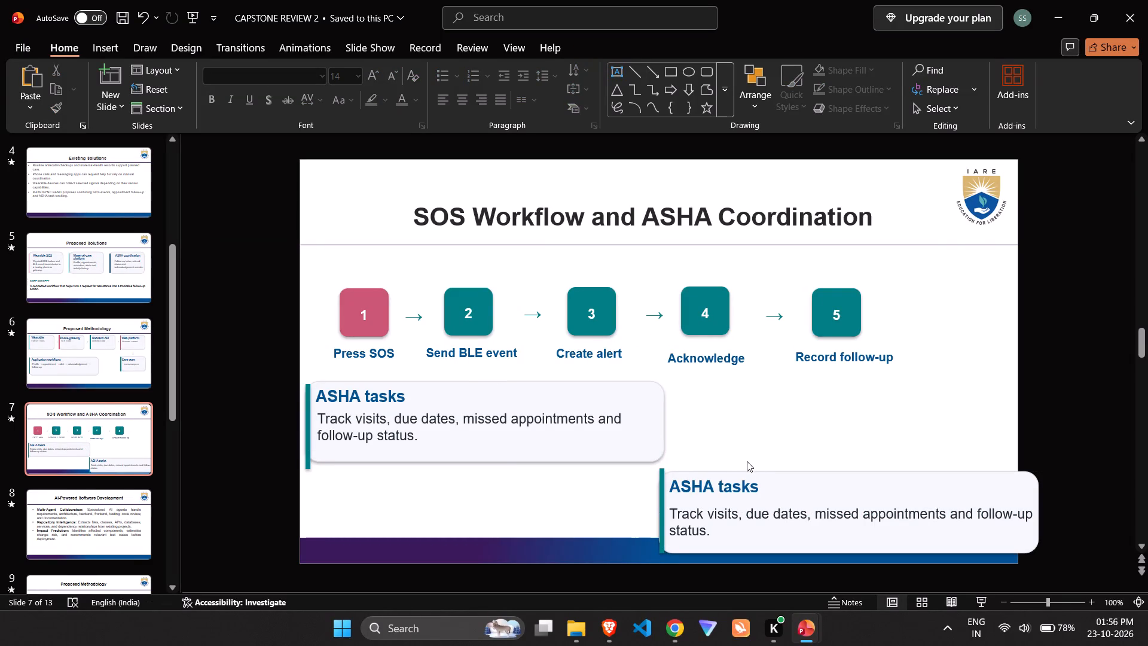
click(649, 438)
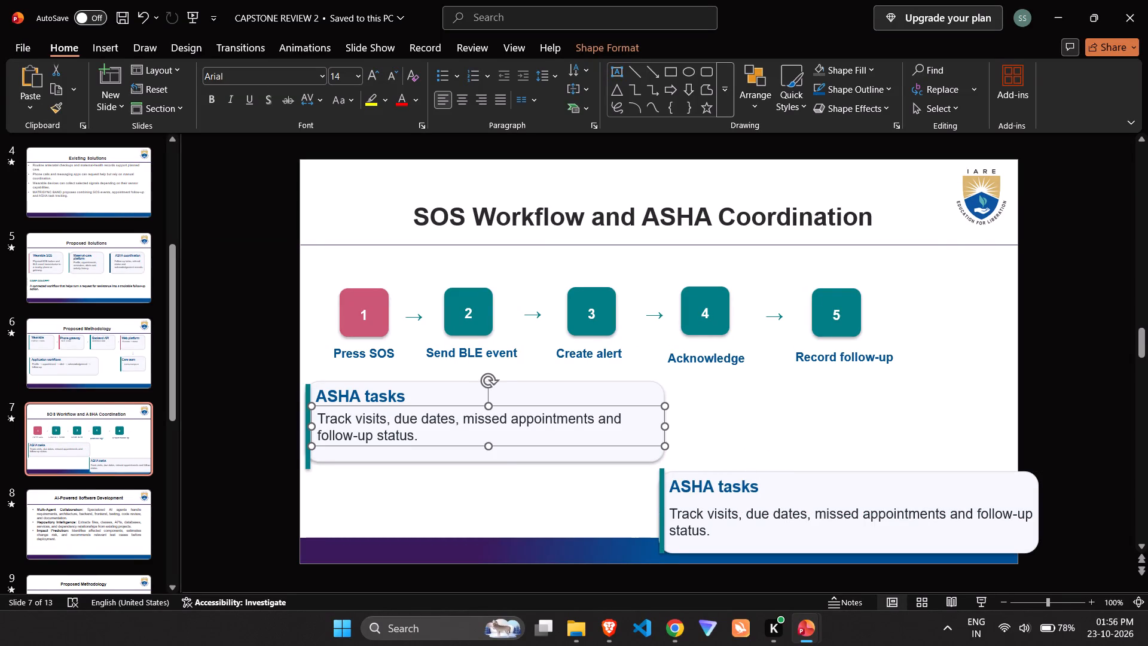
Delete the duplicate ASHA tasks card near the footer band, including its heading, background, description text and teal accent bar.
click(780, 468)
drag(613, 486, 1133, 523)
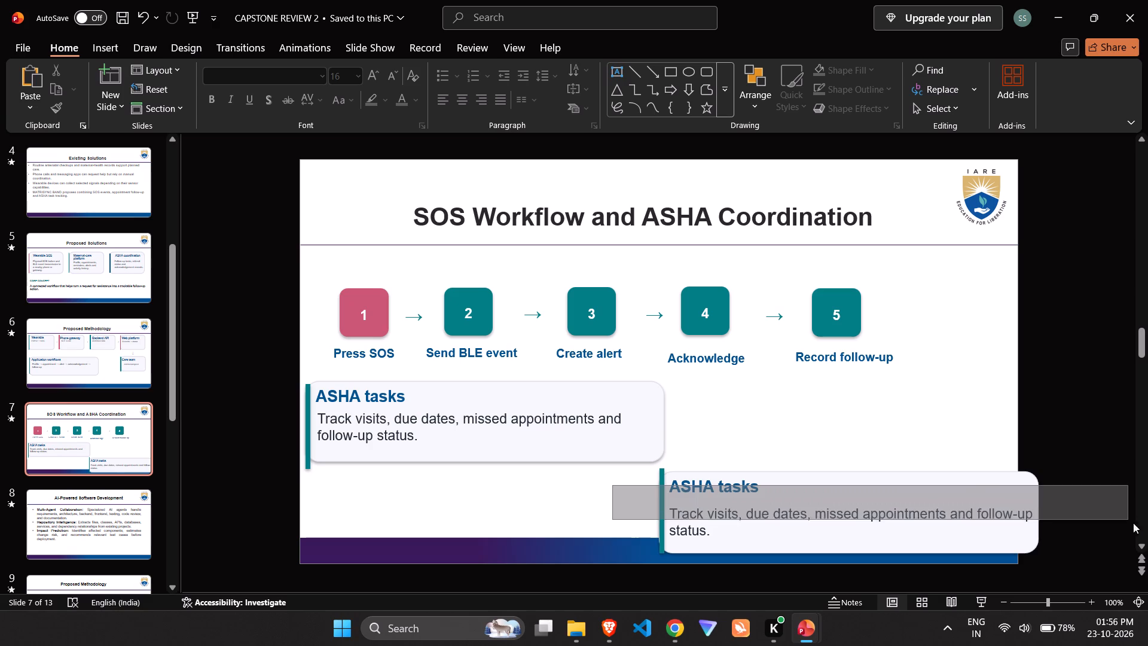
drag(1133, 523, 1147, 551)
drag(1062, 551, 615, 464)
key(Delete)
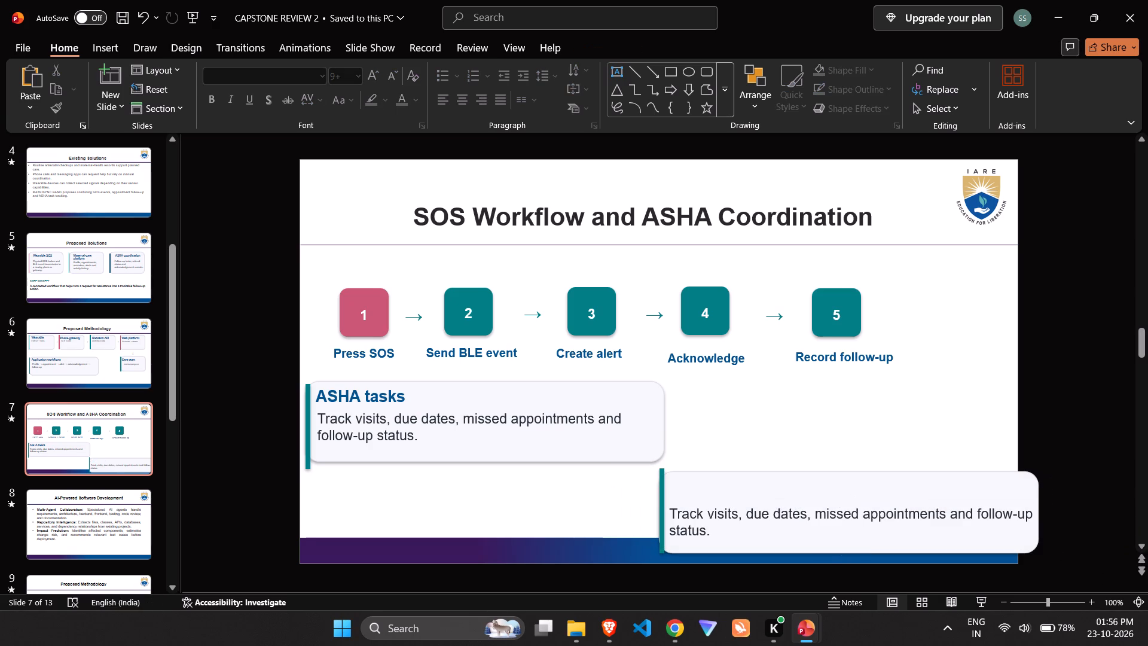
drag(621, 493, 1094, 549)
click(985, 494)
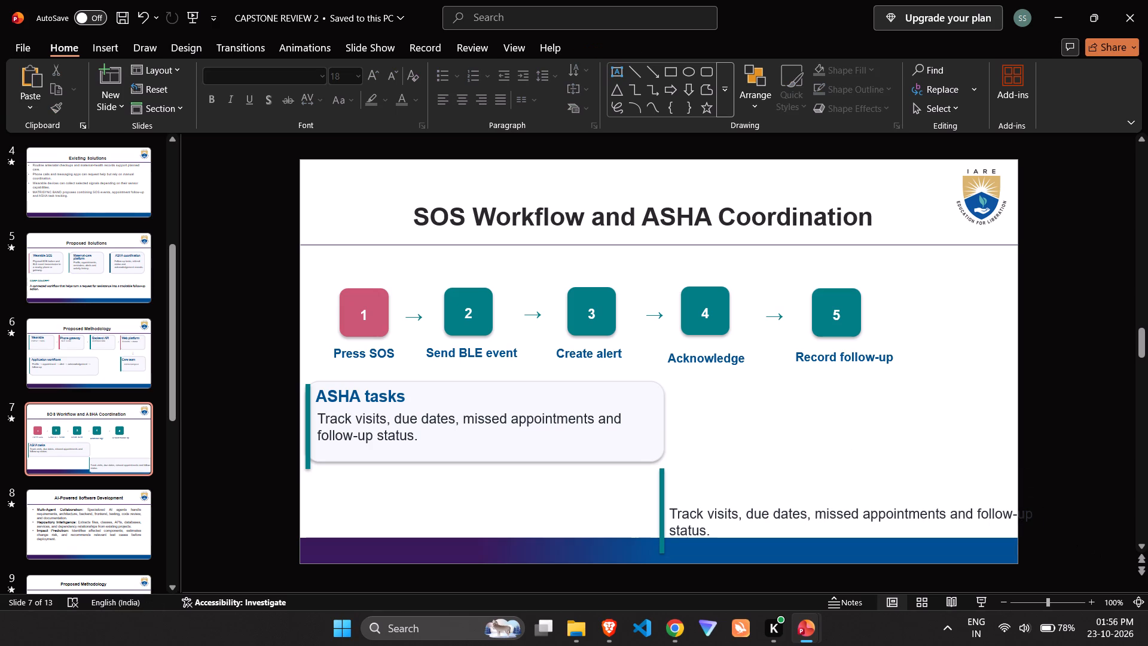
click(940, 515)
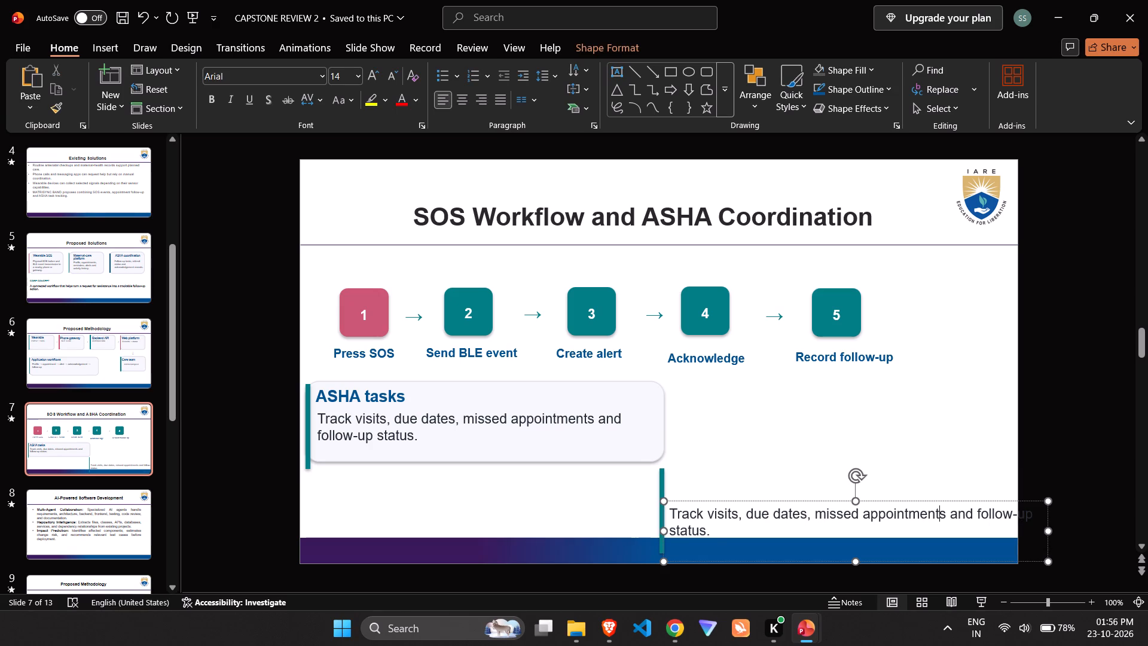
key(ctrl+a)
key(Delete)
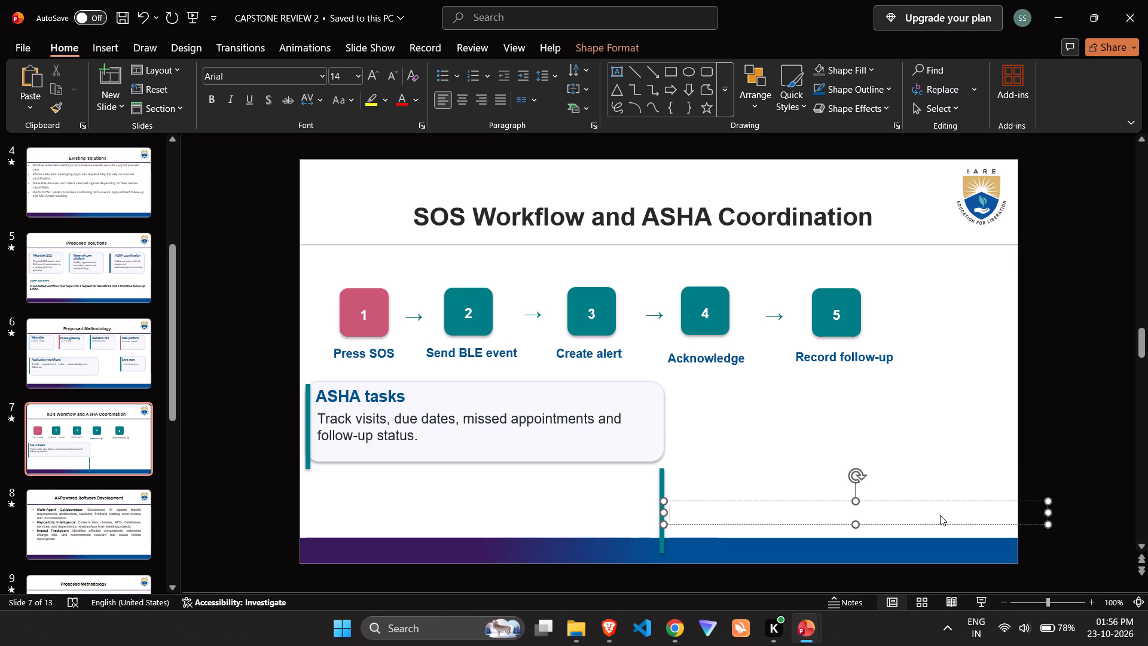
click(941, 496)
key(Delete)
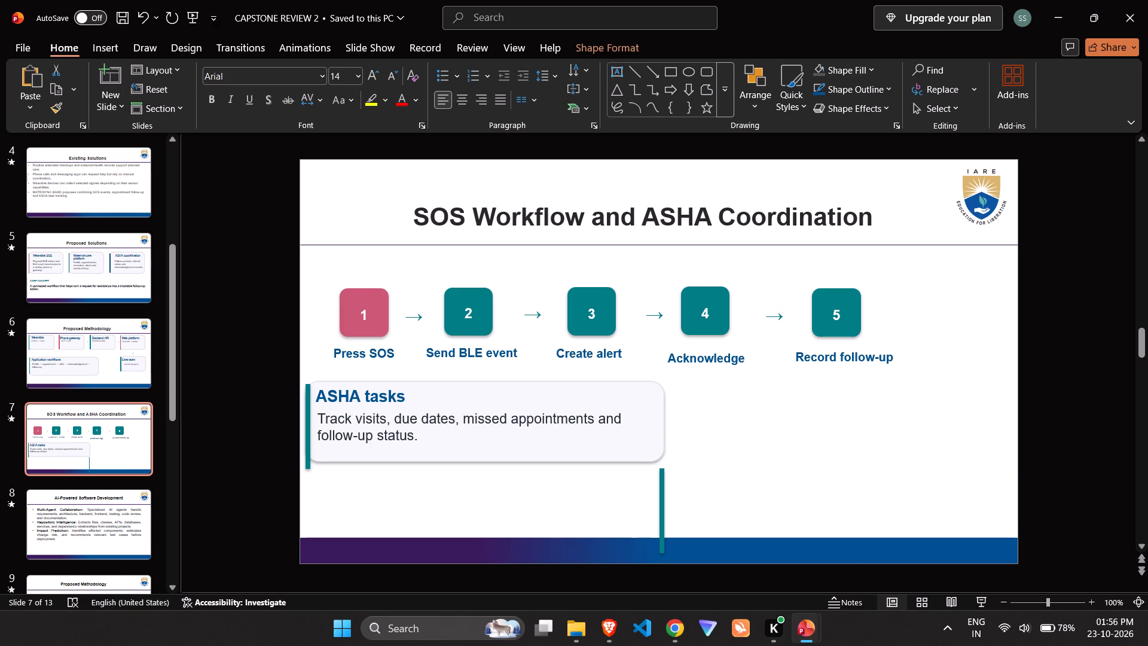
click(664, 506)
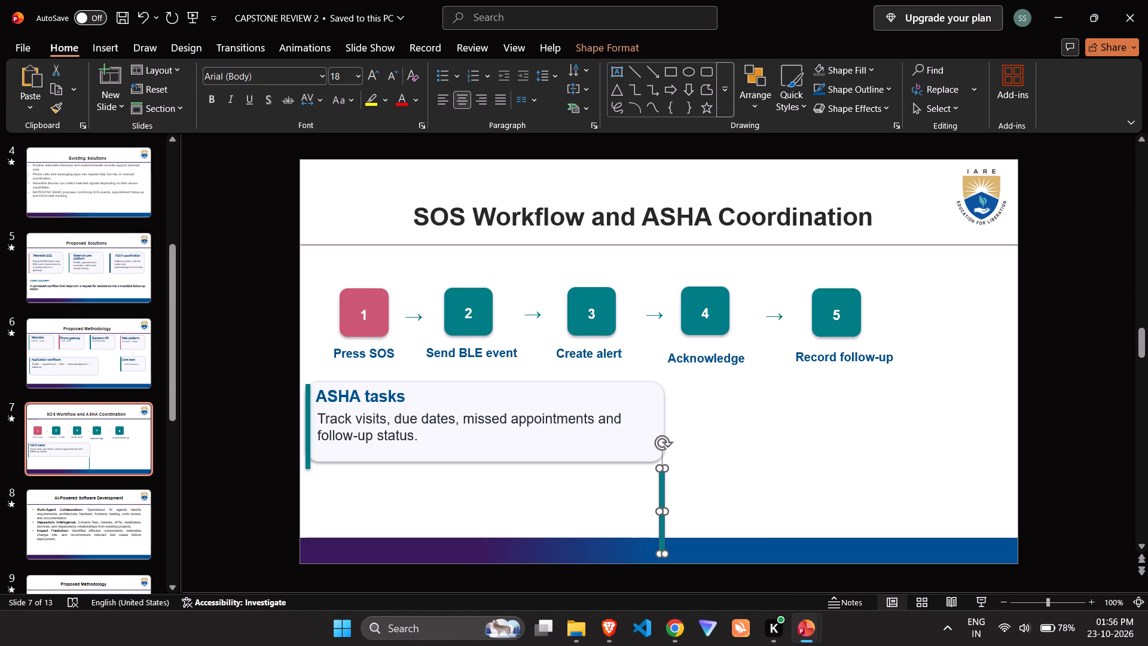
key(Delete)
Check the card layout on the MATRISYNC_BAND presentation's SOS slide, and paste a copy of the narrowed ASHA tasks card beside the original.
key(super+Tab)
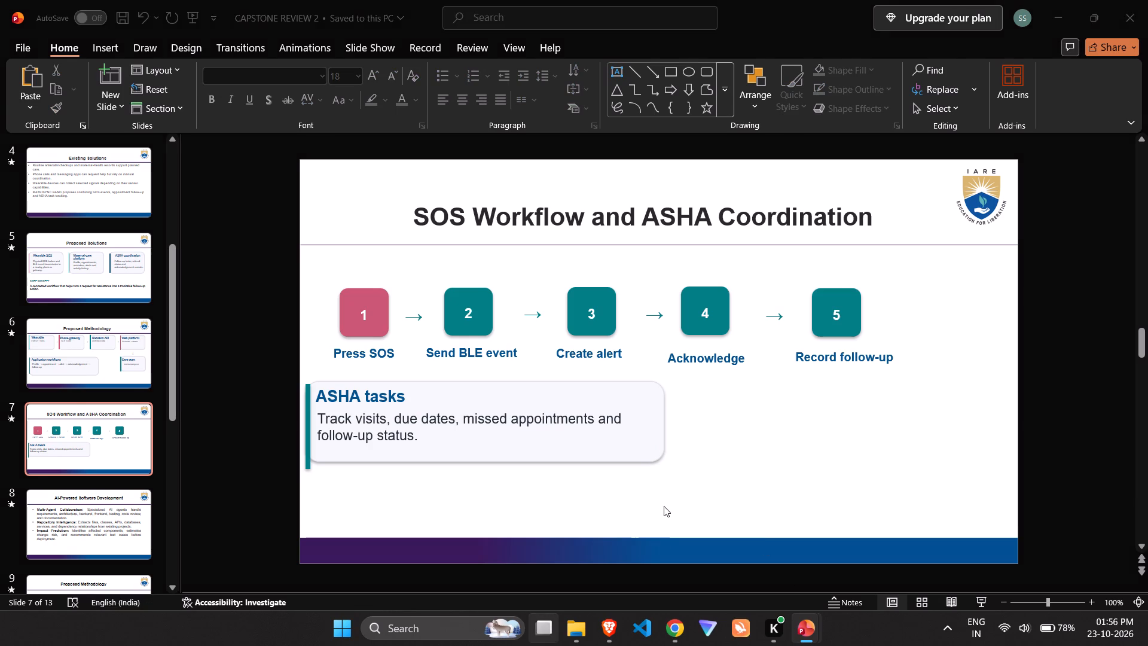
click(557, 139)
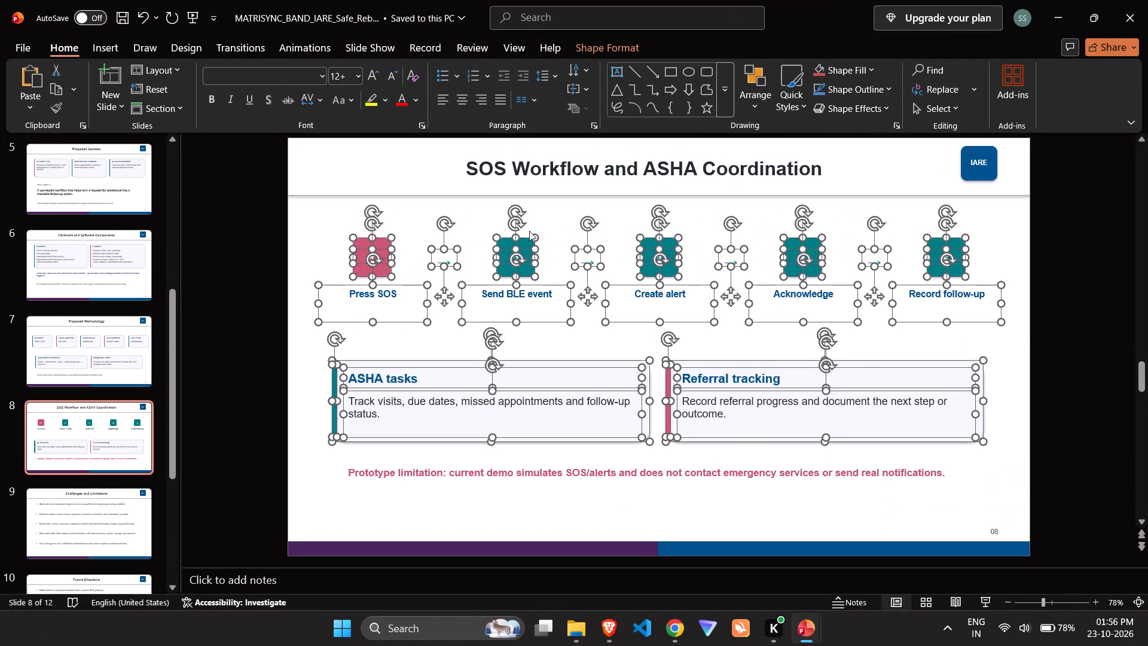
key(alt+Tab)
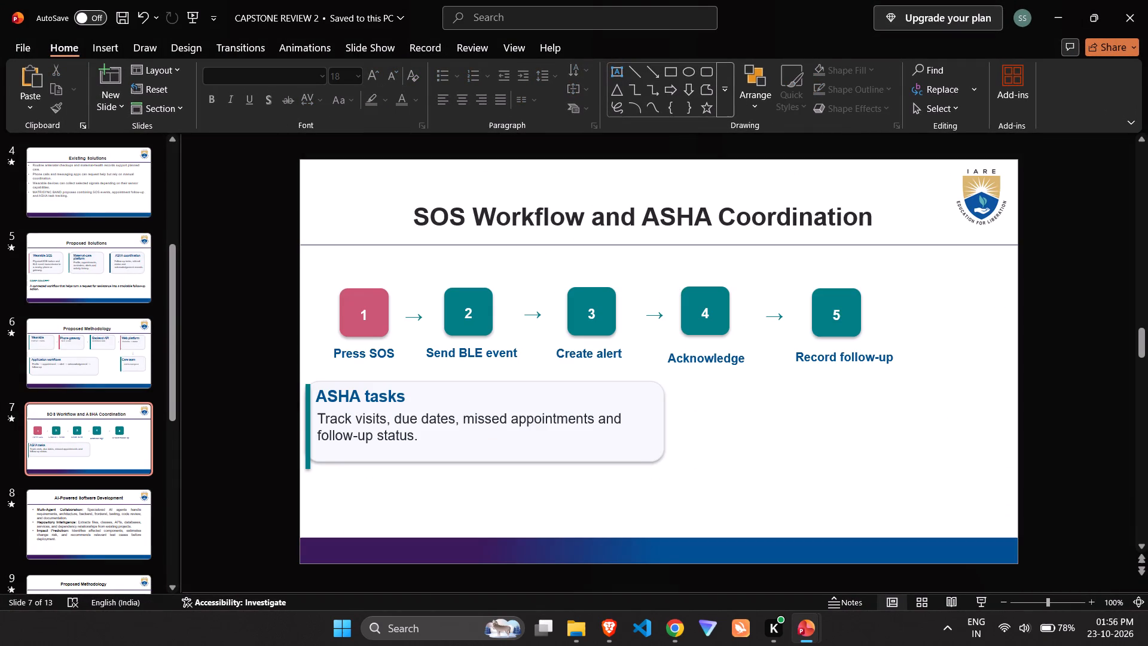
click(544, 415)
drag(741, 489, 740, 489)
drag(740, 489, 297, 379)
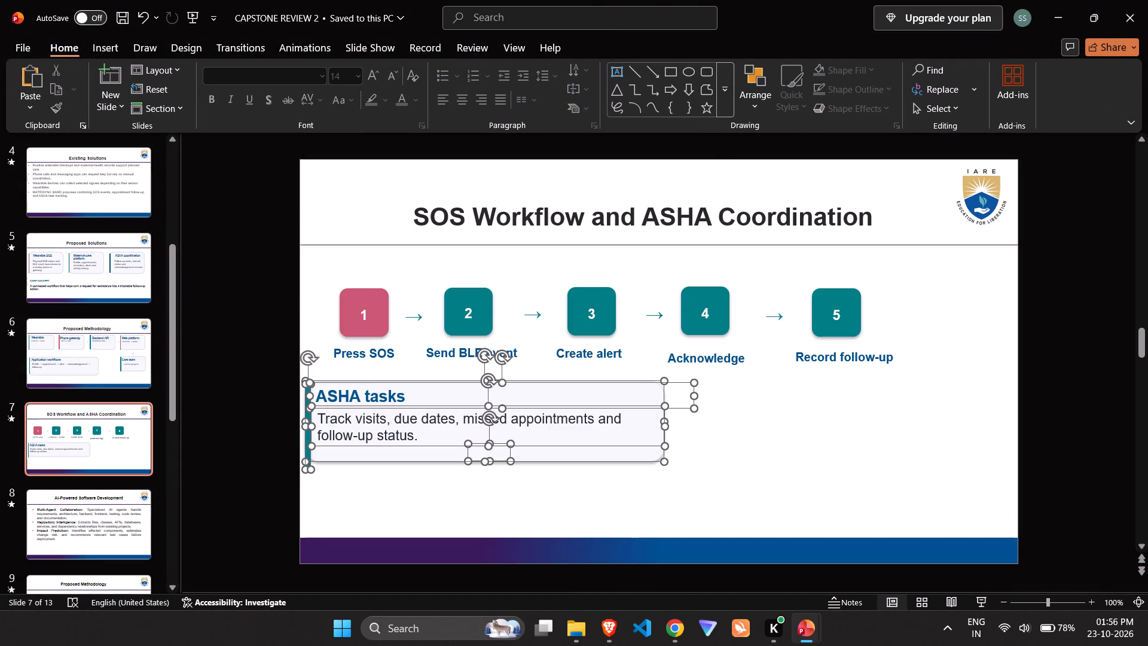
key(ctrl+c)
click(700, 498)
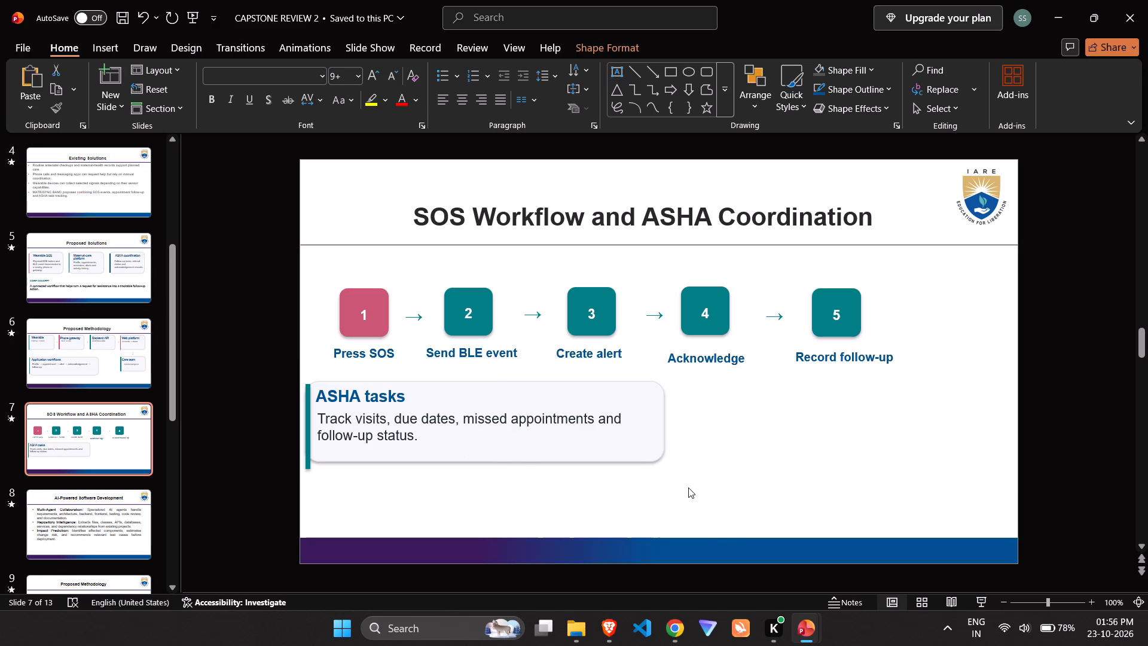
key(ctrl+v)
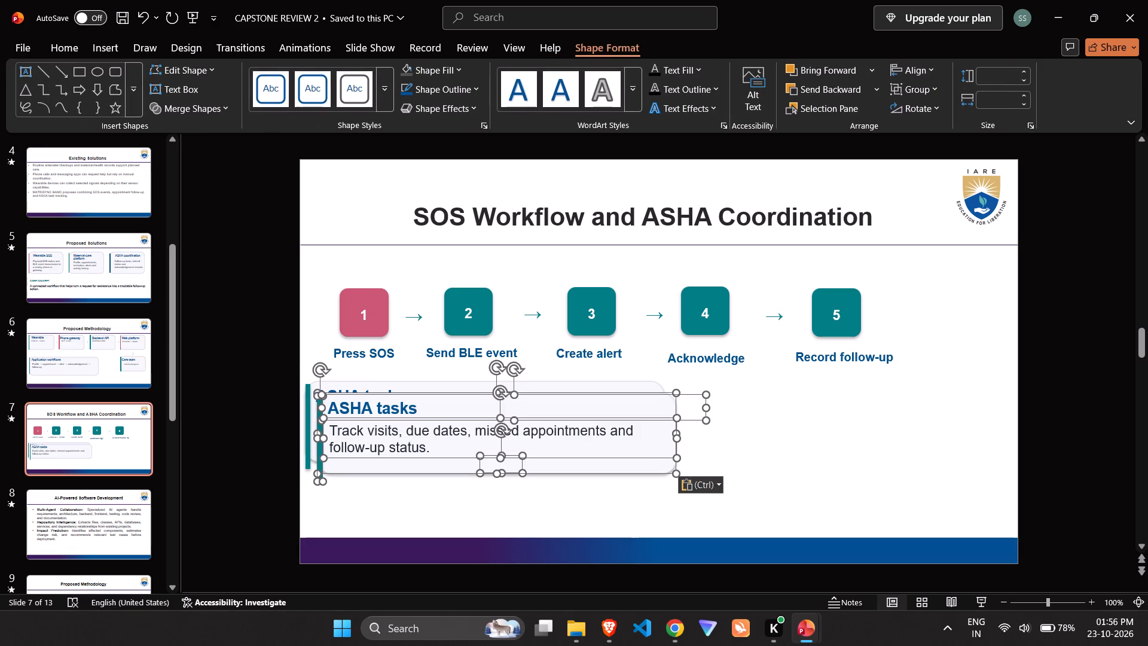
drag(653, 468, 1008, 472)
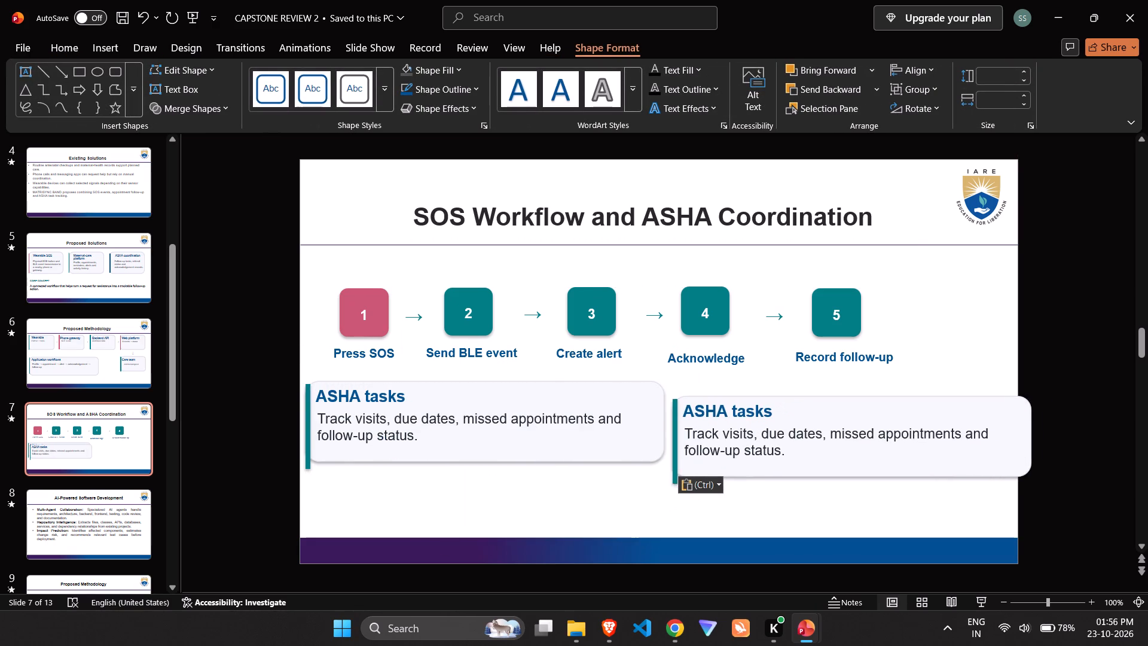
drag(1008, 472, 997, 454)
click(970, 508)
Narrow the copied card's rounded background slightly and shift it right and down, away from its teal accent bar.
click(987, 443)
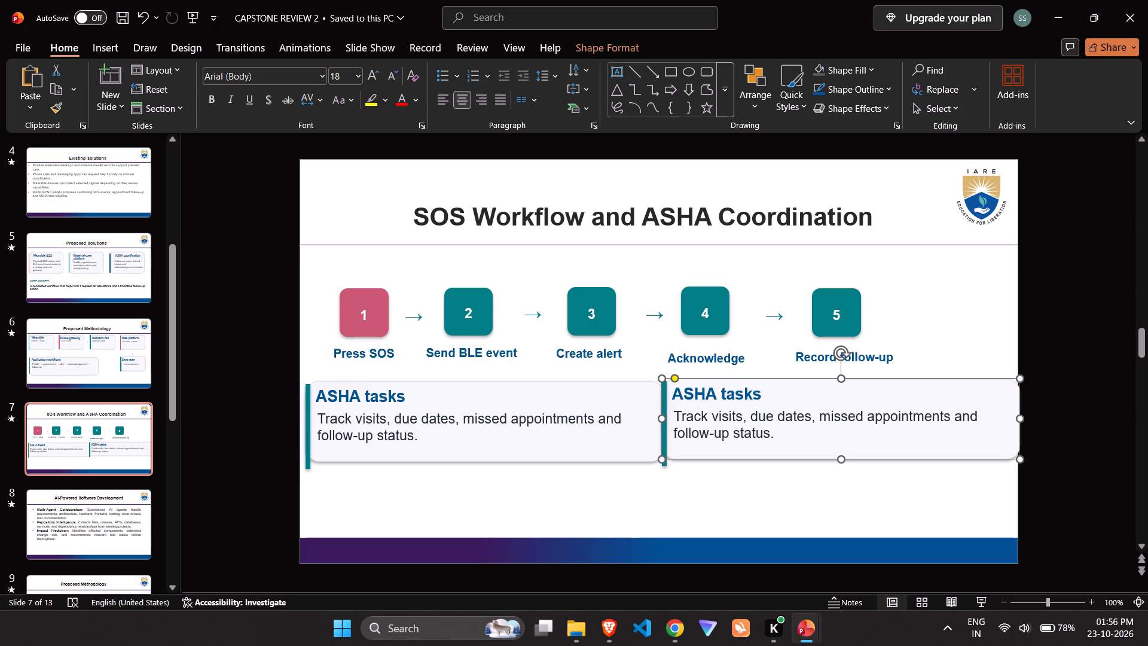
drag(1021, 461, 1000, 464)
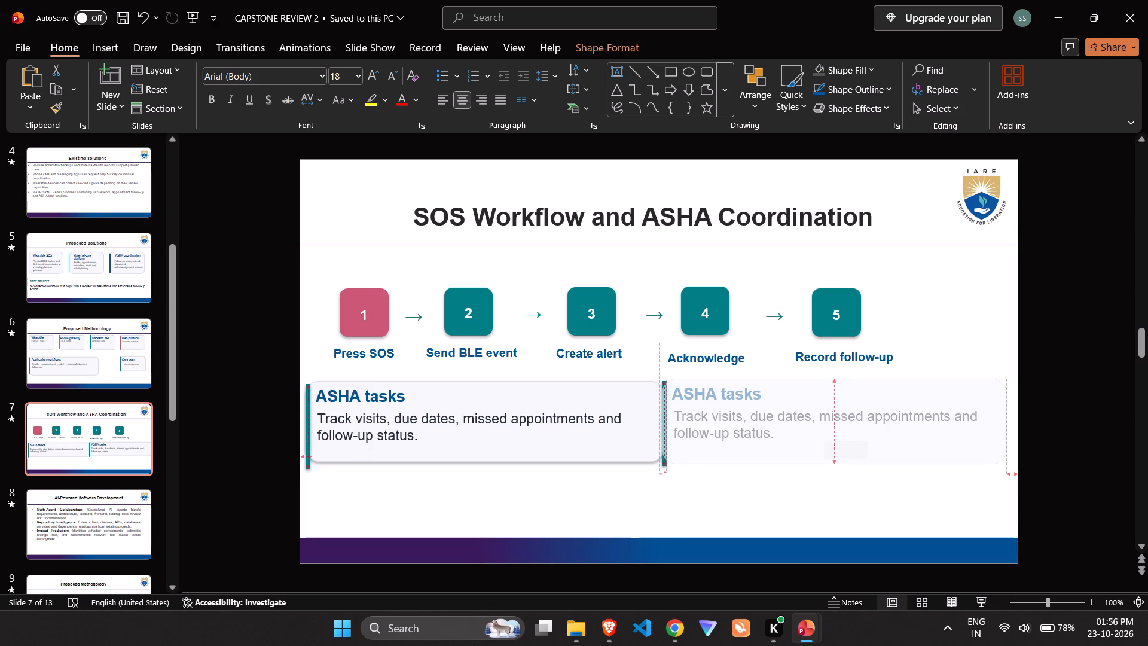
drag(1000, 464, 1006, 464)
drag(893, 444, 910, 449)
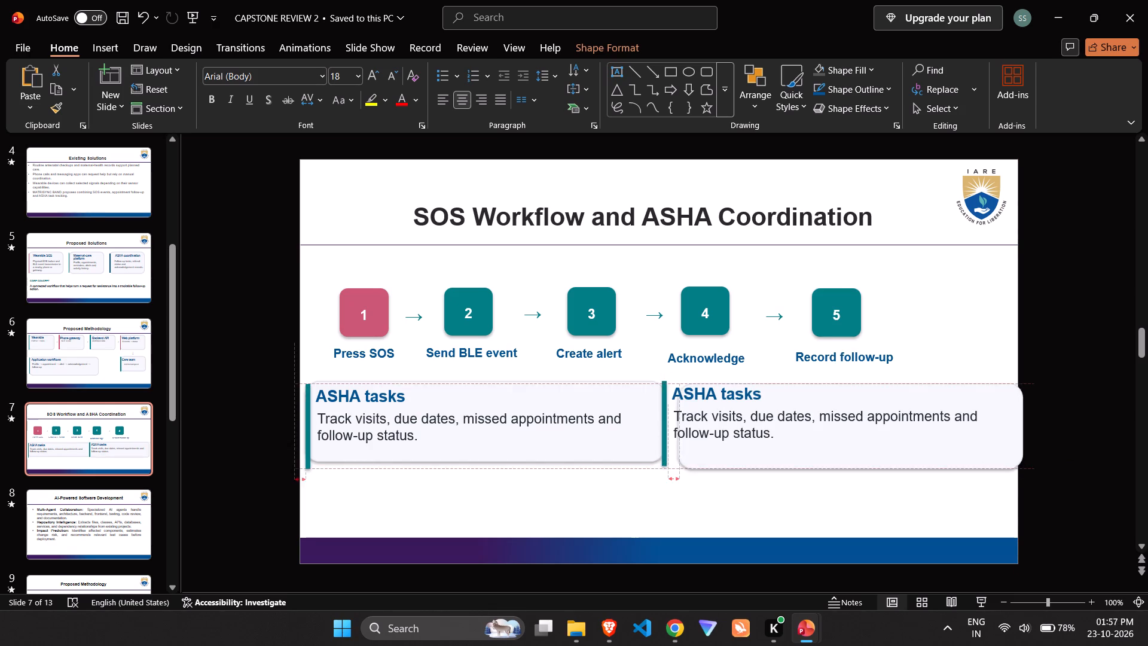
drag(910, 449, 906, 447)
click(894, 489)
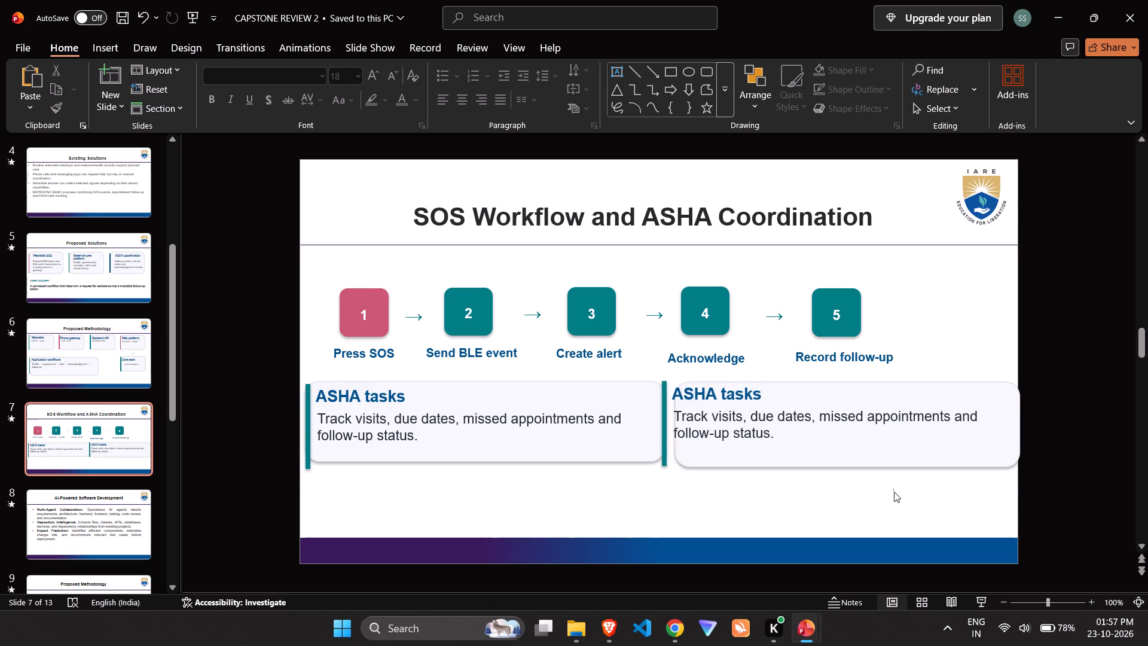
Shift the copied card's ASHA tasks heading slightly right so it sits inside the rounded background.
click(720, 399)
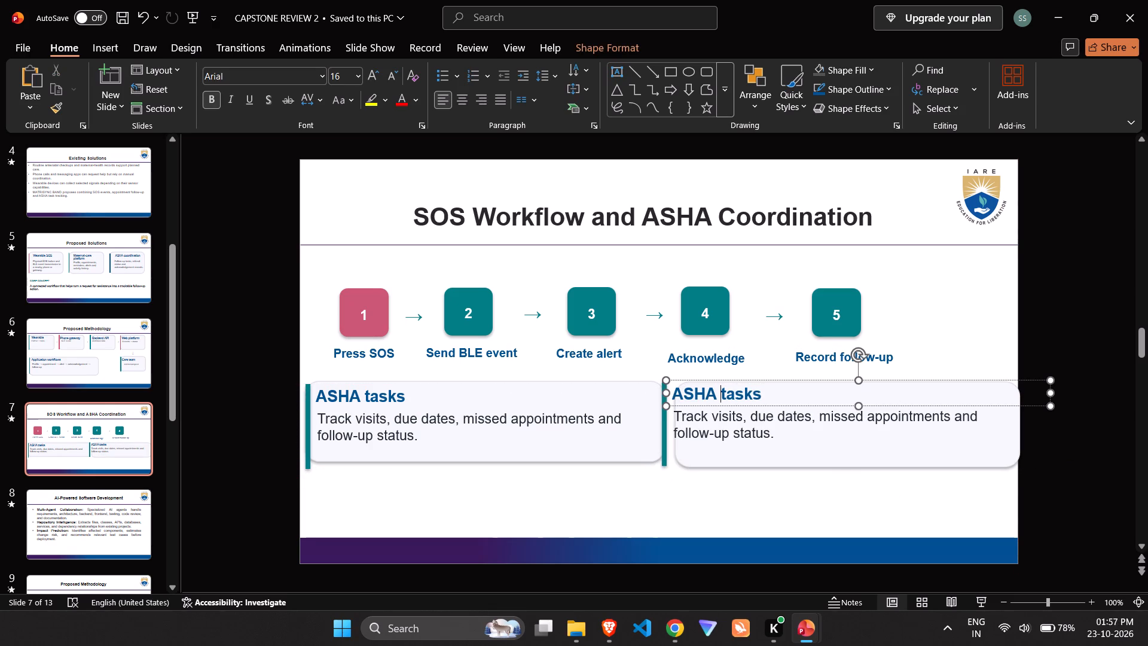
drag(741, 406, 753, 404)
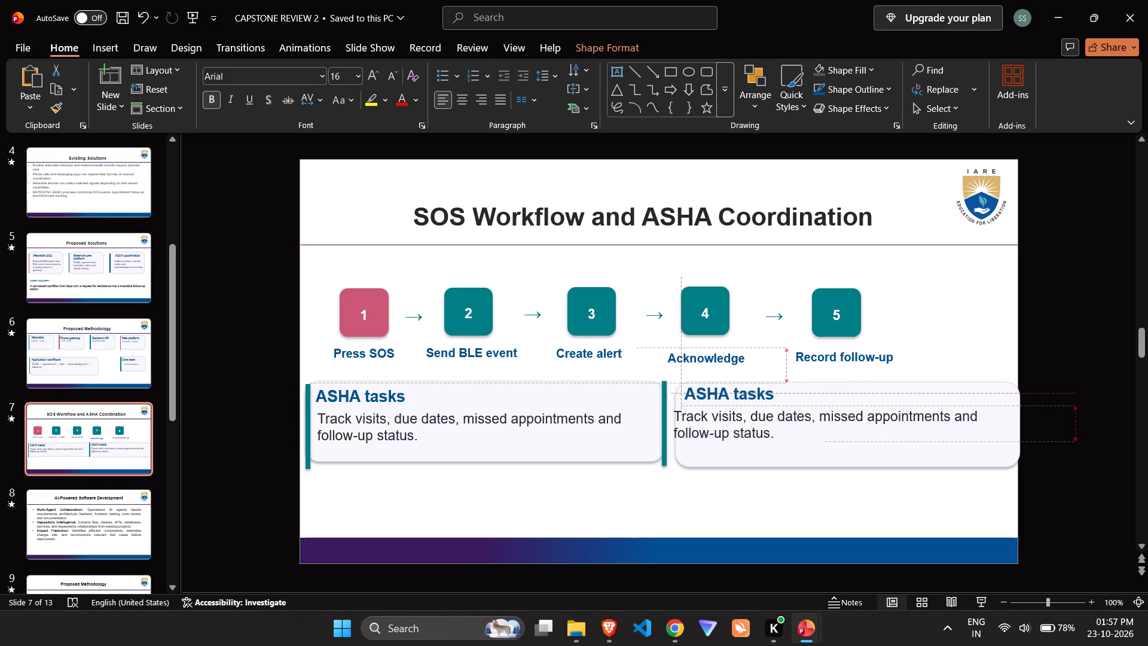
drag(753, 404, 752, 404)
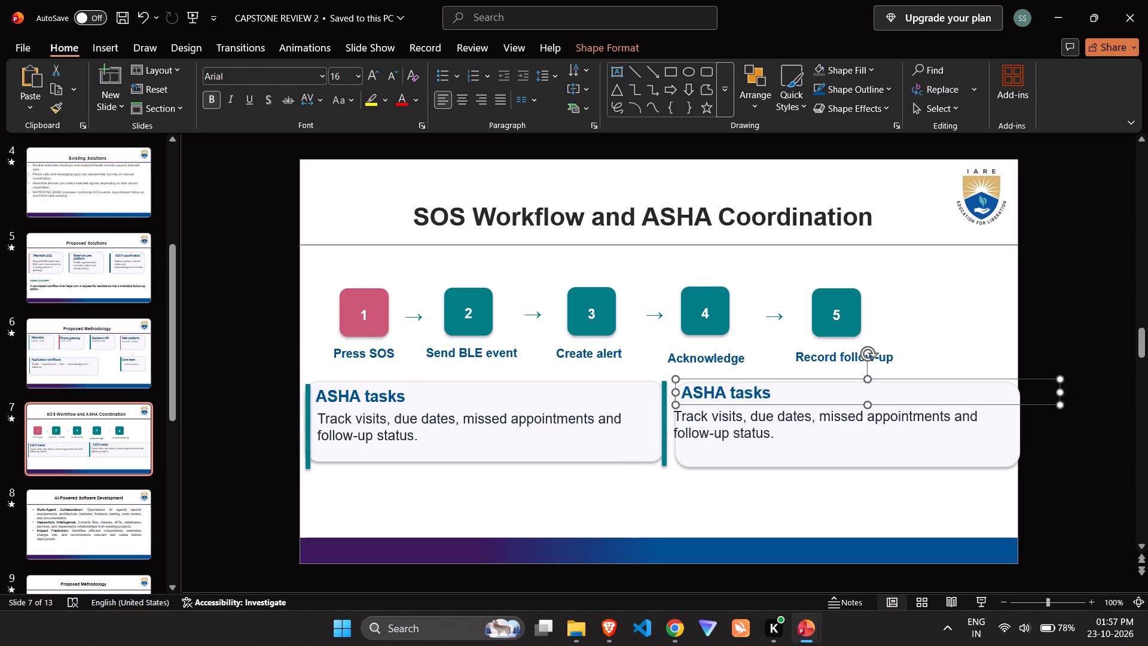
Move the copied card's teal accent bar right so it meets the edge of the rounded background.
click(663, 437)
drag(664, 441, 673, 443)
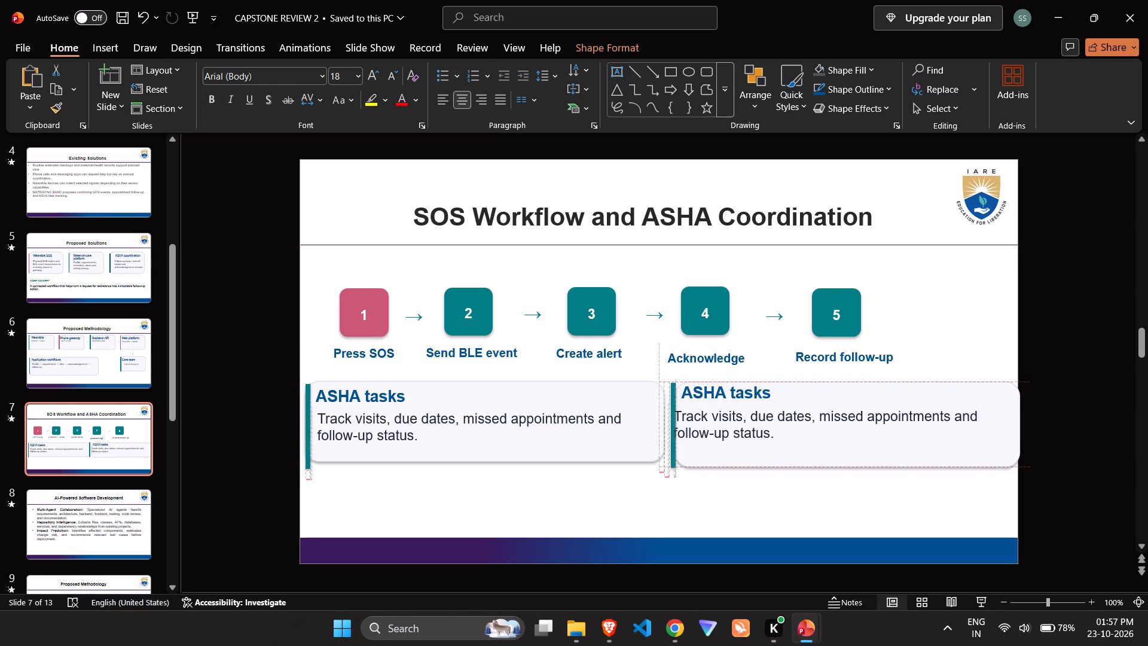
drag(673, 443, 674, 443)
click(667, 502)
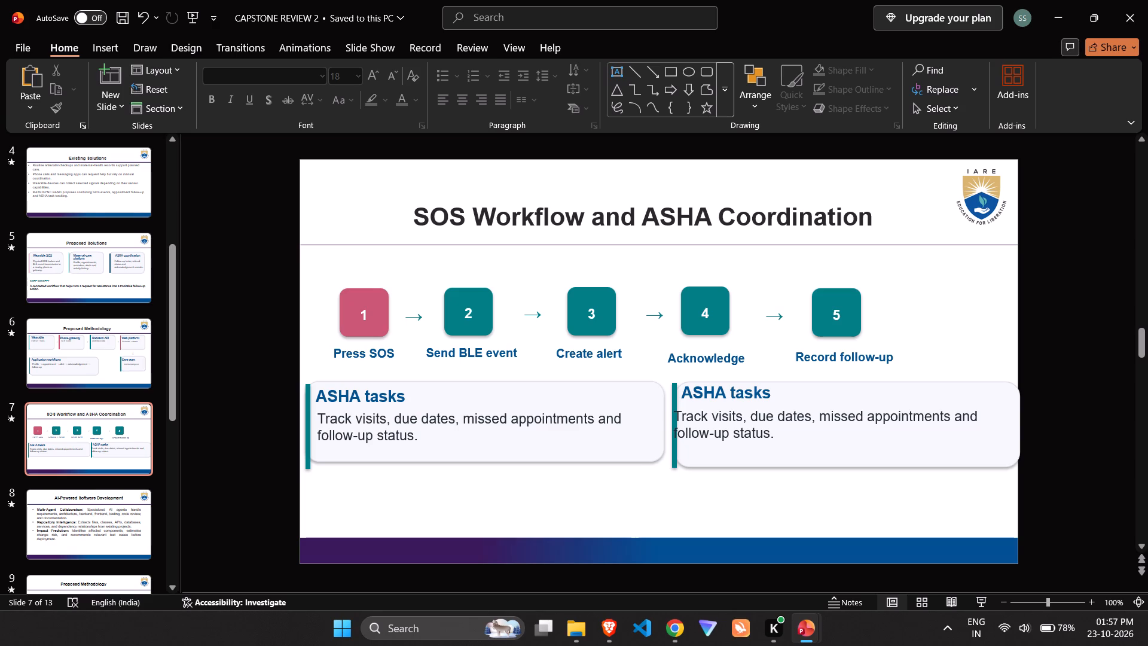
Nudge the copied card's description text and ASHA tasks heading slightly right, clear of the teal accent bar.
click(746, 423)
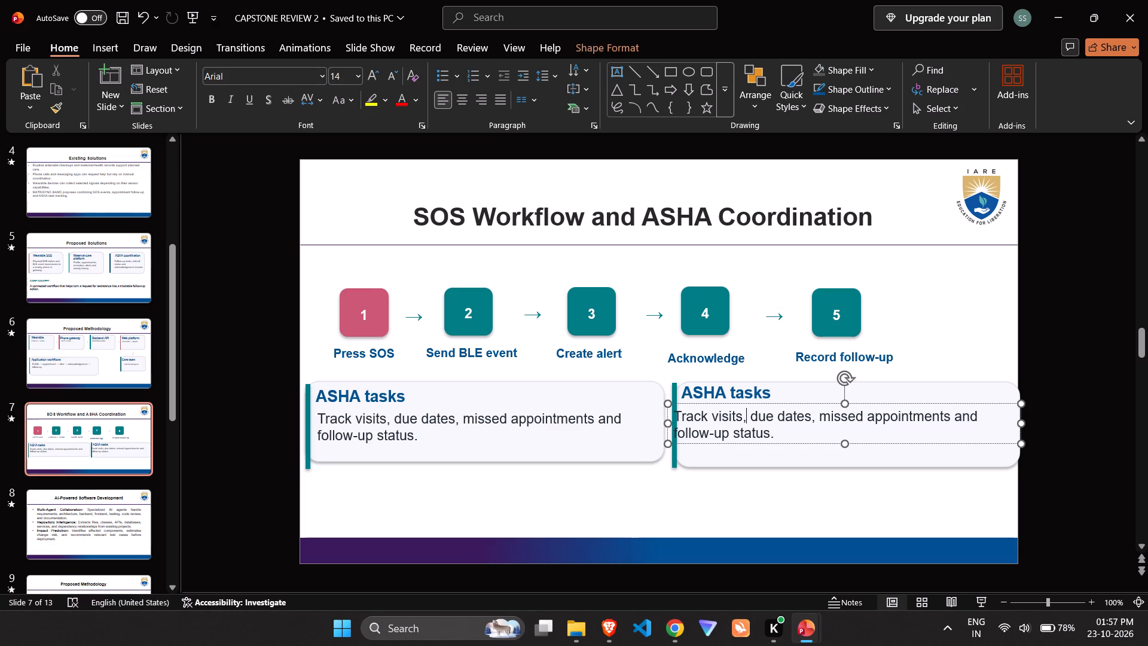
drag(770, 442, 772, 442)
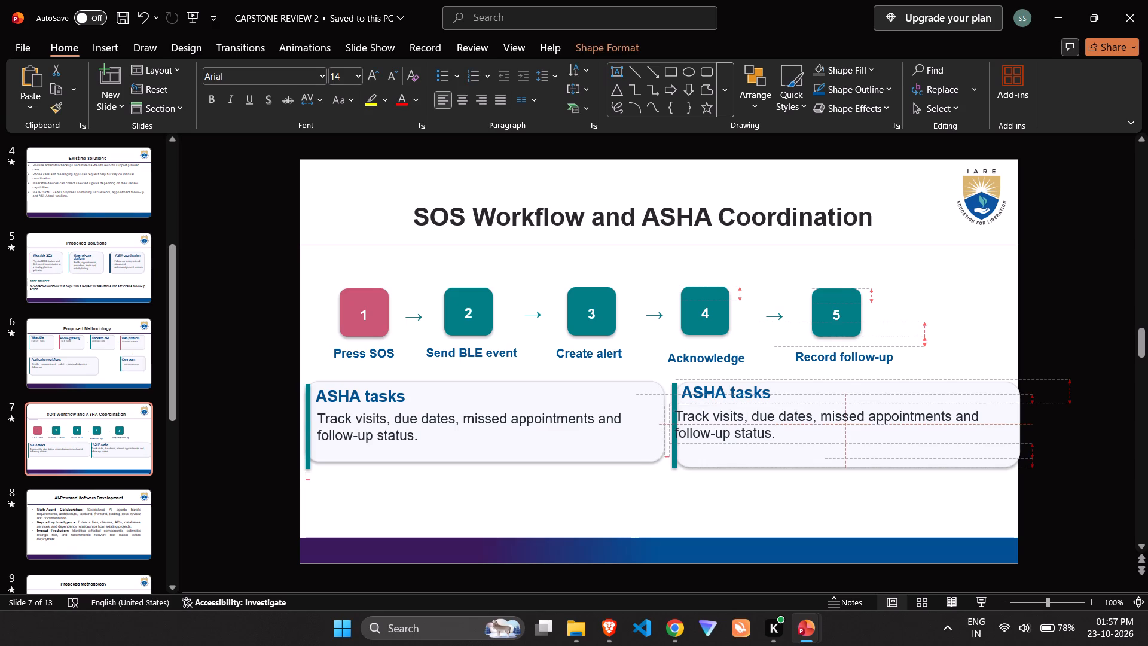
drag(772, 442, 776, 442)
click(744, 513)
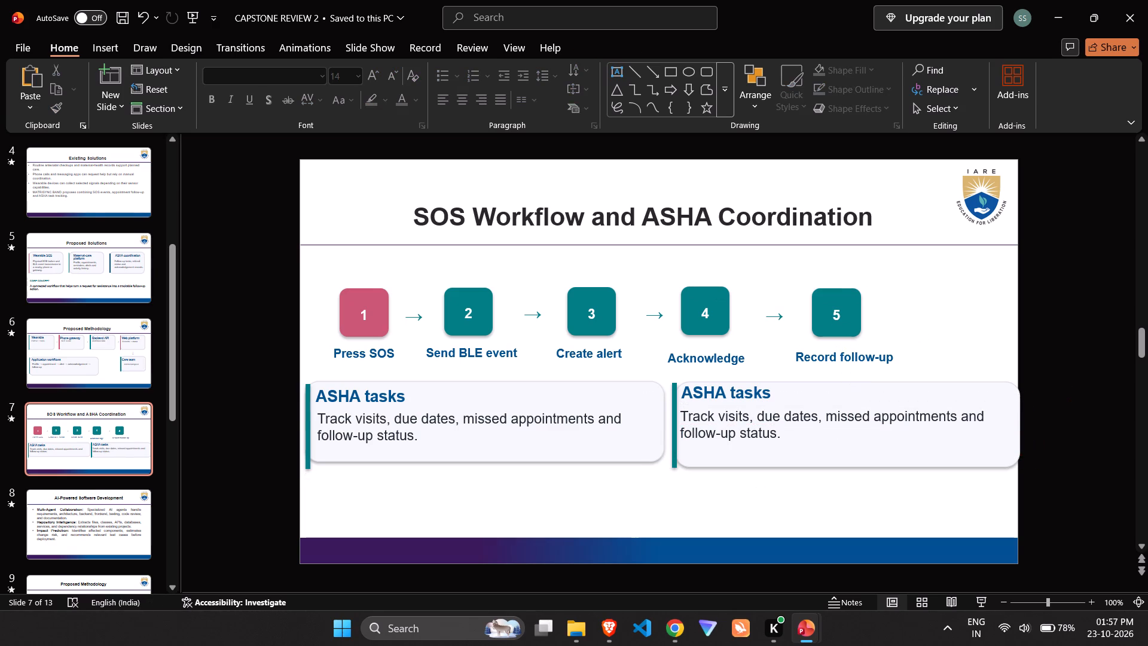
click(749, 401)
click(752, 404)
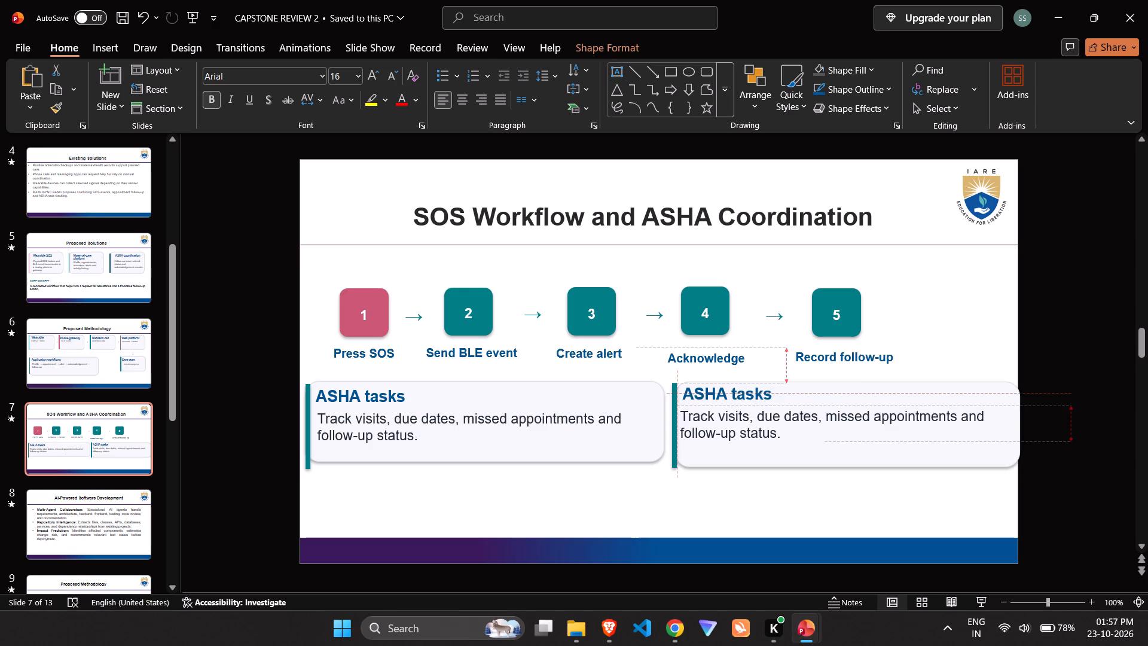
click(717, 474)
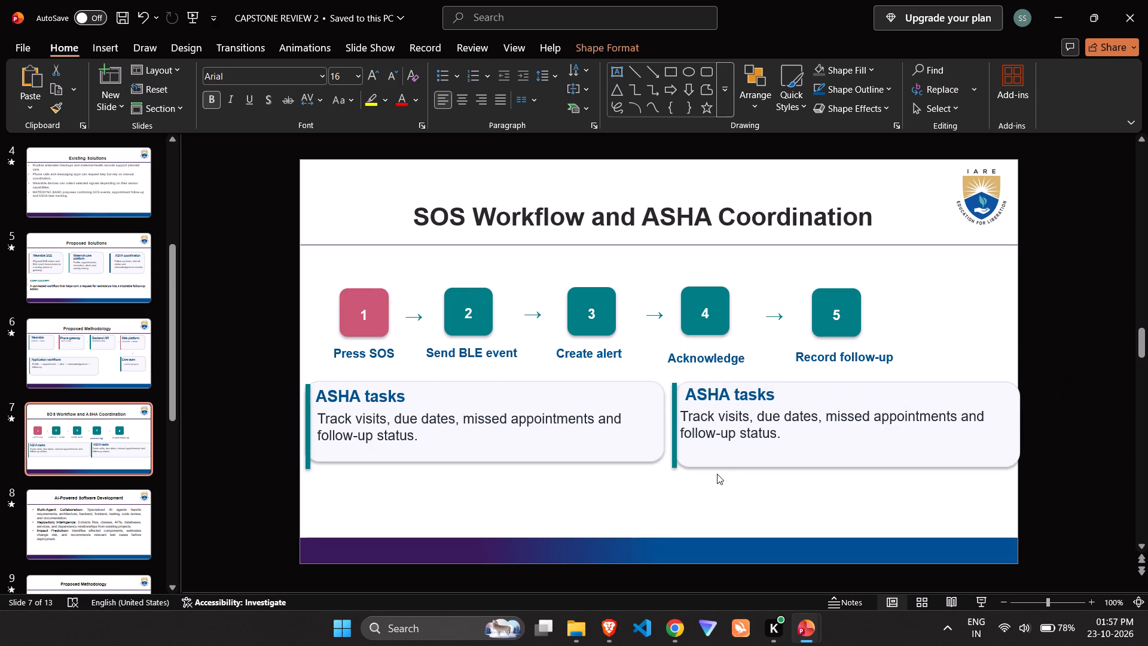
Replace the copied card's heading with "Referral Tracking".
key(alt+Tab)
key(alt+Tab)
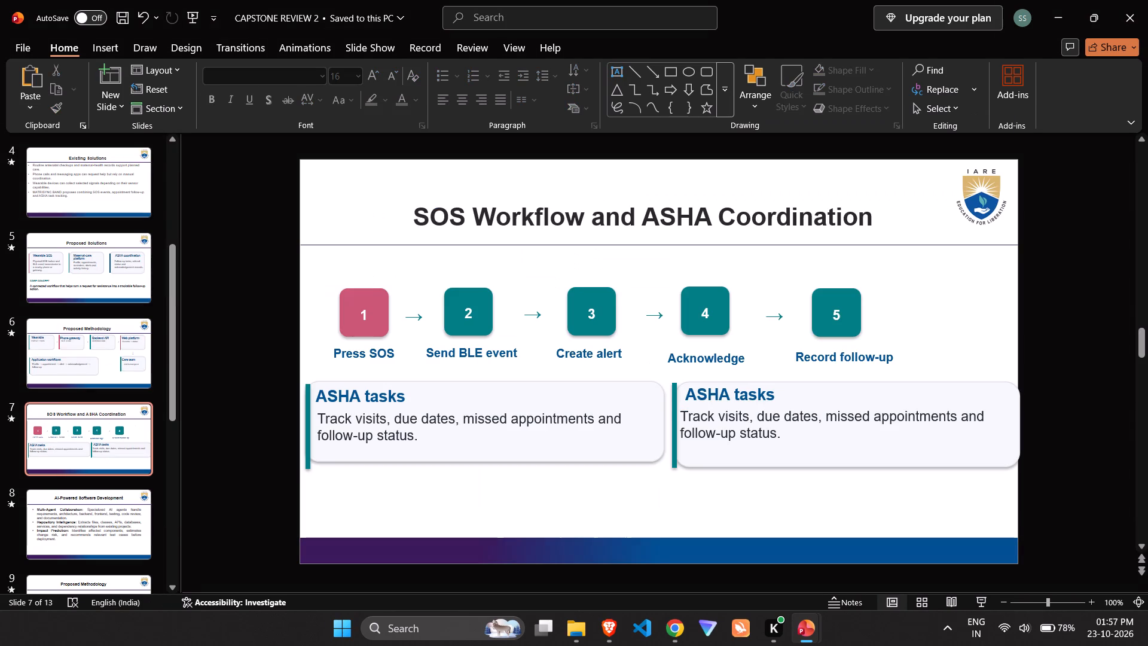
triple_click(711, 402)
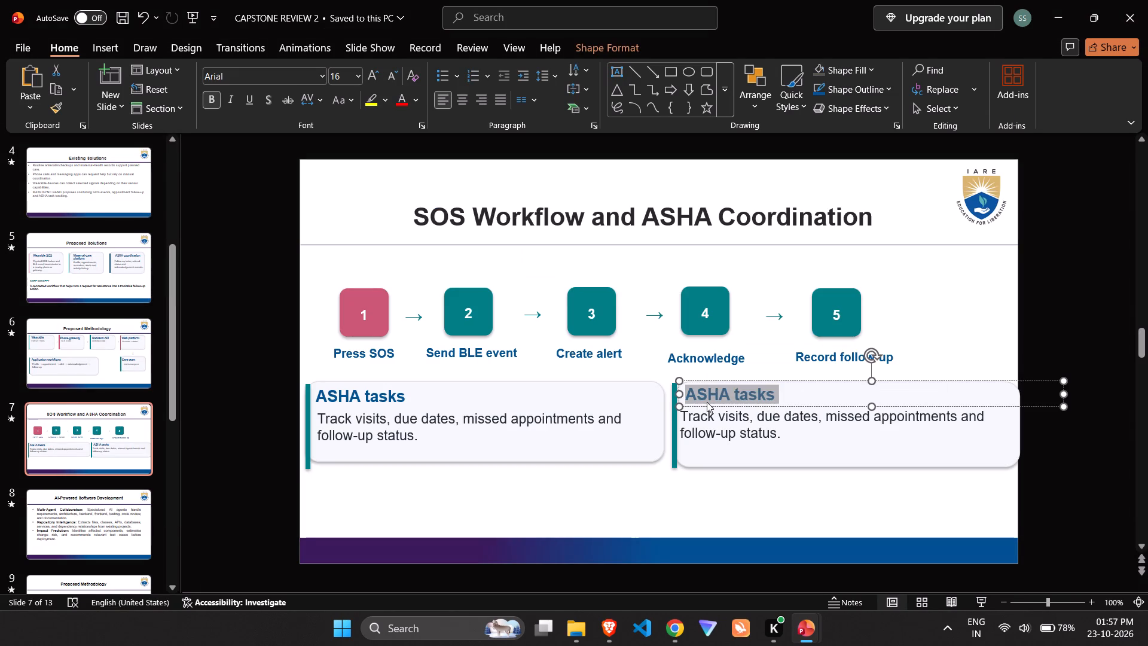
text(Referrla)
key(BackSpace)
key(BackSpace)
text(al Tracking)
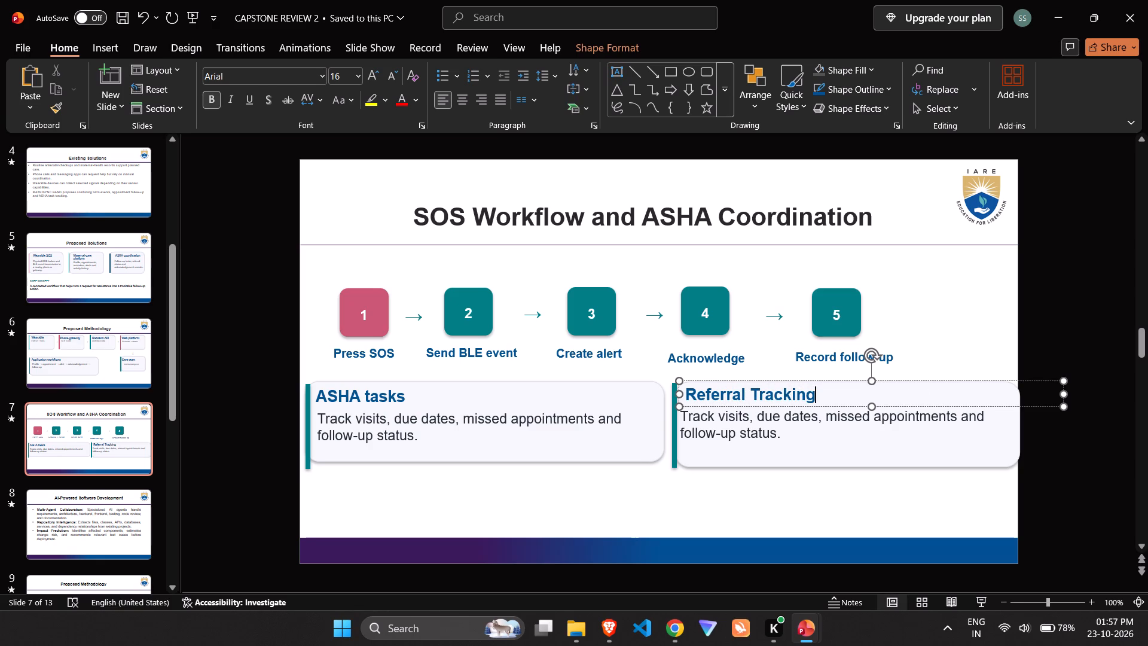
Replace the Referral Tracking card's description with "Record Referral progress", following the MATRISYNC_BAND slide's wording.
key(alt+Tab)
key(alt+Tab)
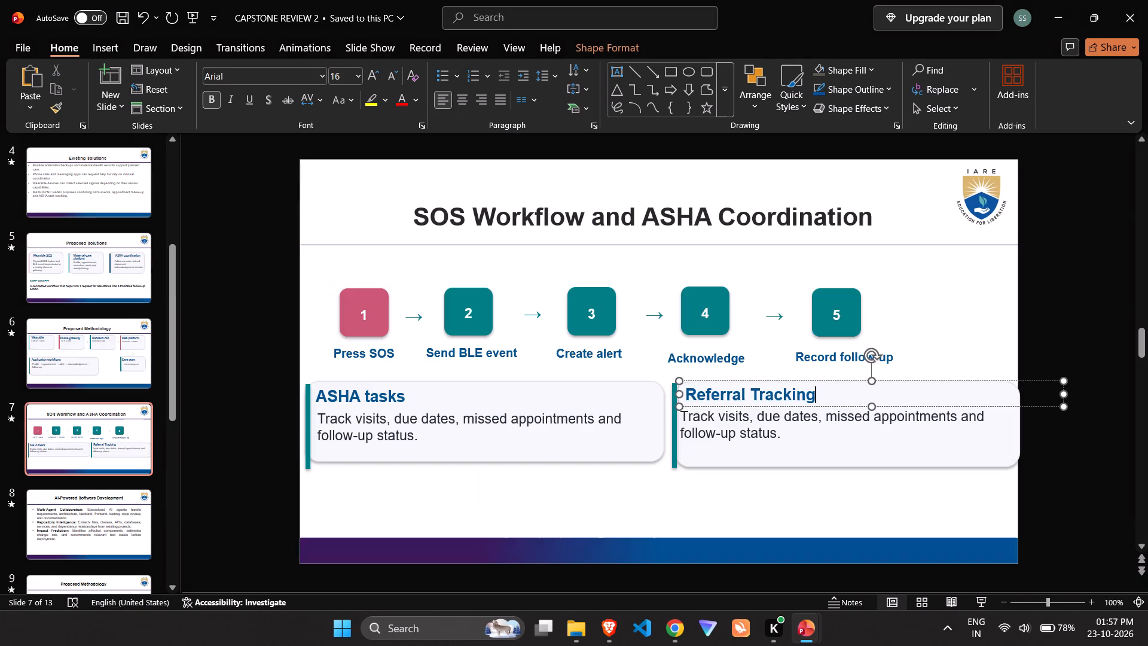
triple_click(710, 428)
text(Recie)
key(BackSpace)
key(BackSpace)
key(r)
key(BackSpace)
text(ord)
key(space)
text(Referral)
key(alt+Tab)
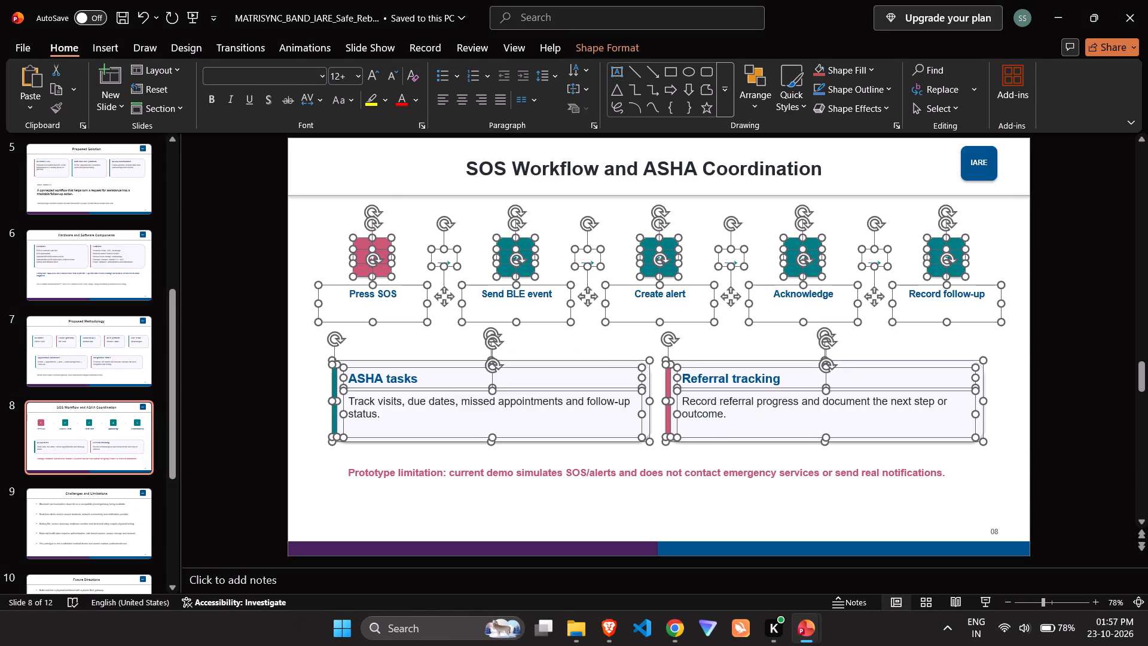
key(alt+Tab)
key(space)
text(proeg)
key(BackSpace)
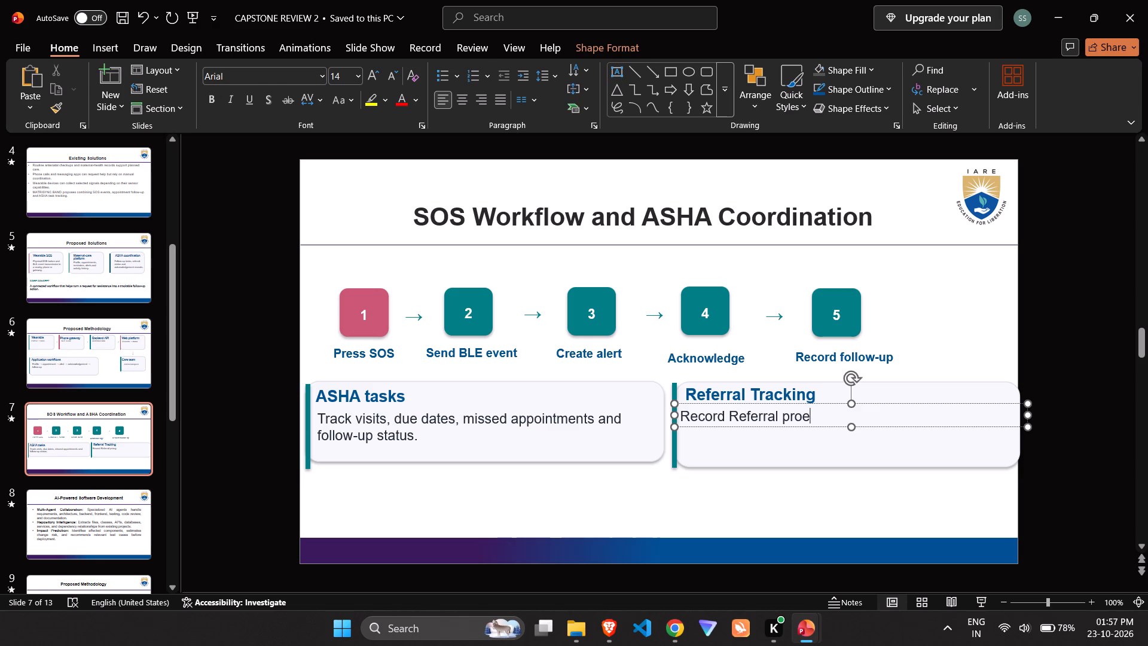
key(BackSpace)
text(ge)
key(BackSpace)
text(ress)
Extend the Referral Tracking description with "and document the next step", checking the wording against the MATRISYNC_BAND presentation.
key(alt+Tab)
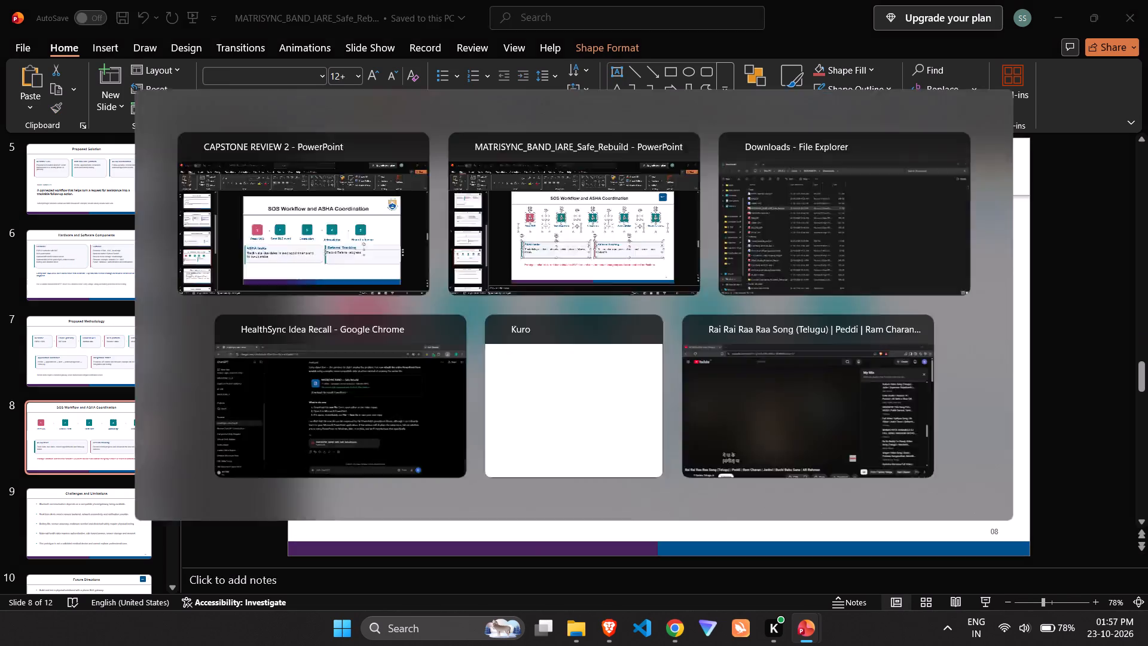
key(alt+Tab)
key(space)
text(an s)
key(BackSpace)
key(BackSpace)
text(d document)
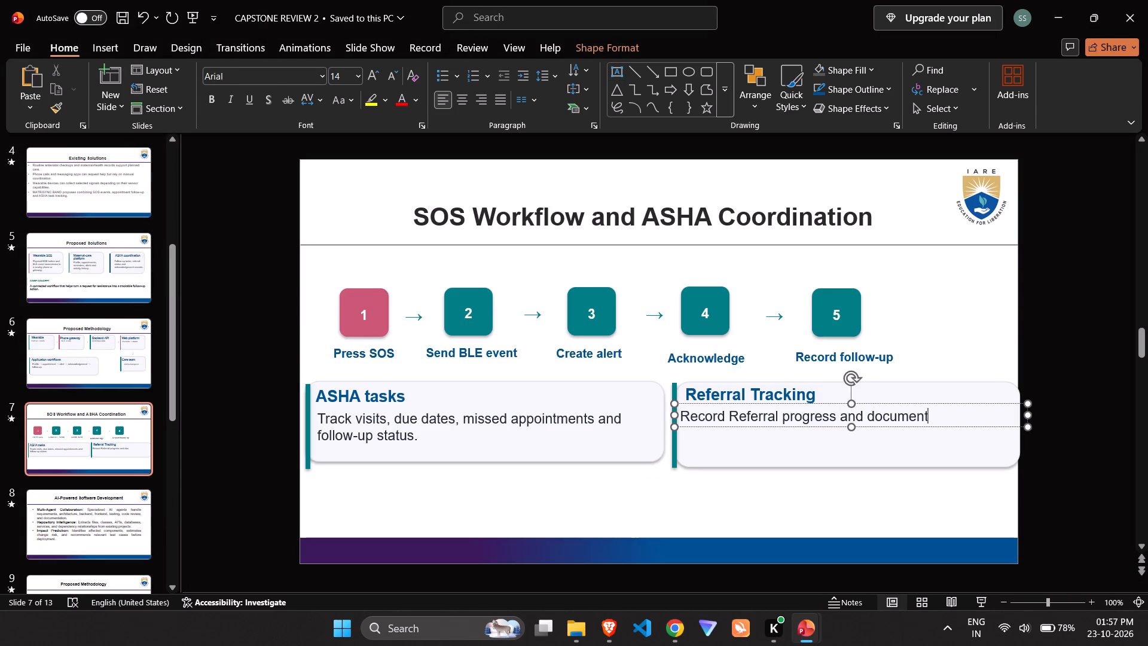
key(space)
key(alt+Tab)
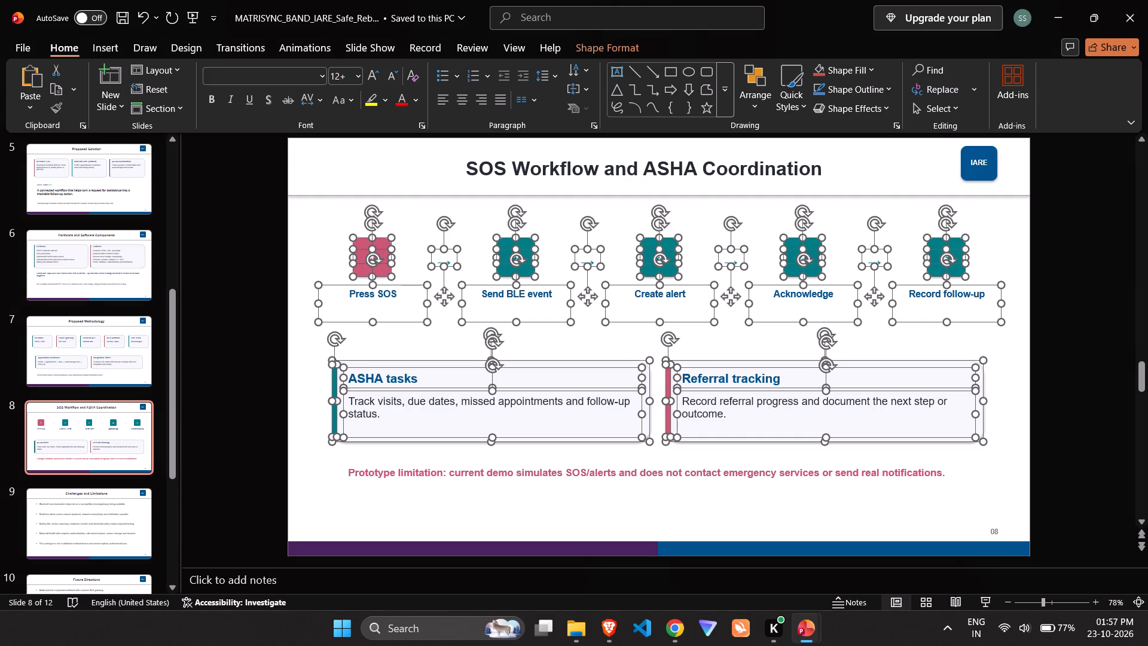
key(alt+Tab)
text(the next strp)
key(BackSpace)
key(BackSpace)
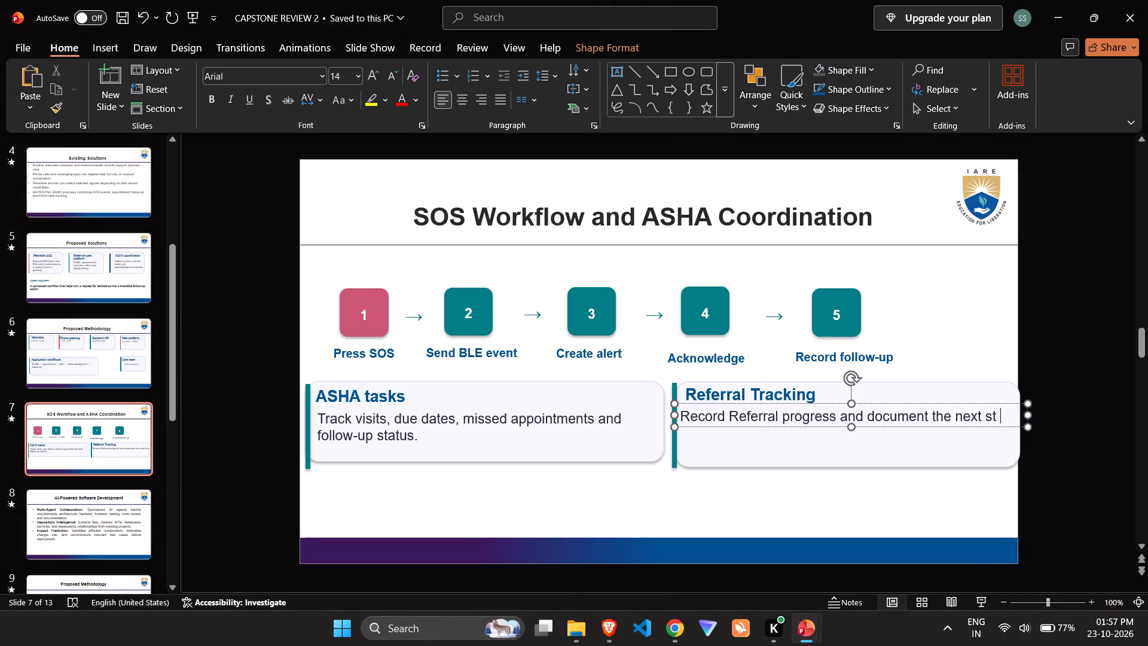
text(ep)
Finish the Referral Tracking description with "or Outcome." and save the presentation.
key(alt+Tab)
key(alt+Tab)
key(space)
text(or)
key(space)
text(Outcoeme)
key(BackSpace)
key(BackSpace)
key(BackSpace)
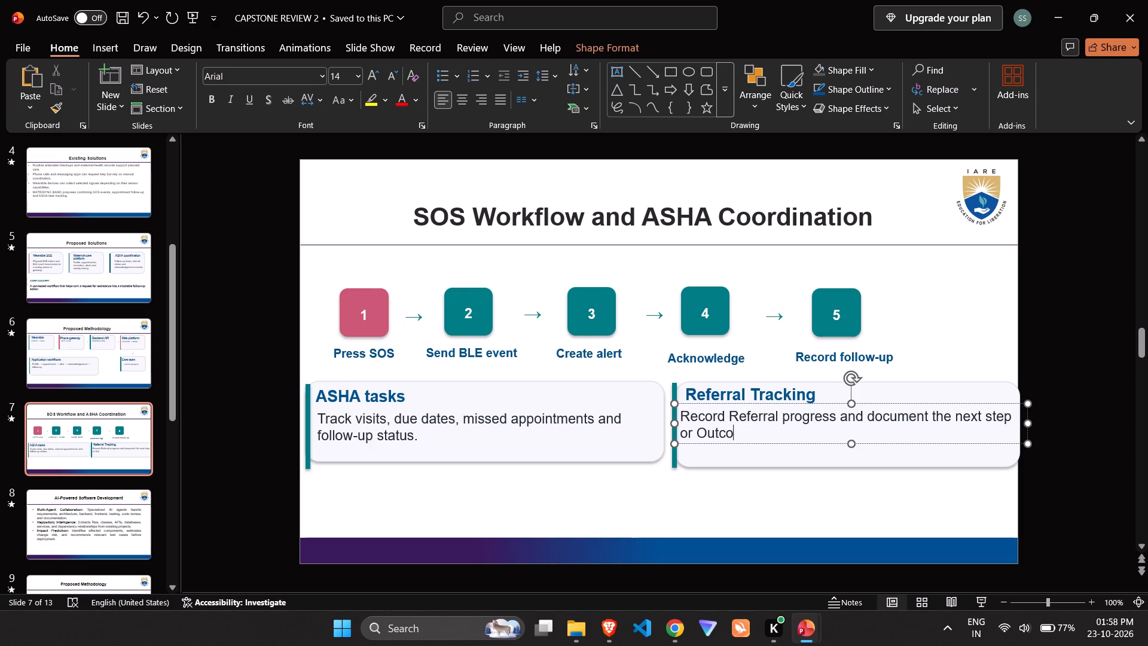
text(me)
key(ctrl+s)
key(alt+Tab)
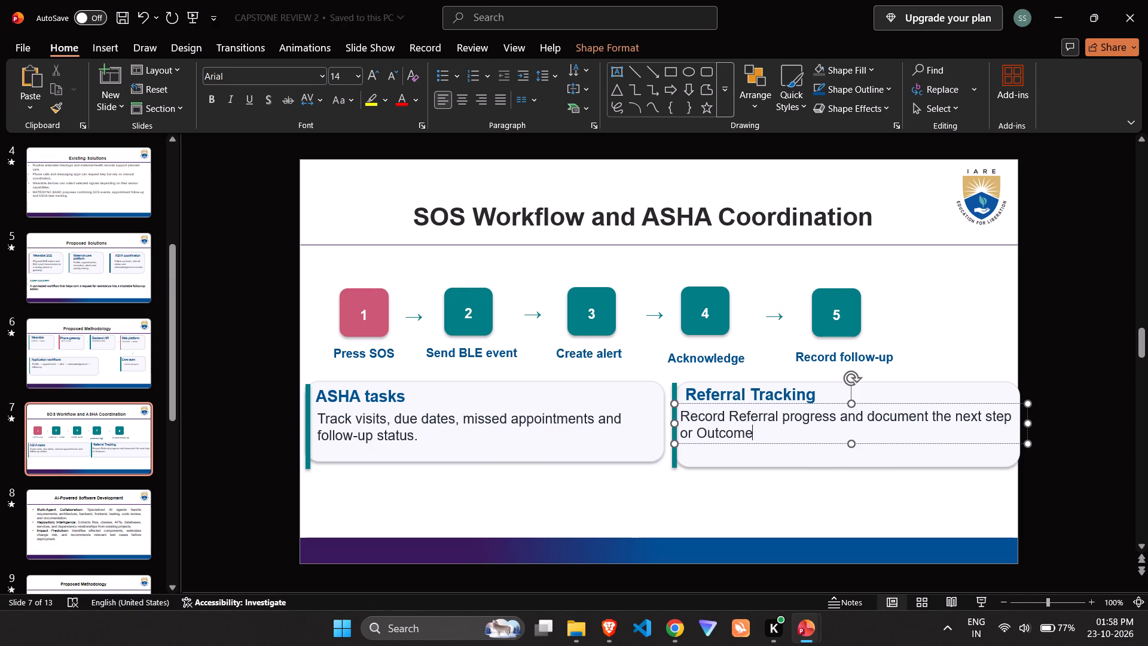
key(alt+Tab)
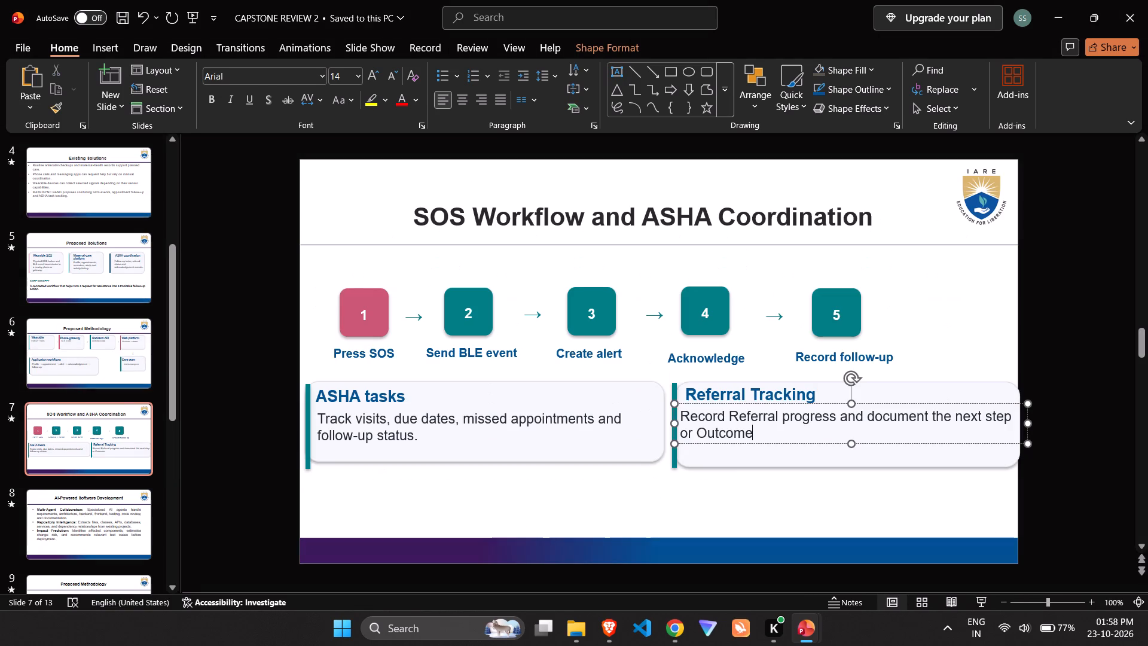
key(period)
key(ctrl+s)
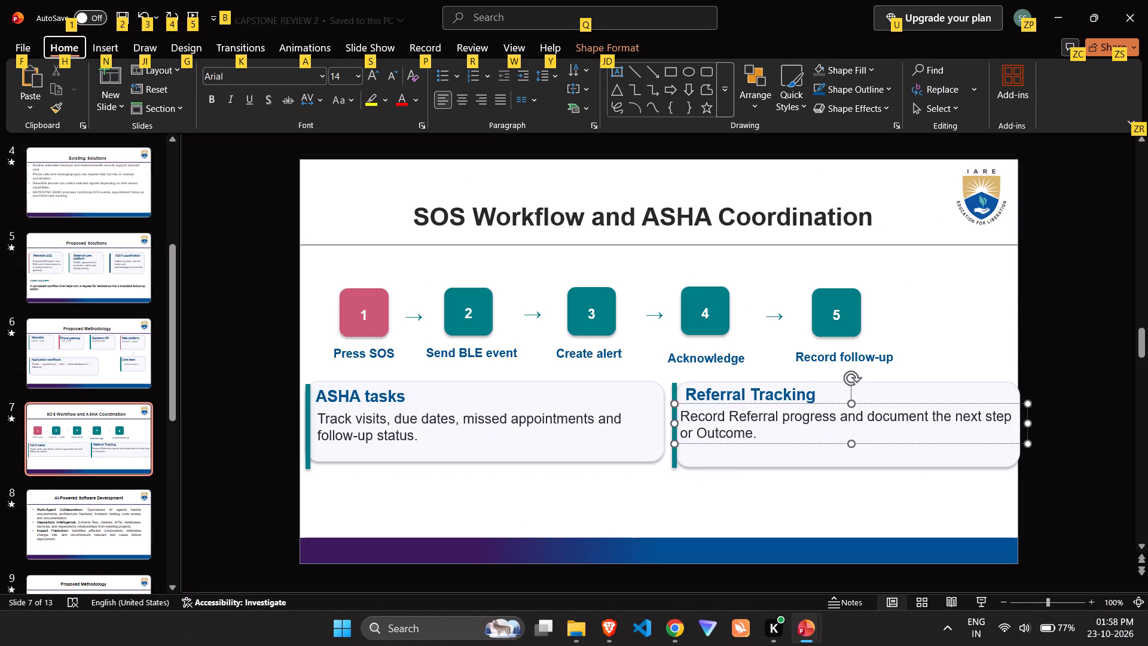
click(690, 470)
click(685, 510)
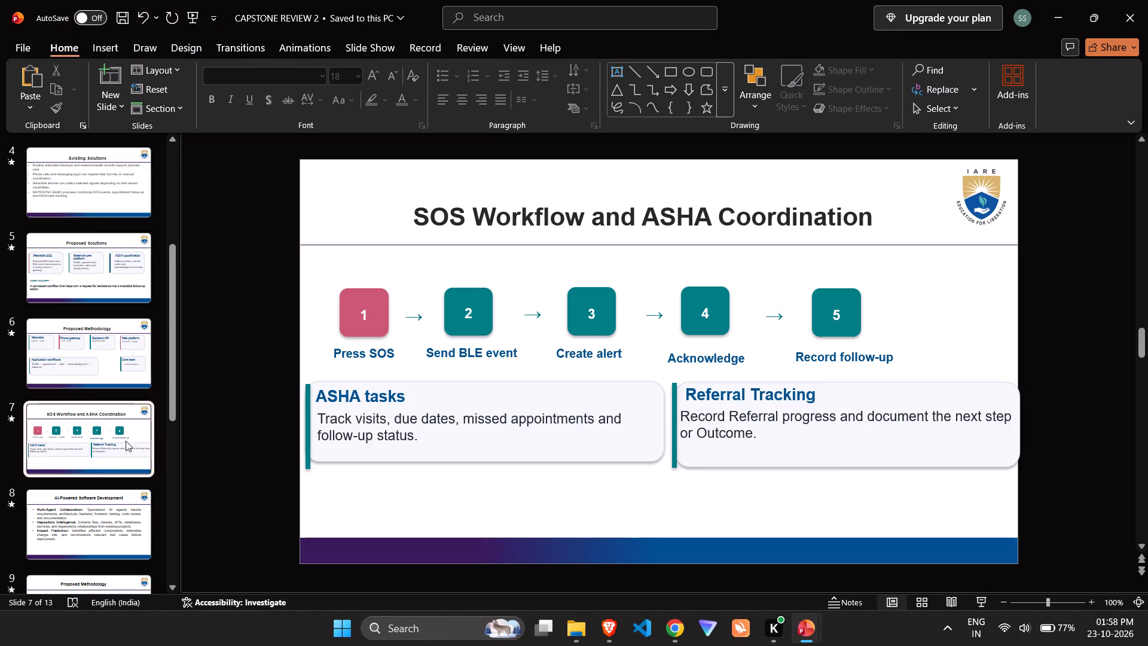
Retitle slide 8 "Challenges and Limitations" to match slide 9 of the MATRISYNC_BAND presentation, and save.
click(66, 534)
key(alt+Tab)
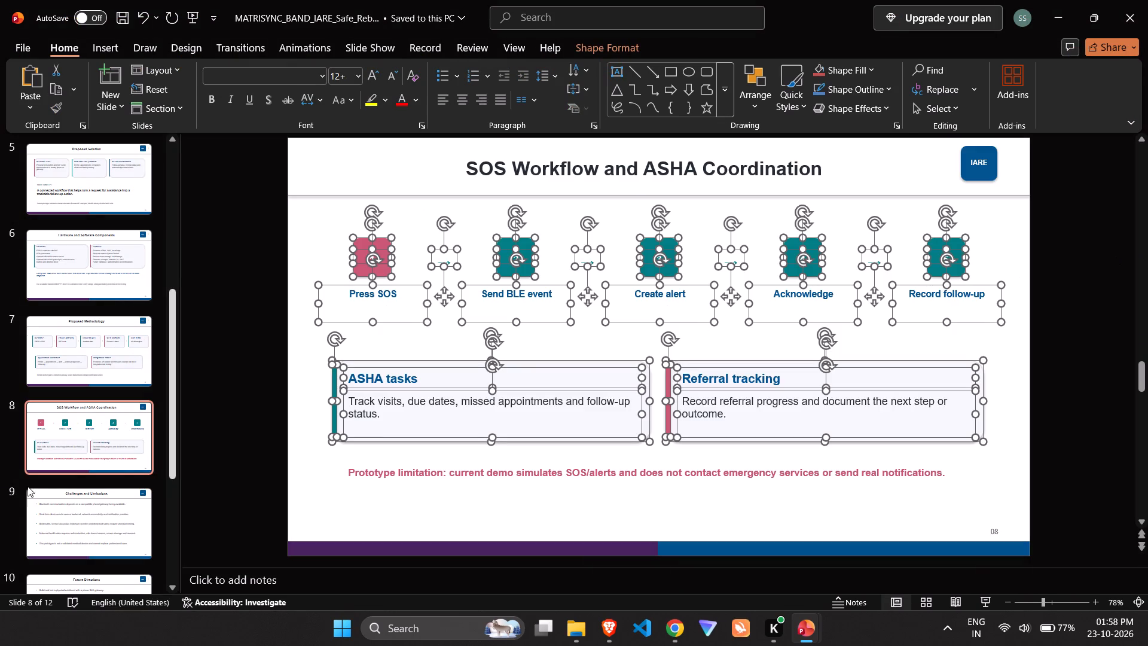
click(317, 471)
click(36, 517)
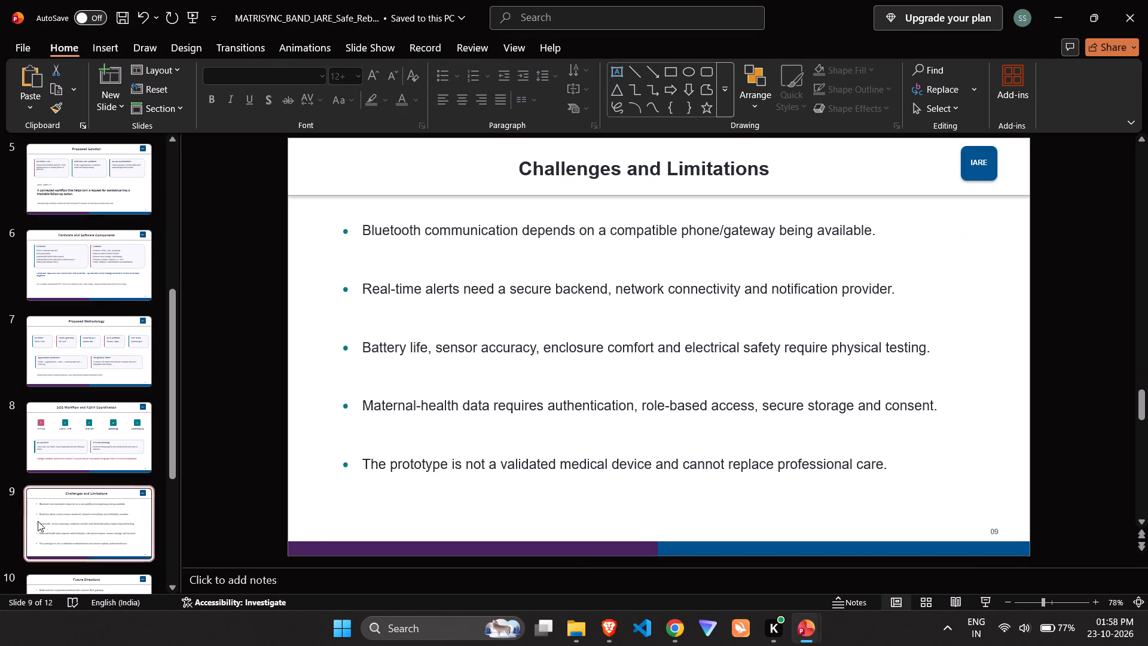
key(alt+Tab)
triple_click(590, 191)
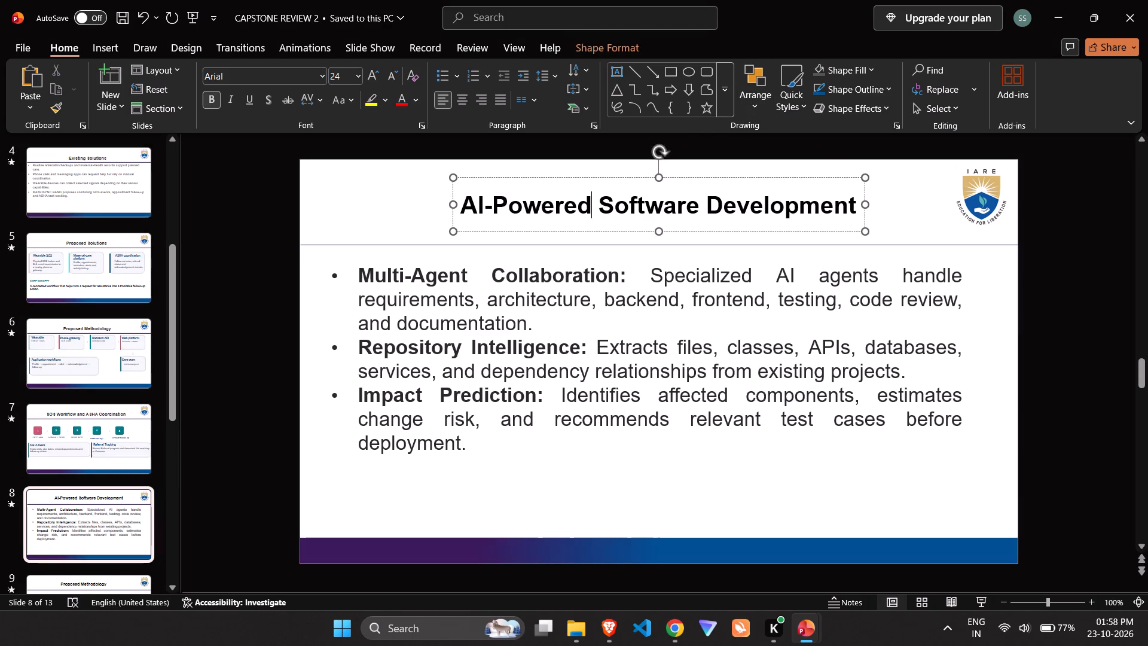
text(Ch)
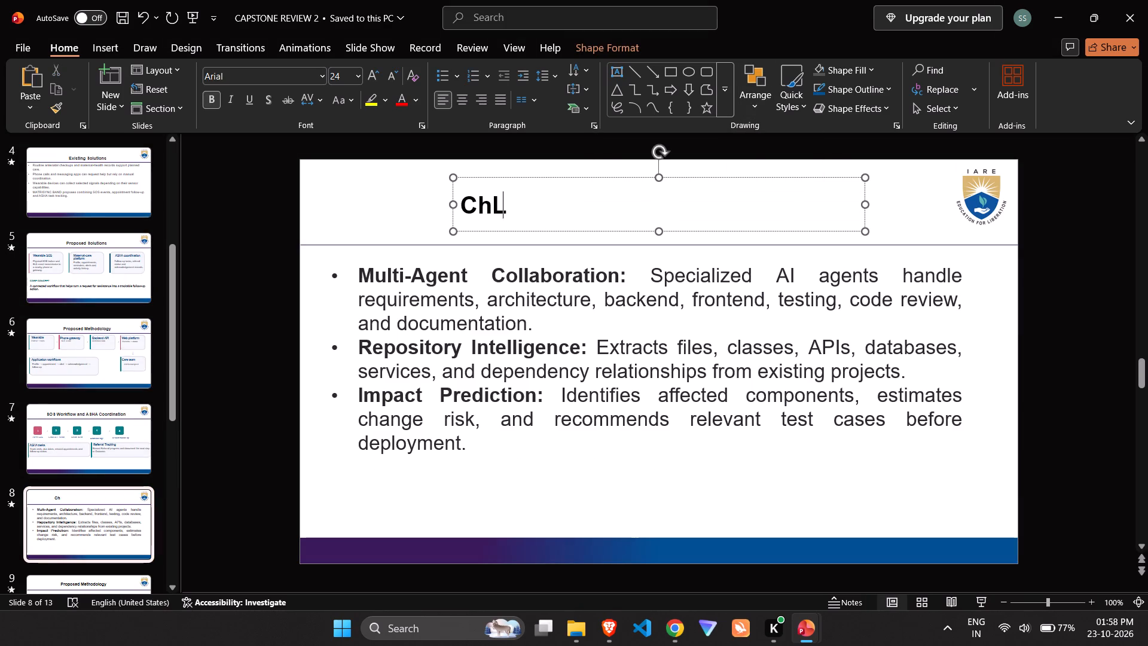
text(allenges adn)
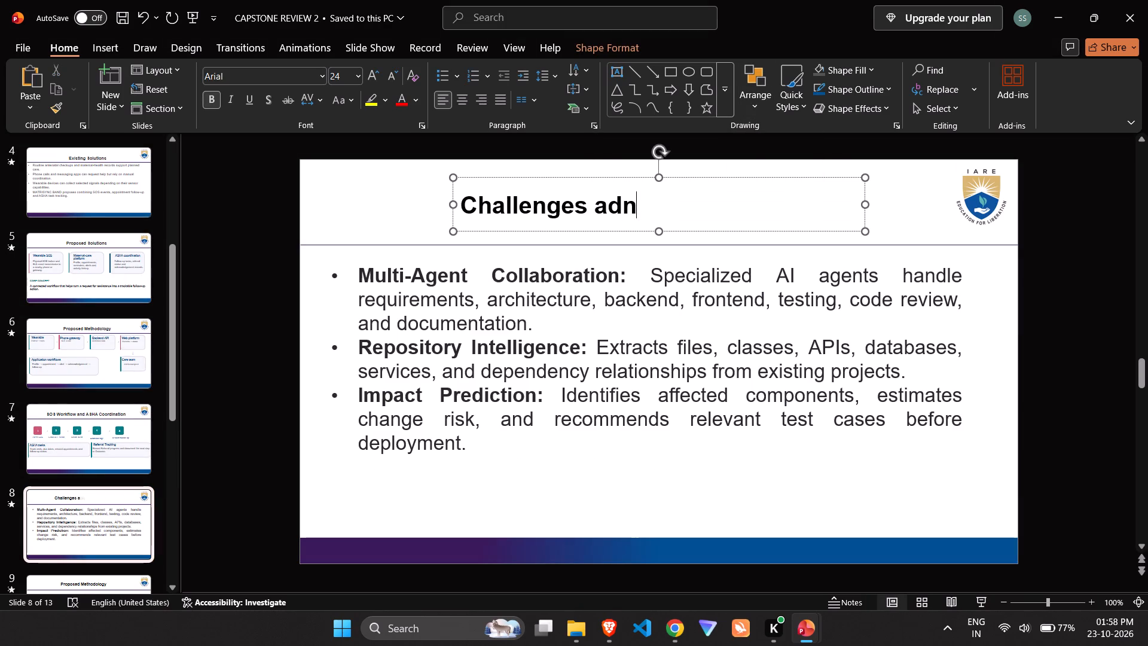
key(BackSpace)
key(BackSpace)
text(nf)
key(space)
key(BackSpace)
key(BackSpace)
text(d)
key(space)
text(Limir)
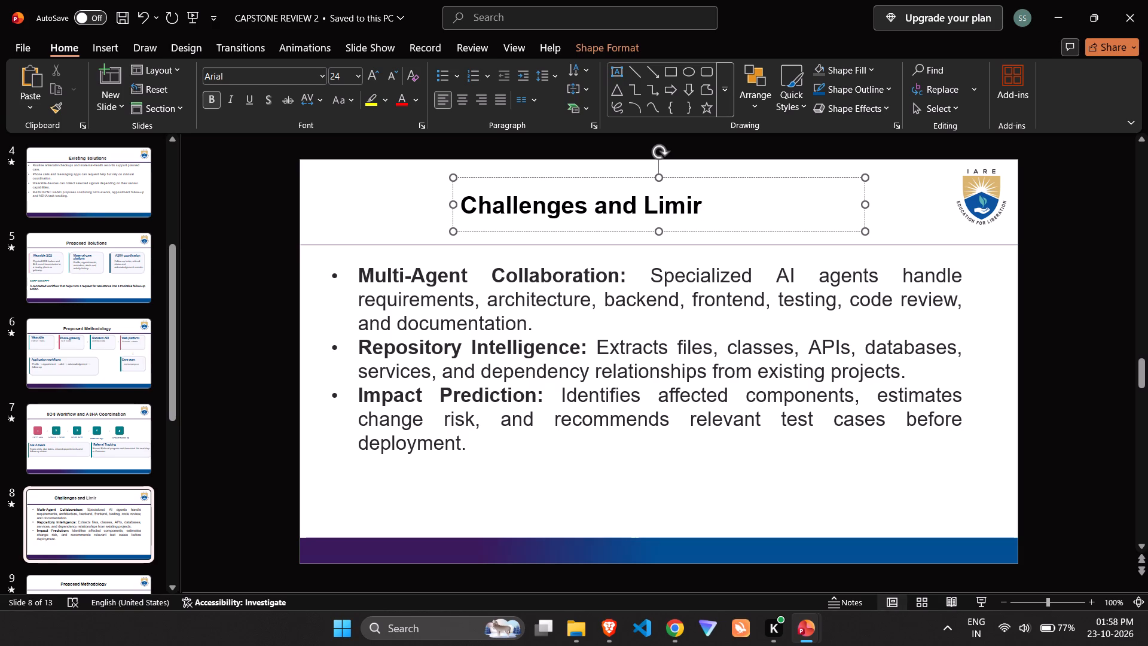
key(BackSpace)
text(tations)
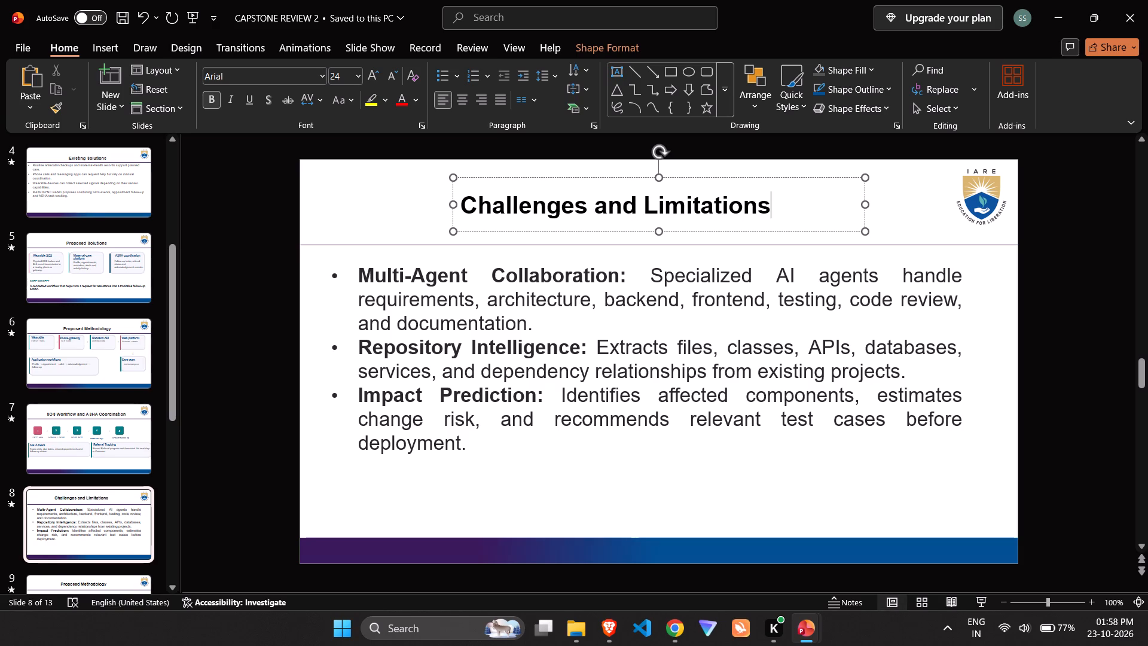
key(ctrl+s)
Increase the font size of slide 8's Challenges and Limitations title by one increment.
click(572, 228)
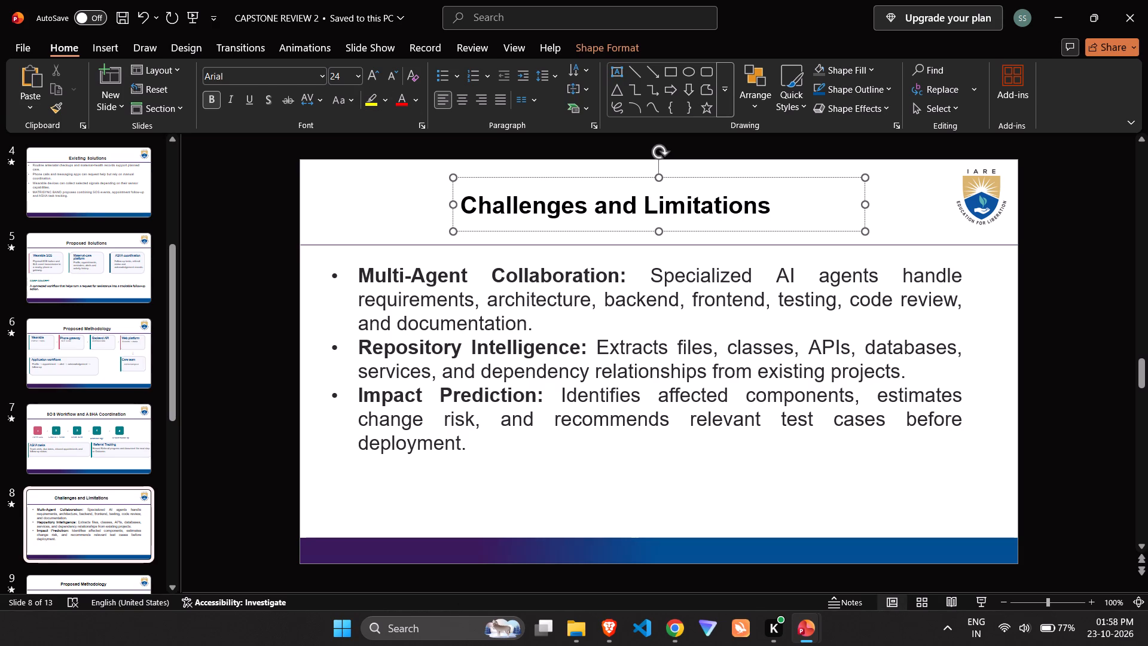
triple_click(580, 216)
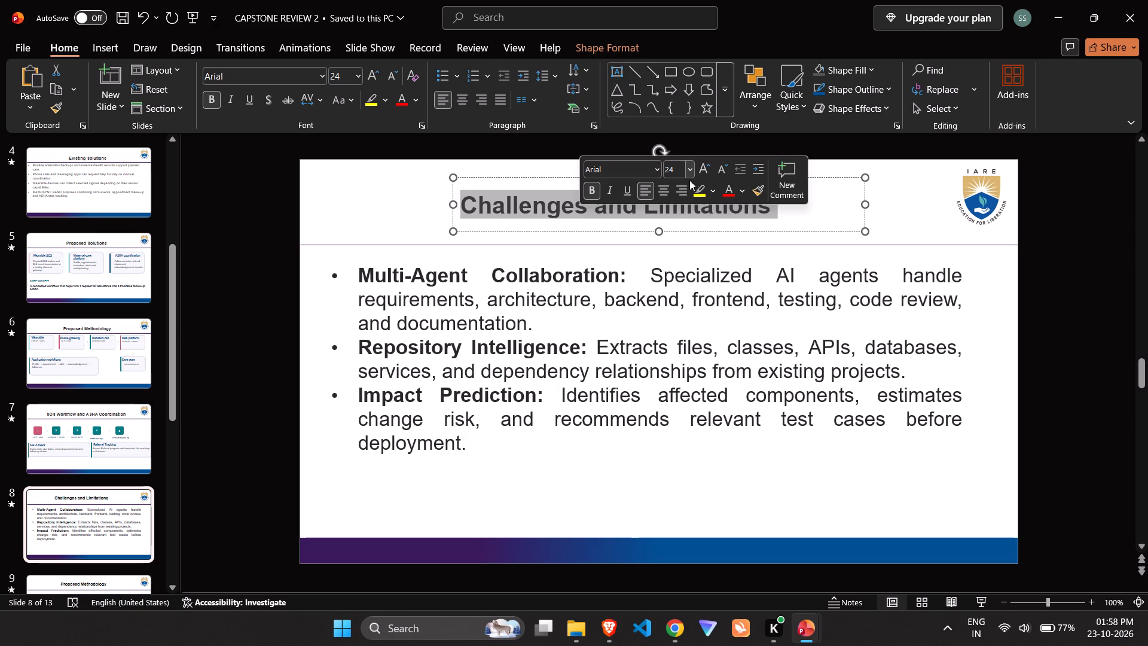
click(696, 178)
click(574, 281)
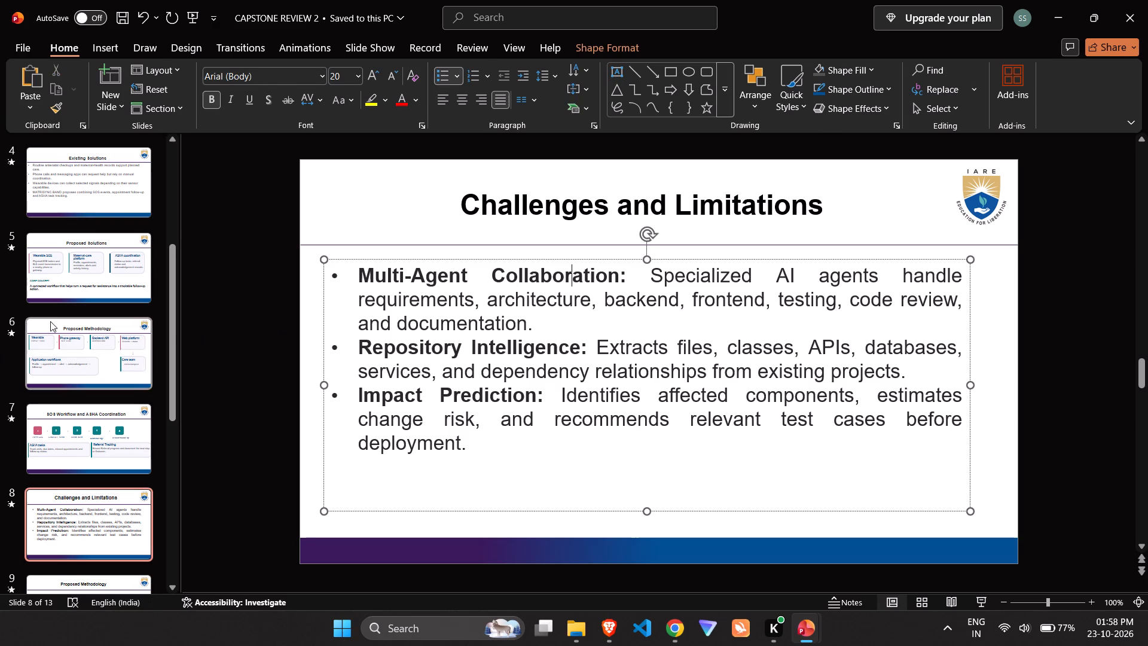
Check the title font and size on slides 6, 2 and 3 for consistency.
click(50, 321)
click(520, 228)
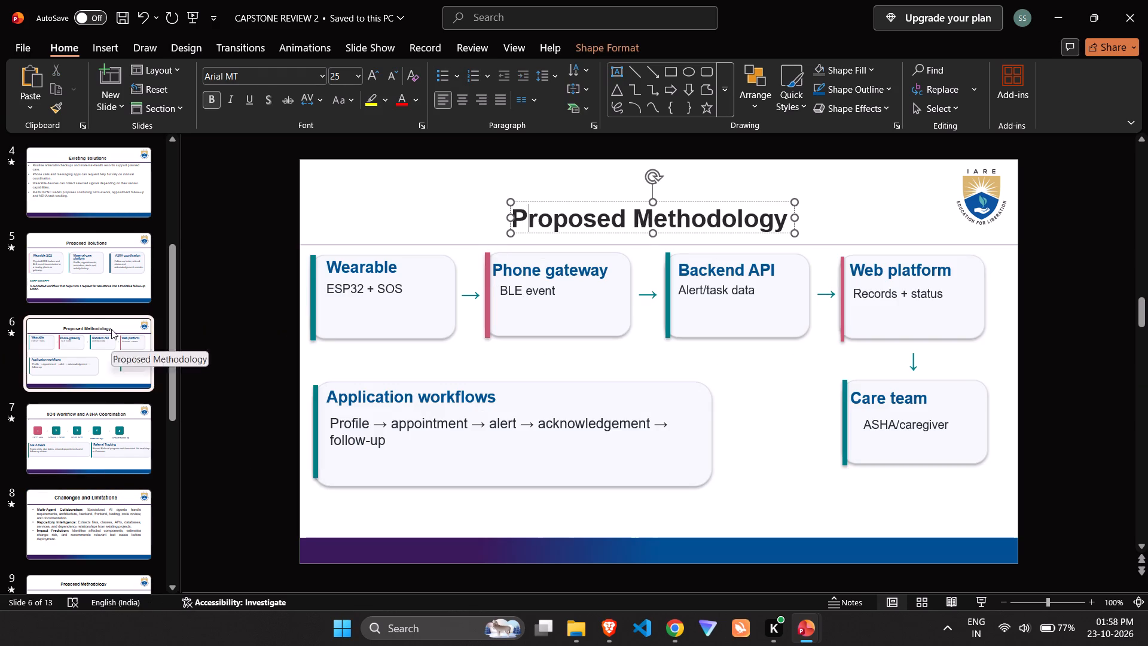
scroll(111, 329, up, 6)
click(69, 252)
click(560, 221)
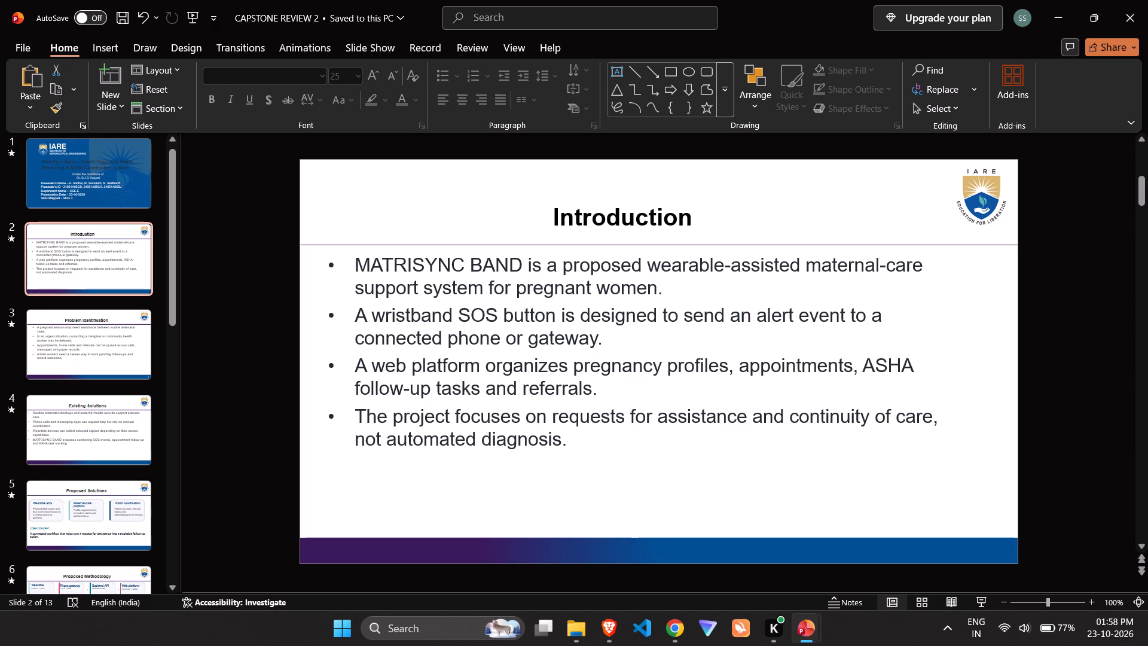
click(77, 323)
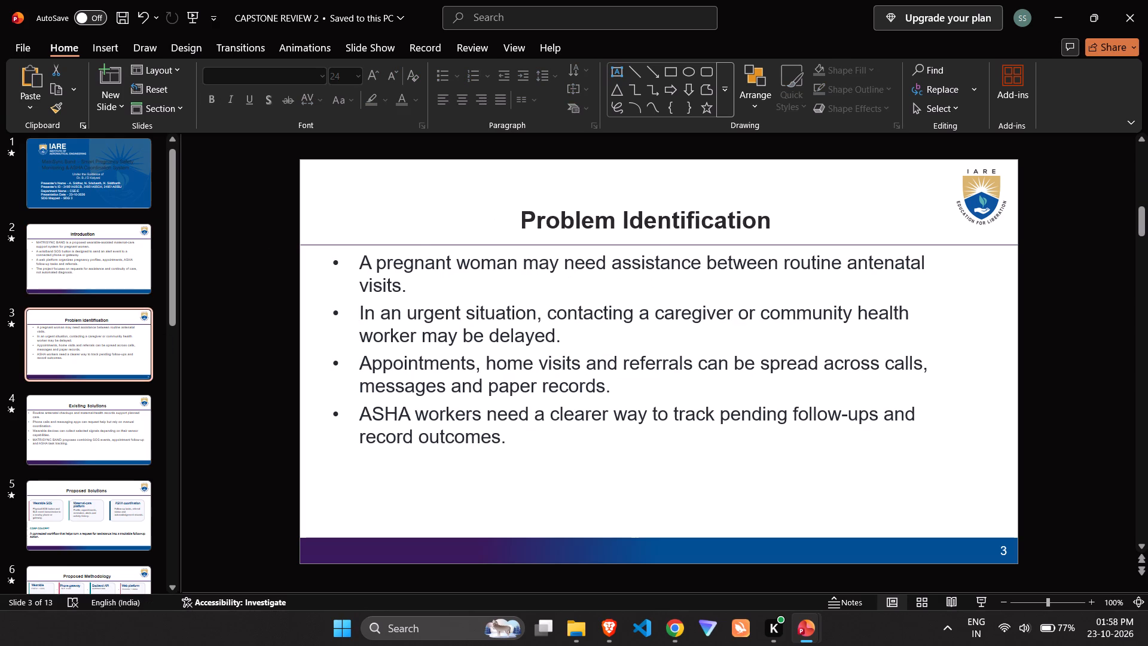
click(590, 212)
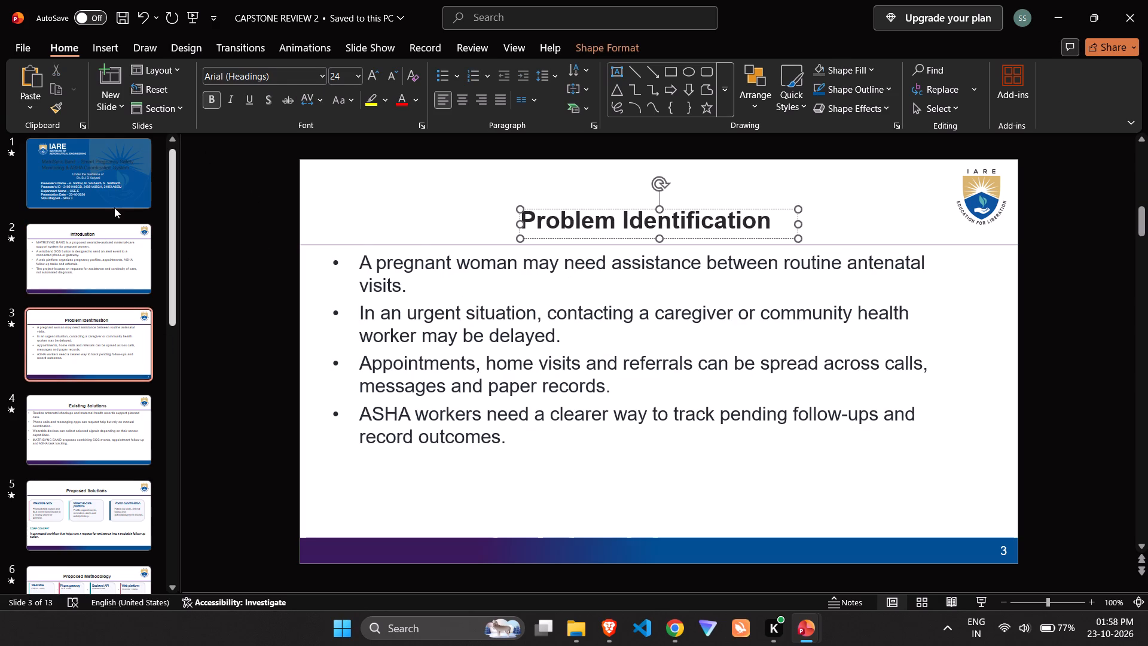
Set slide 2's Introduction title to Arial (Headings) at size 28 and widen its text box to fit one line.
click(103, 241)
double_click(570, 216)
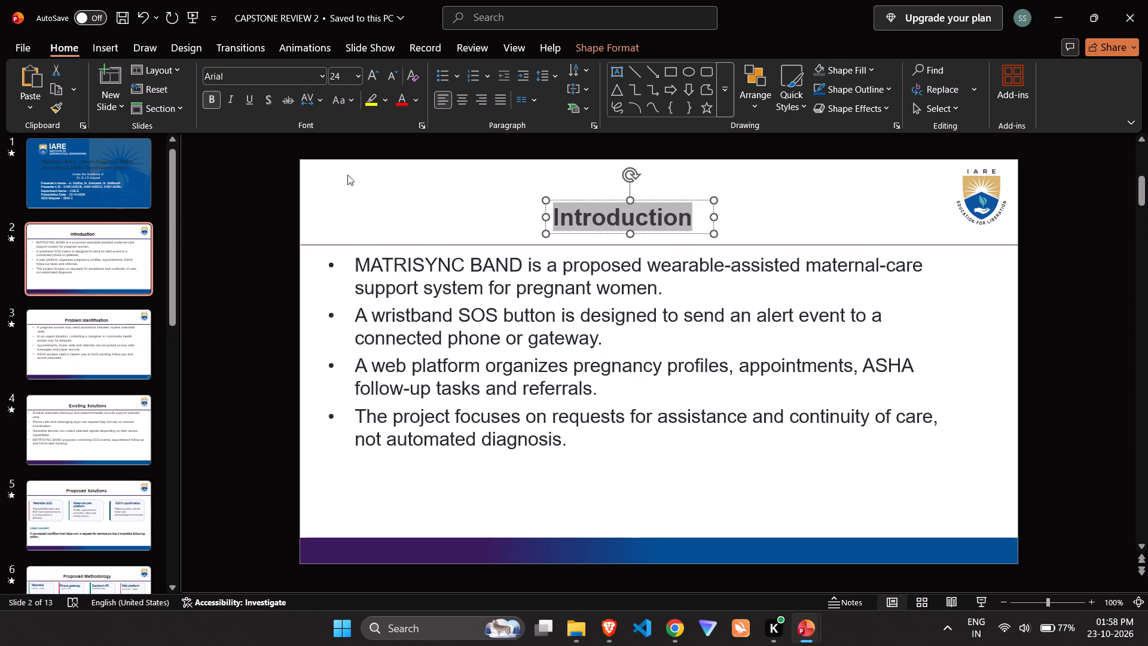
click(317, 77)
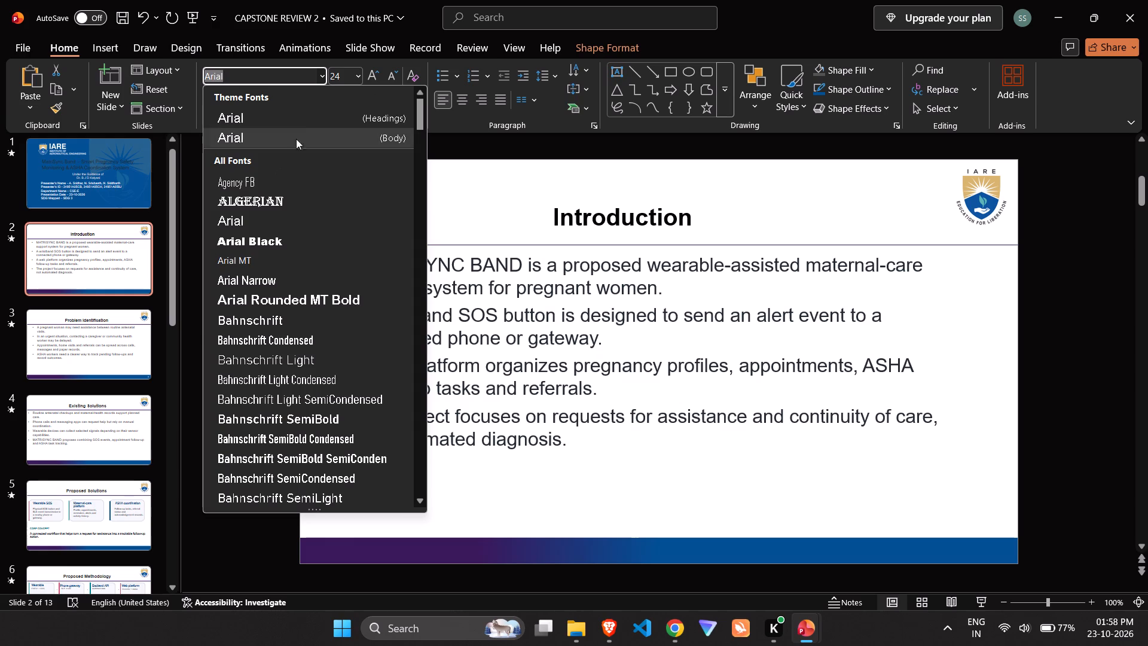
click(316, 117)
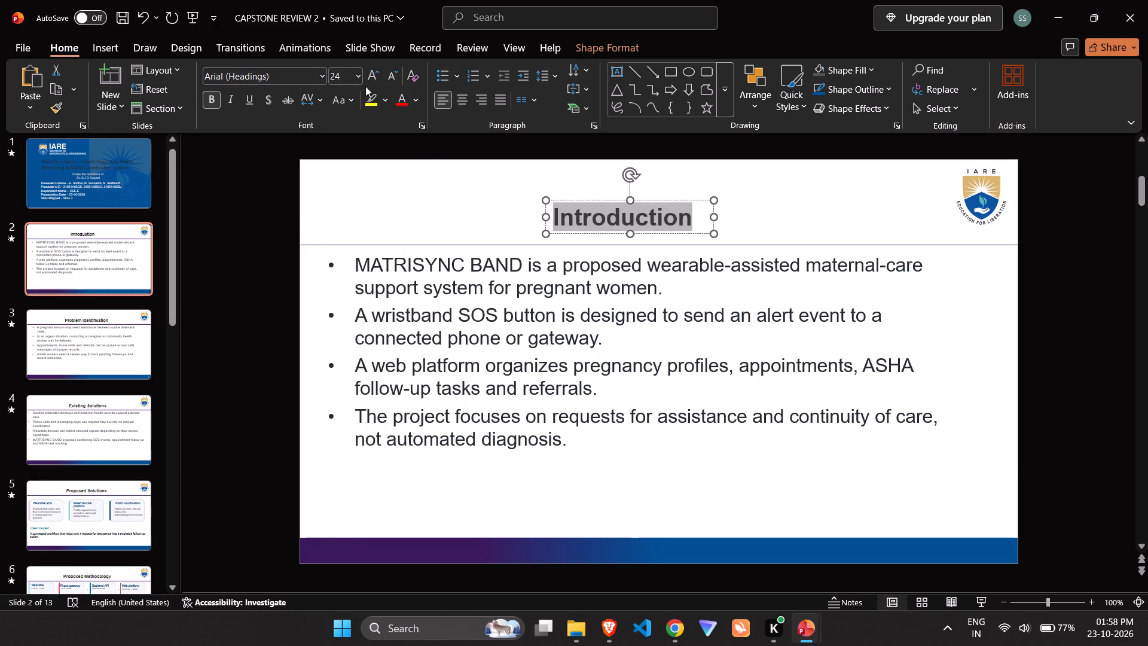
click(374, 82)
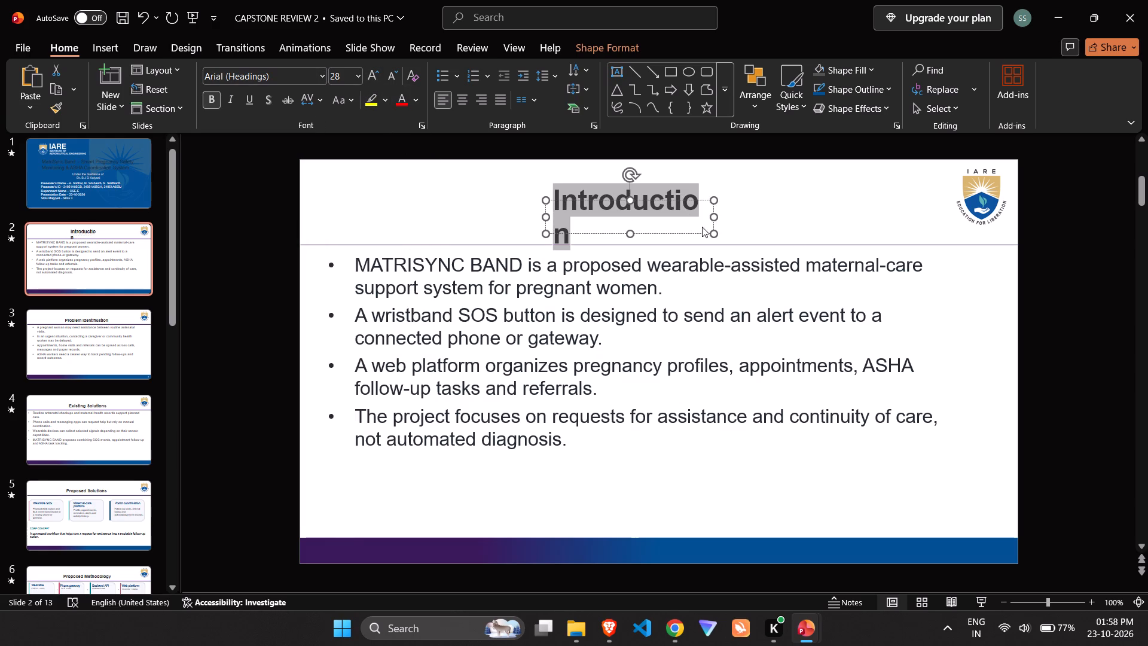
drag(713, 213, 731, 213)
click(762, 208)
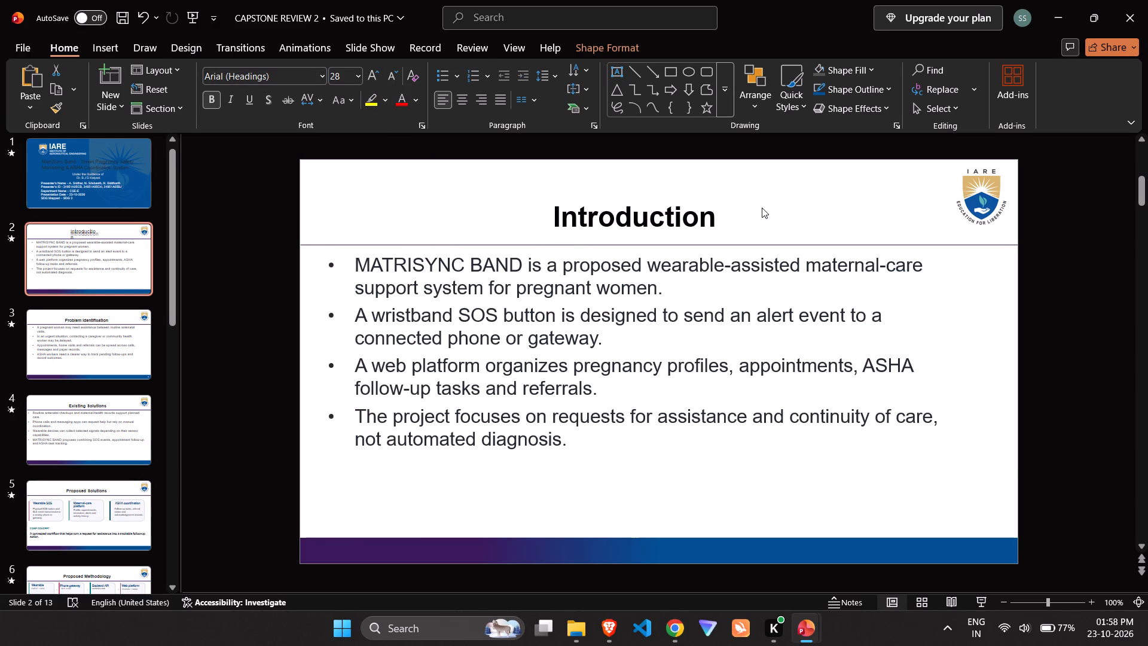
Set slide 3's Problem Identification title to size 28 and widen its text box to fit one line.
click(112, 364)
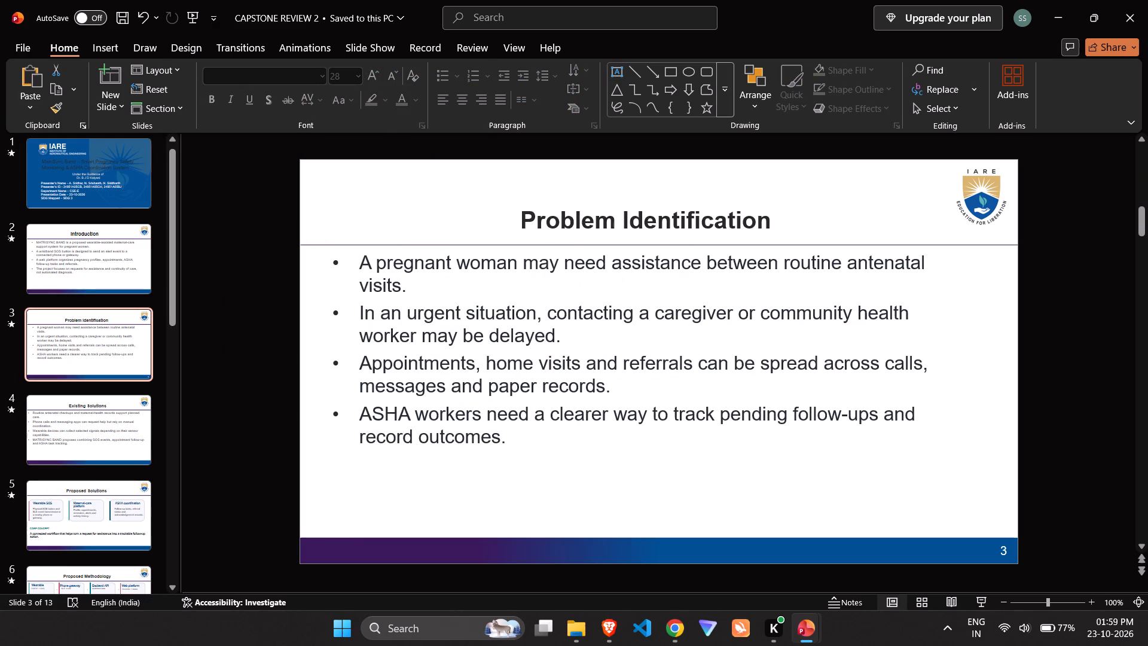
click(649, 220)
double_click(649, 220)
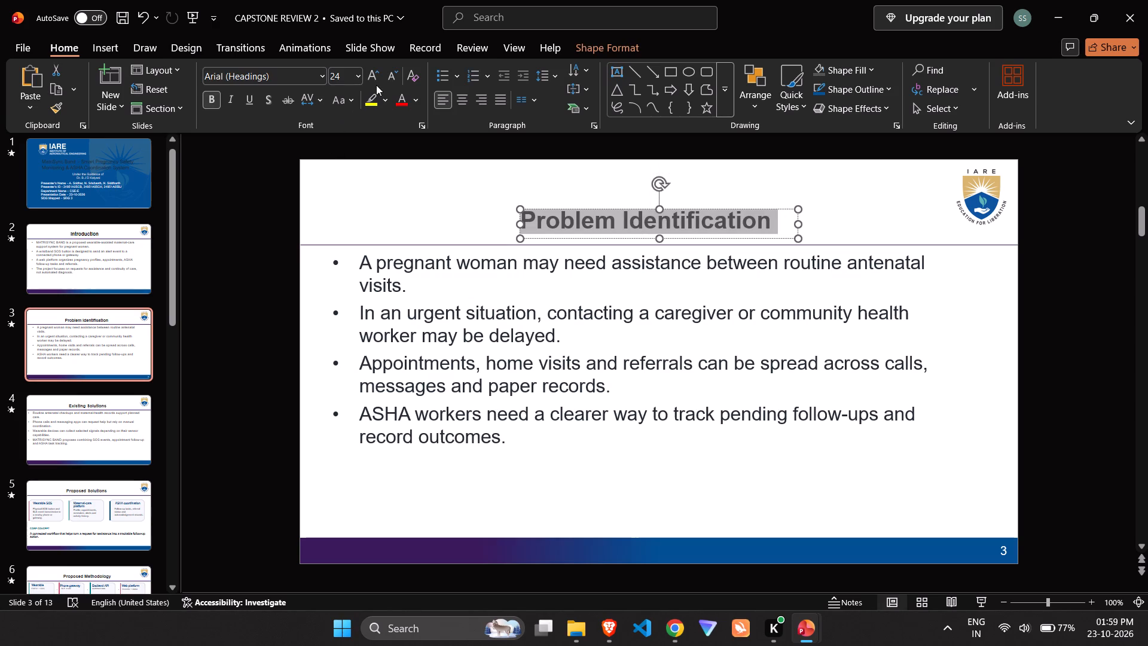
click(375, 72)
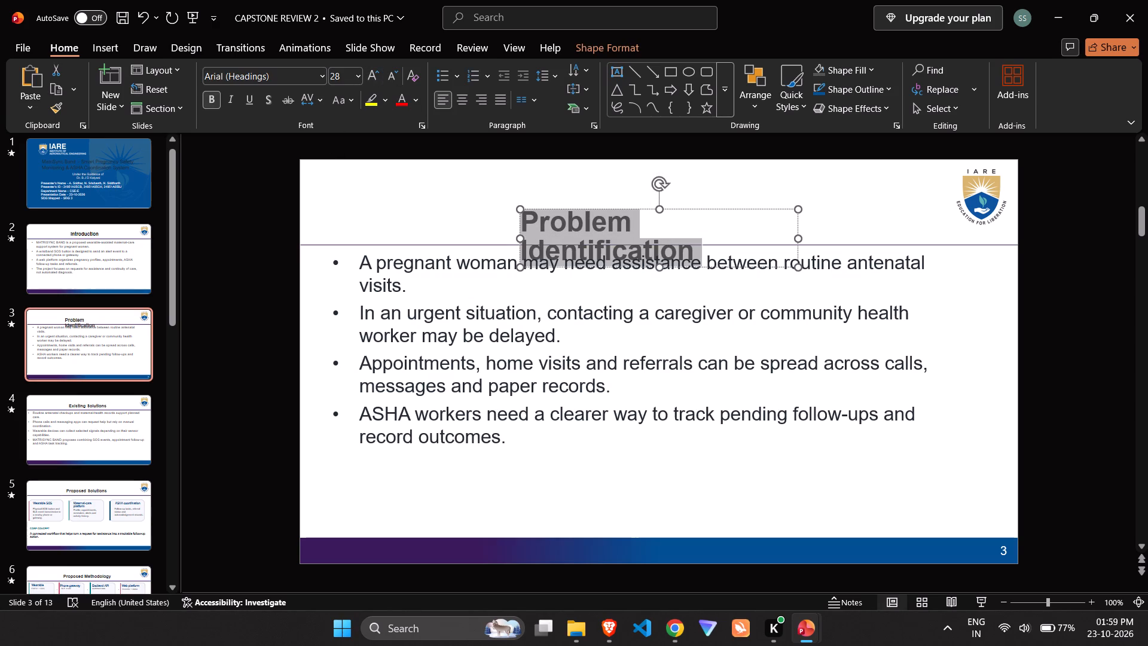
drag(800, 237, 812, 236)
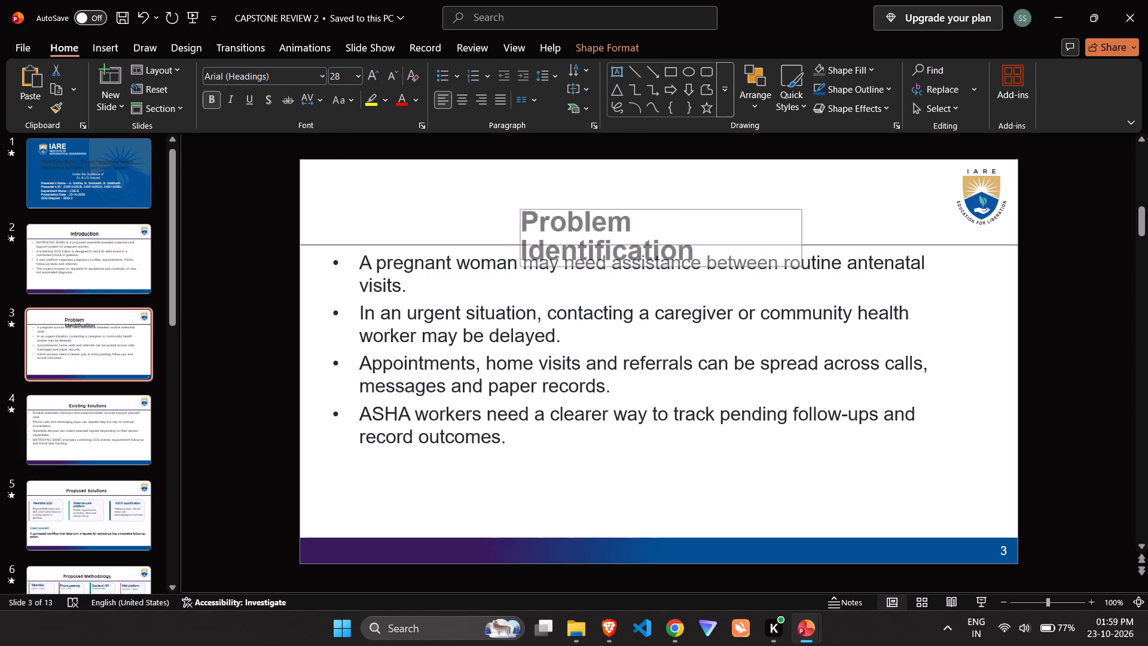
drag(812, 236, 829, 234)
click(900, 200)
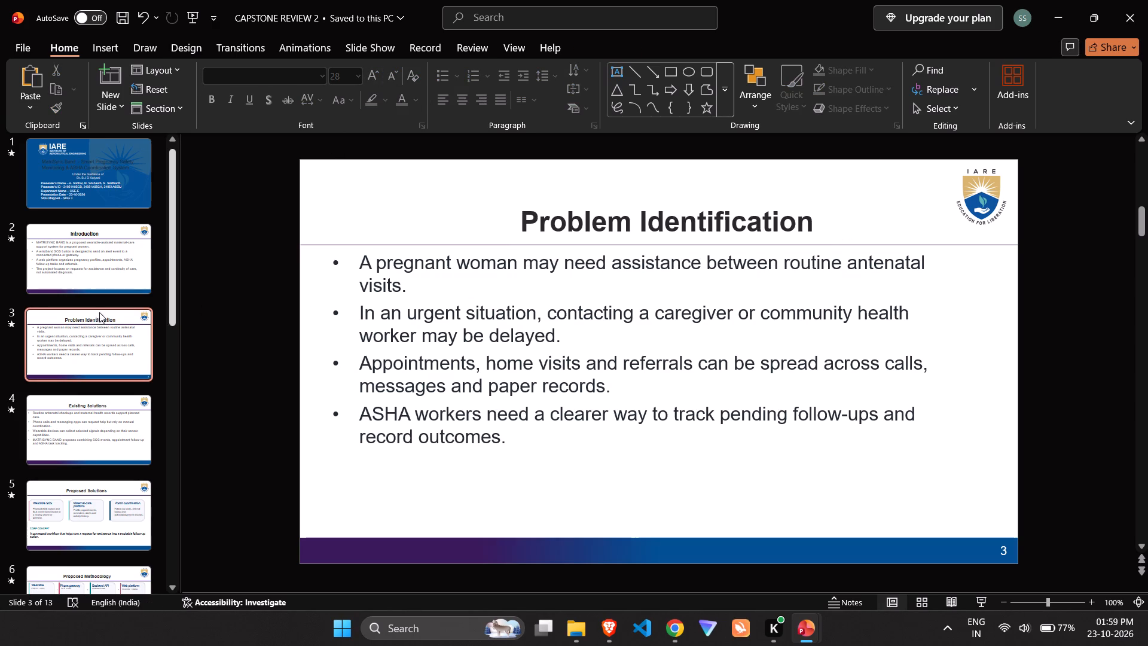
Change the font of slide 4's Existing Solutions title to Arial (Headings).
click(35, 419)
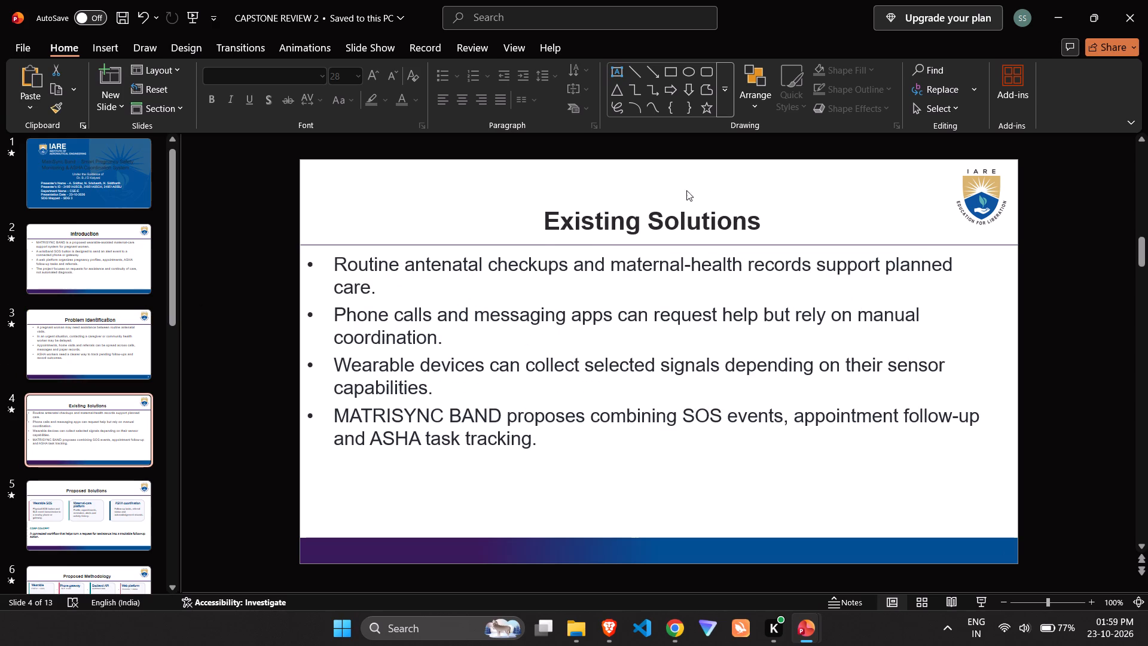
click(671, 223)
double_click(671, 223)
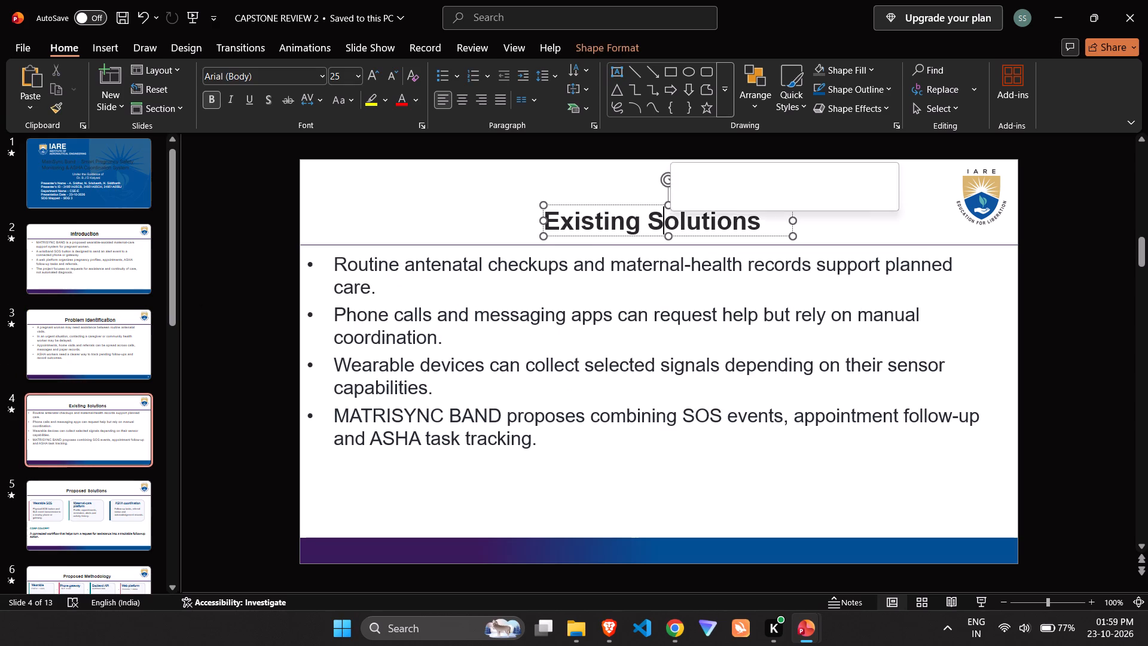
click(671, 223)
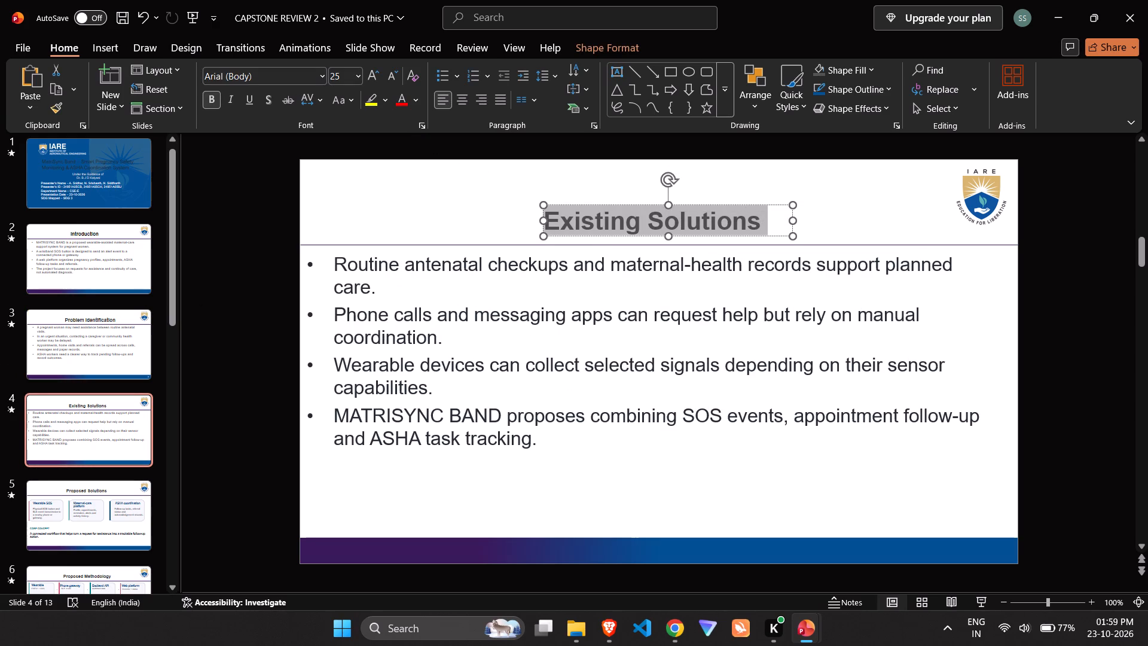
click(323, 77)
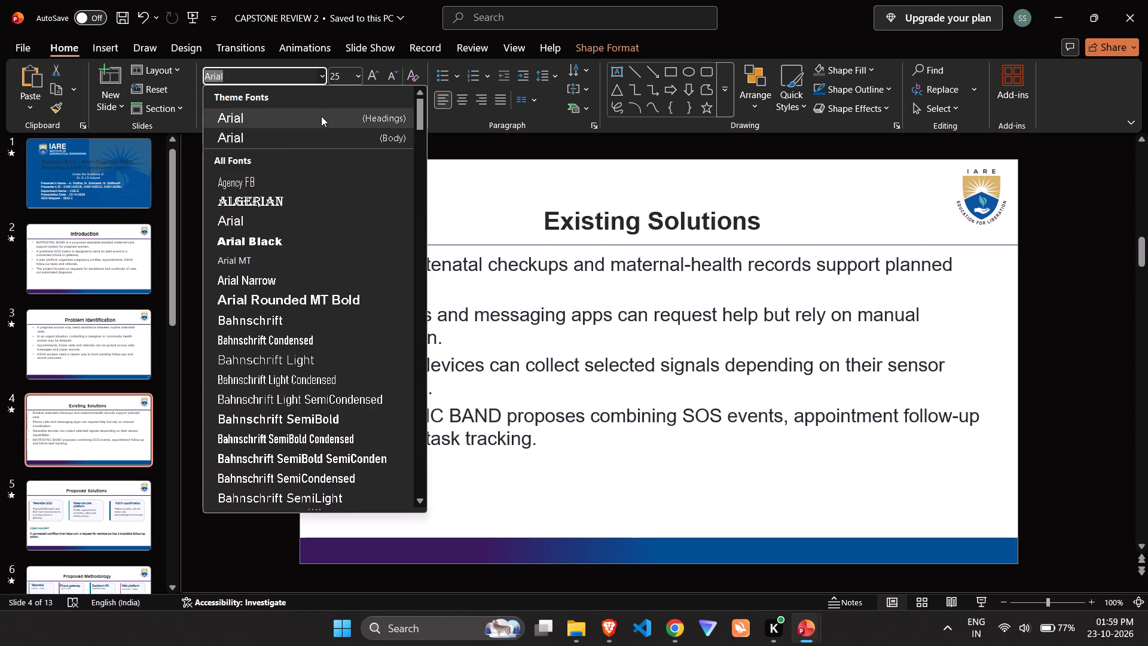
click(321, 116)
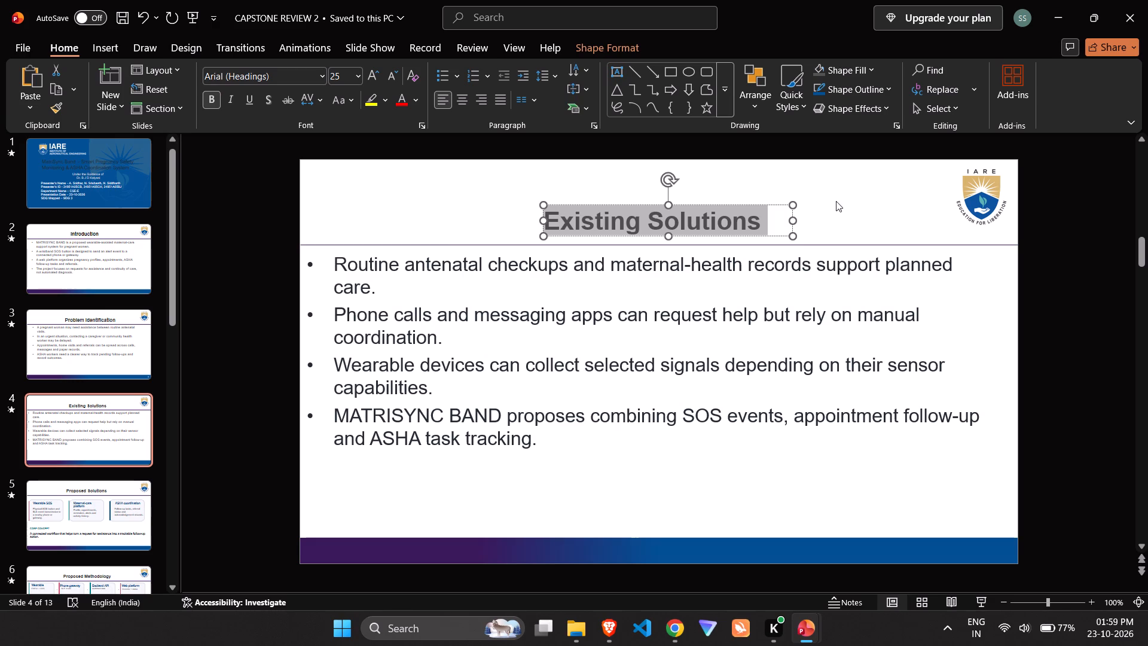
click(836, 201)
Change the font of slide 5's Proposed Solutions title to Arial (Headings).
click(66, 523)
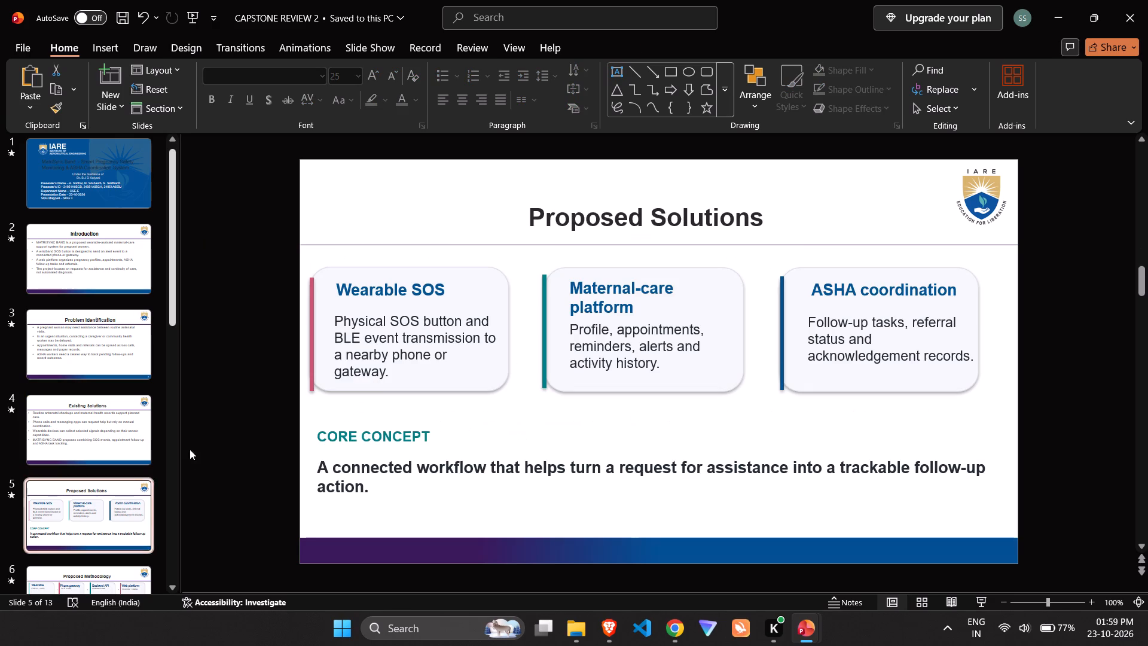
triple_click(637, 211)
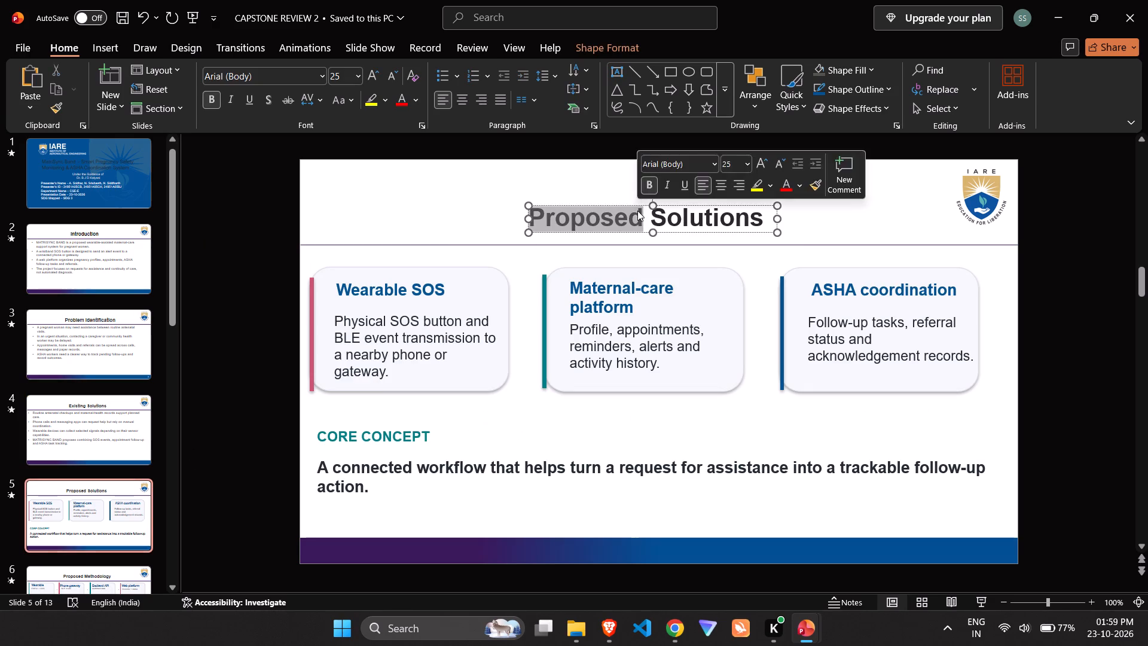
click(320, 77)
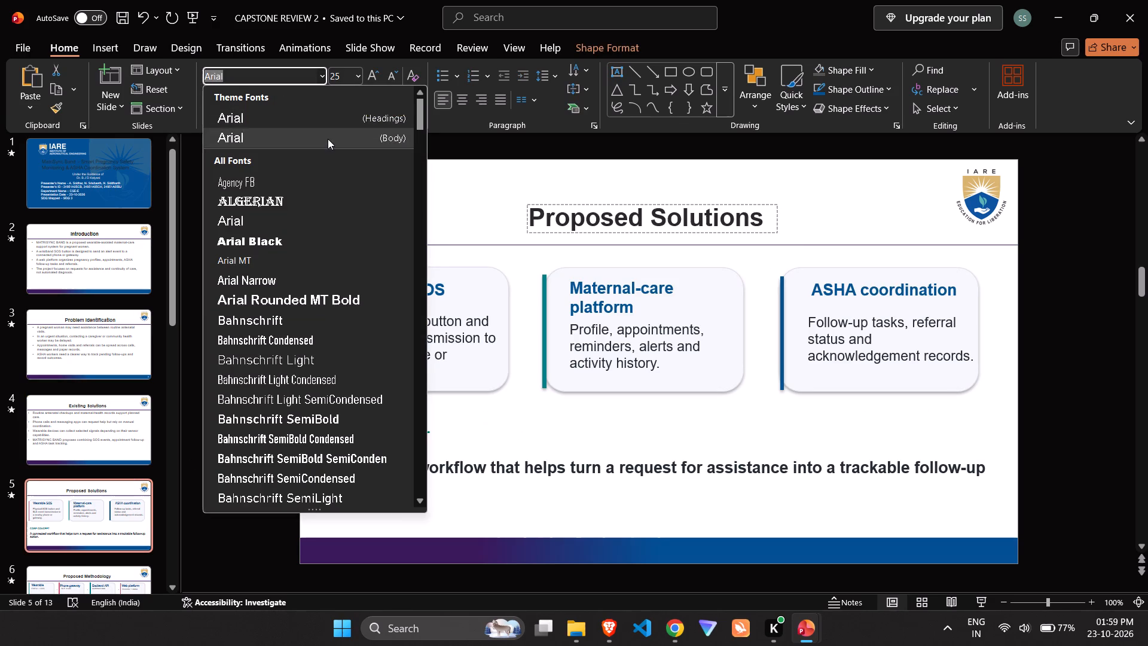
click(334, 112)
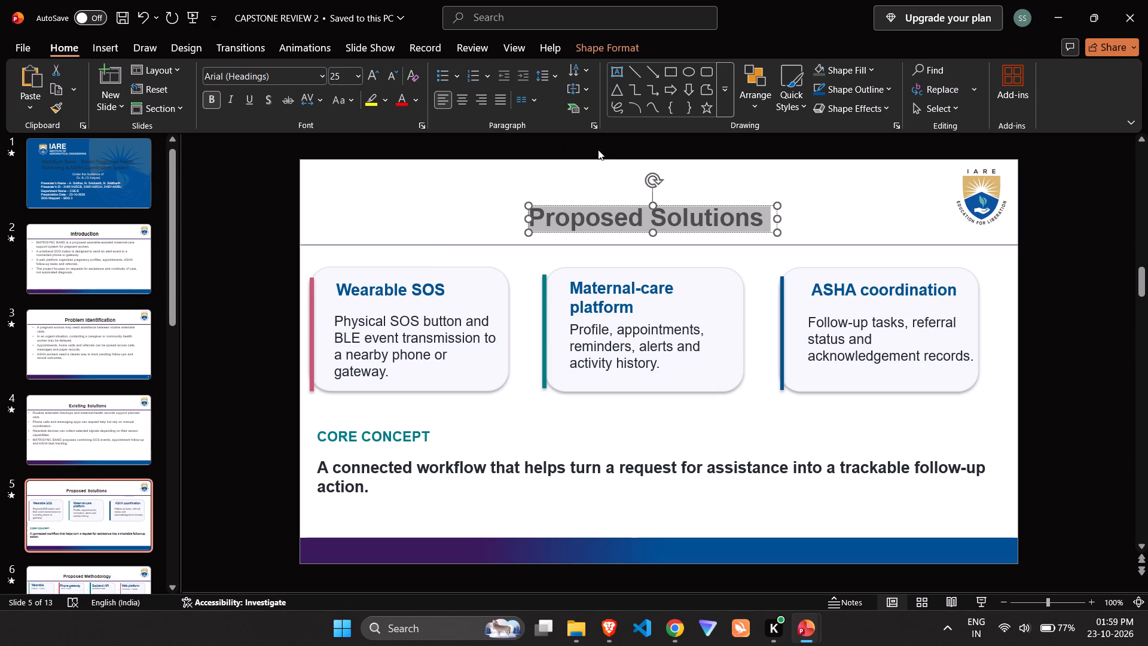
click(822, 187)
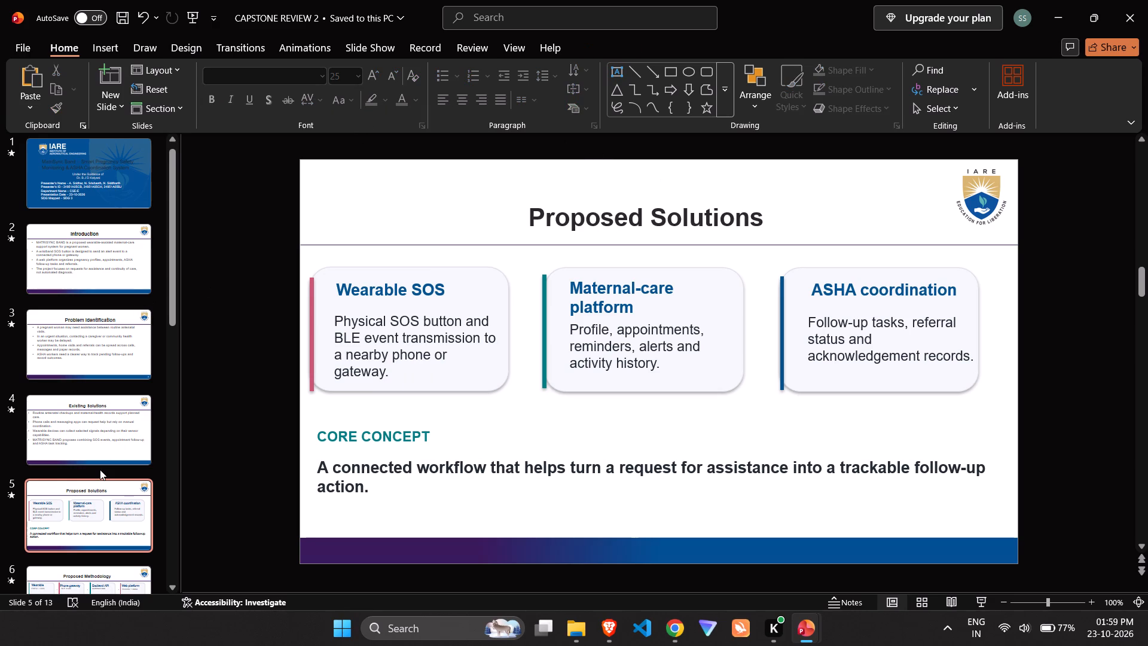
Change the font of slide 6's Proposed Methodology title to Arial (Headings).
scroll(100, 470, down, 2)
click(71, 528)
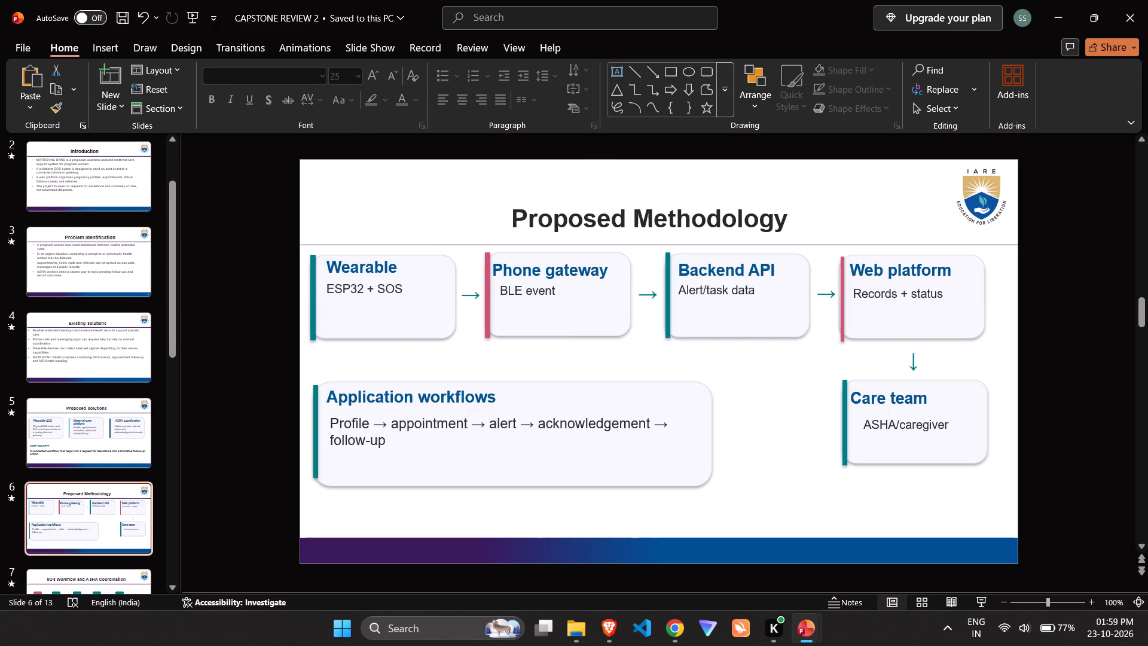
click(571, 216)
triple_click(571, 216)
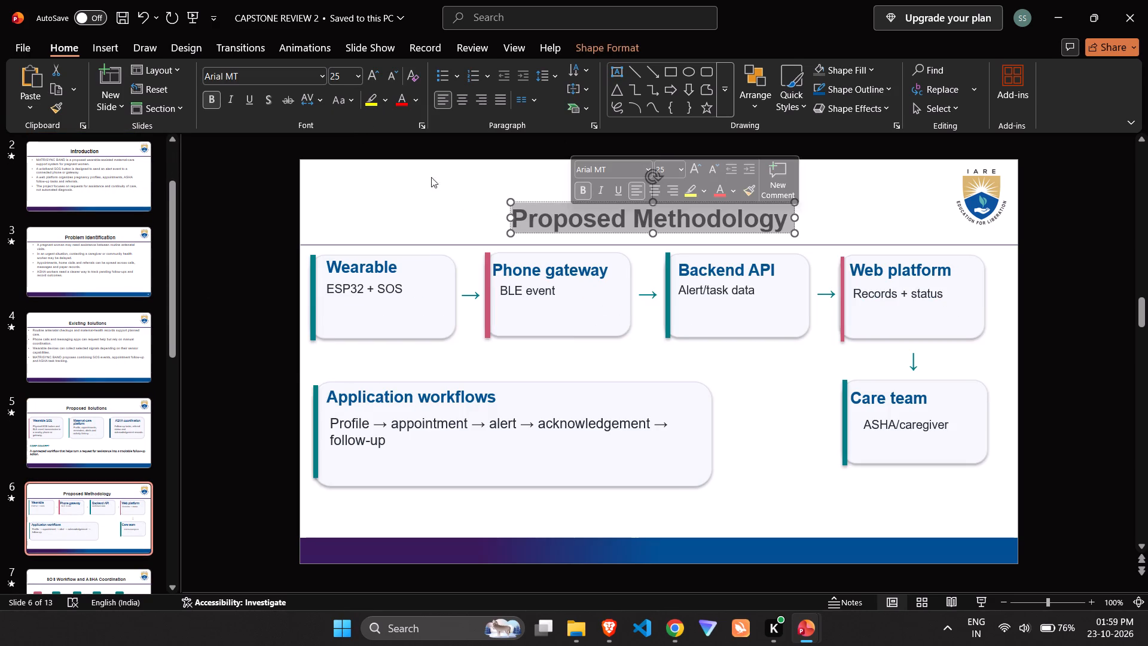
click(325, 68)
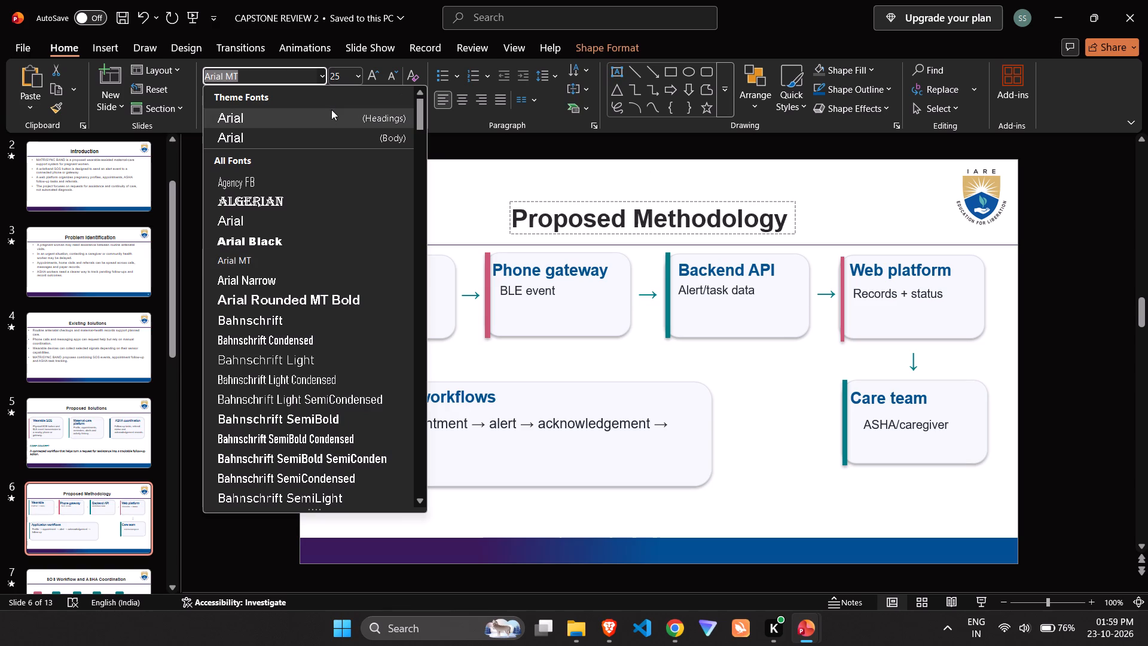
click(331, 109)
click(369, 187)
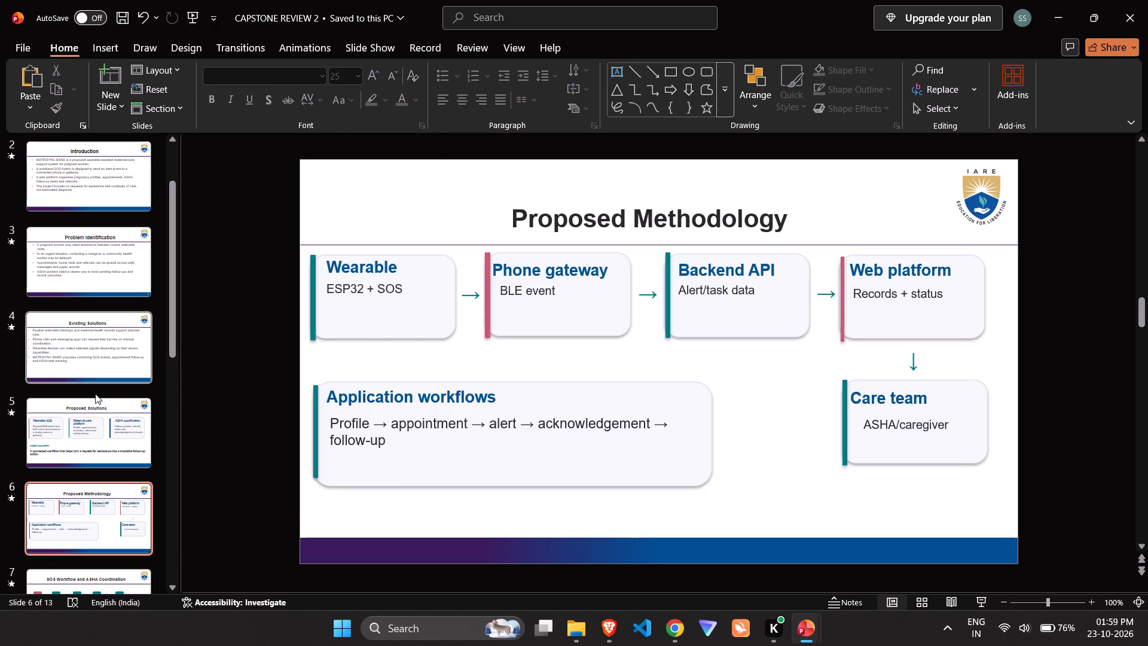
Change the font of slide 7's SOS Workflow and ASHA Coordination title to Arial (Headings).
scroll(96, 399, down, 2)
click(73, 514)
click(627, 217)
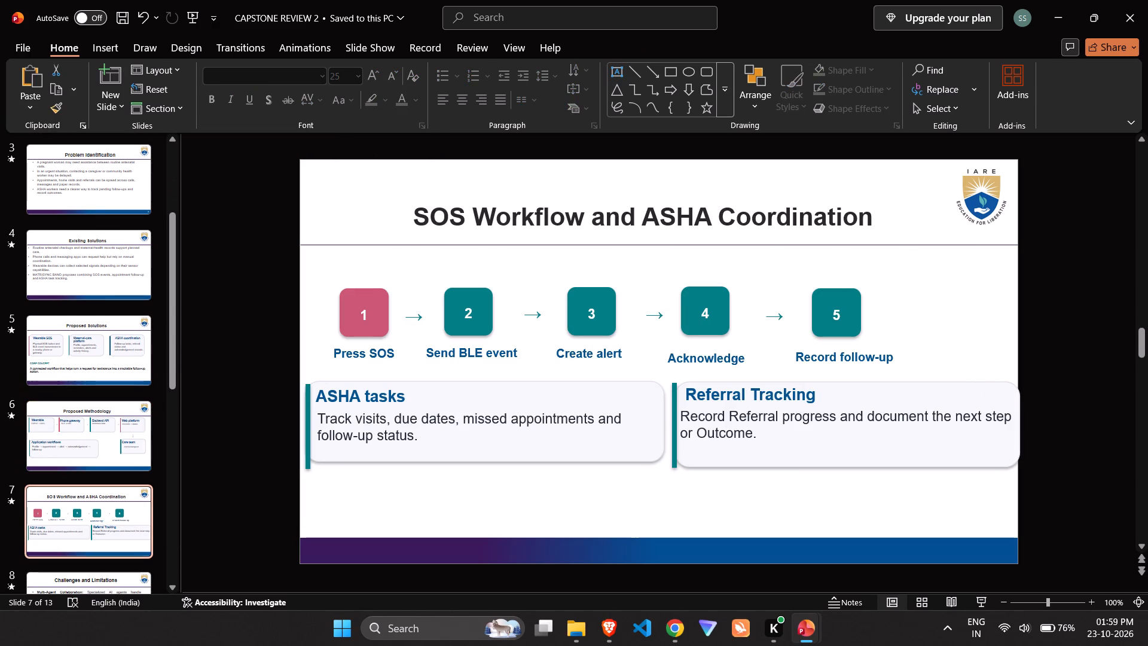
triple_click(627, 217)
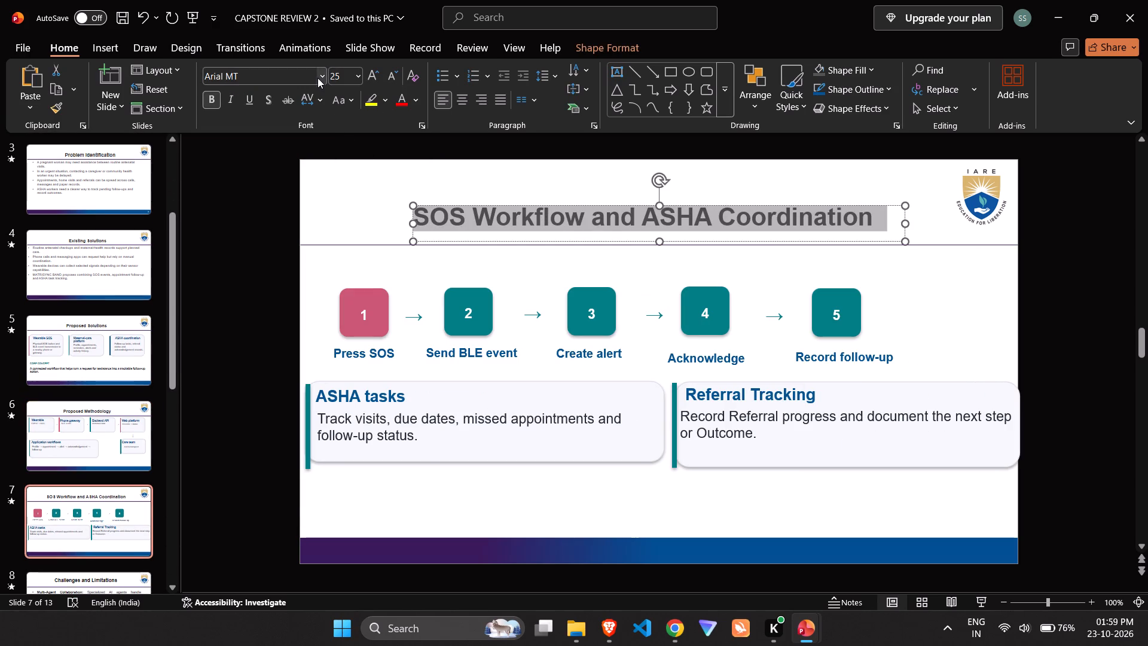
click(317, 78)
click(331, 112)
click(332, 150)
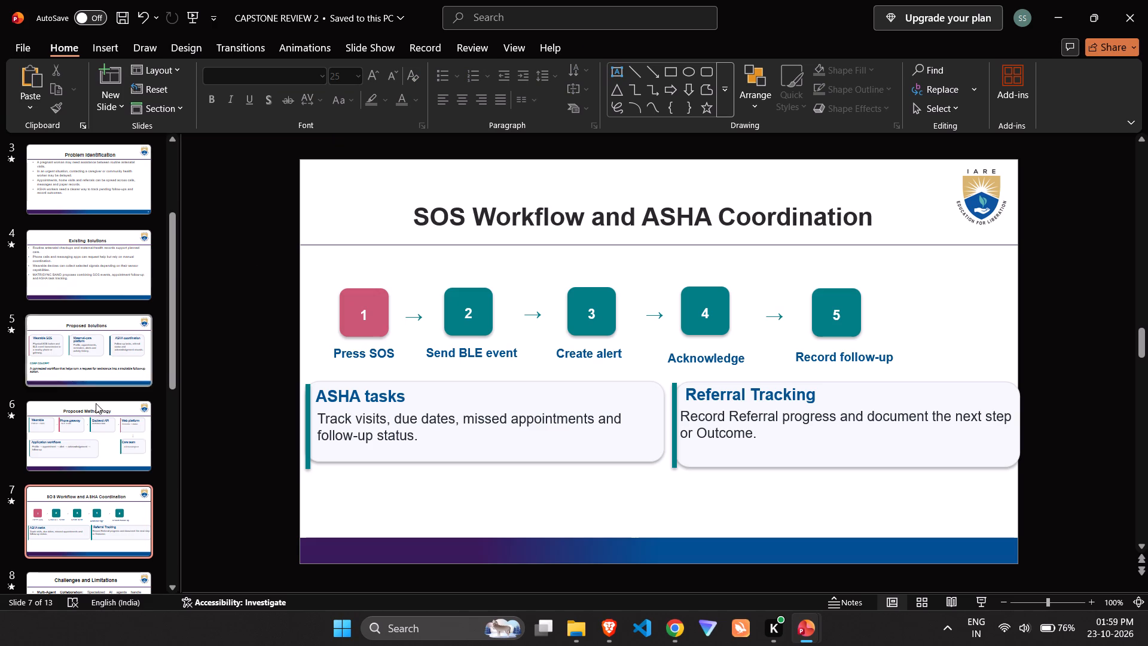
Change the font of slide 8's Challenges and Limitations title to Arial (Headings).
scroll(75, 462, down, 2)
click(85, 535)
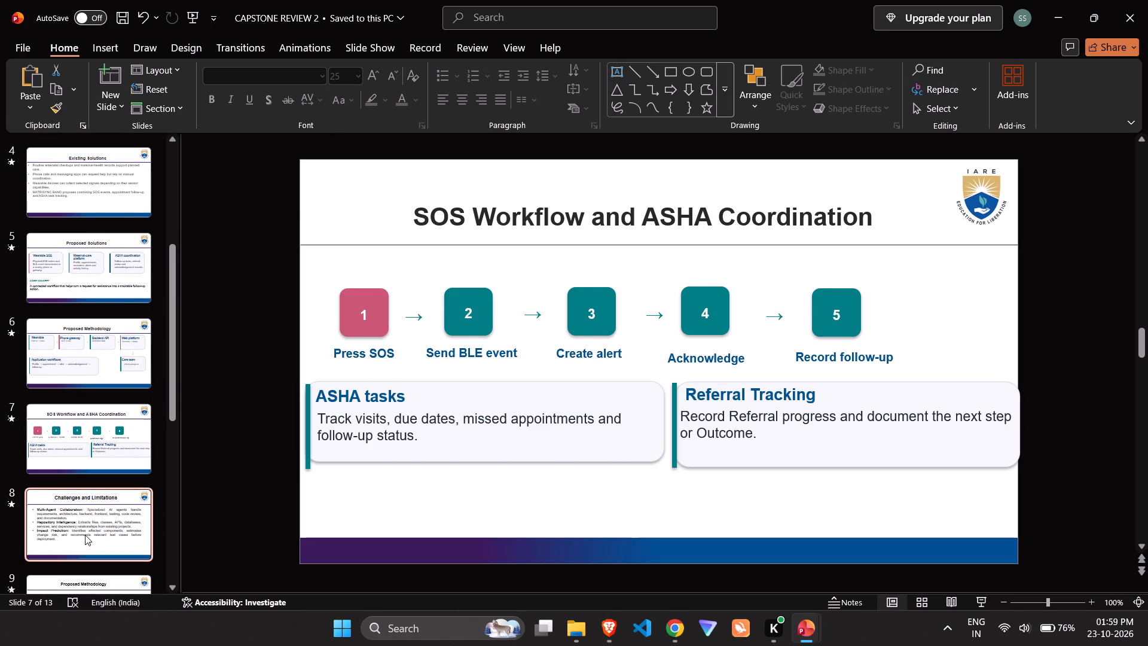
triple_click(505, 202)
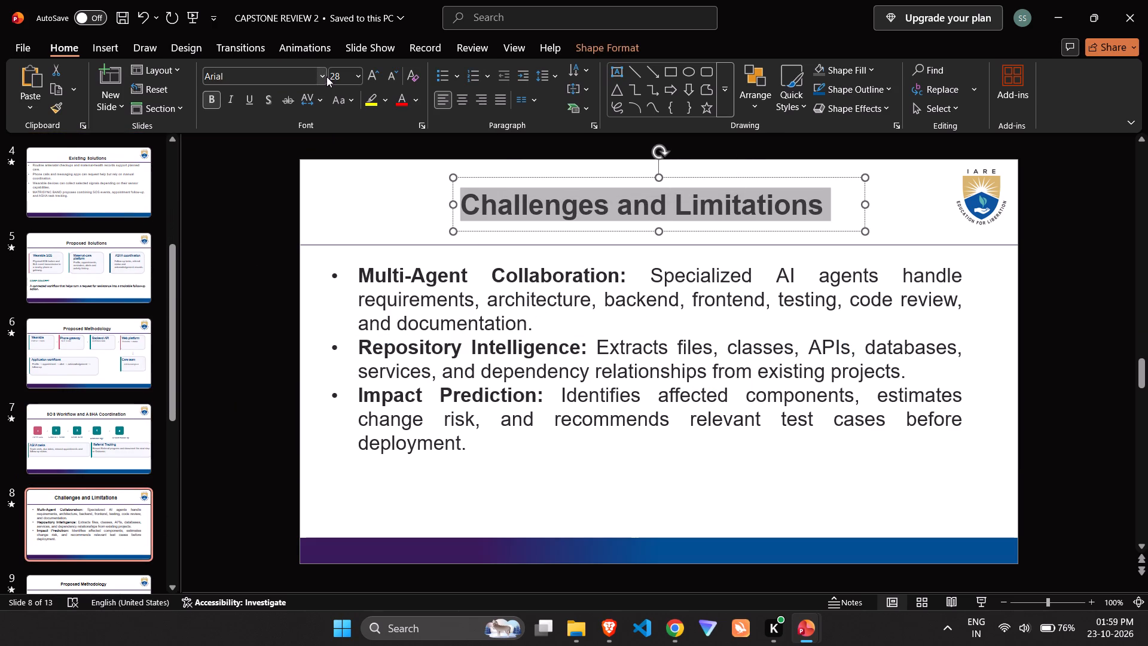
click(326, 78)
click(318, 83)
click(317, 113)
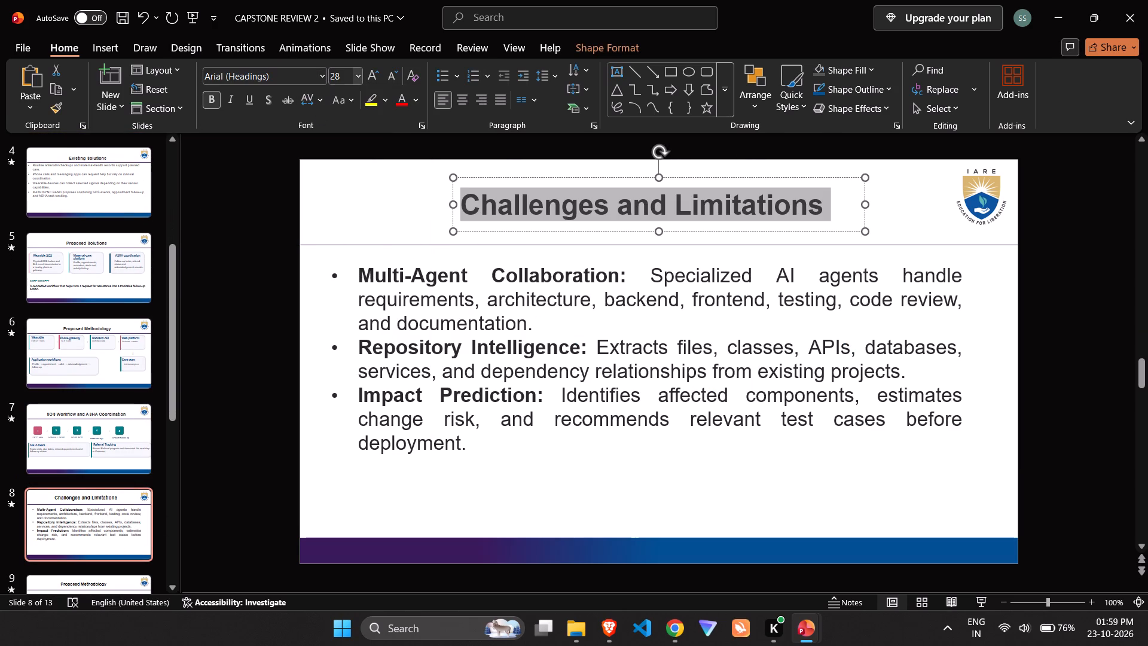
Set the font size of slide 8's Challenges and Limitations title to 25.
click(337, 79)
text(25)
key(Return)
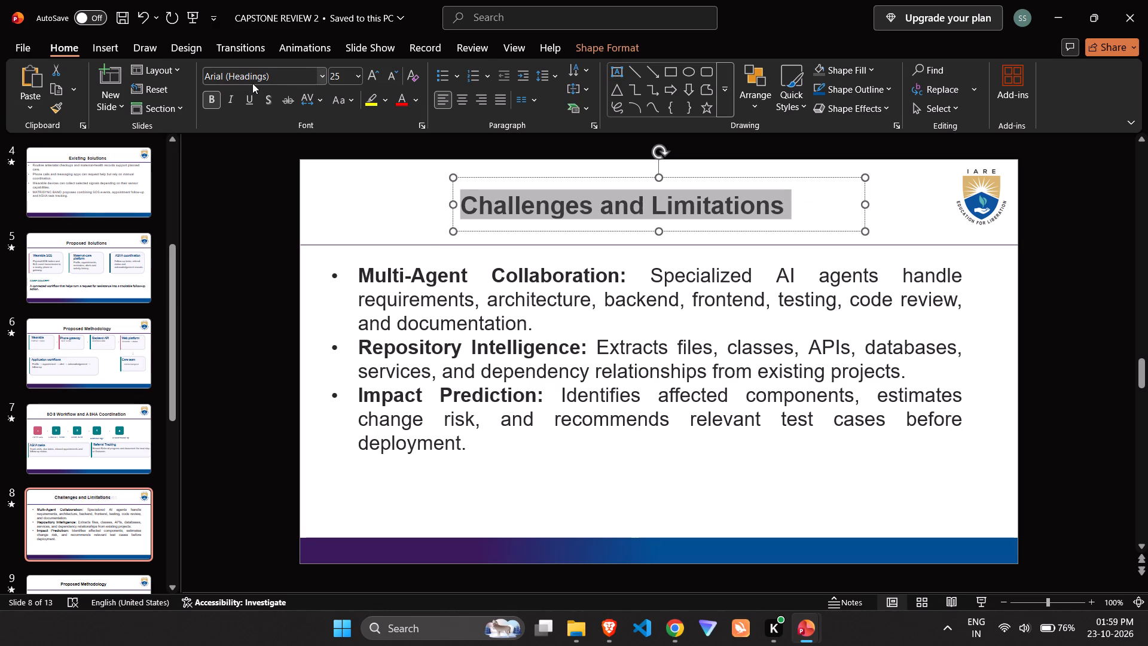
click(393, 199)
click(618, 209)
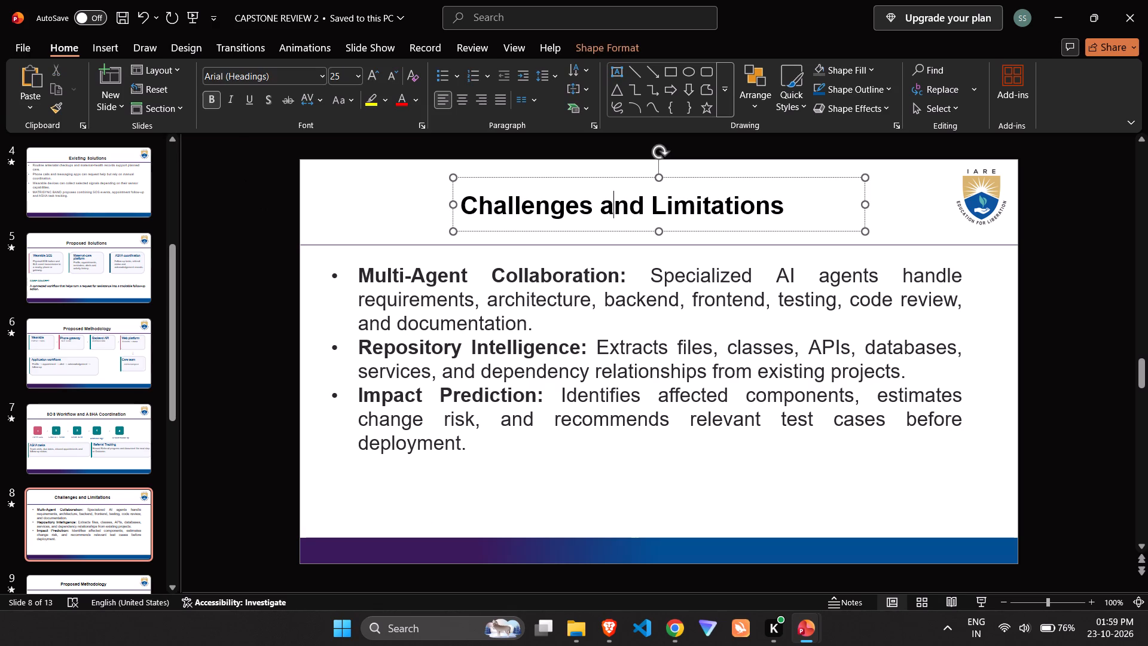
click(627, 231)
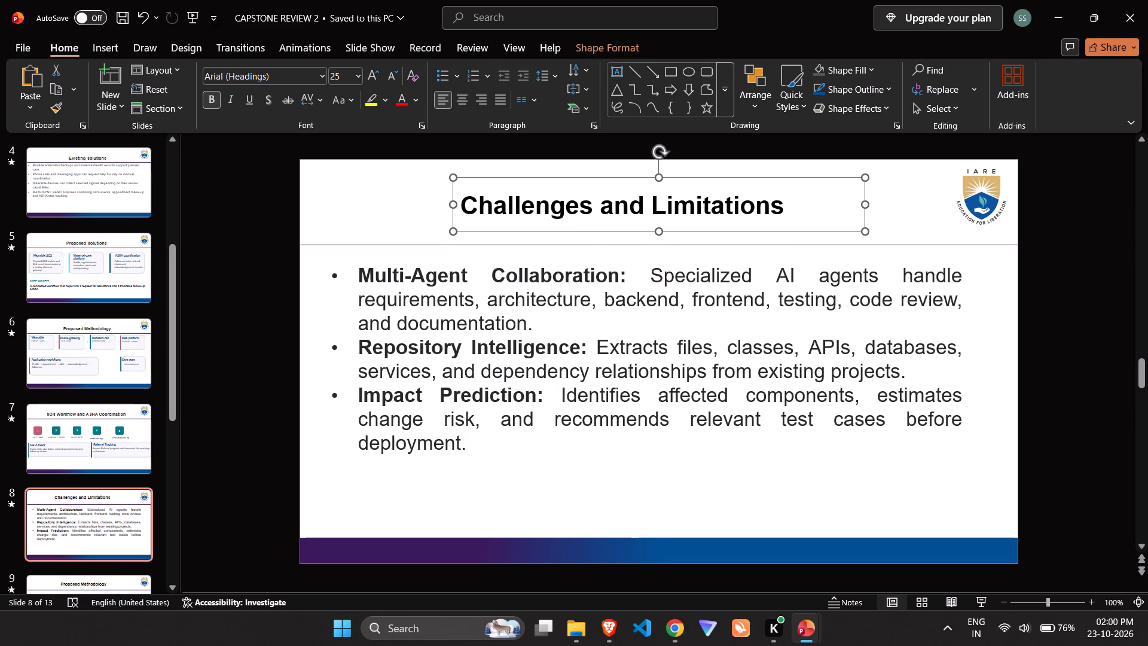
Narrow slide 8's title text box so its width closely fits the Challenges and Limitations text.
click(401, 219)
click(674, 192)
drag(868, 200, 795, 207)
click(854, 214)
Reposition slide 8's title text box so the title is centred over the slide and sits just above the divider line.
click(588, 175)
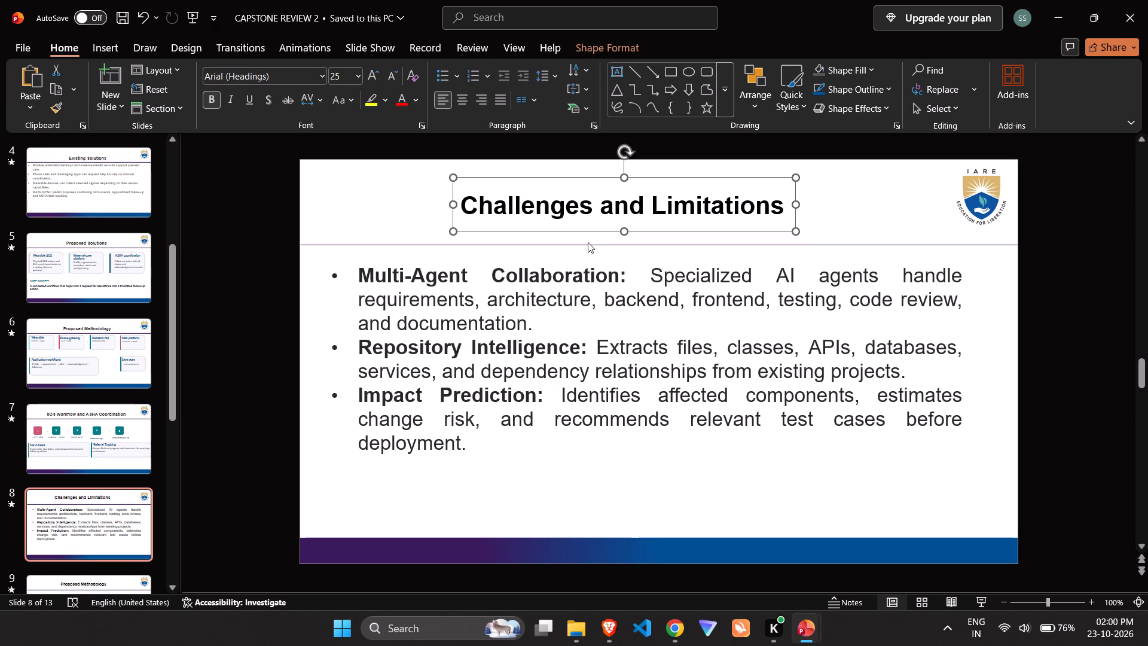
drag(600, 228, 628, 249)
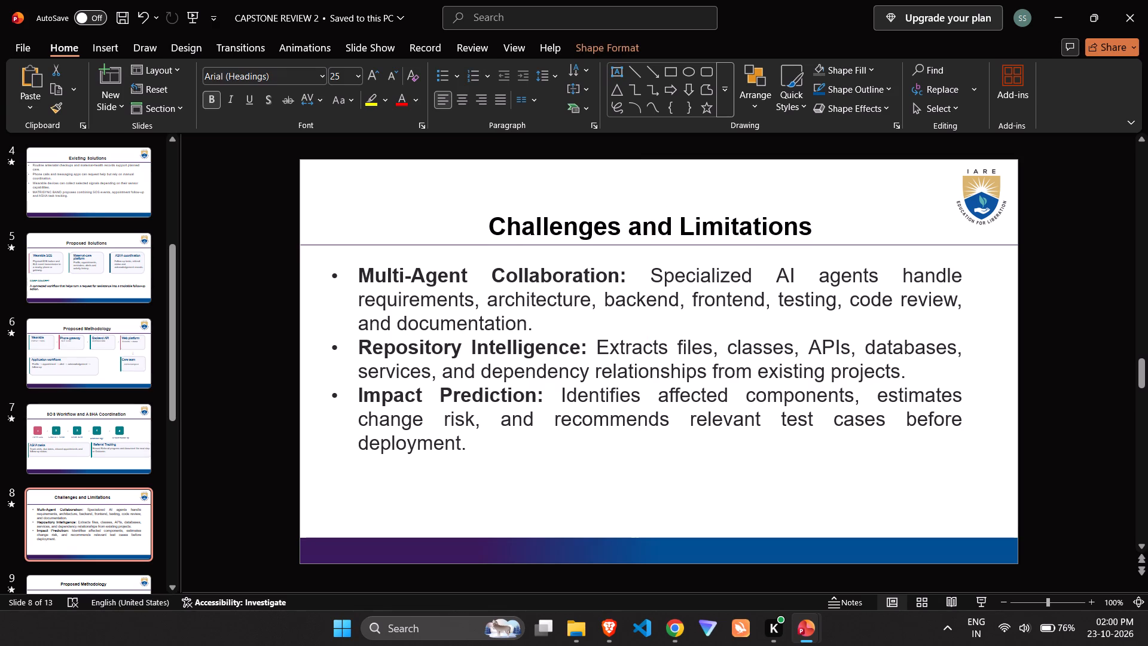
drag(628, 249, 624, 233)
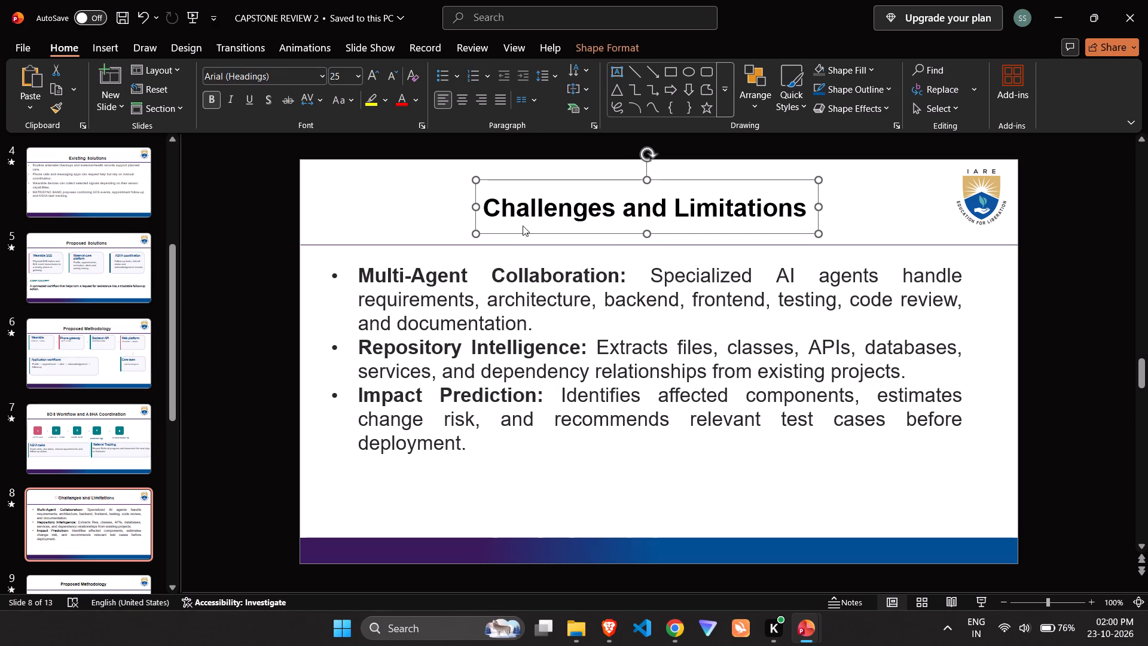
click(422, 219)
click(637, 195)
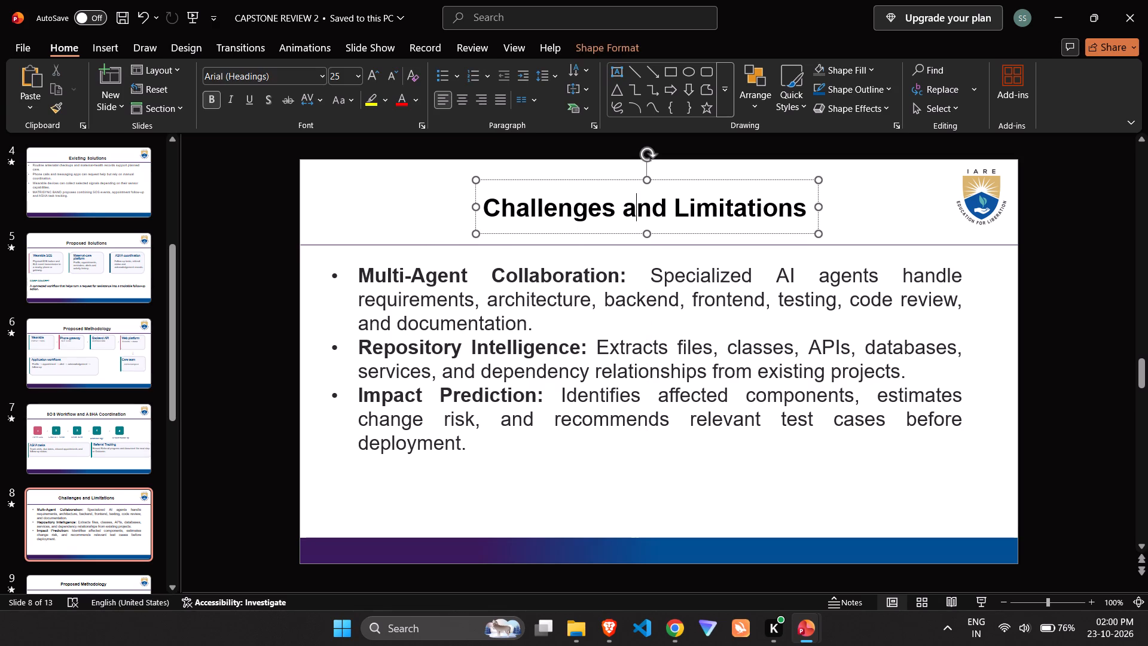
drag(634, 232, 634, 245)
click(436, 217)
Examine the body text formatting on slide 3, Problem Identification, as a reference for slide 8.
key(alt+Tab)
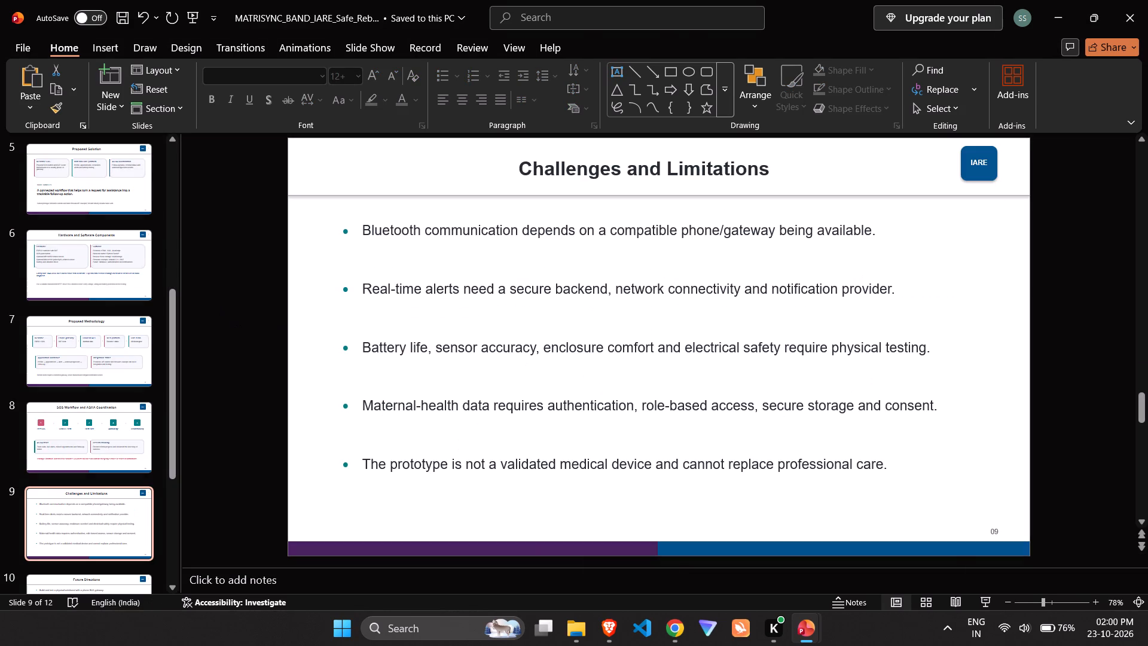
key(alt+Tab)
scroll(22, 305, up, 4)
click(75, 253)
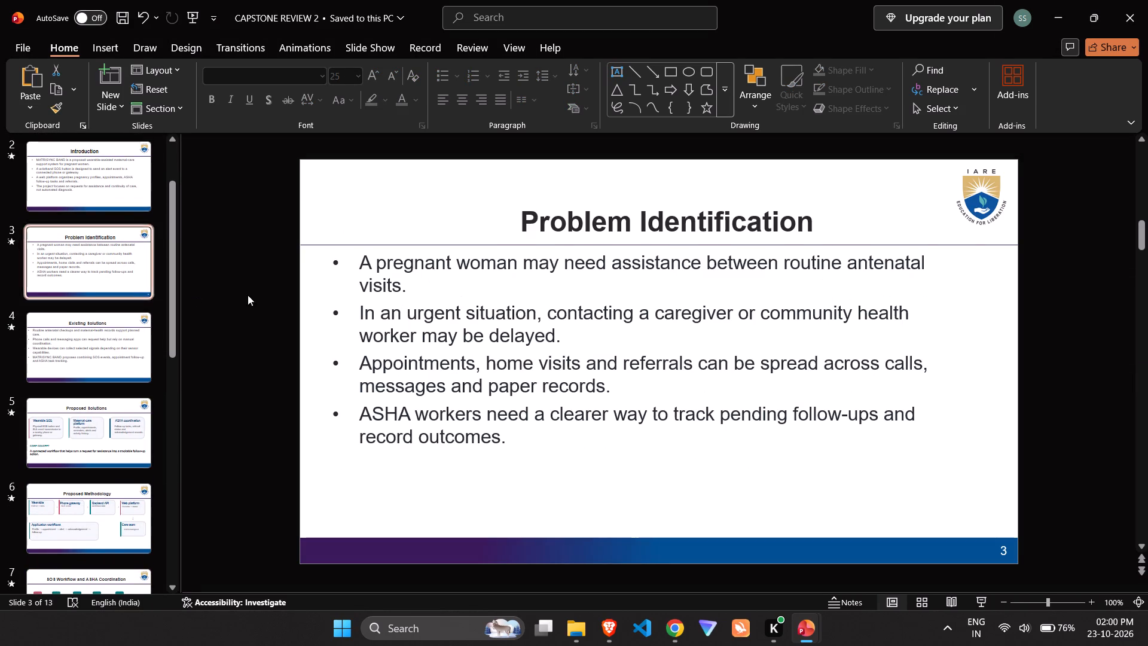
click(414, 276)
scroll(26, 322, down, 4)
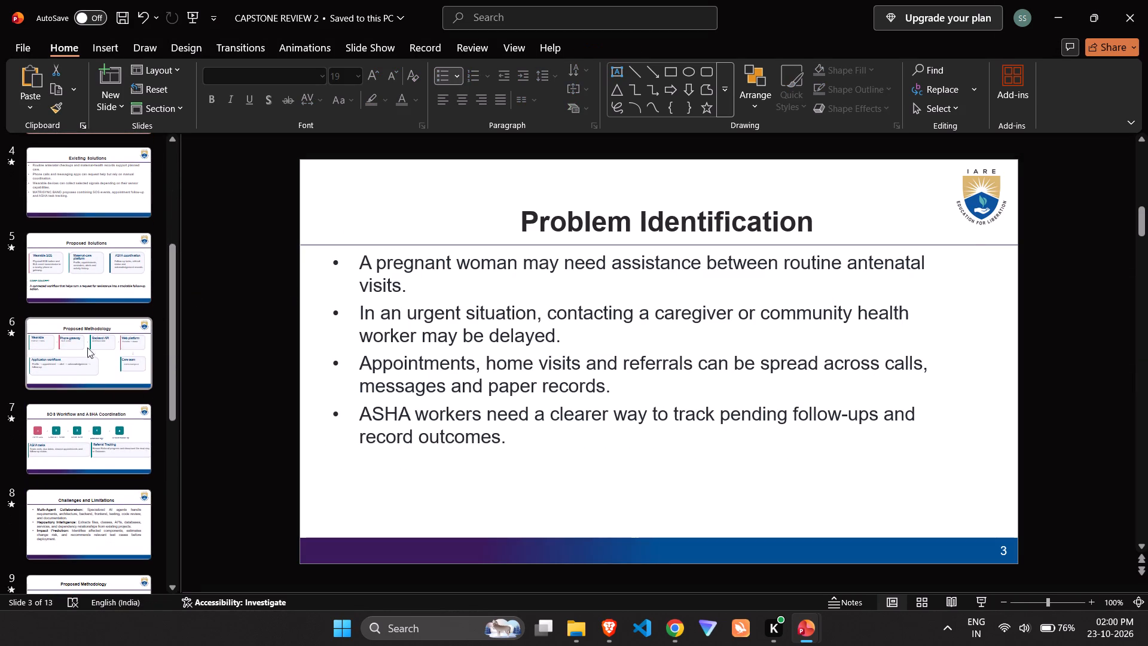
click(91, 509)
Replace slide 8's Multi-Agent Collaboration bullet with "Bluetooth communication depends on a compatible phone/gateway being available." copied from the MATRISYNC_BAND deck.
key(alt+Tab)
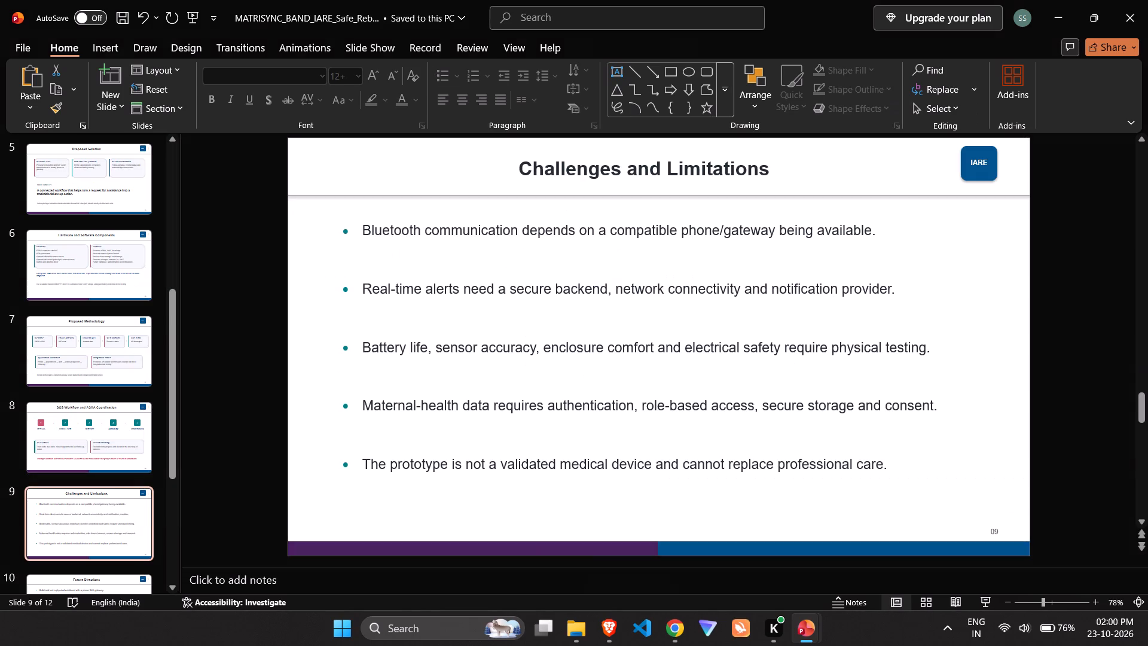
triple_click(443, 230)
key(ctrl+c)
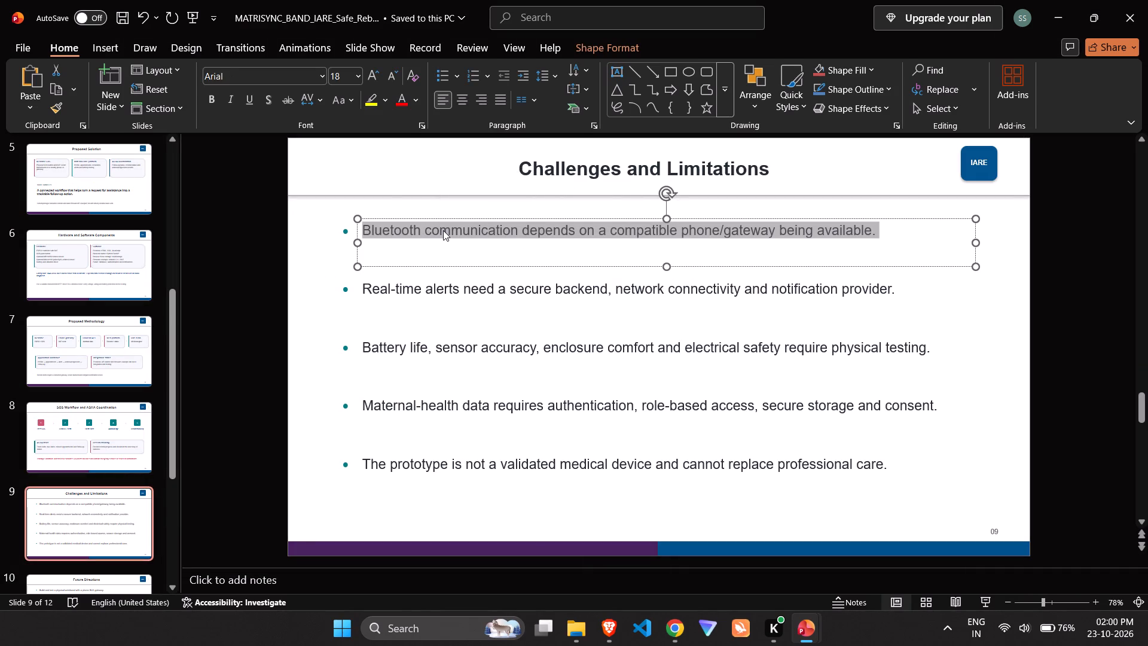
key(alt+Tab)
triple_click(436, 307)
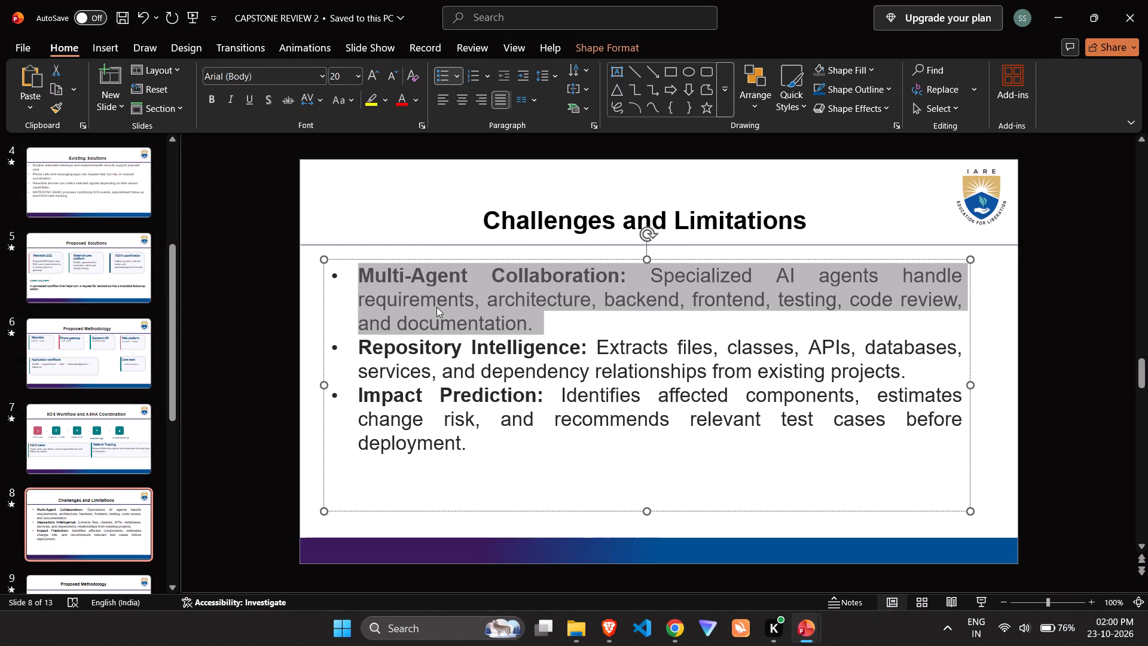
key(ctrl+v)
Replace slide 8's Repository Intelligence bullet with "Real-time alerts need a secure backend, network connectivity and notification provider." copied from the MATRISYNC_BAND deck.
key(alt+Tab)
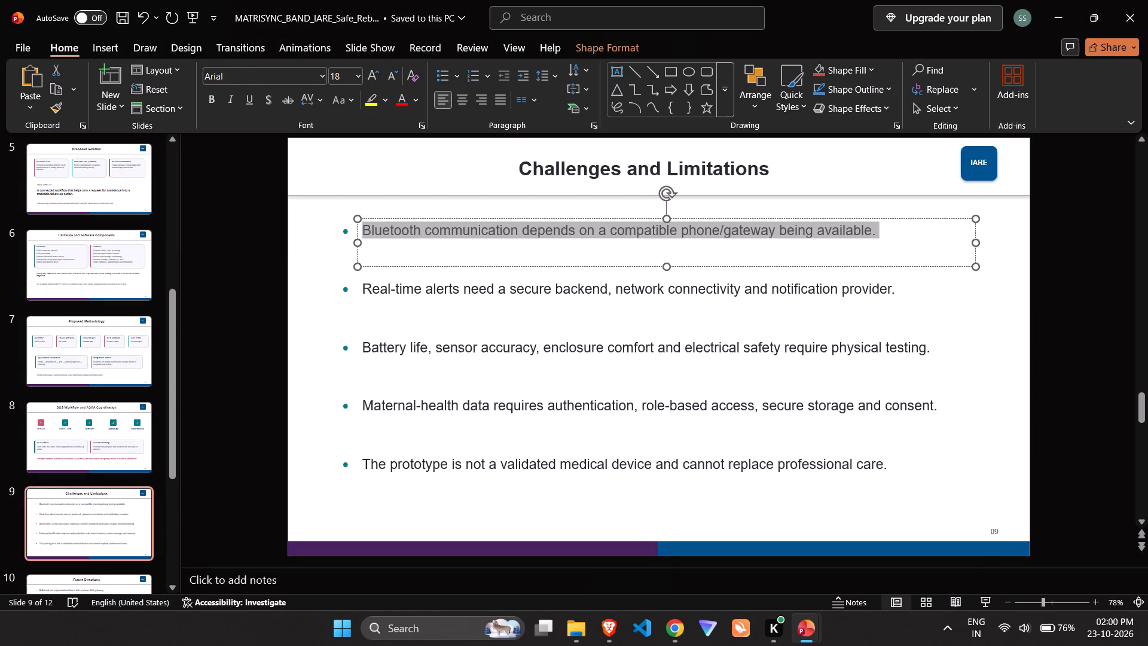
triple_click(455, 291)
key(ctrl+c)
key(alt+Tab)
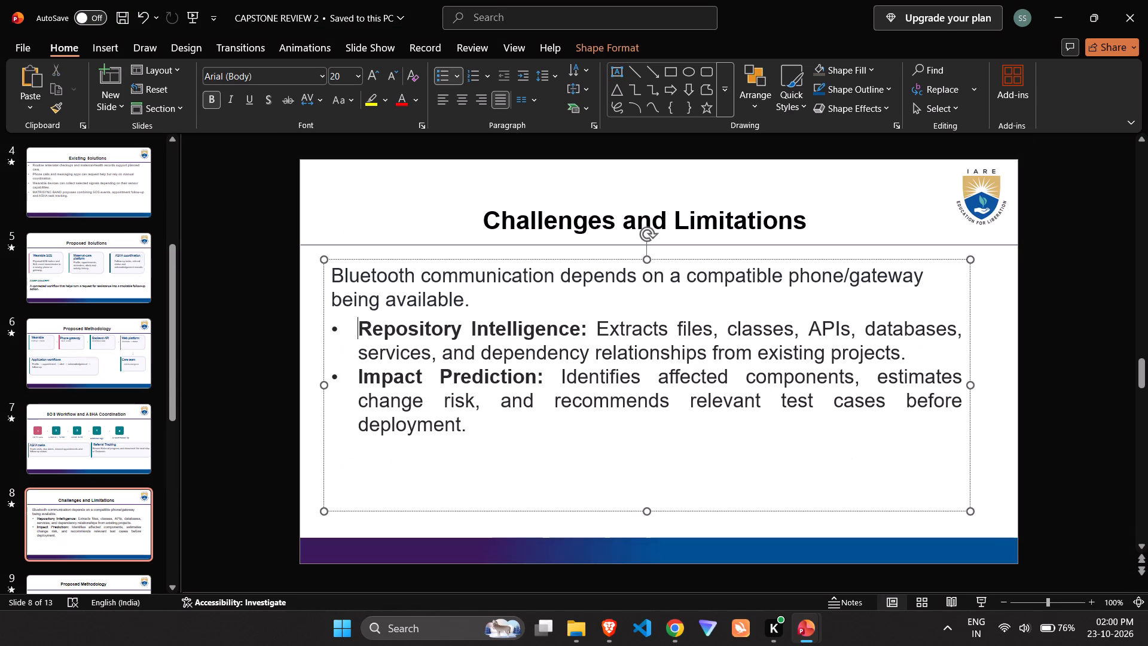
double_click(506, 313)
triple_click(502, 339)
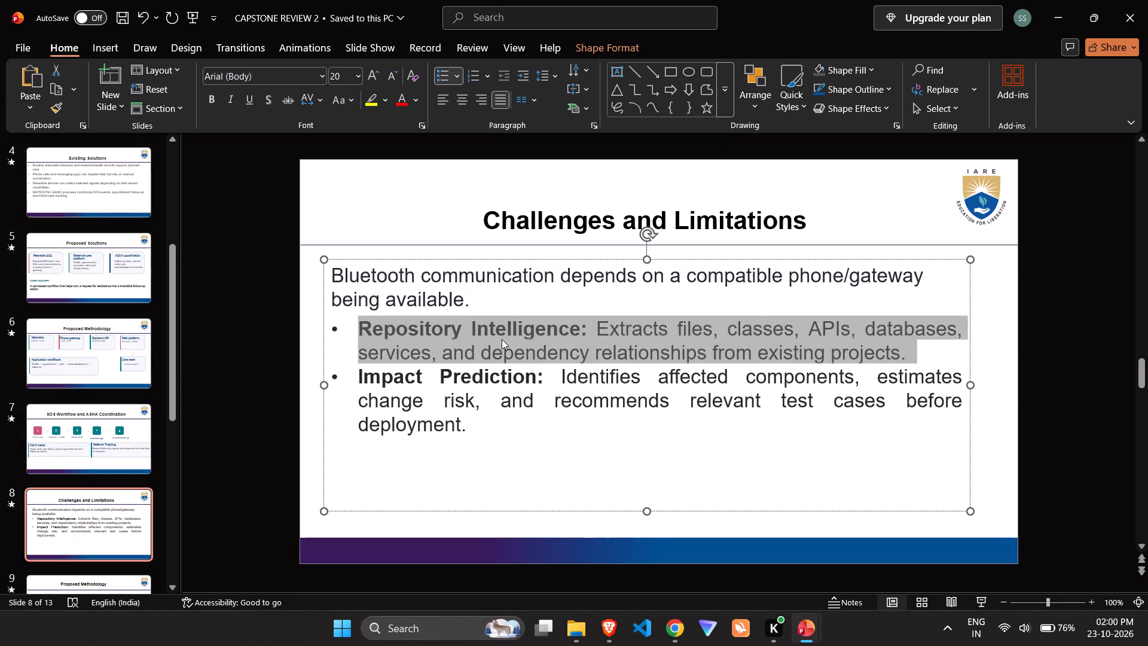
key(ctrl+v)
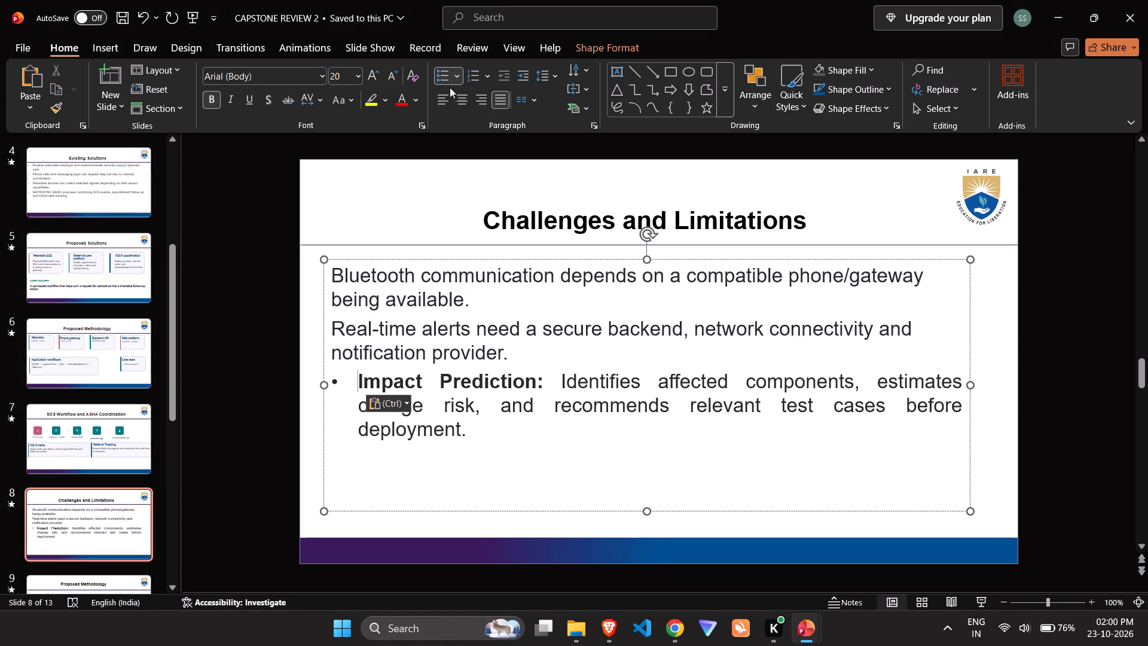
Apply bullets to the Bluetooth communication and Real-time alerts paragraphs on slide 8.
click(439, 81)
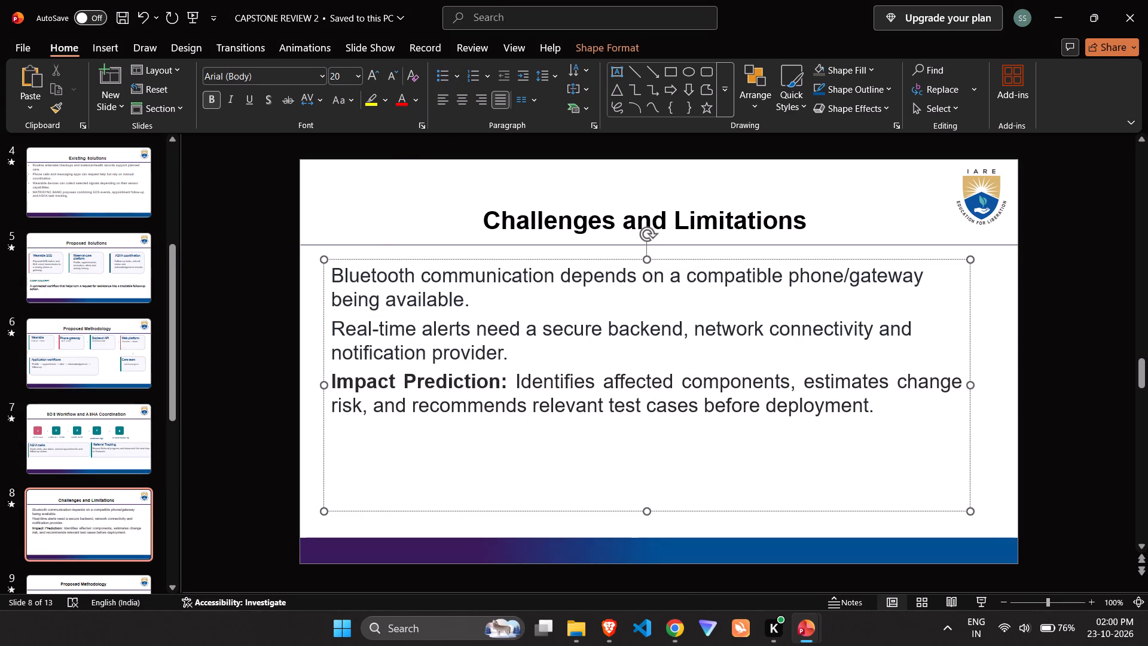
click(444, 78)
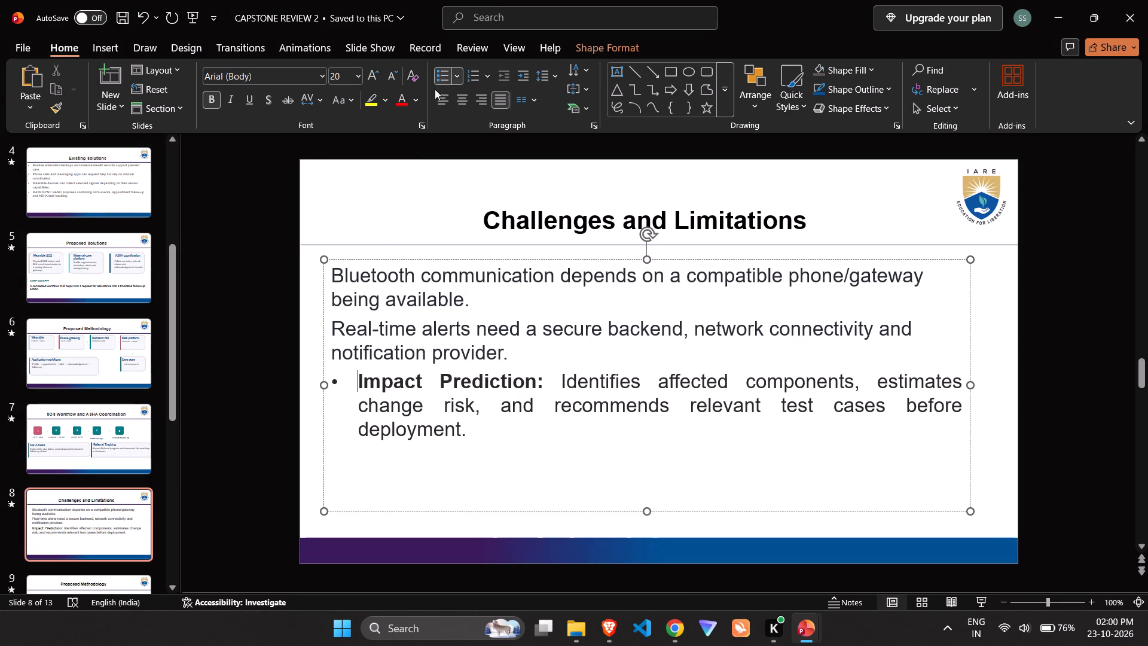
click(390, 324)
click(445, 76)
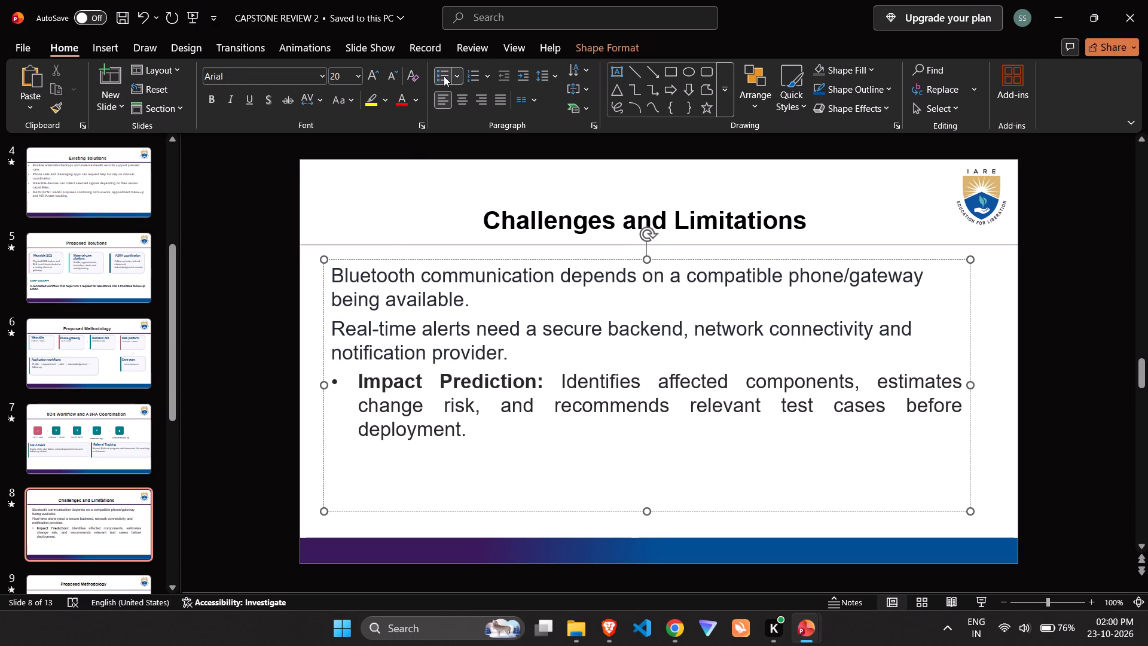
click(381, 268)
click(451, 74)
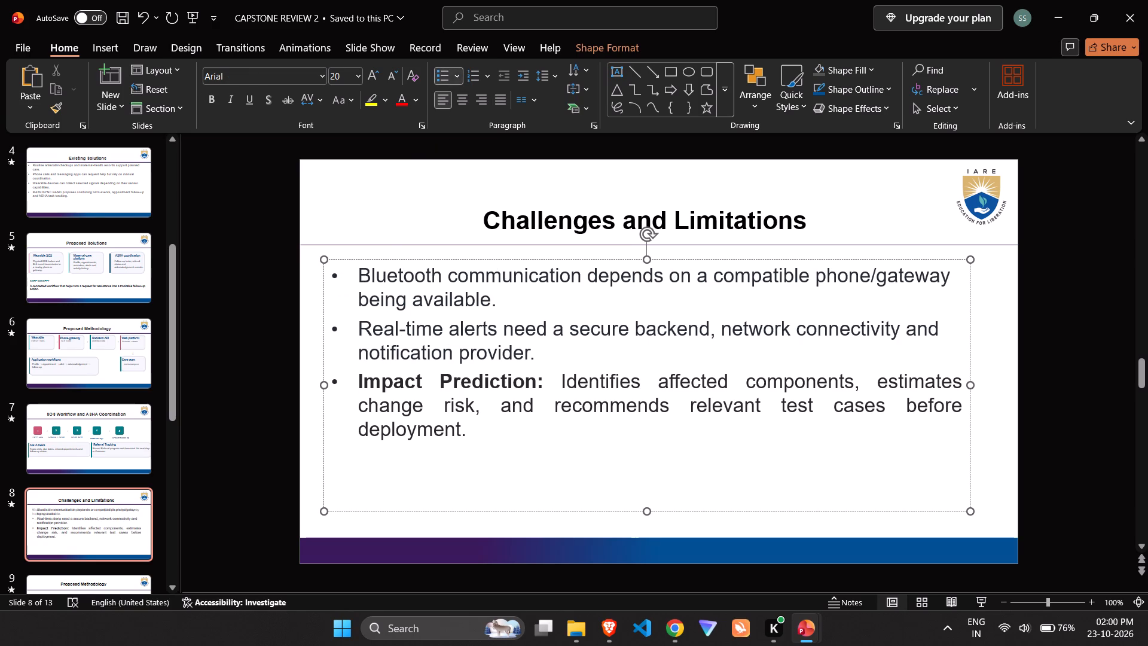
Reduce slide 8's Bluetooth communication and Real-time alerts bullets to size 18 and compare with slide 3's body text.
triple_click(503, 300)
click(645, 258)
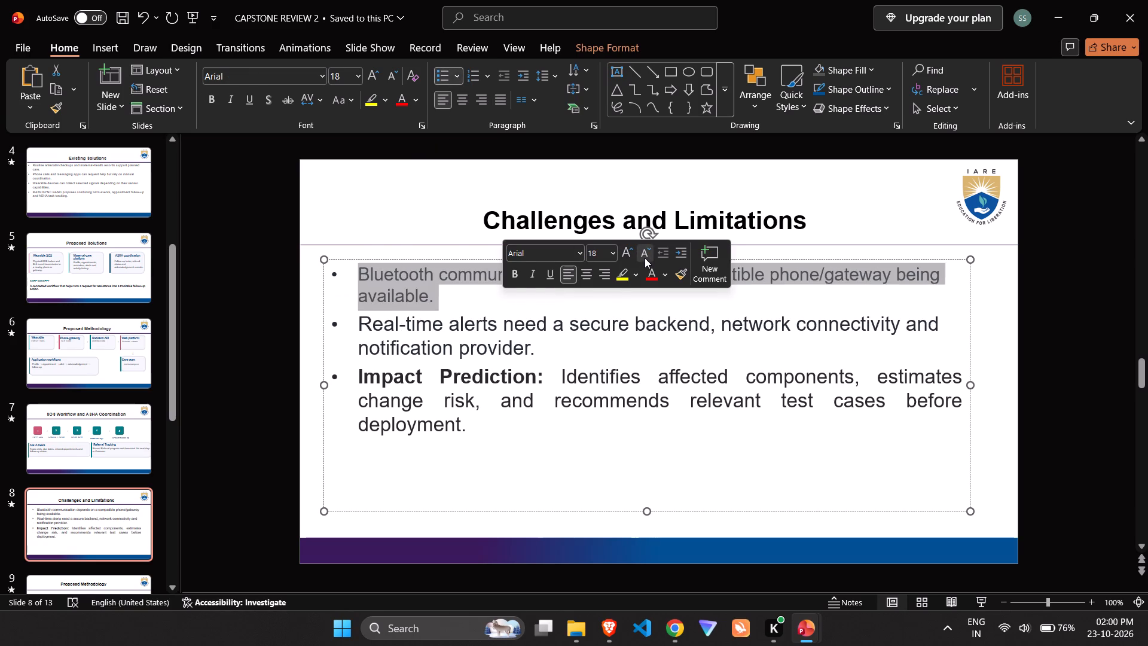
click(561, 300)
triple_click(538, 331)
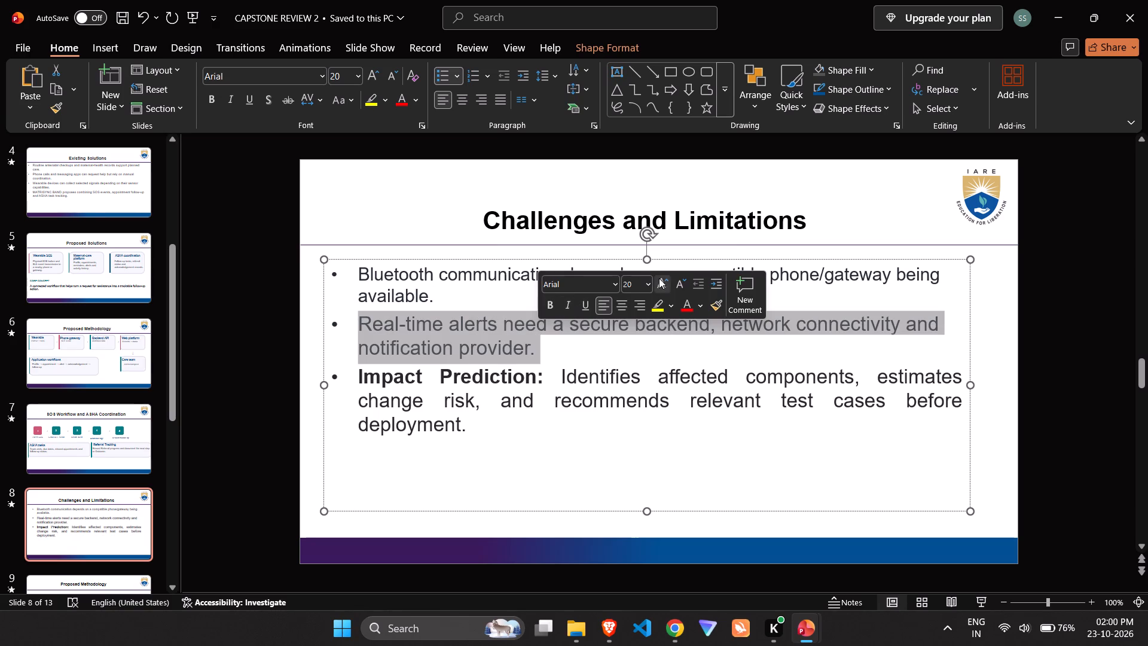
click(683, 287)
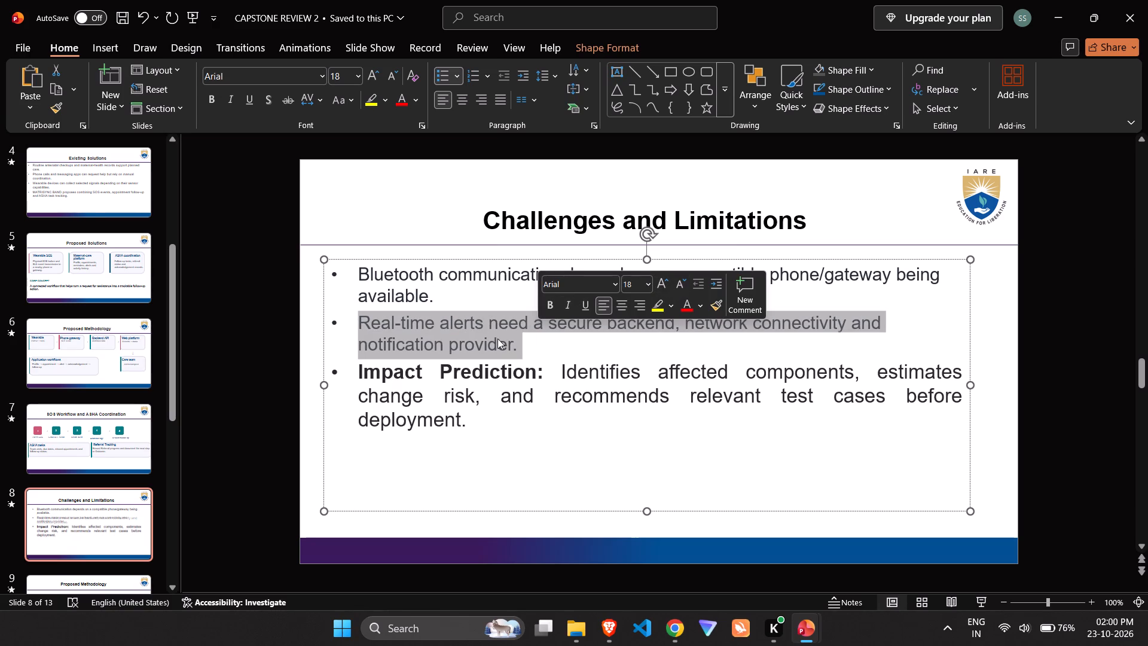
scroll(73, 304, up, 4)
click(68, 285)
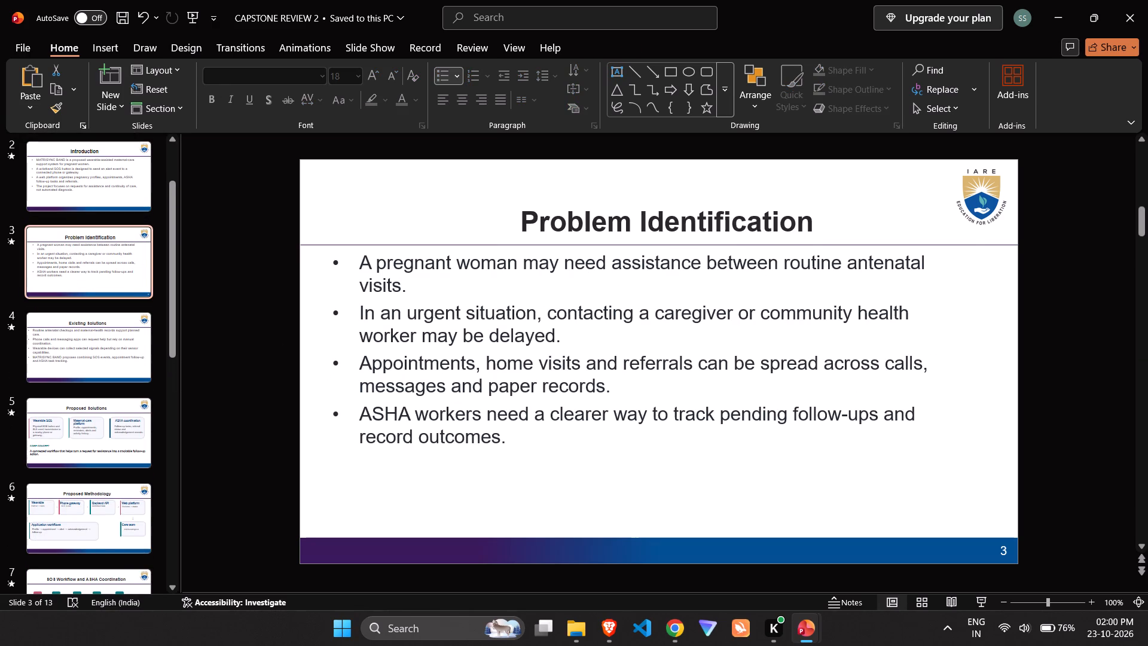
click(378, 282)
scroll(63, 297, down, 5)
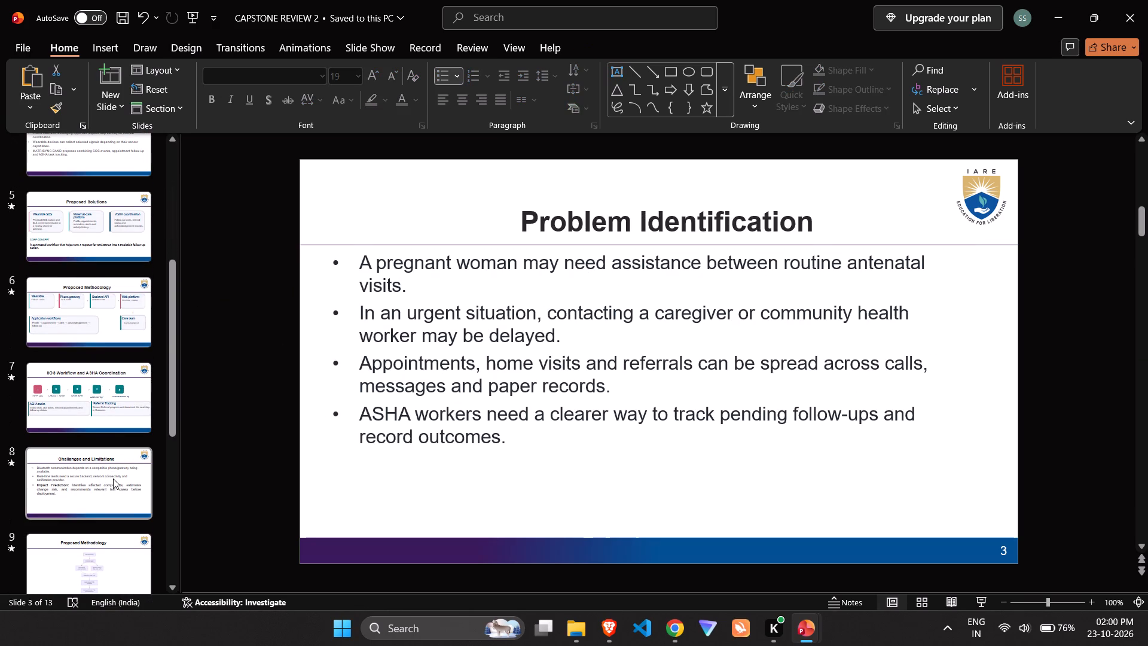
click(113, 479)
Replace slide 8's Impact Prediction text with the bulleted line "Battery life, sensor accuracy, enclosure comfort and electrical safety require physical testing." from the MATRISYNC_BAND deck.
key(alt+Tab)
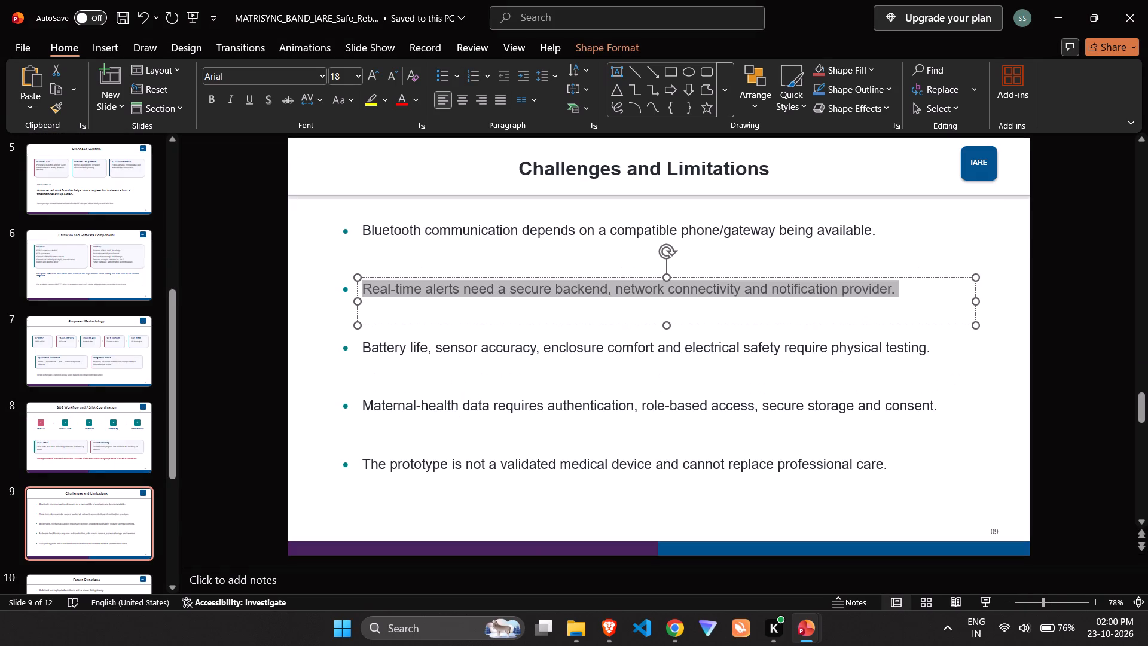
triple_click(414, 348)
key(ctrl+c)
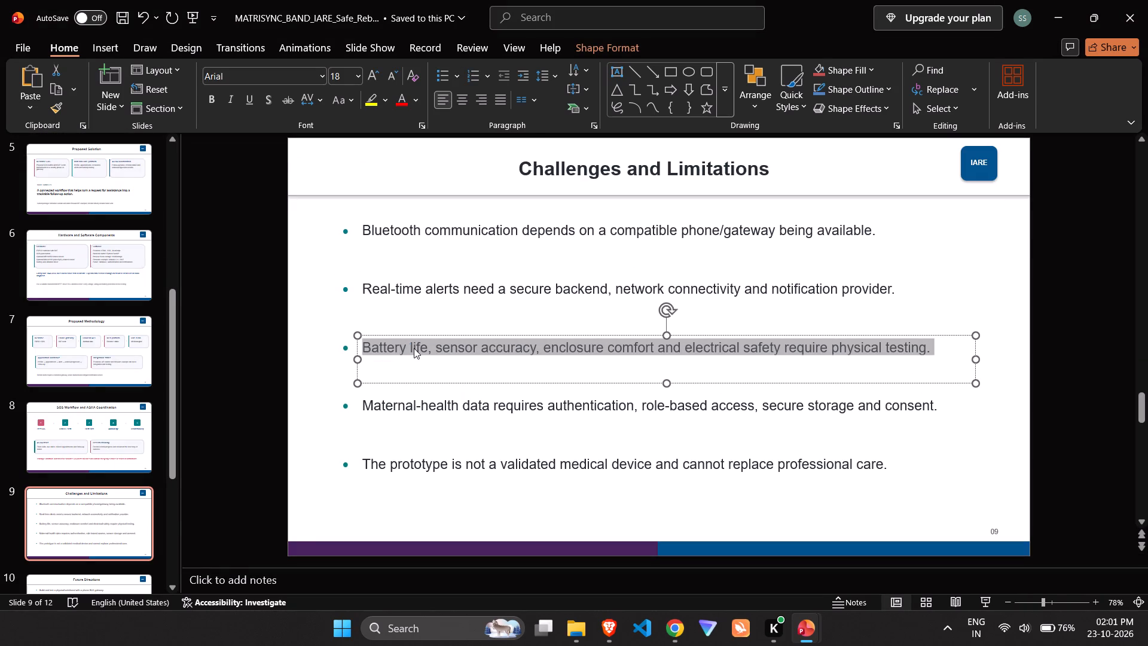
key(alt+Tab)
double_click(431, 387)
triple_click(428, 398)
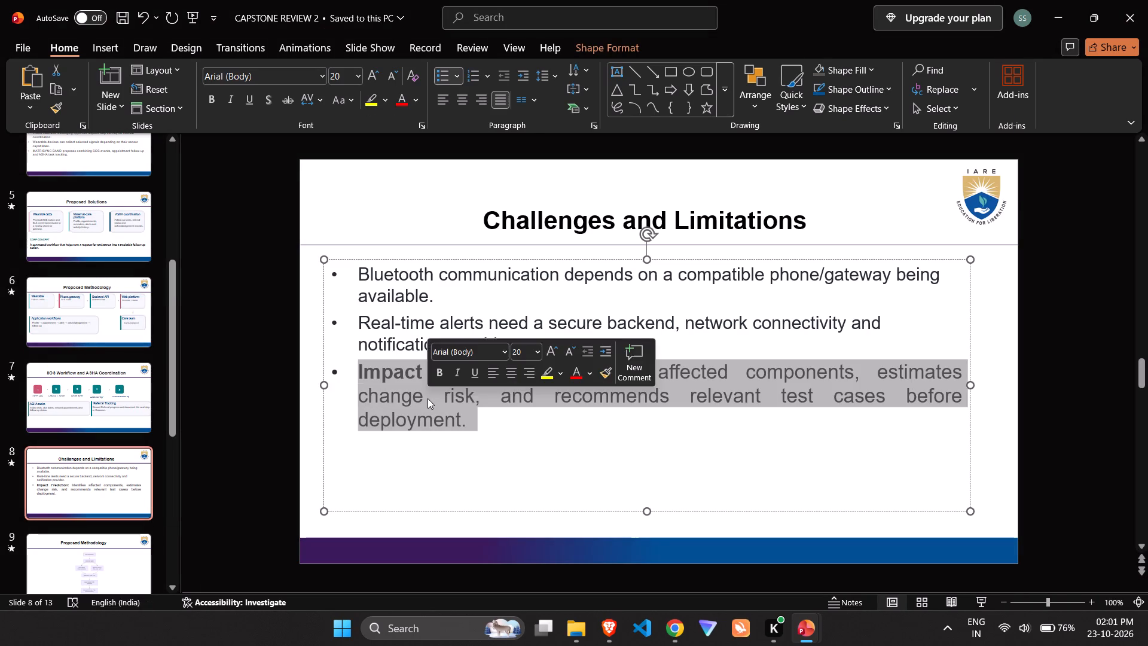
key(ctrl+v)
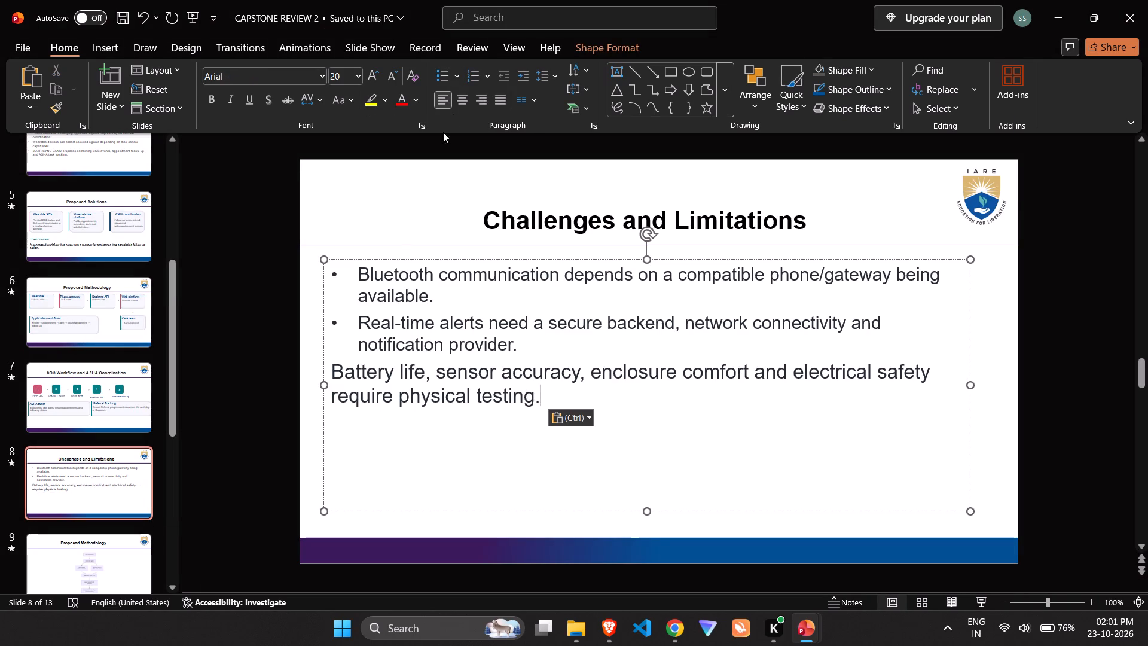
click(438, 77)
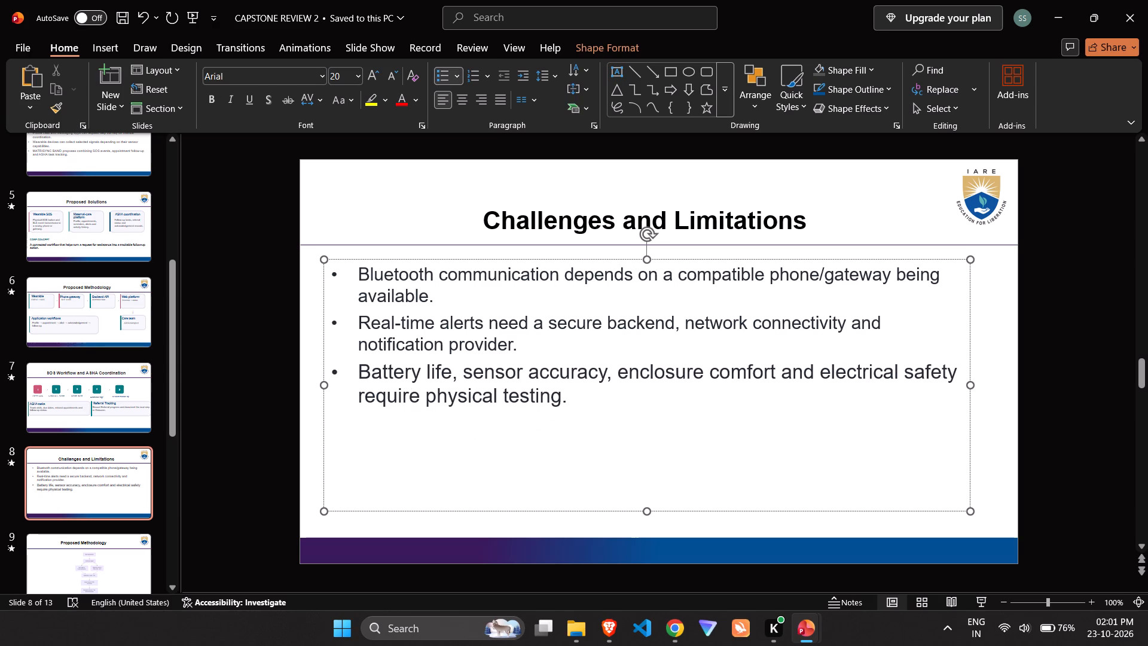
Add the bullet "Maternal-health data requires authentication, role-based access, secure storage and consent." to slide 8, copied from the MATRISYNC_BAND deck.
key(alt+Tab)
click(406, 414)
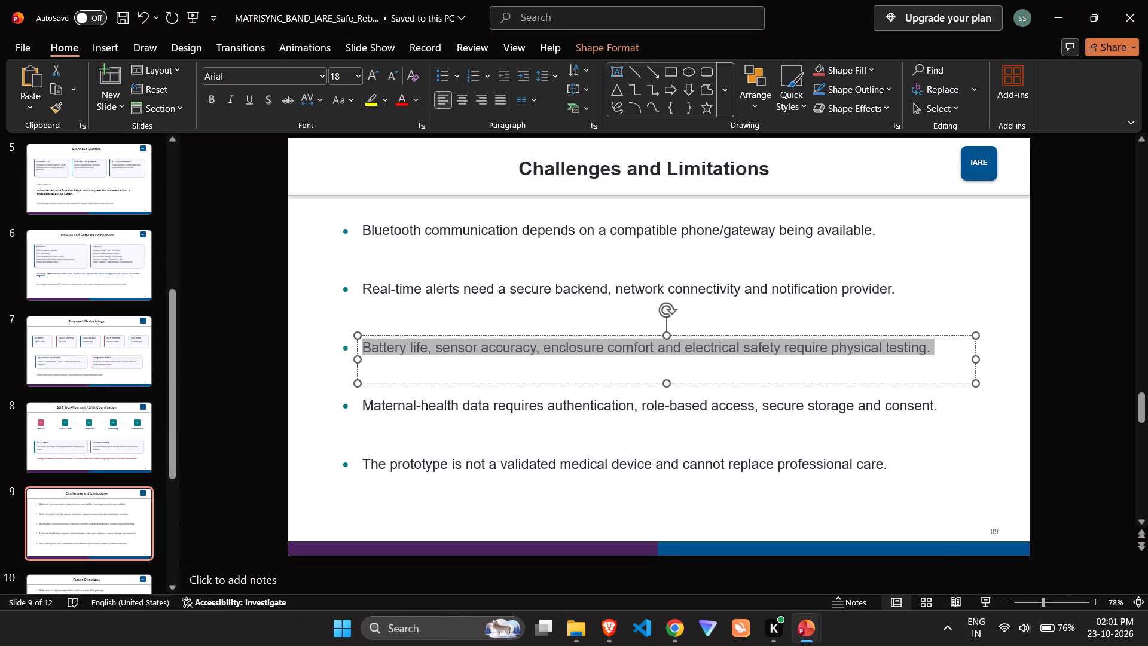
triple_click(406, 411)
key(ctrl+c)
key(alt+Tab)
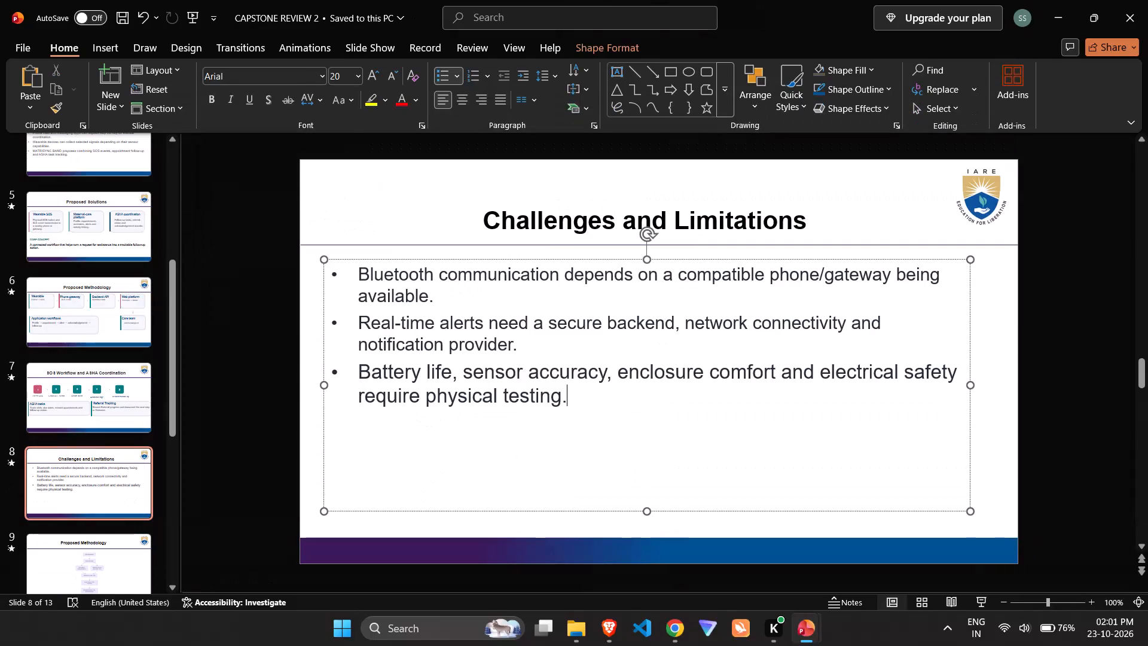
key(Return)
key(ctrl+v)
Add the bullet "The prototype is not a validated medical device and cannot replace professional care." to slide 8, copied from the MATRISYNC_BAND deck.
key(alt+Tab)
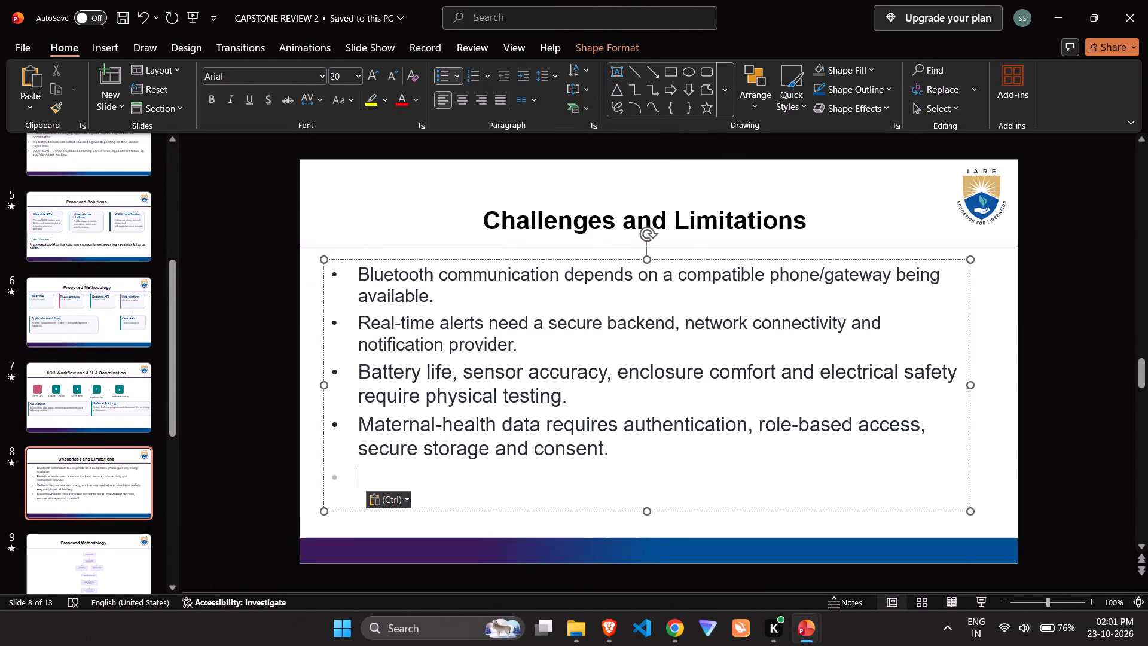
click(423, 472)
triple_click(419, 470)
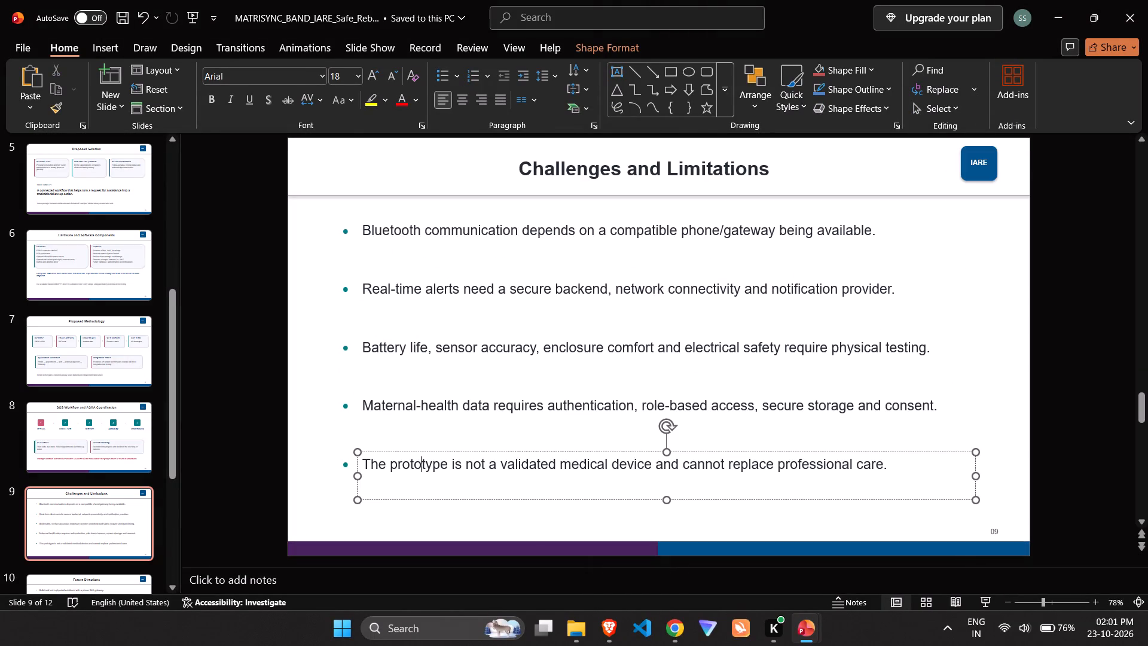
key(ctrl+c)
key(alt+Tab)
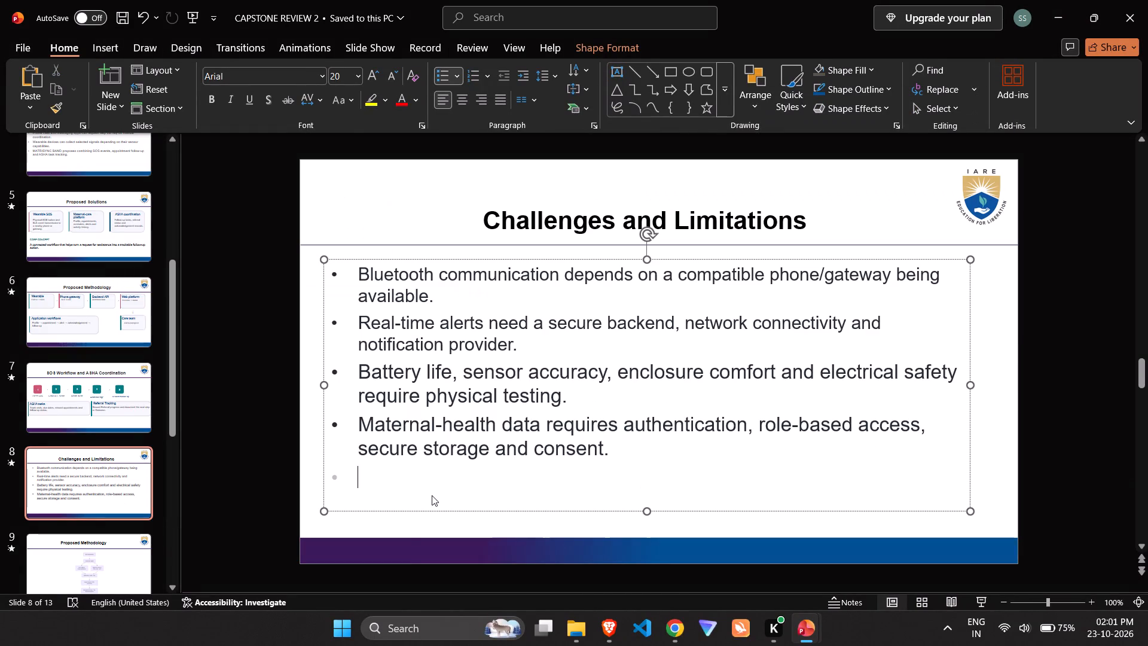
key(ctrl+v)
click(874, 180)
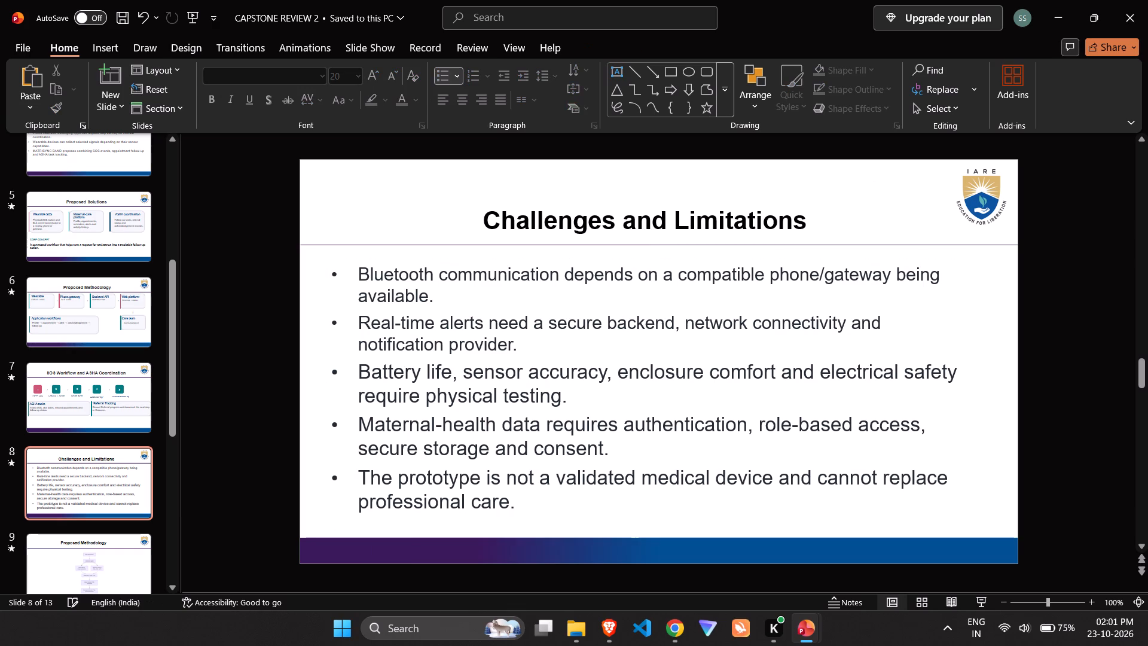
Check the MATRISYNC_BAND deck's slide 10, and retitle slide 9 of CAPSTONE REVIEW 2 as "Future Directions".
key(alt+Tab)
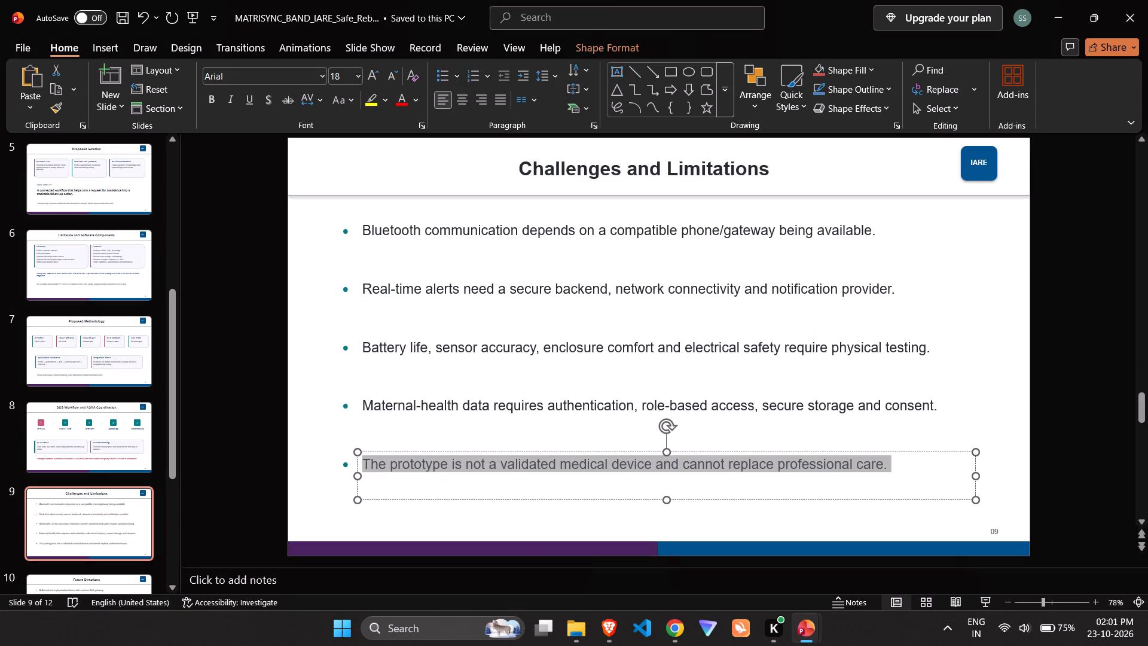
click(302, 469)
scroll(99, 446, down, 2)
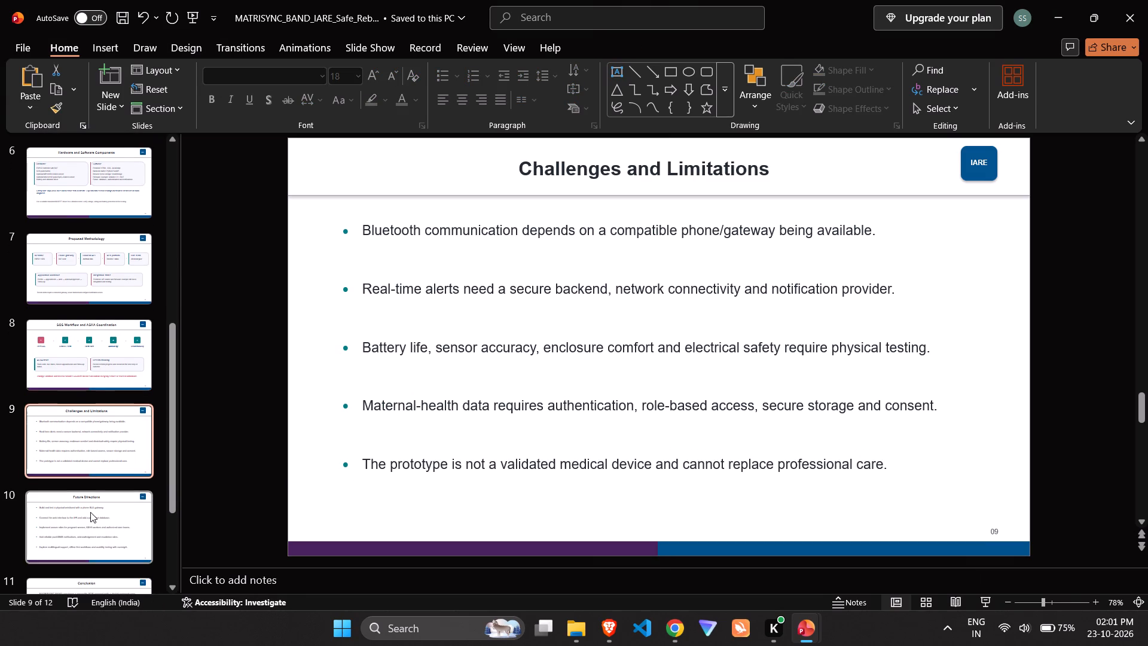
click(90, 512)
key(alt+Tab)
scroll(16, 483, down, 2)
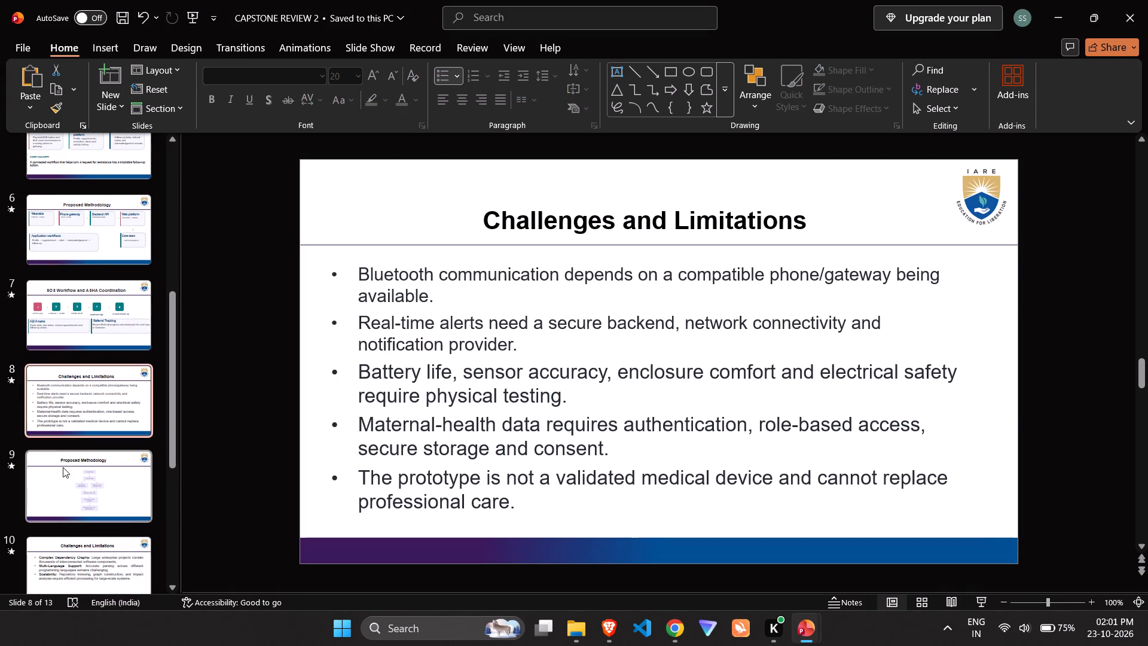
click(63, 467)
triple_click(598, 200)
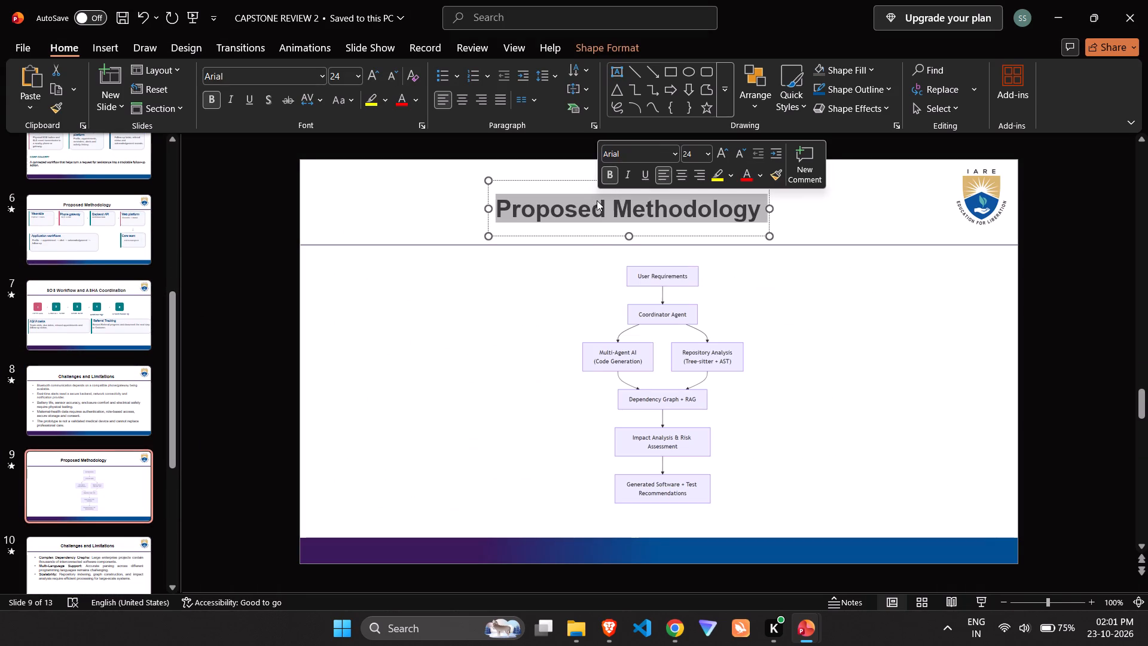
text(Futurw)
key(space)
key(BackSpace)
key(BackSpace)
text(e)
key(space)
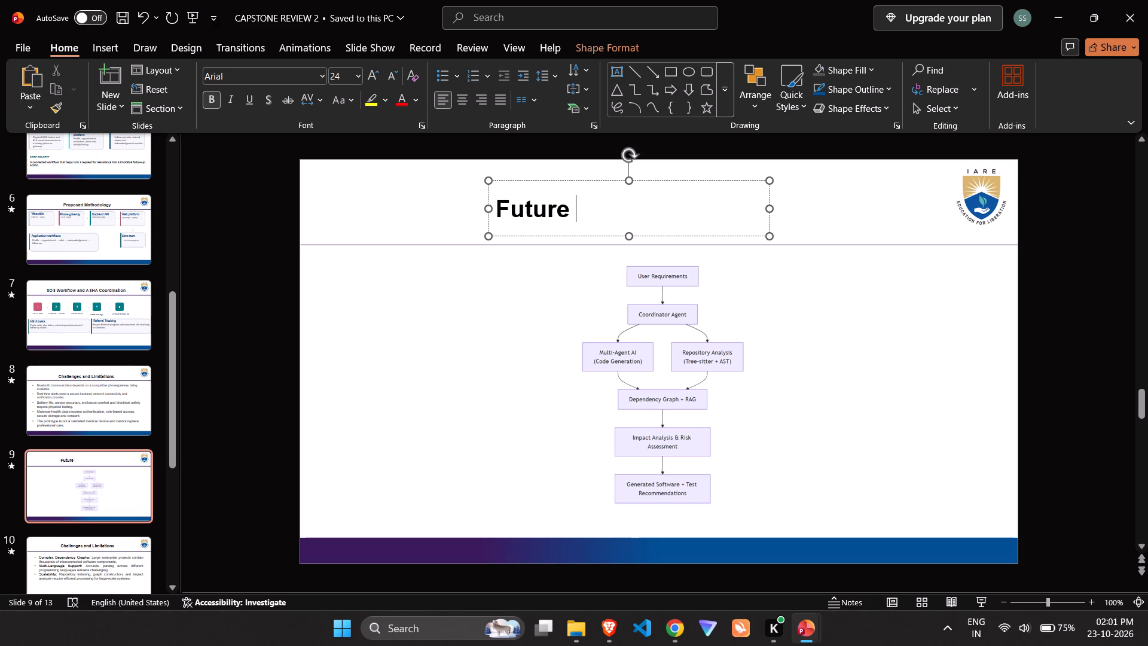
text(Fir)
key(BackSpace)
key(BackSpace)
key(BackSpace)
text(Directions)
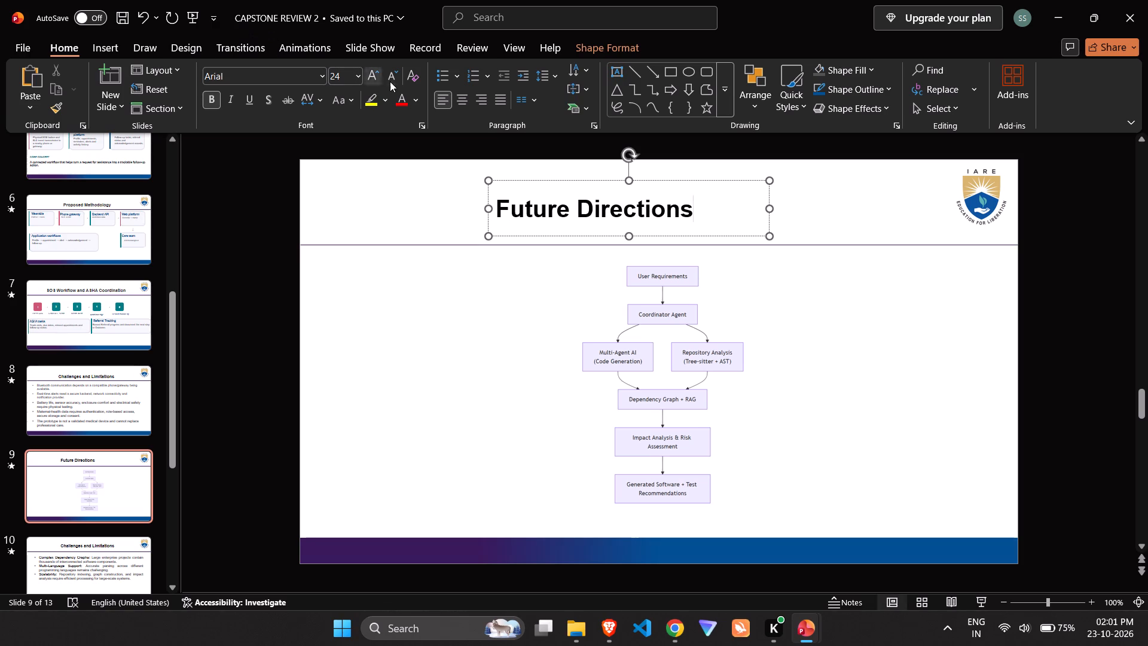
Delete the flowchart picture from slide 9.
click(686, 285)
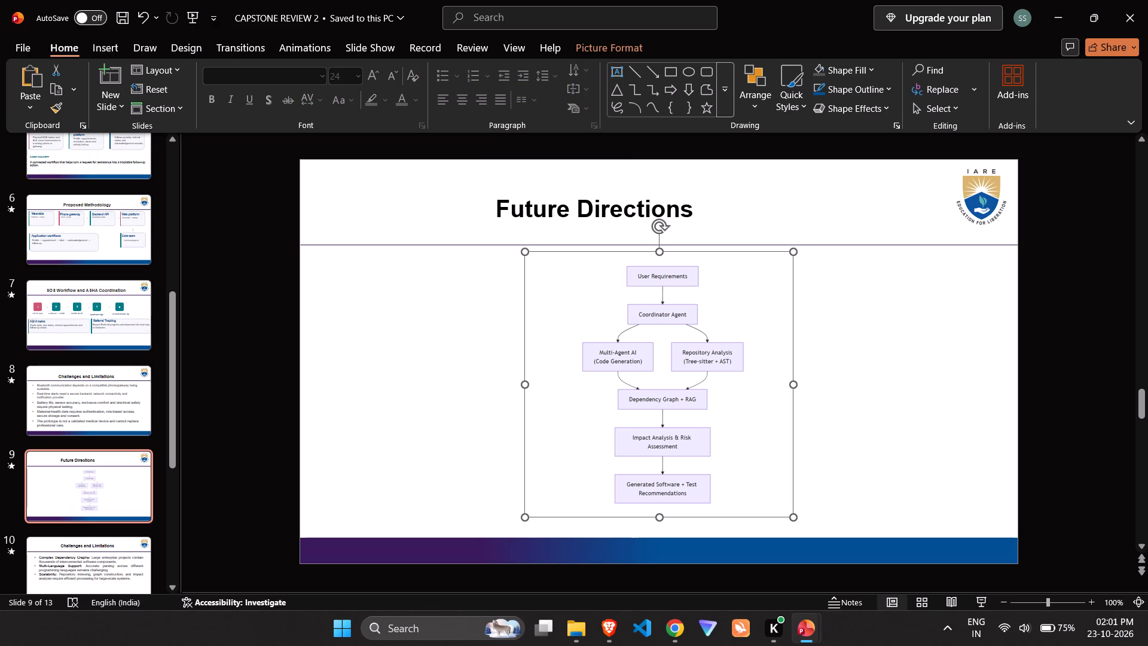
click(693, 249)
key(Delete)
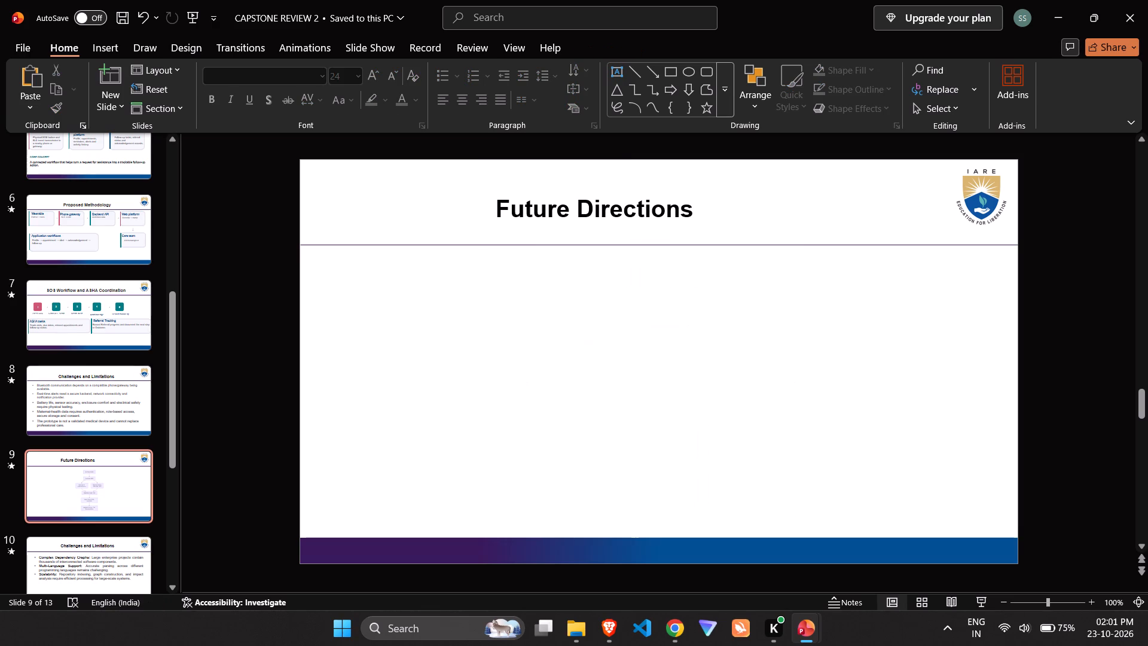
Set slide 9's Future Directions title to the Arial (Headings) font at size 25.
click(558, 218)
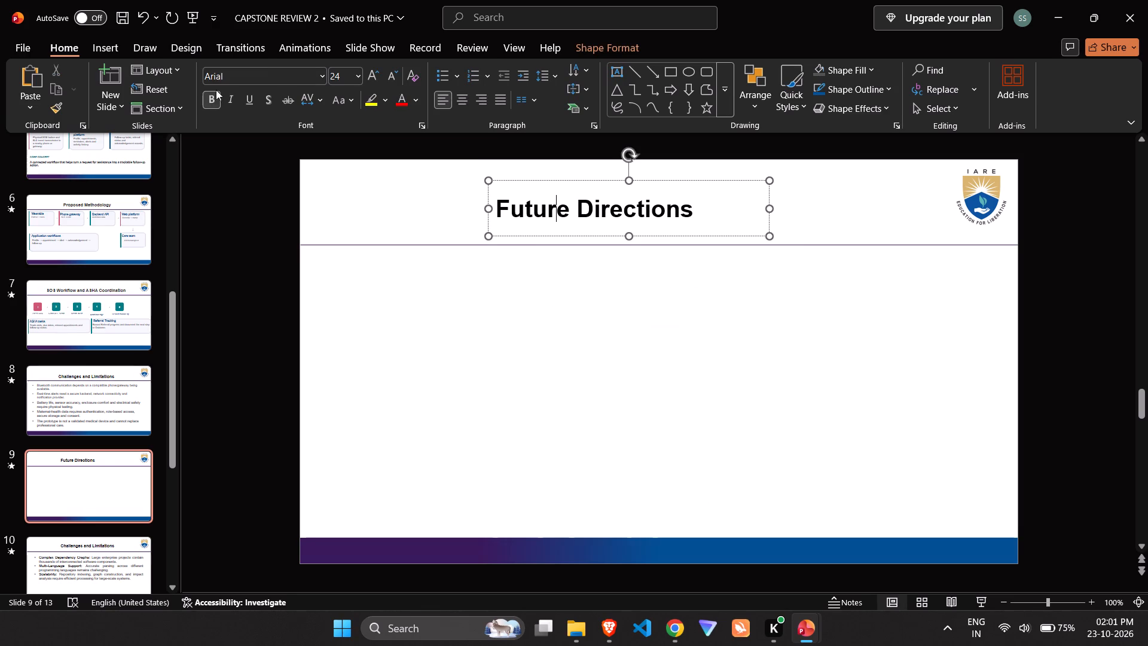
click(325, 81)
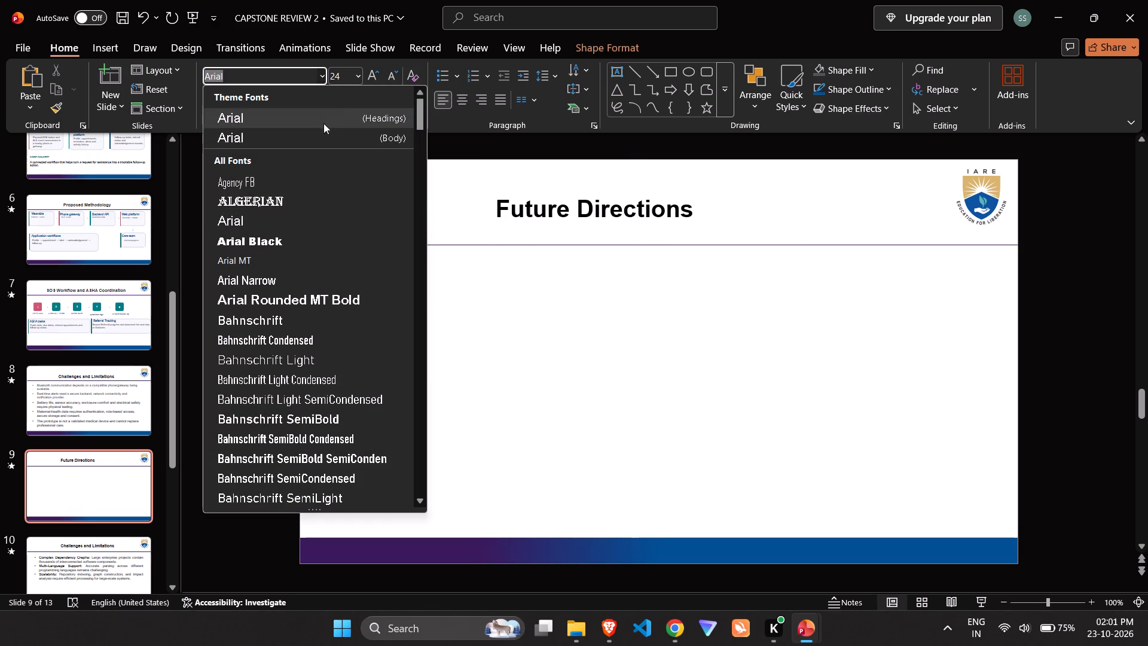
click(322, 106)
click(321, 114)
triple_click(572, 218)
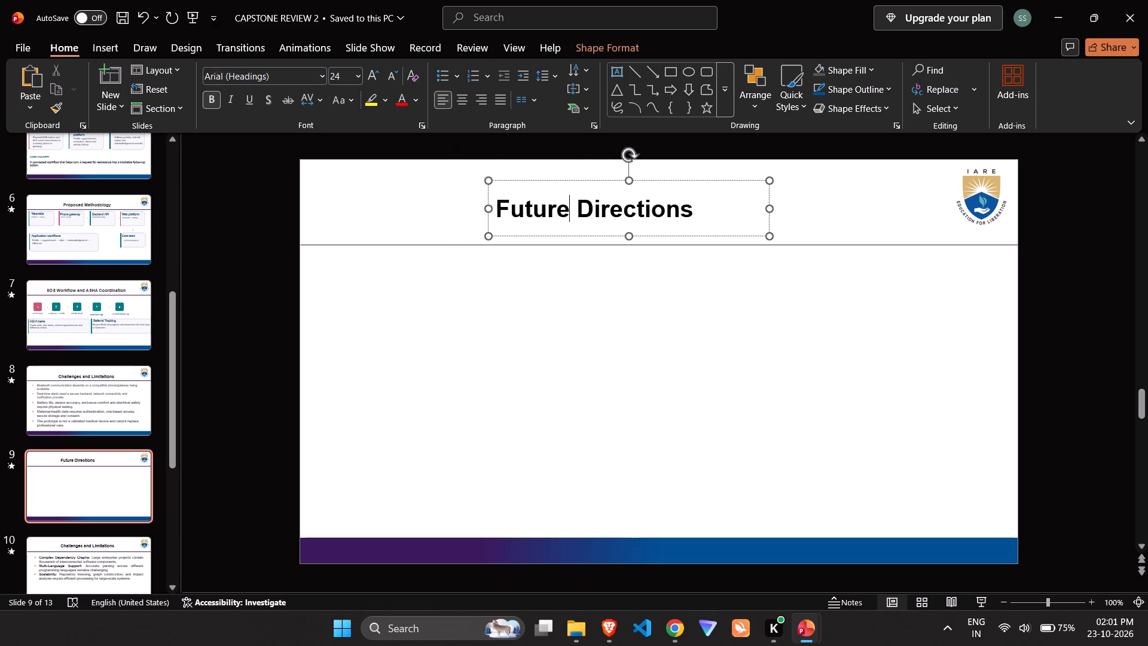
click(319, 81)
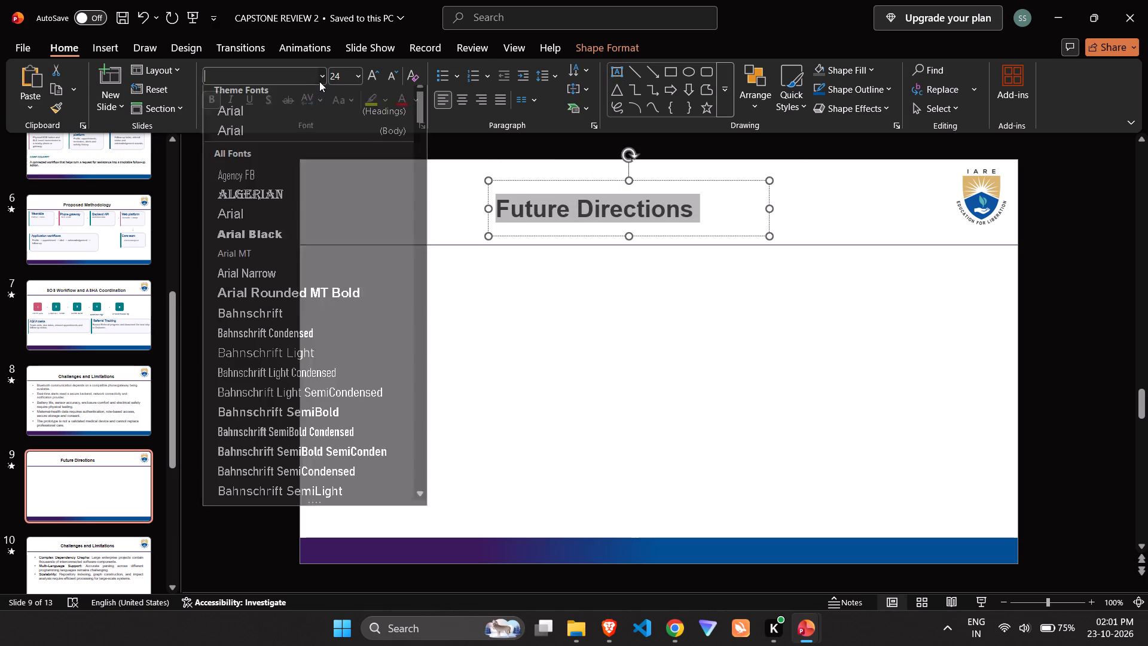
click(306, 120)
click(344, 82)
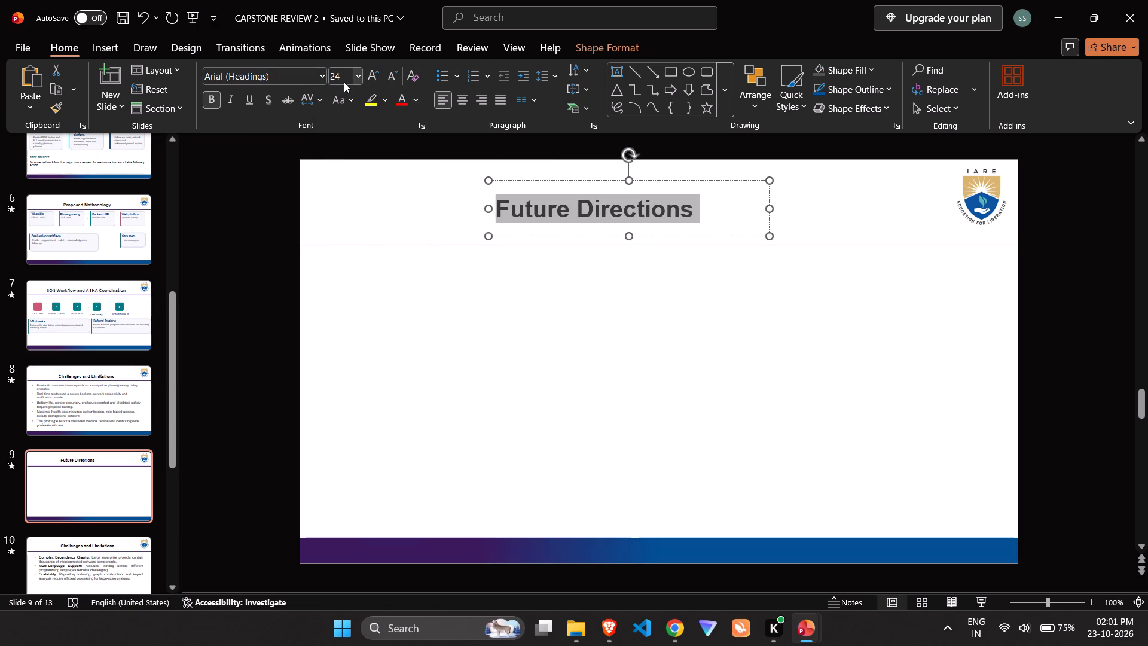
click(344, 81)
text(25)
key(Return)
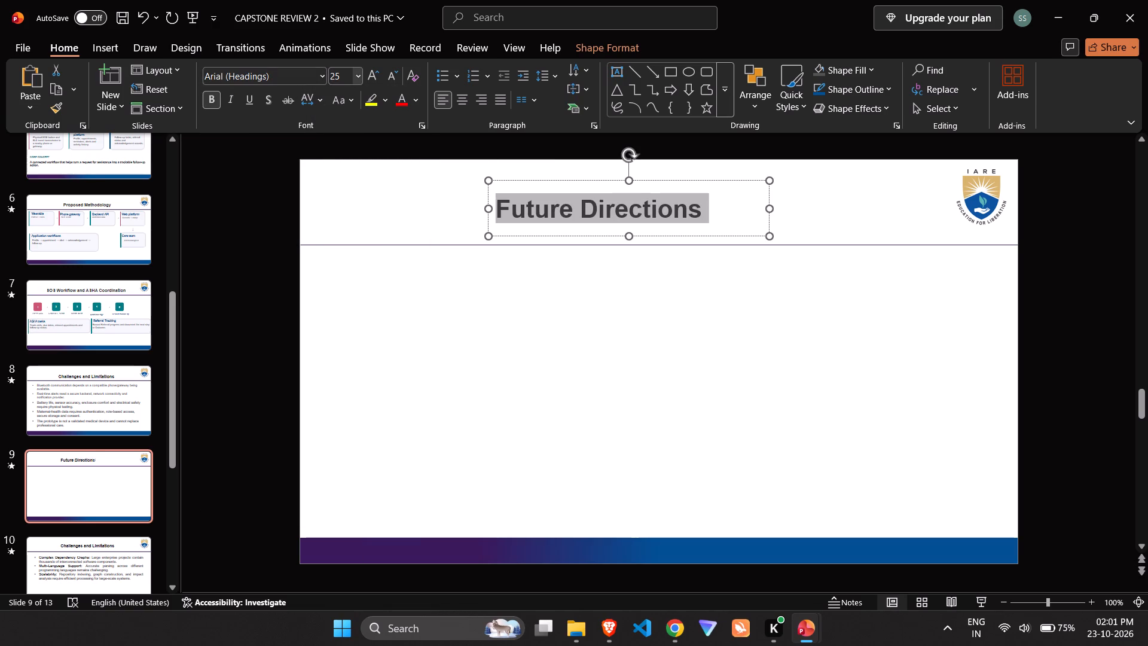
Move slide 9's title so it sits centred just above the header line.
drag(765, 205, 712, 194)
drag(664, 234, 687, 234)
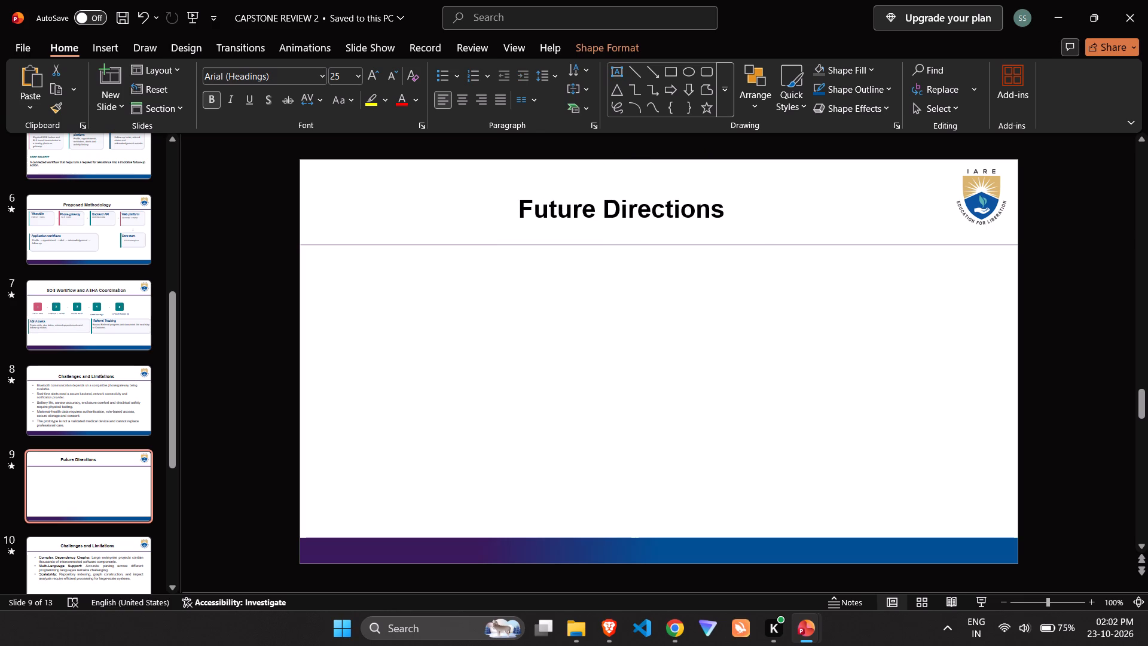
drag(687, 234, 718, 243)
click(679, 304)
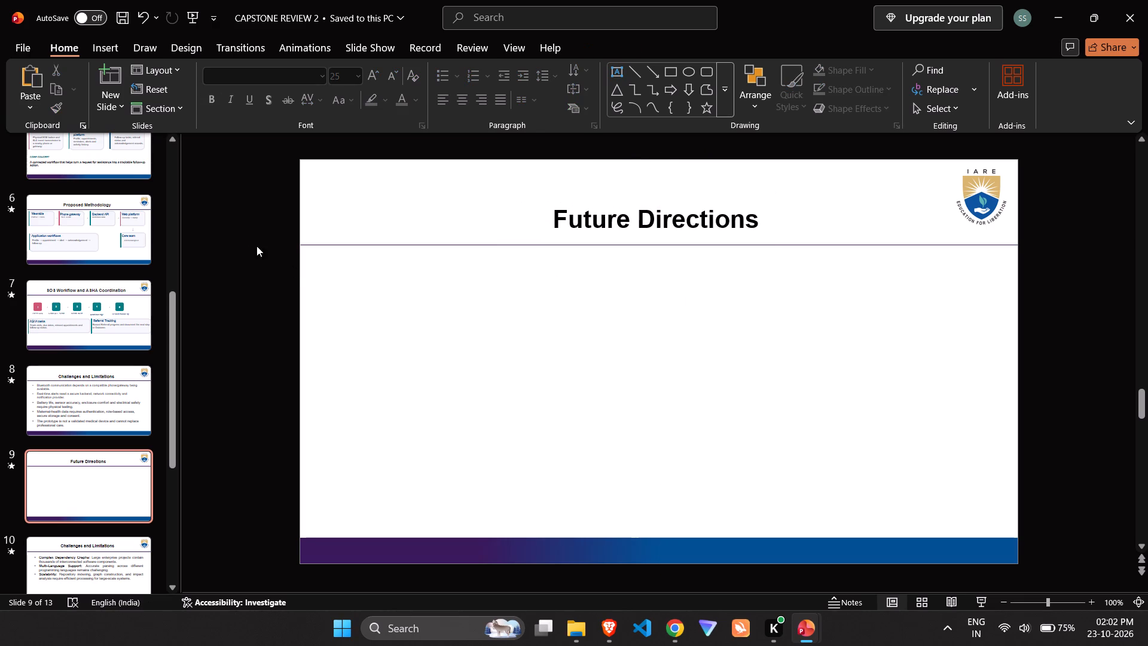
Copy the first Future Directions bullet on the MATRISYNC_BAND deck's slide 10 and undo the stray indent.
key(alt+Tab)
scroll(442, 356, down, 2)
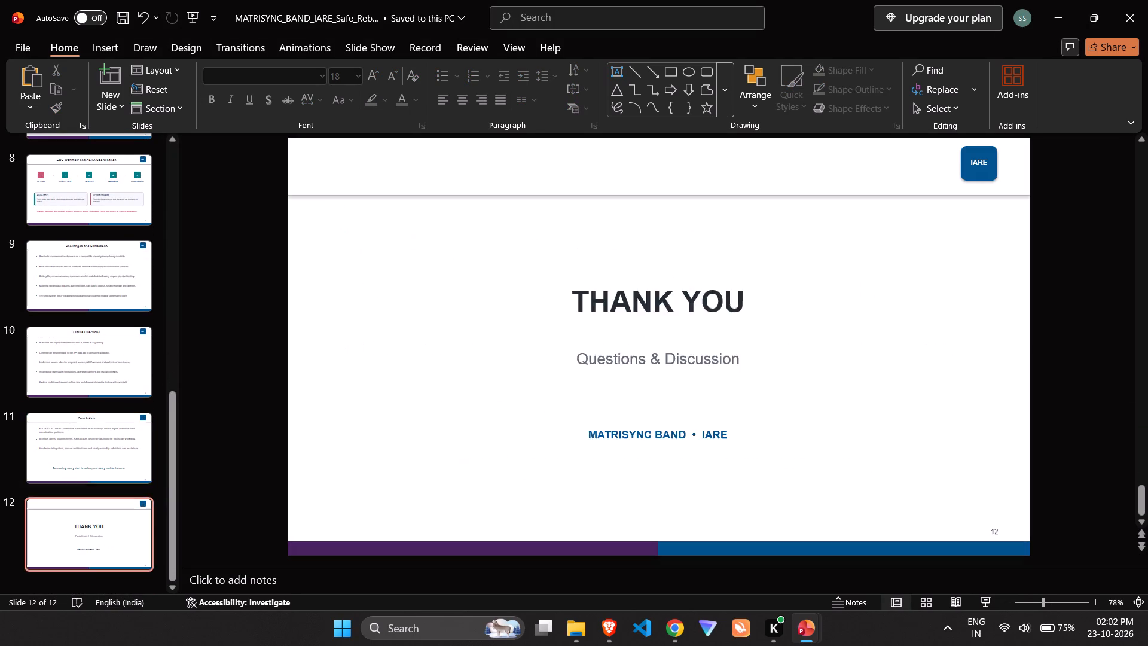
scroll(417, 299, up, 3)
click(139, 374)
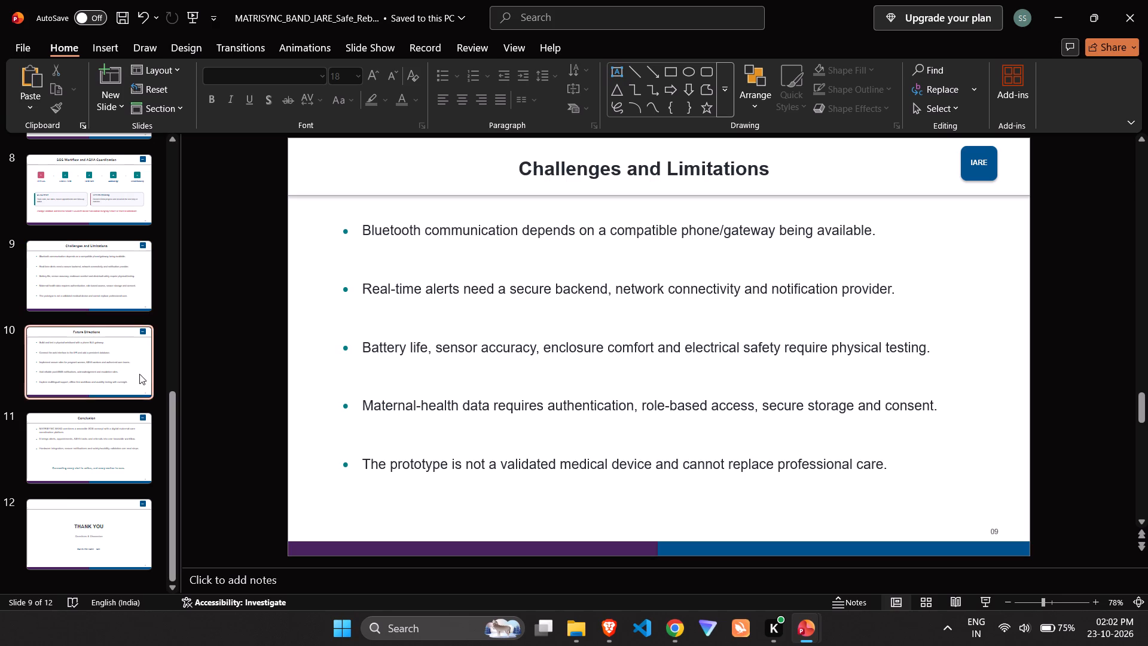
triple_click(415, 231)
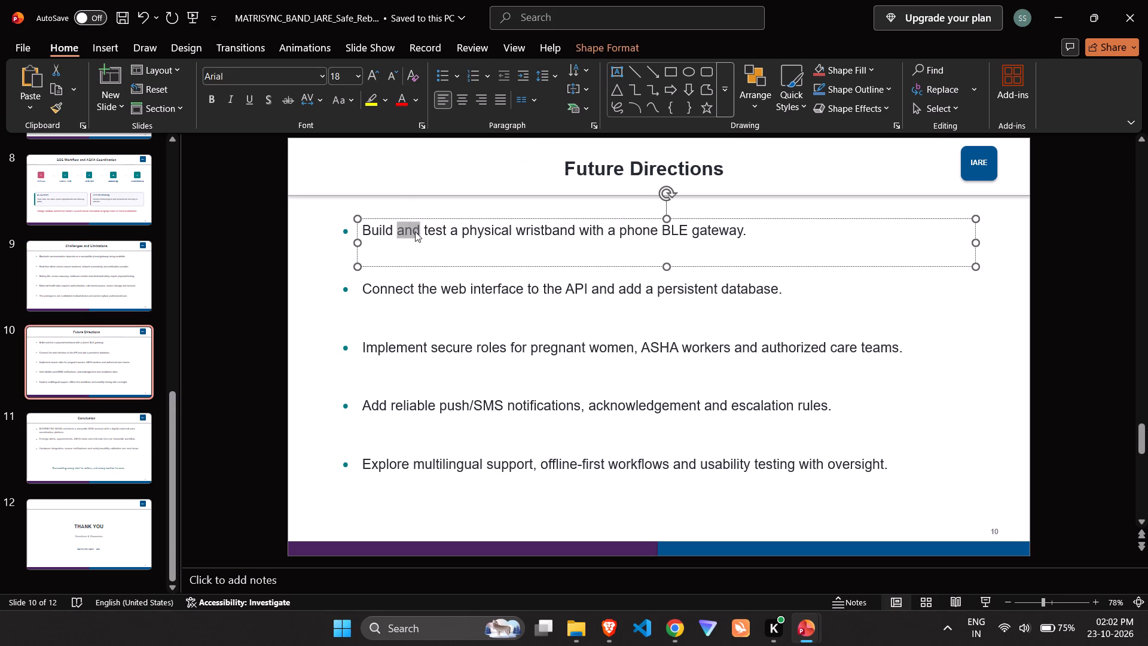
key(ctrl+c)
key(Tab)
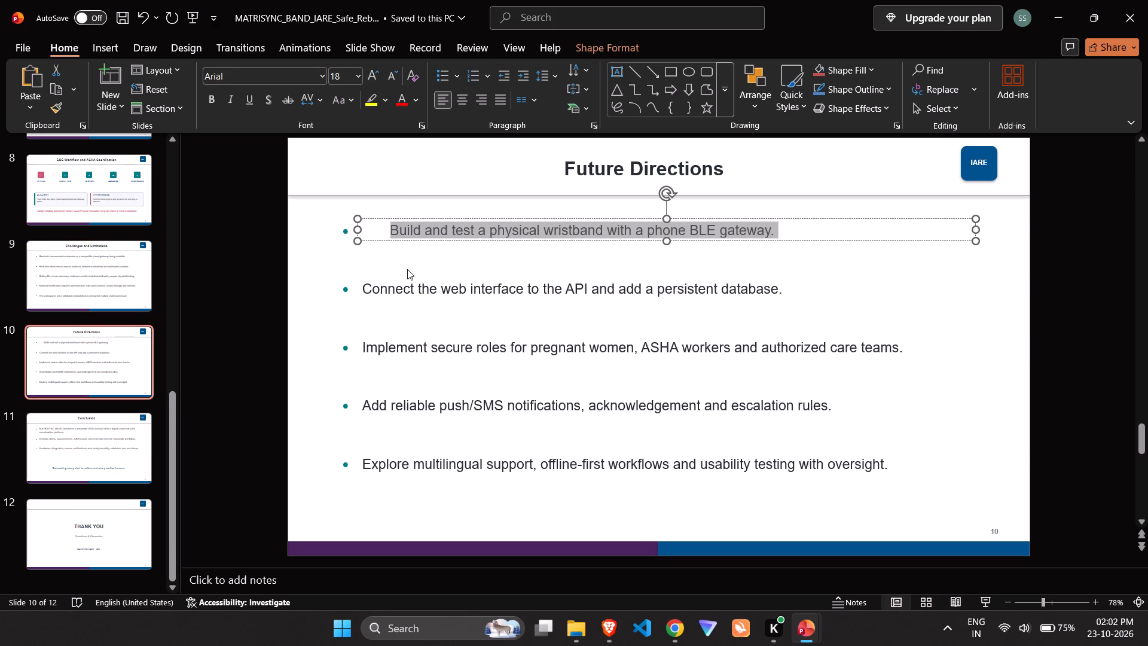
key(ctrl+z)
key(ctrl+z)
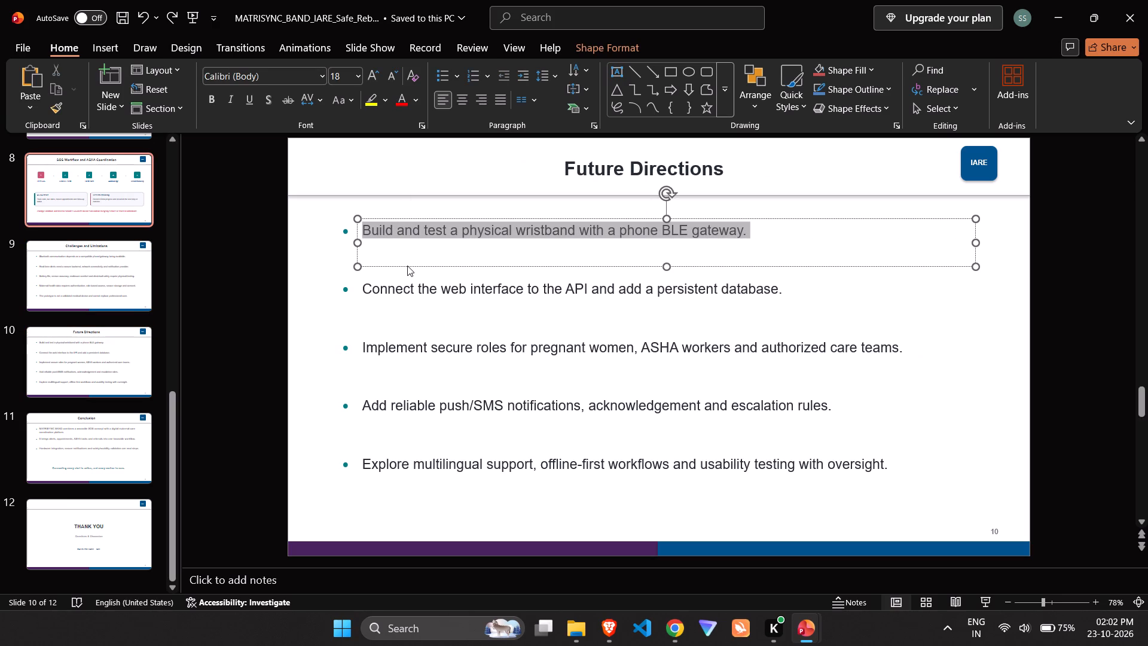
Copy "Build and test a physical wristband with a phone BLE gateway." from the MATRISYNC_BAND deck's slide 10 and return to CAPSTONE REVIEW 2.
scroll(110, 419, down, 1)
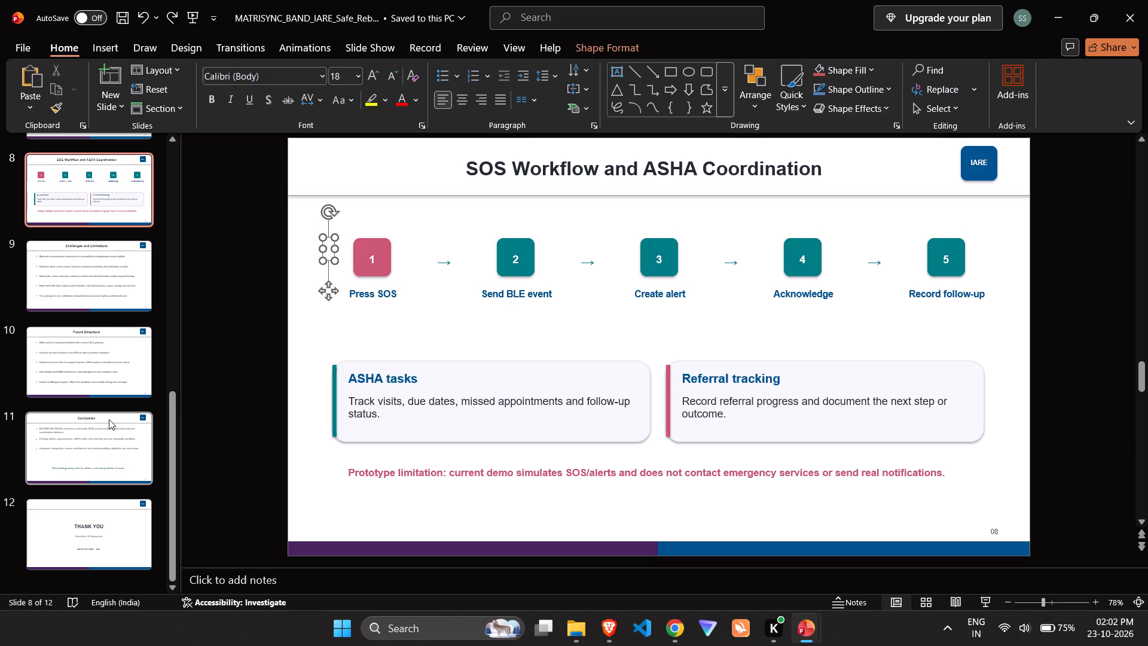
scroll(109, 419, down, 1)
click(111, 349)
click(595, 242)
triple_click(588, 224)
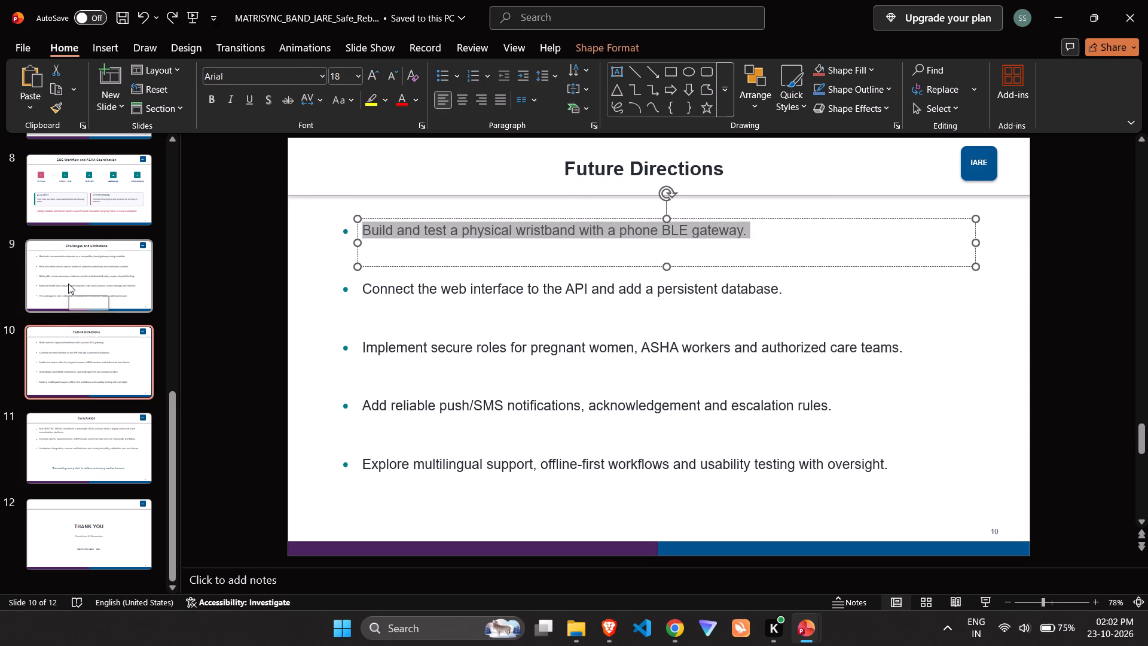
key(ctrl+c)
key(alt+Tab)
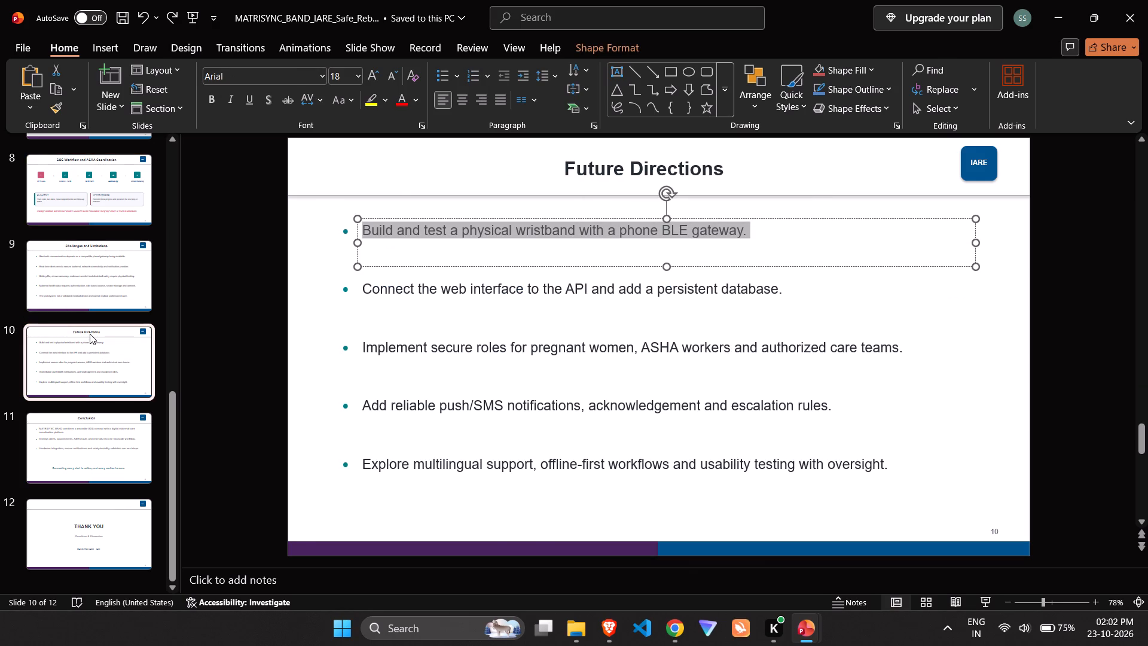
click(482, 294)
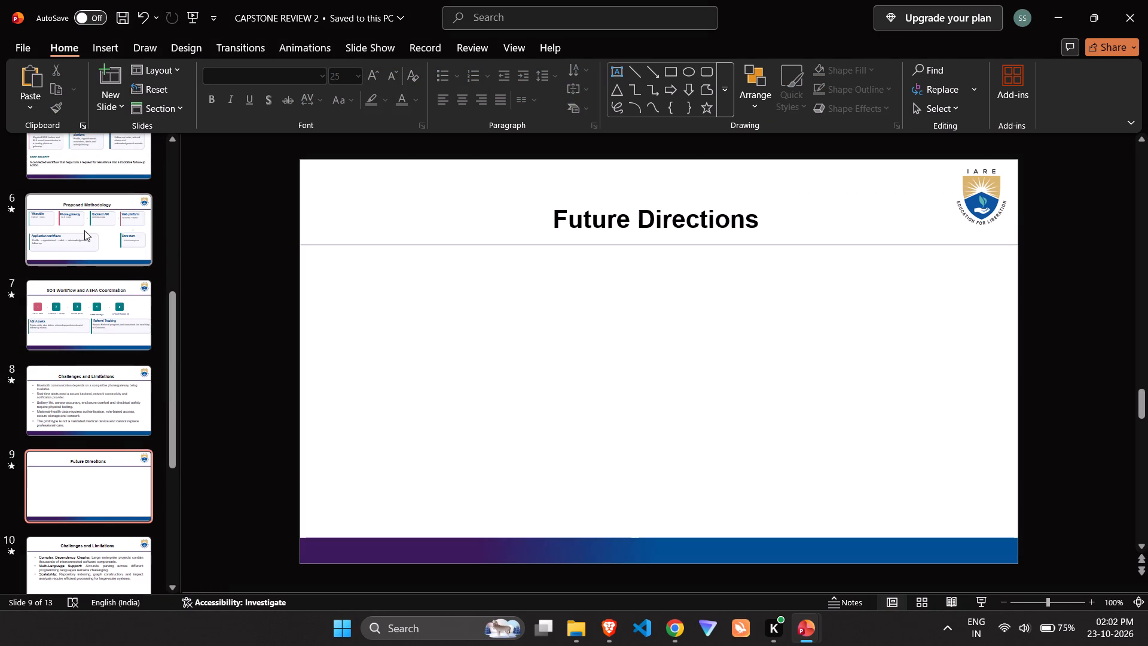
Copy slide 8's complete bulleted body text and paste it onto slide 9 as a starting text box.
click(62, 406)
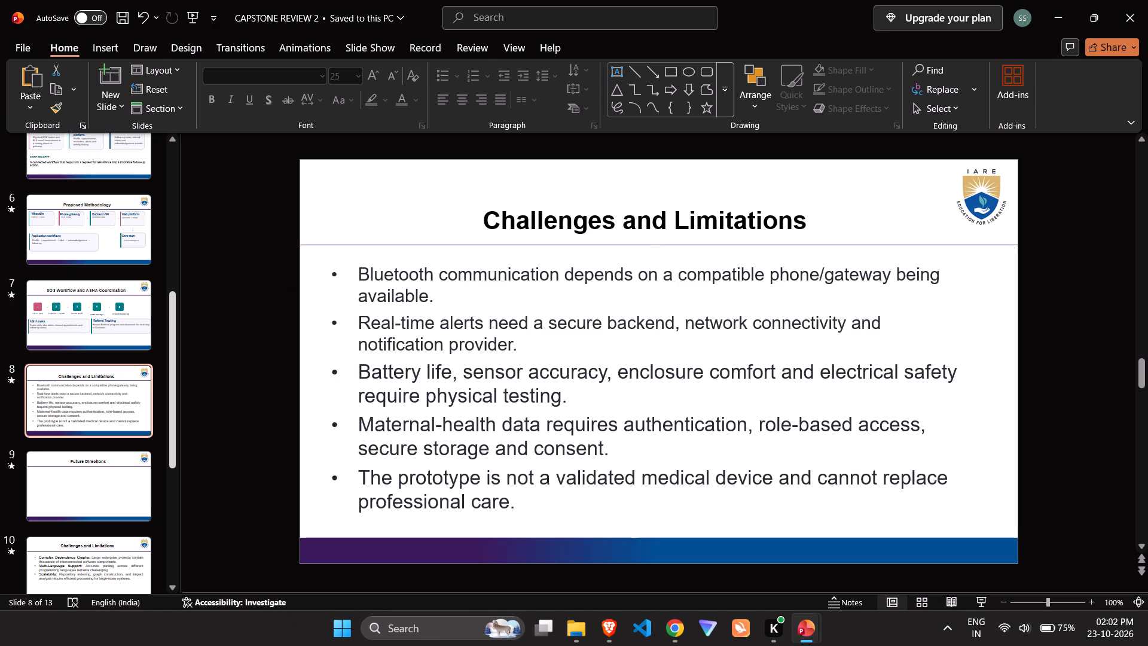
click(318, 260)
key(ctrl+a)
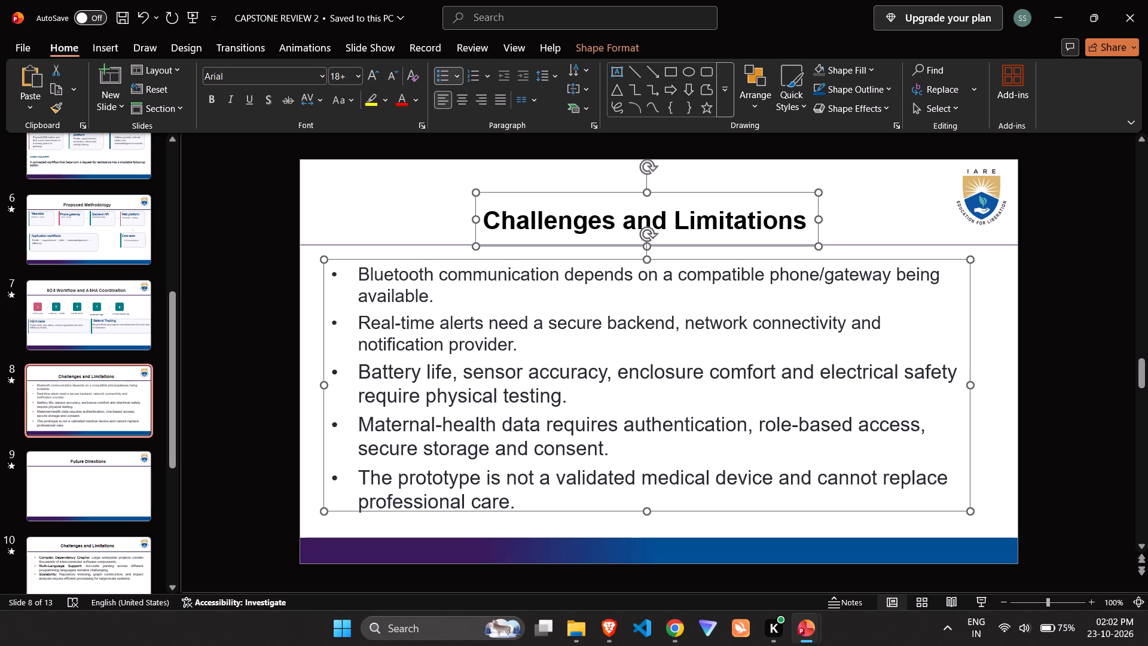
click(440, 335)
key(ctrl+a)
key(ctrl+c)
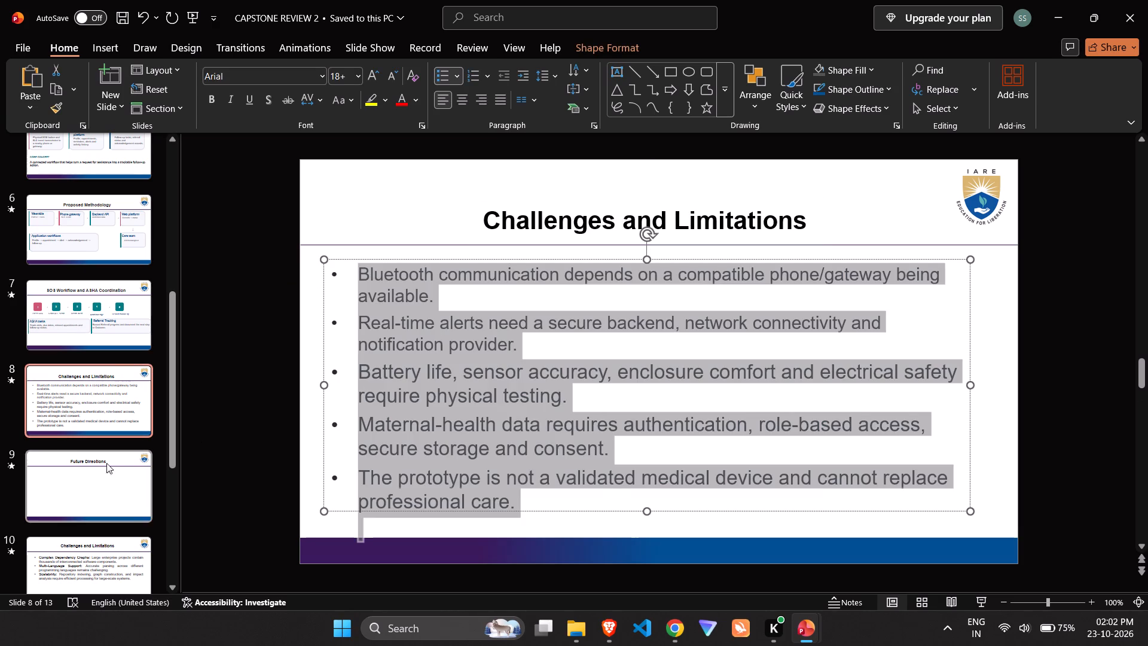
click(69, 490)
click(447, 368)
key(ctrl+v)
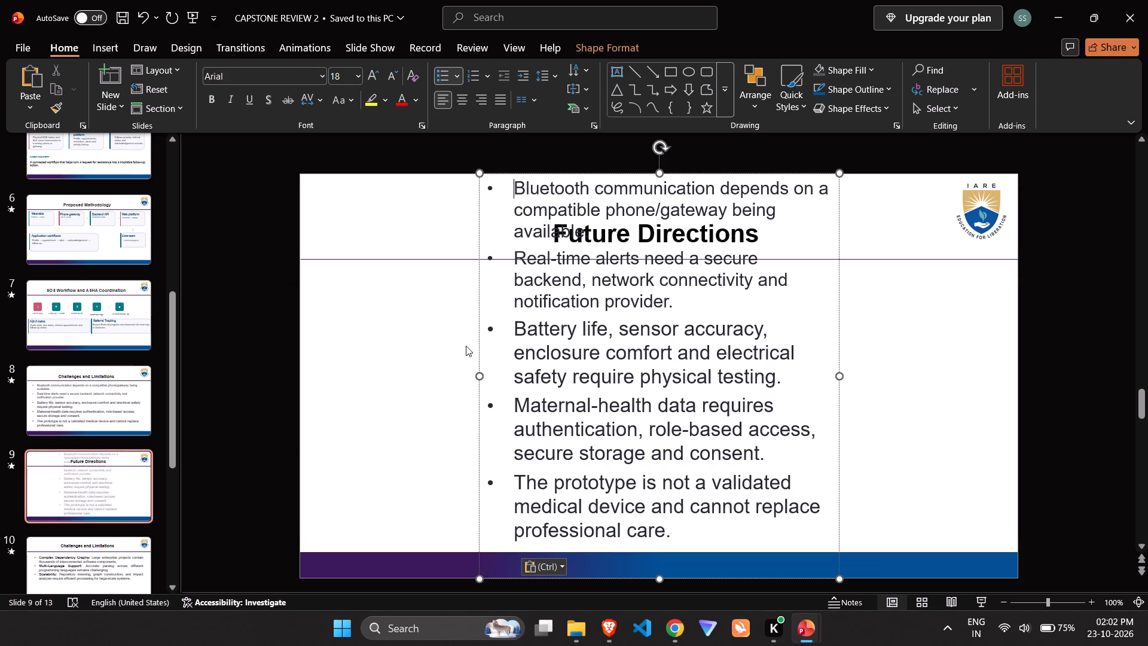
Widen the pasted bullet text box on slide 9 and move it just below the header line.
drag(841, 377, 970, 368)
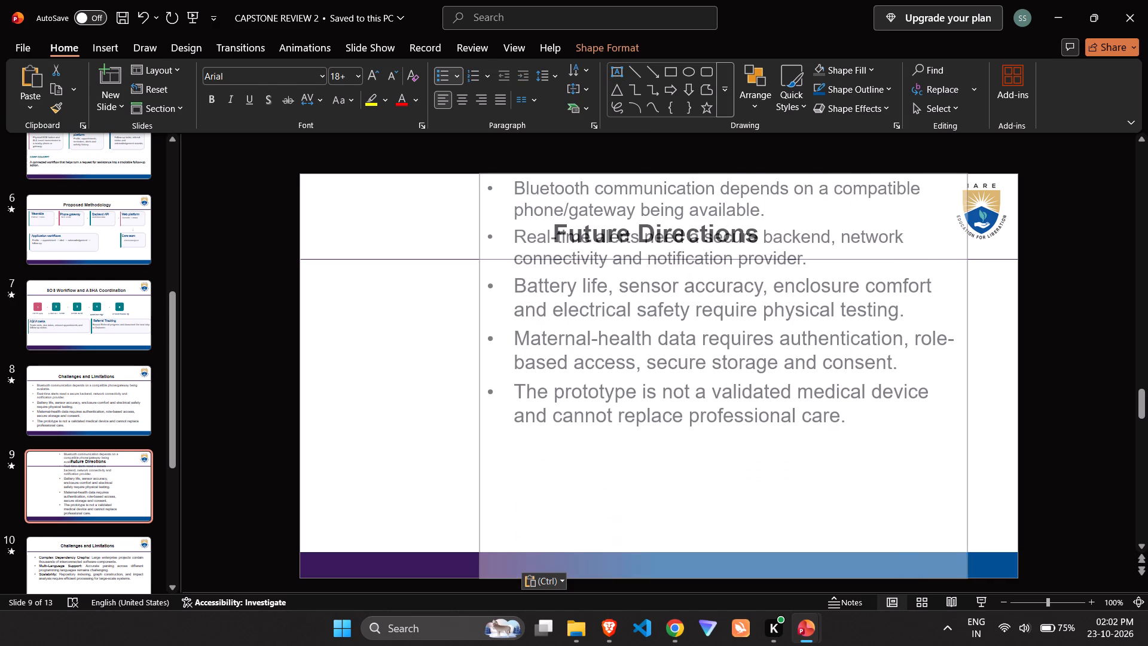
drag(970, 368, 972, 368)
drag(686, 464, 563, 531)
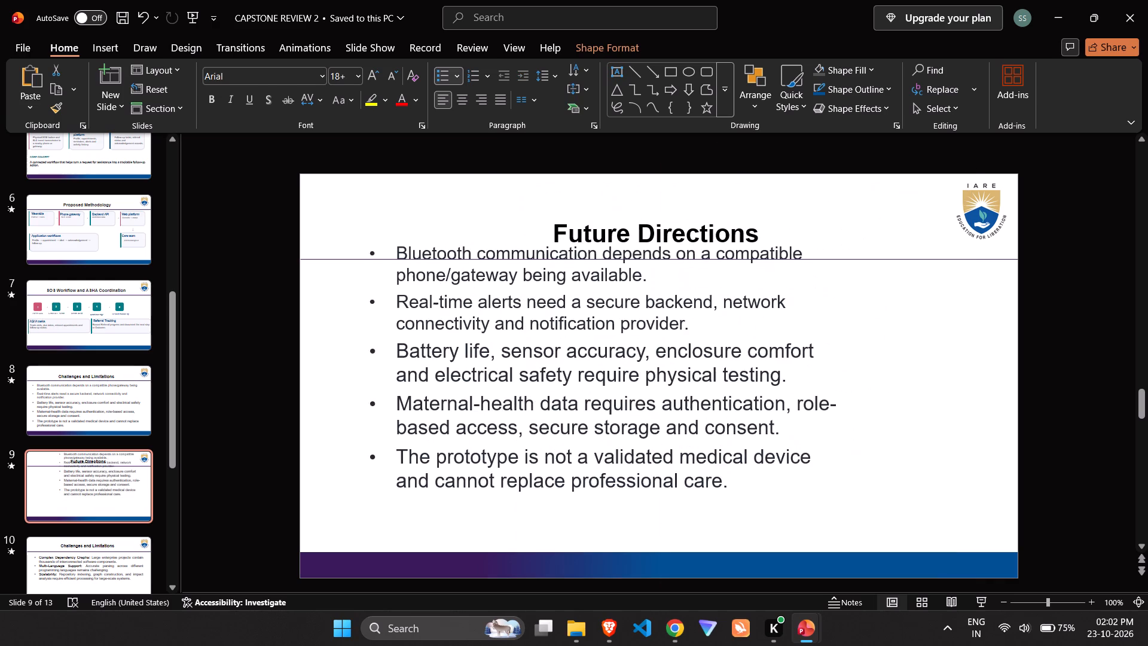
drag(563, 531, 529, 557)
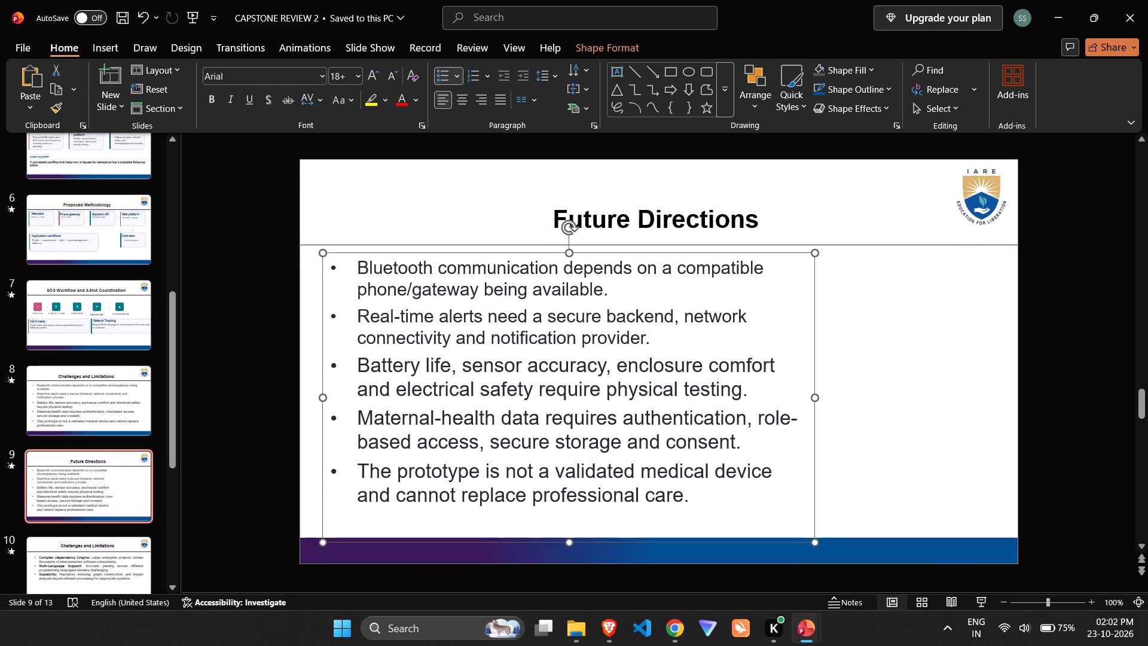
Check slide 8's layout against slide 9 and delete the Future Directions slide 9.
click(87, 391)
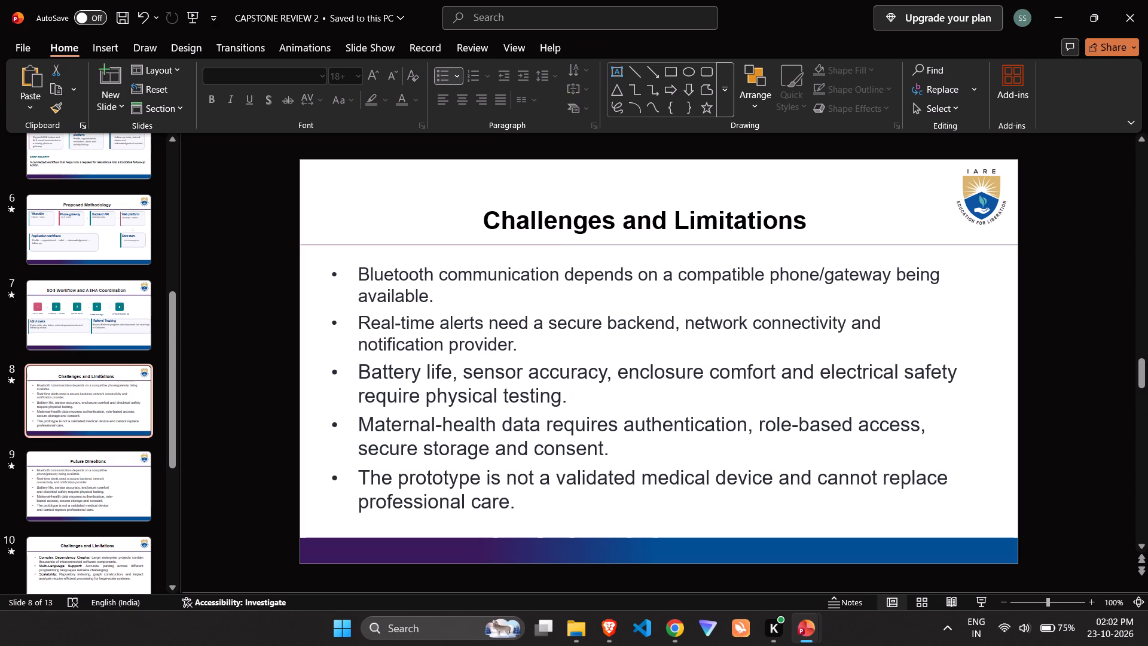
click(66, 491)
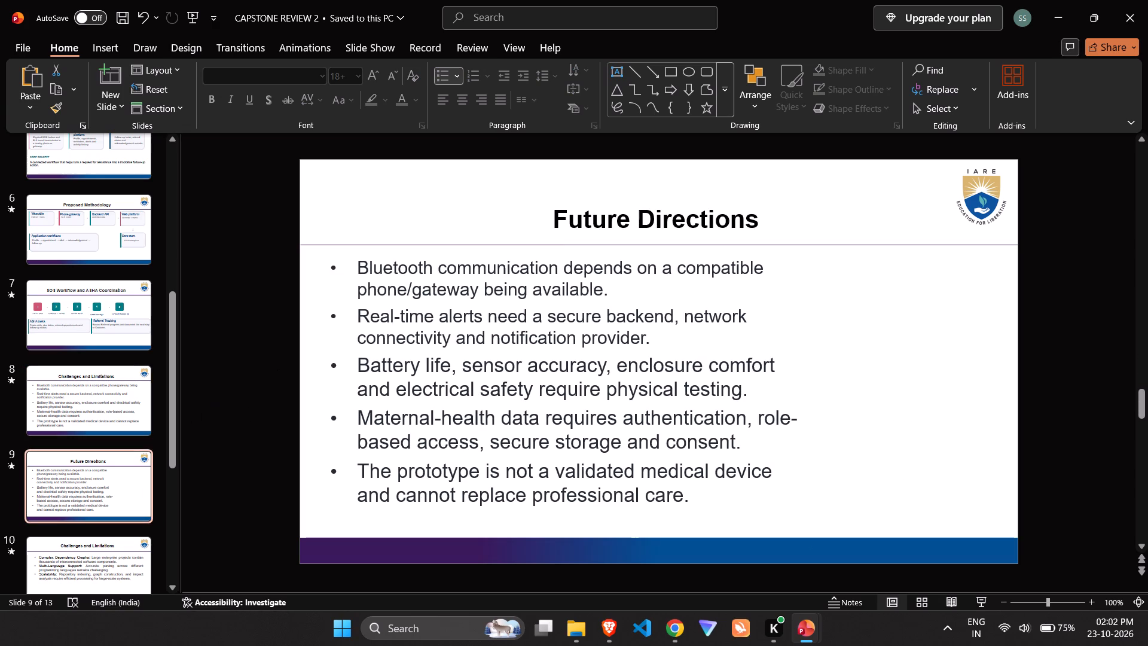
right_click(94, 469)
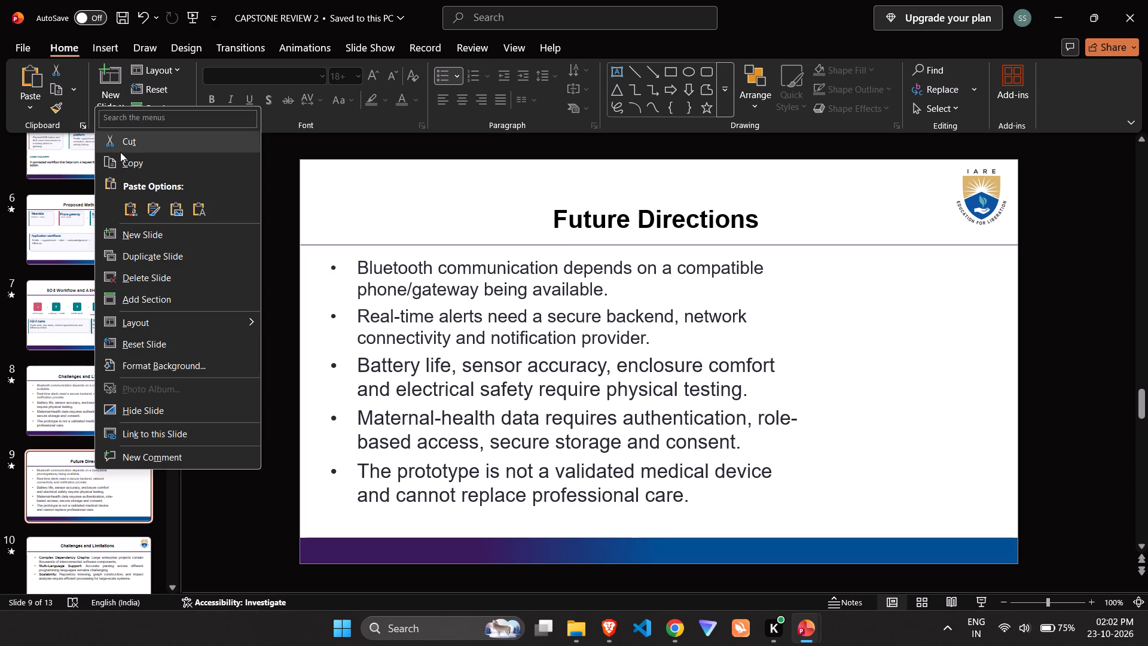
click(175, 276)
Copy the Challenges and Limitations slide 8 and paste the duplicate directly after it.
right_click(90, 416)
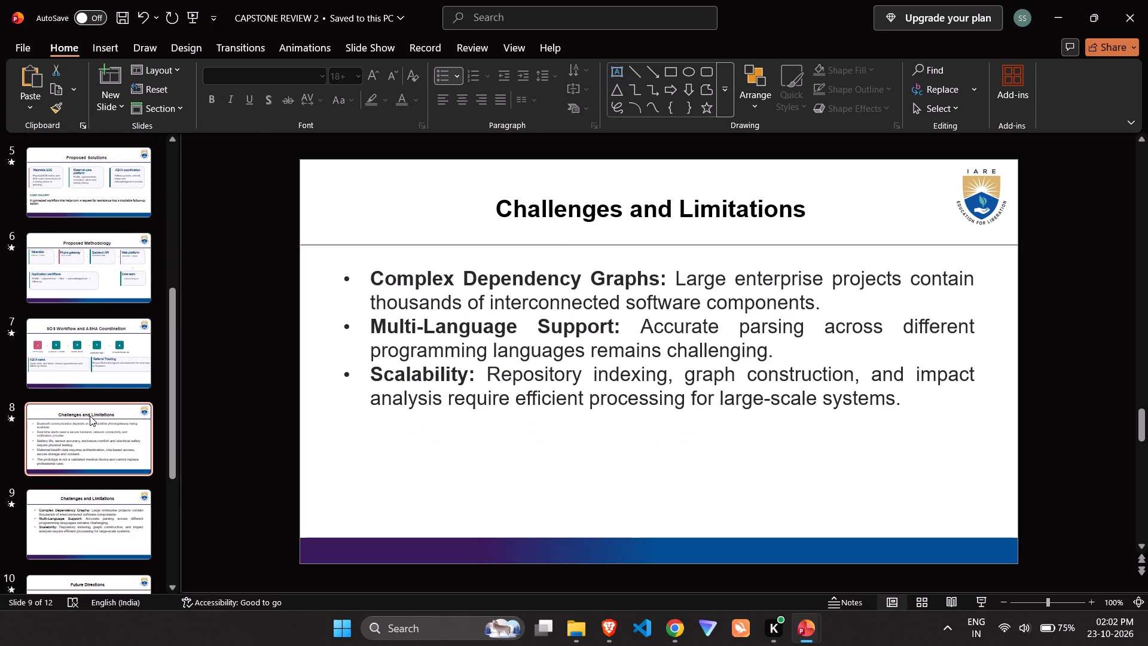
click(143, 112)
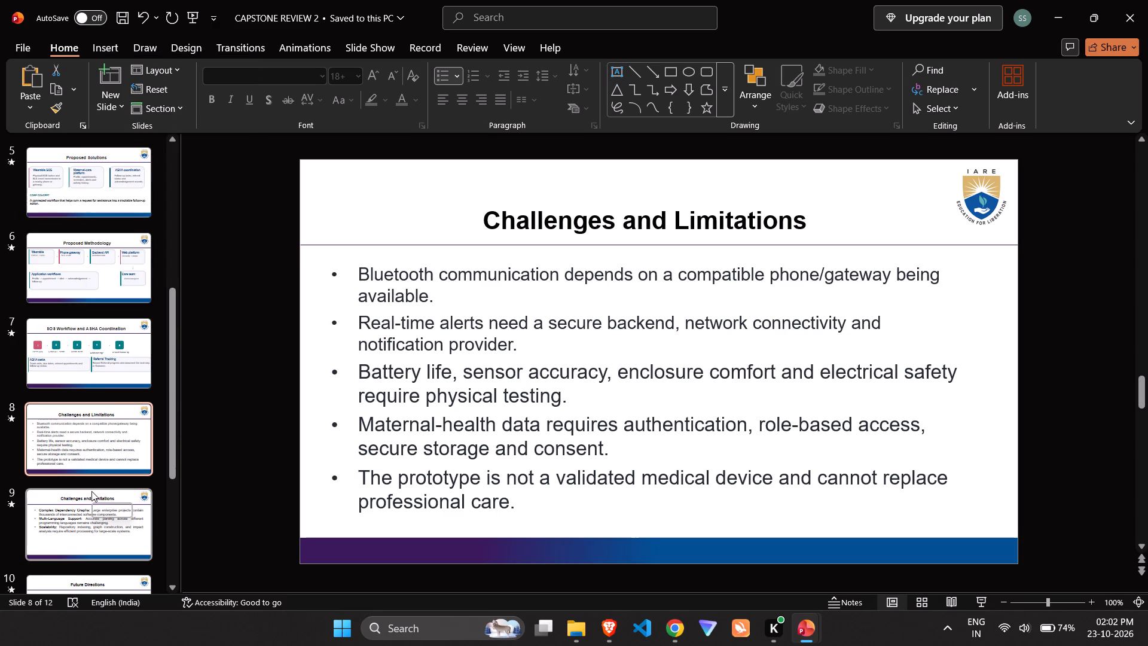
key(ctrl+v)
click(92, 442)
click(90, 486)
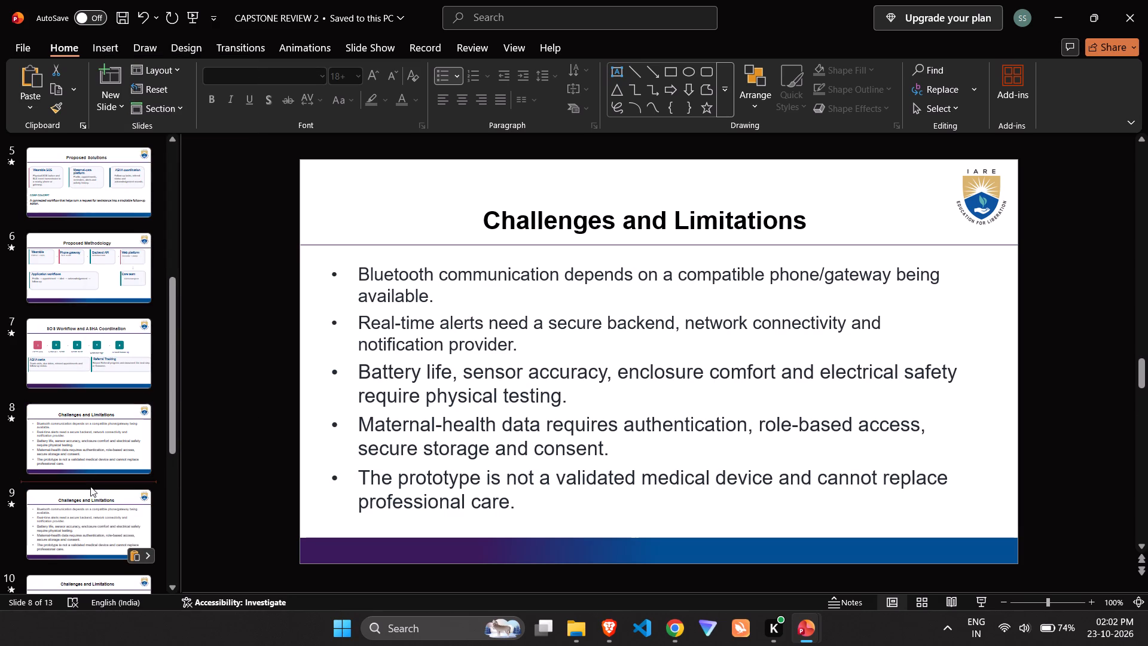
click(90, 505)
click(102, 438)
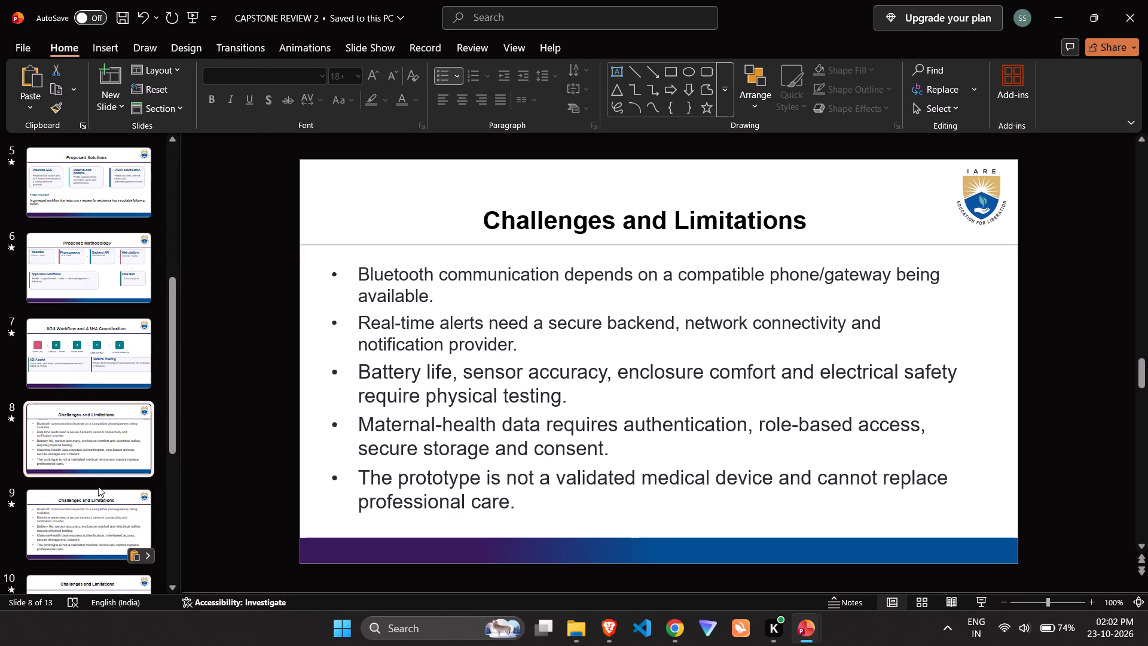
Replace slide 8's title with "Future Directions".
triple_click(540, 222)
key(alt+Tab)
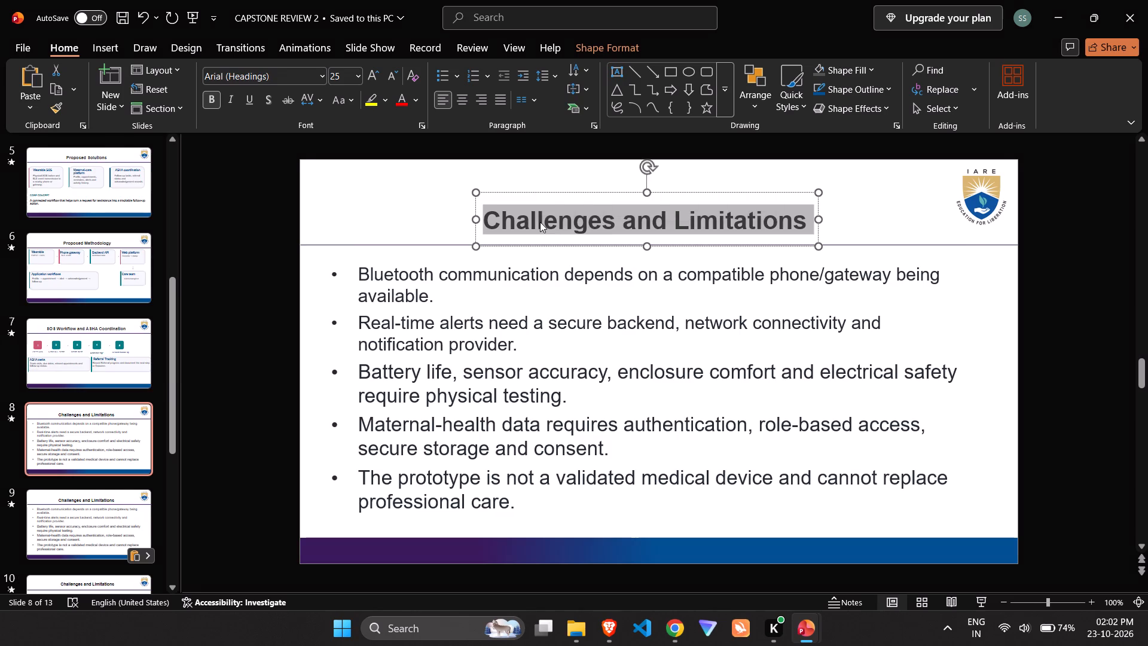
key(alt+Tab)
text(Future Directip)
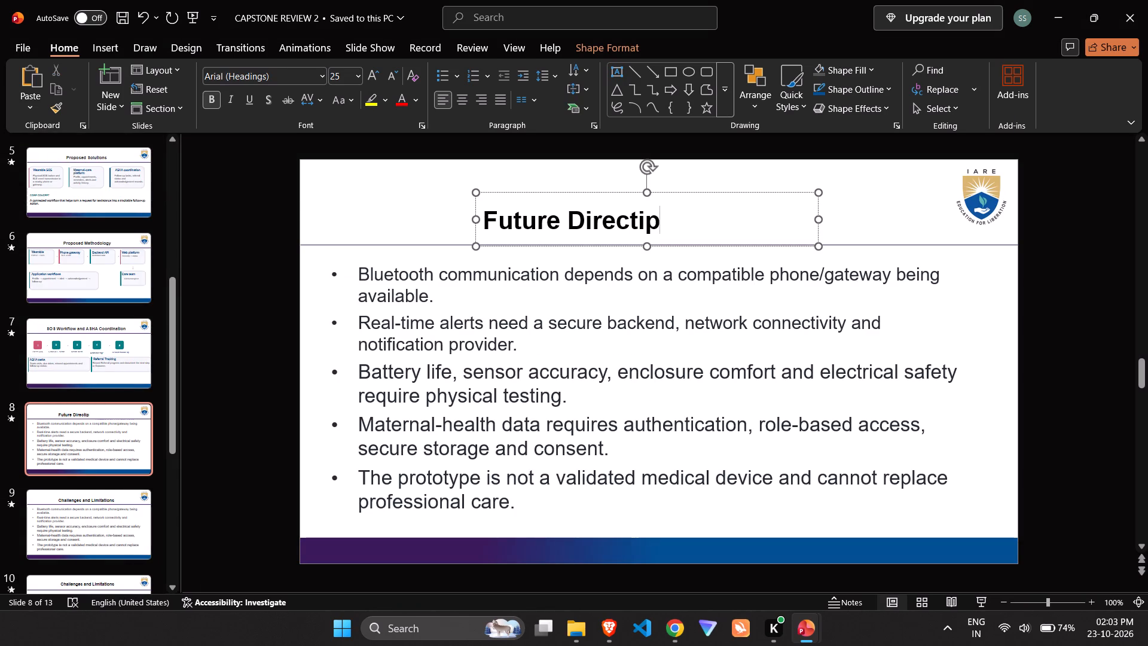
key(BackSpace)
text(ojns)
key(BackSpace)
key(BackSpace)
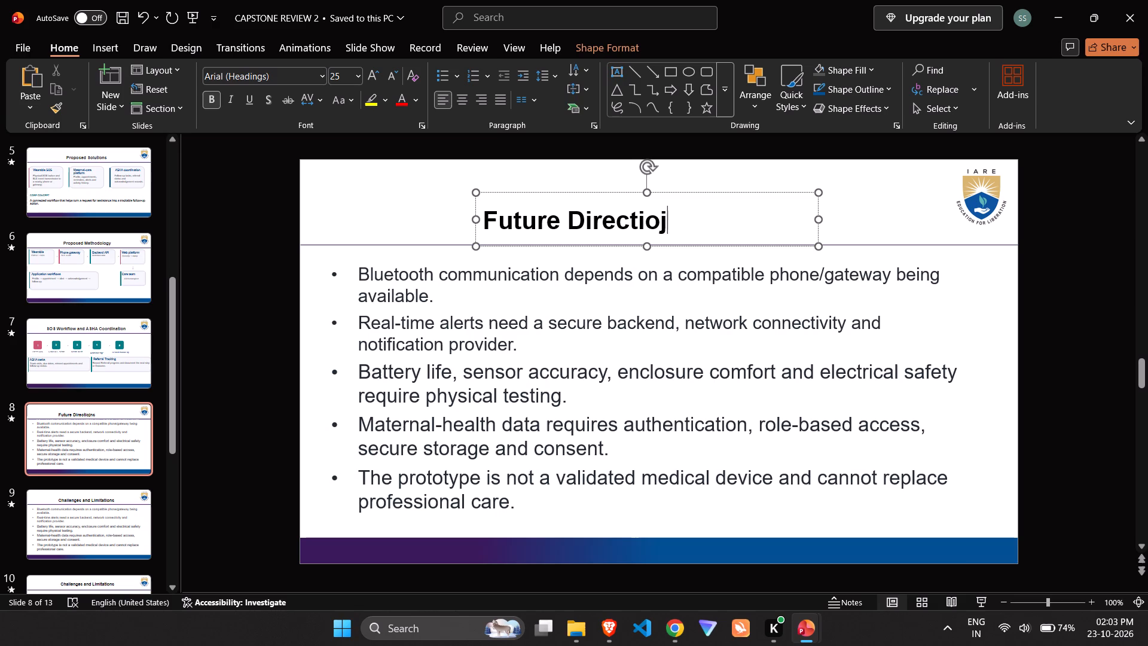
key(BackSpace)
text(ns)
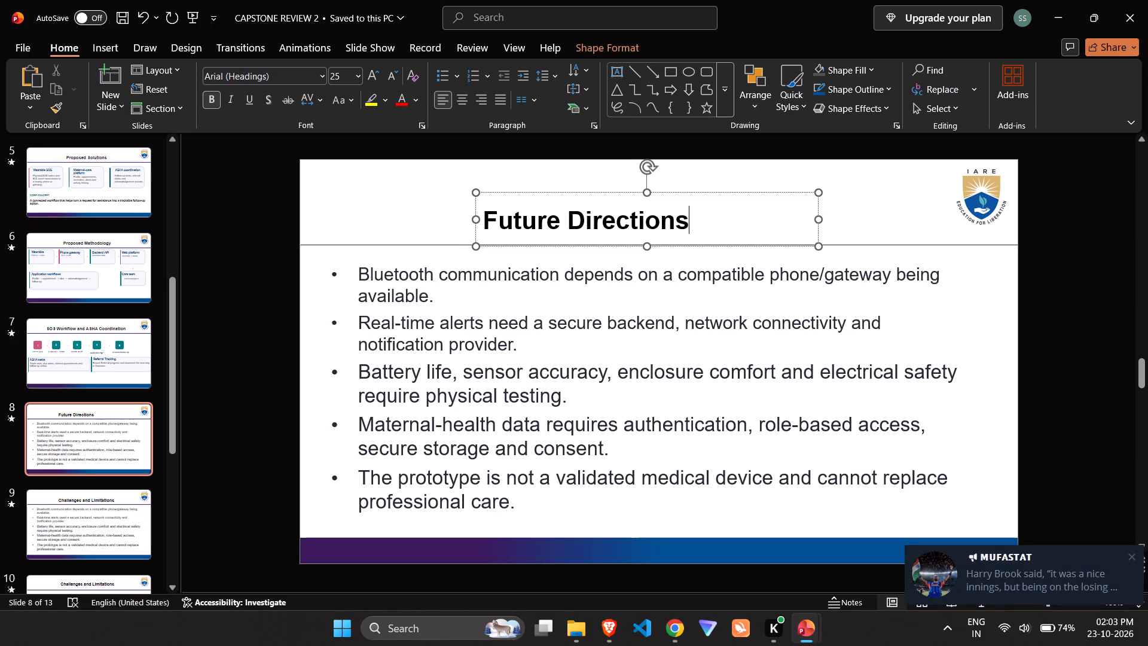
Narrow slide 8's title box to fit its text on one line and centre it just above the header line.
drag(819, 220, 664, 229)
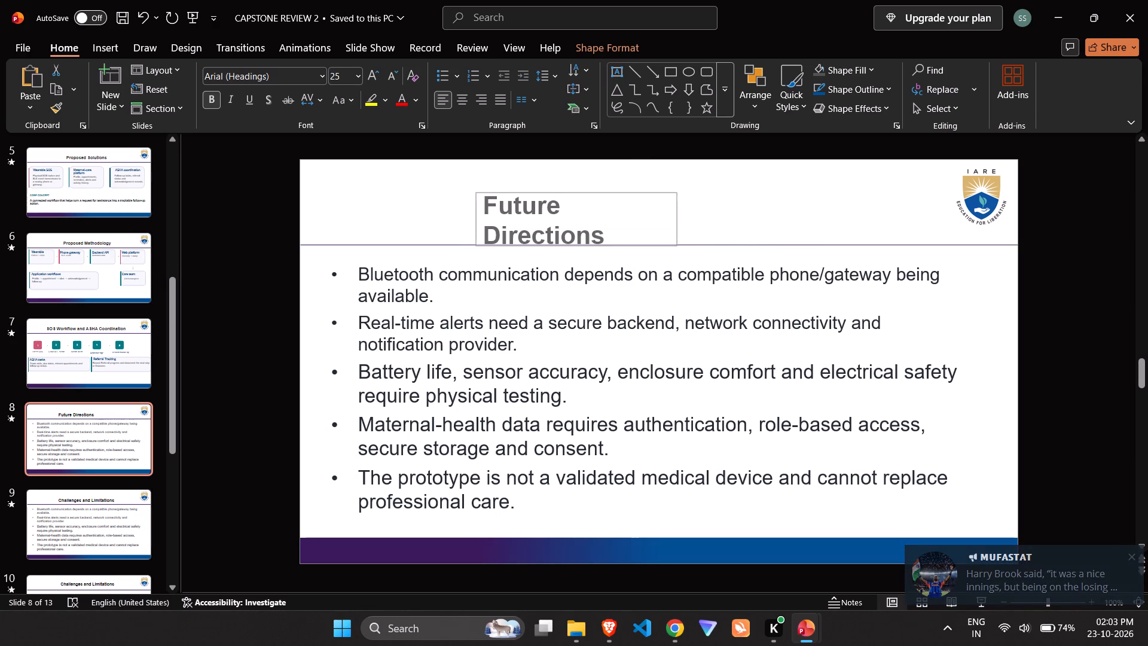
drag(664, 229, 728, 220)
drag(665, 243, 689, 237)
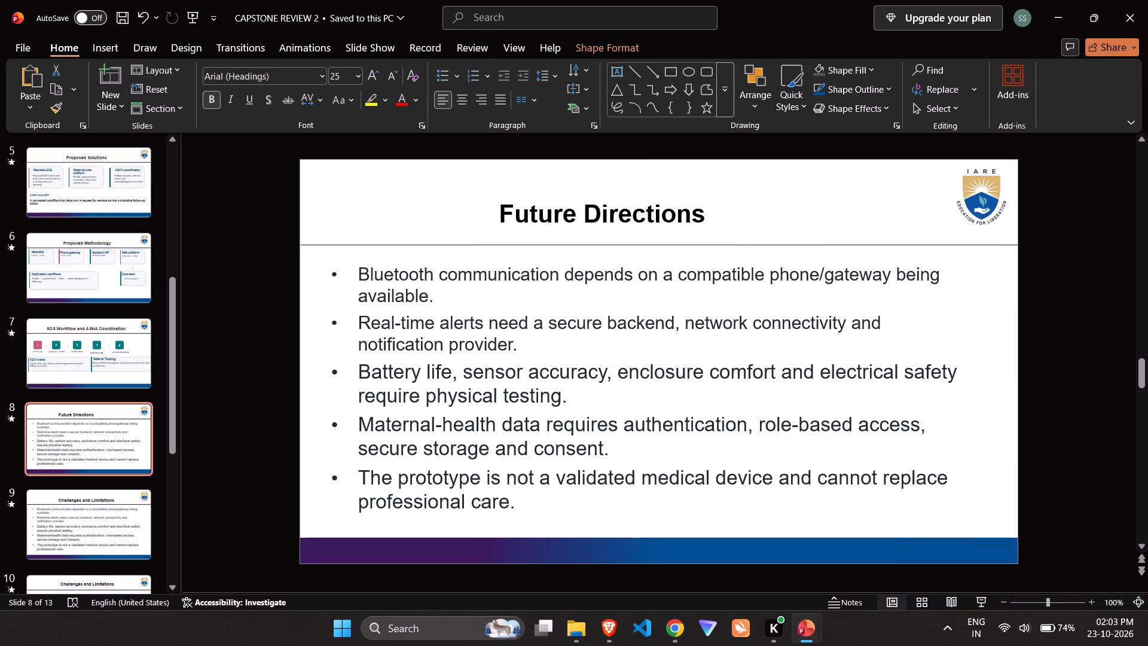
drag(689, 237, 722, 245)
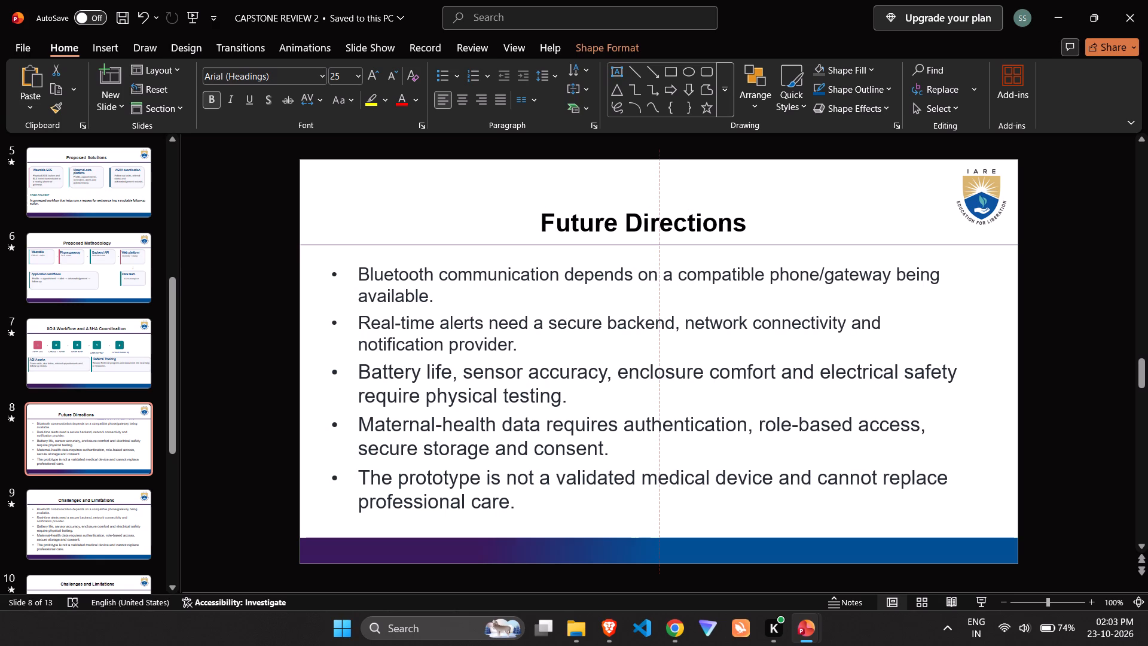
drag(722, 245, 720, 250)
drag(720, 250, 719, 250)
Replace slide 8's first bullet with "Build and test a physical wristband with a phone BLE gateway." copied from the MATRISYNC_BAND deck.
click(667, 298)
key(alt+Tab)
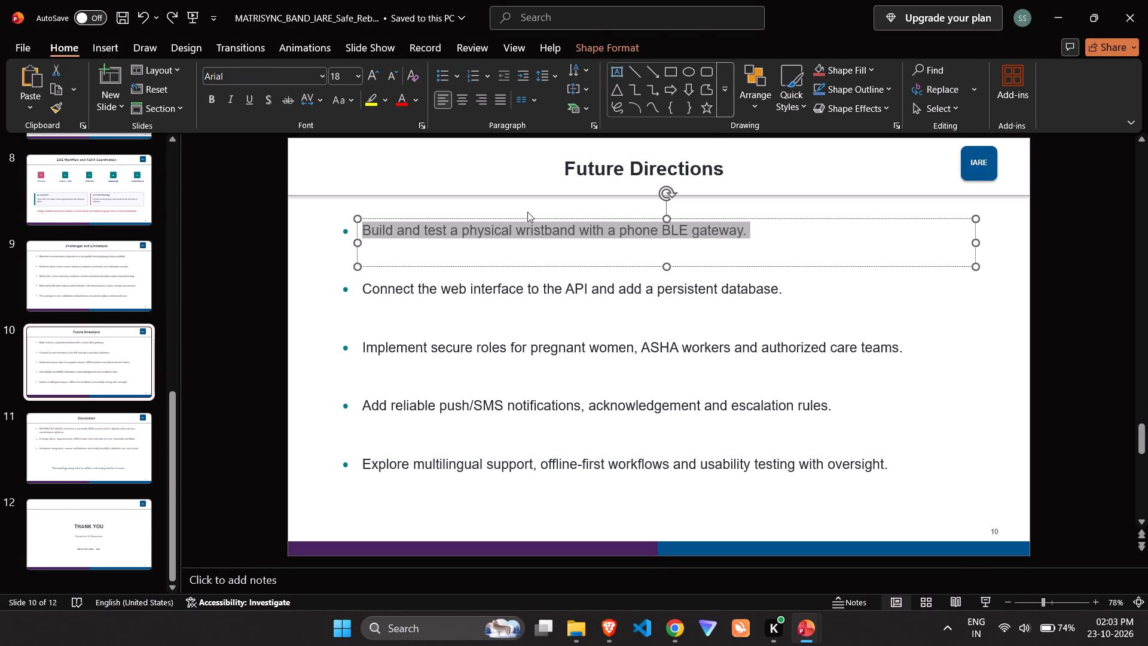
key(ctrl+c)
key(alt+Tab)
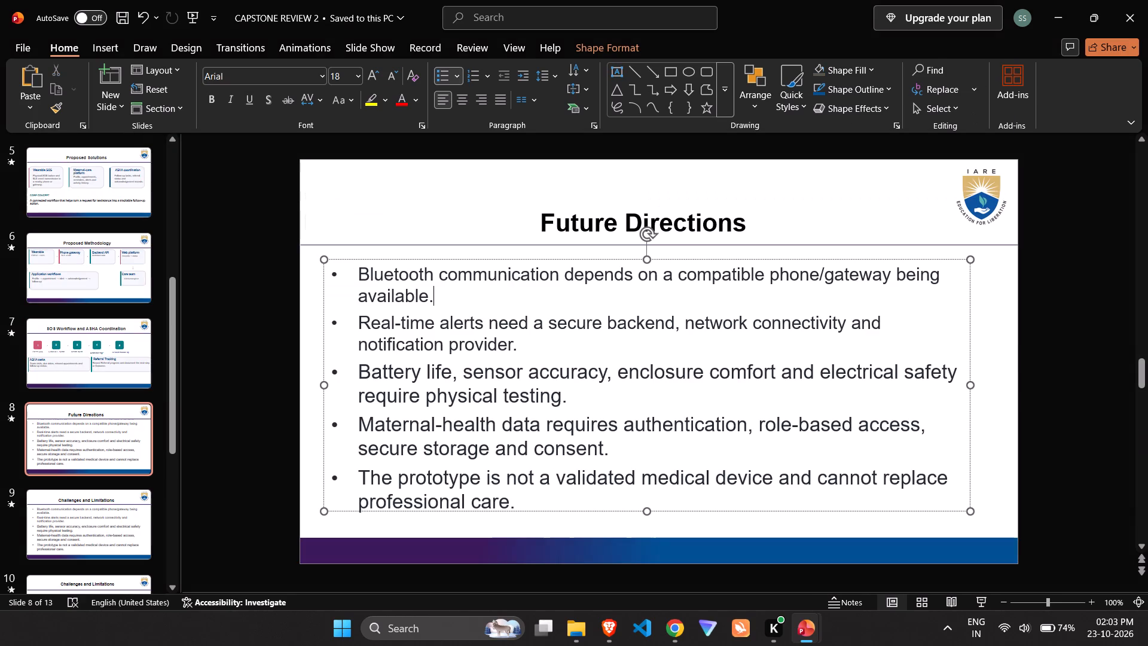
triple_click(447, 290)
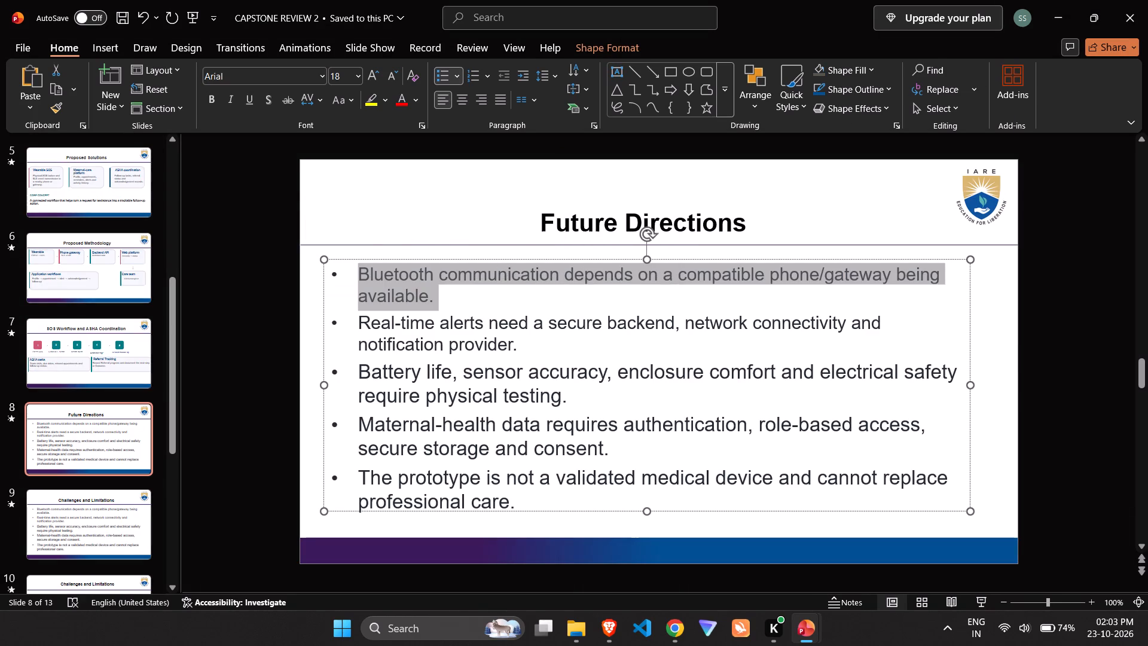
key(ctrl+v)
Replace slide 8's second bullet with "Connect the web interface to the API and add a persistent database." from the MATRISYNC_BAND deck.
key(alt+Tab)
triple_click(436, 295)
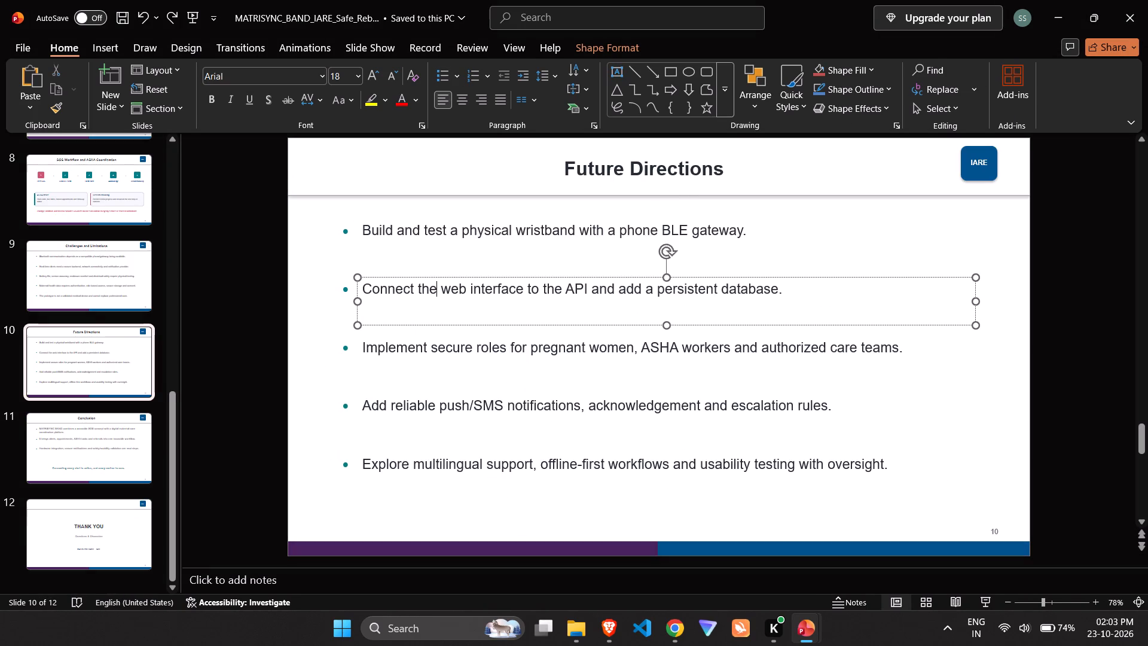
key(ctrl+c)
key(alt+Tab)
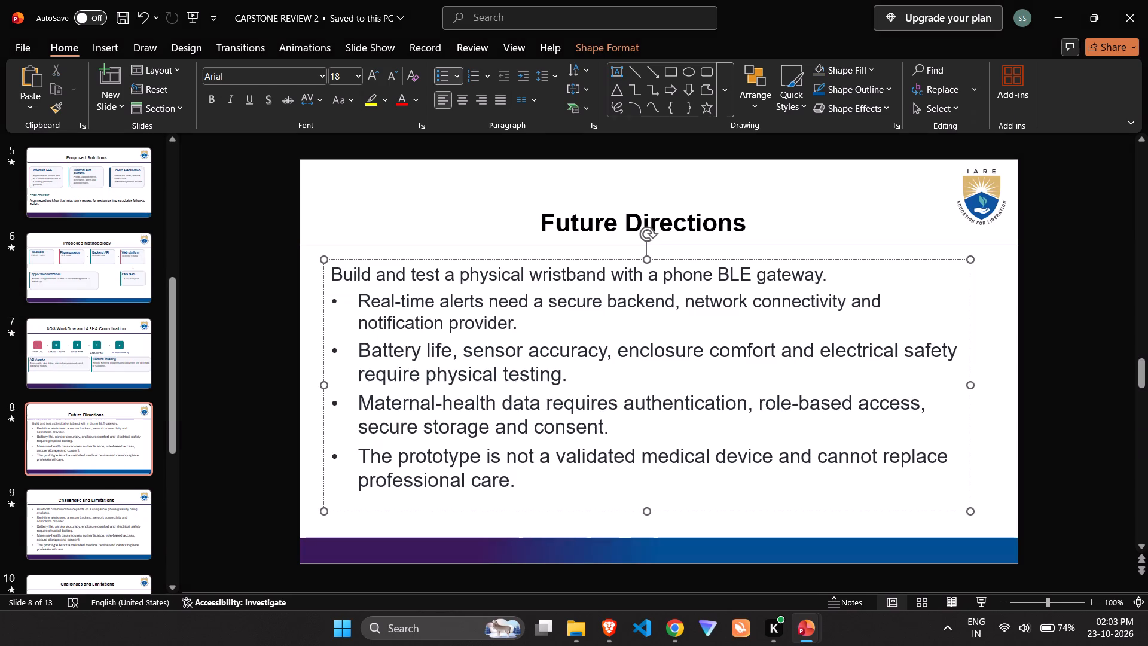
triple_click(448, 301)
key(ctrl+v)
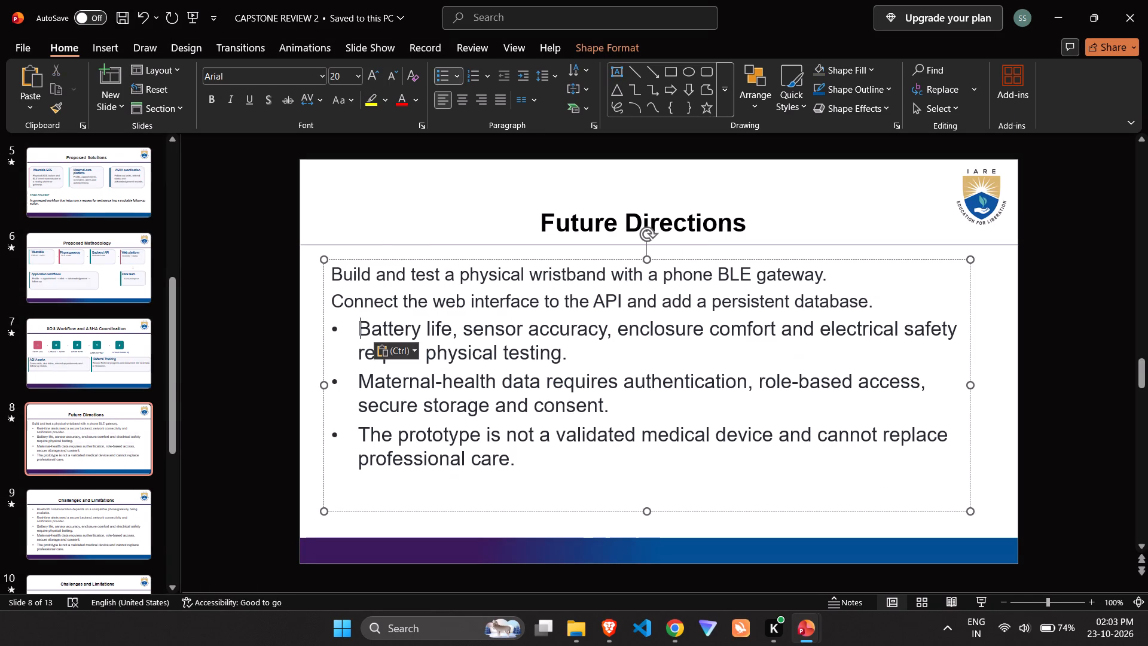
Replace slide 8's third bullet with "Implement secure roles for pregnant women, ASHA workers and authorized care teams." from the MATRISYNC_BAND deck.
key(alt+Tab)
triple_click(443, 348)
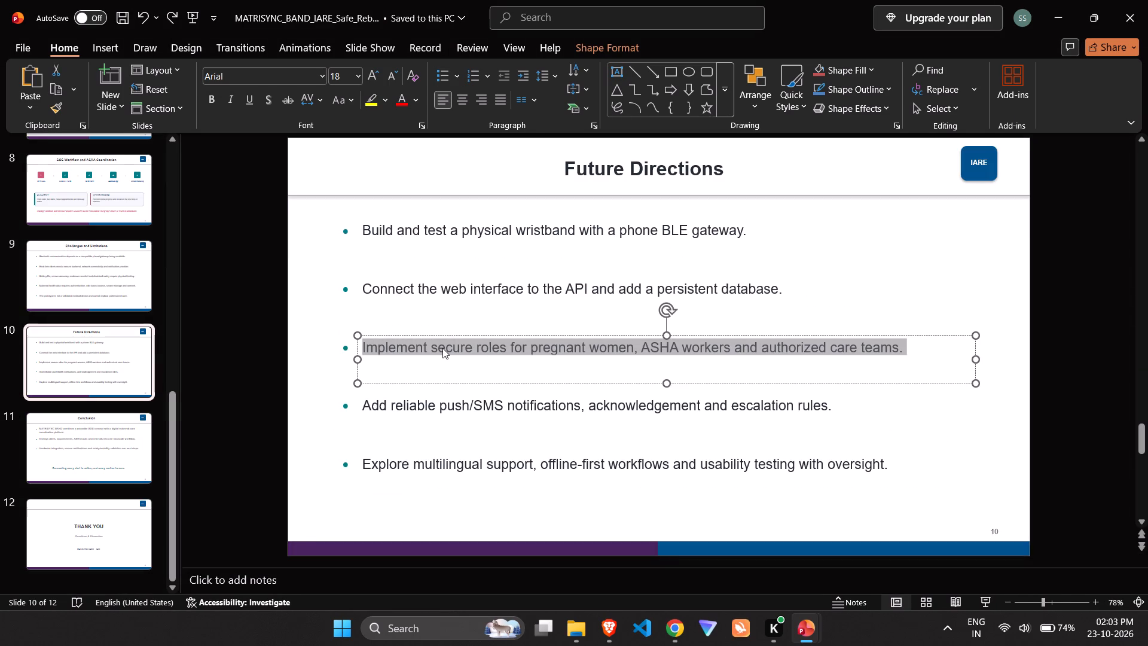
key(ctrl+c)
key(alt+Tab)
triple_click(433, 352)
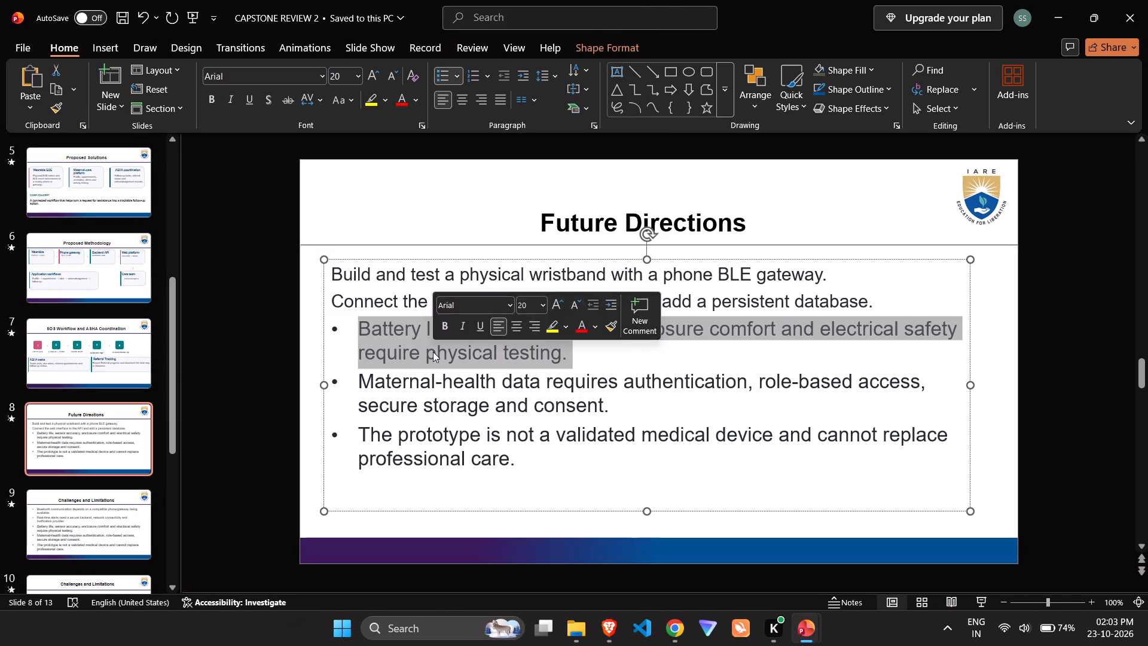
key(ctrl+v)
Replace slide 8's fourth bullet with "Add reliable push/SMS notifications, acknowledgement and escalation rules." from the MATRISYNC_BAND deck.
key(alt+Tab)
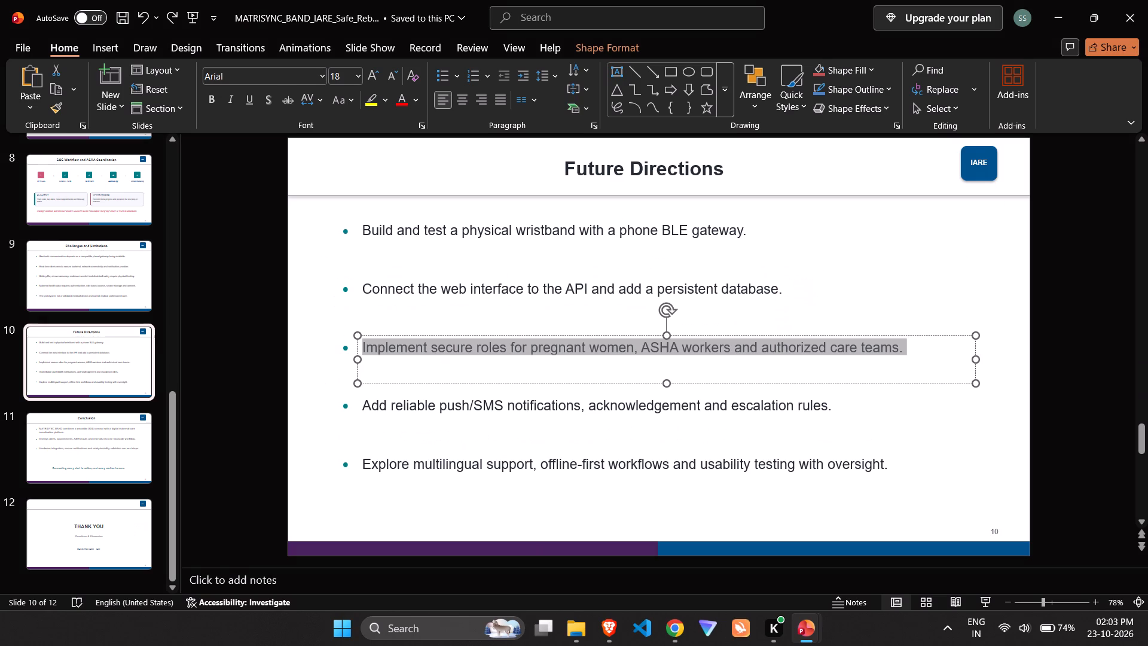
triple_click(446, 403)
key(ctrl+c)
key(alt+Tab)
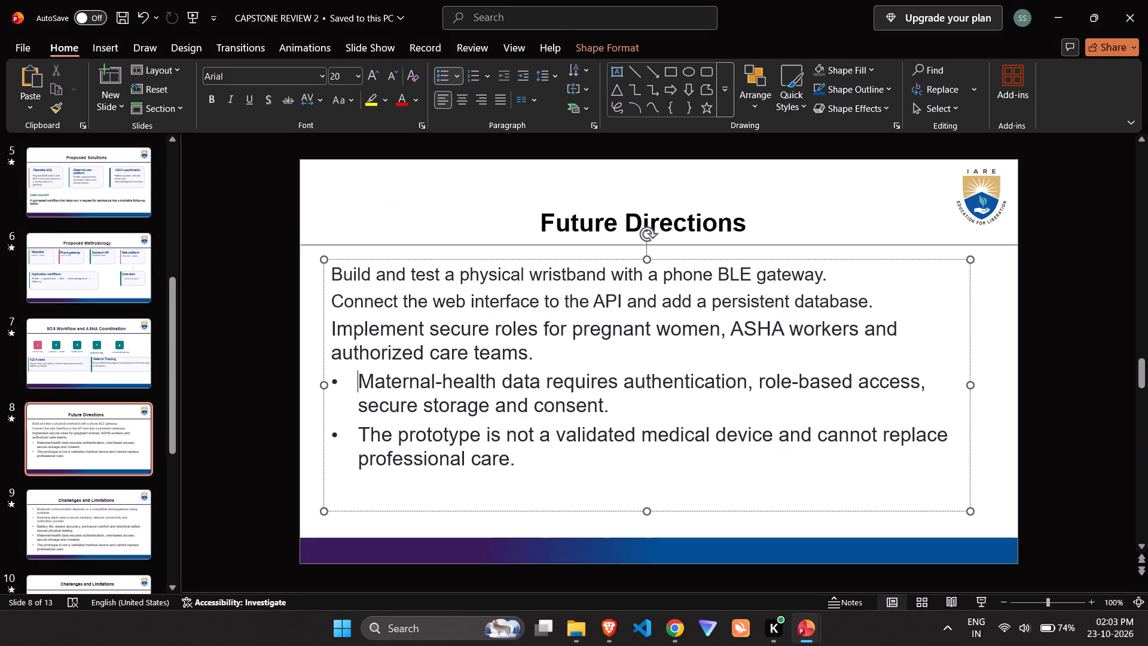
triple_click(441, 399)
key(ctrl+v)
Replace slide 8's last bullet with "Explore multilingual support, offline-first workflows and usability testing with oversight." from the MATRISYNC_BAND deck.
key(alt+Tab)
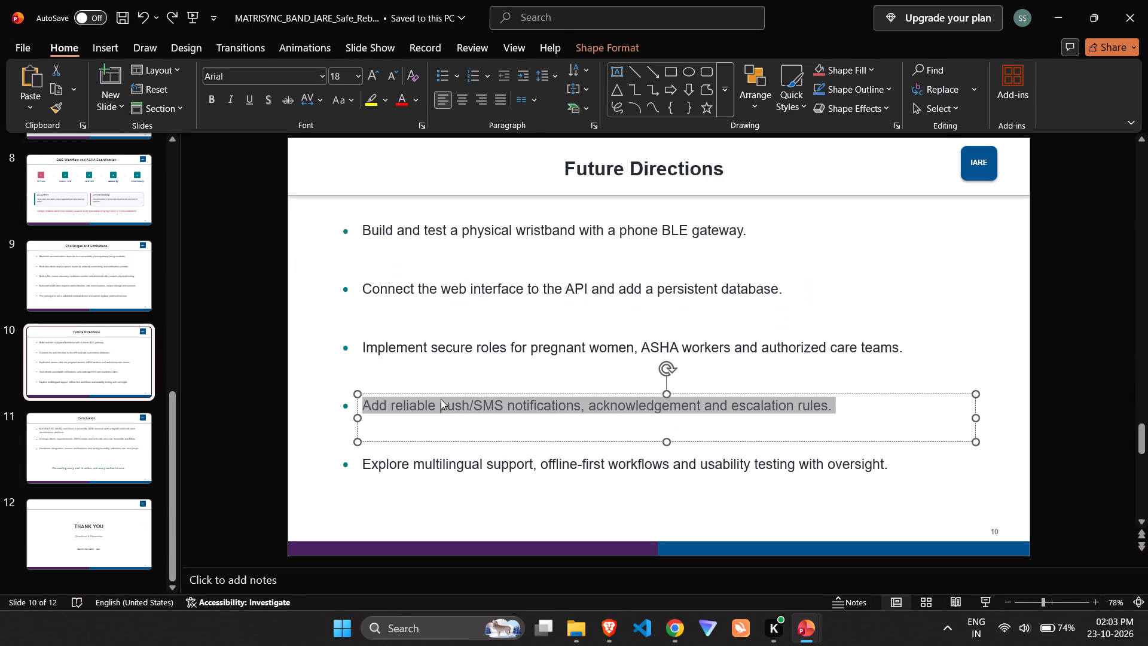
triple_click(447, 458)
key(ctrl+c)
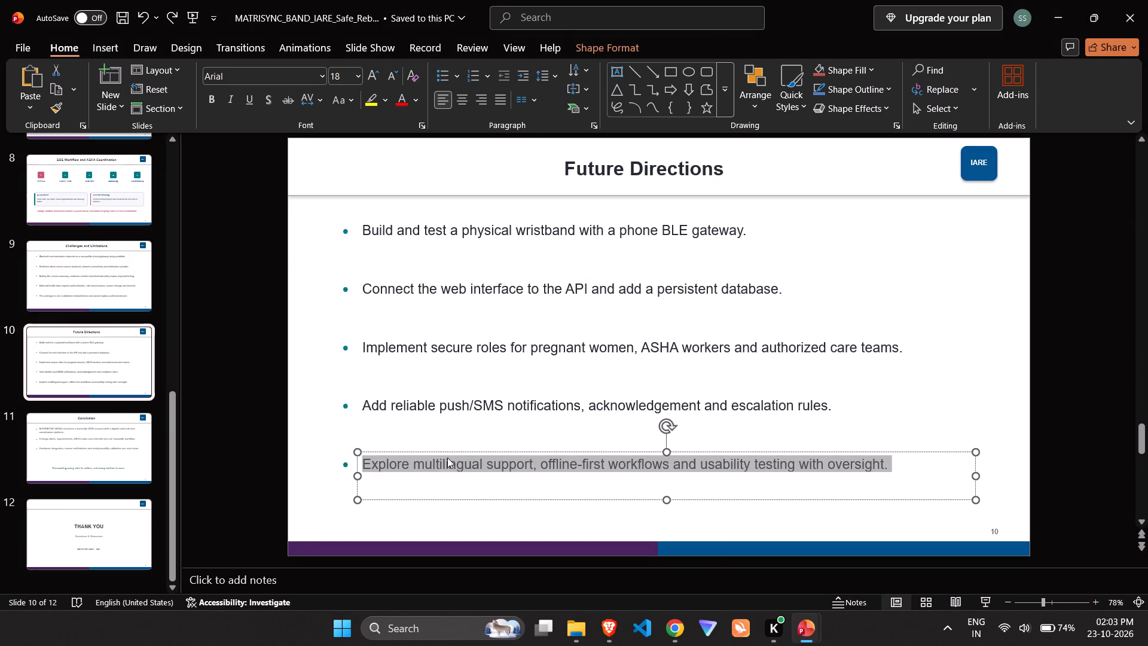
key(alt+Tab)
key(ctrl+v)
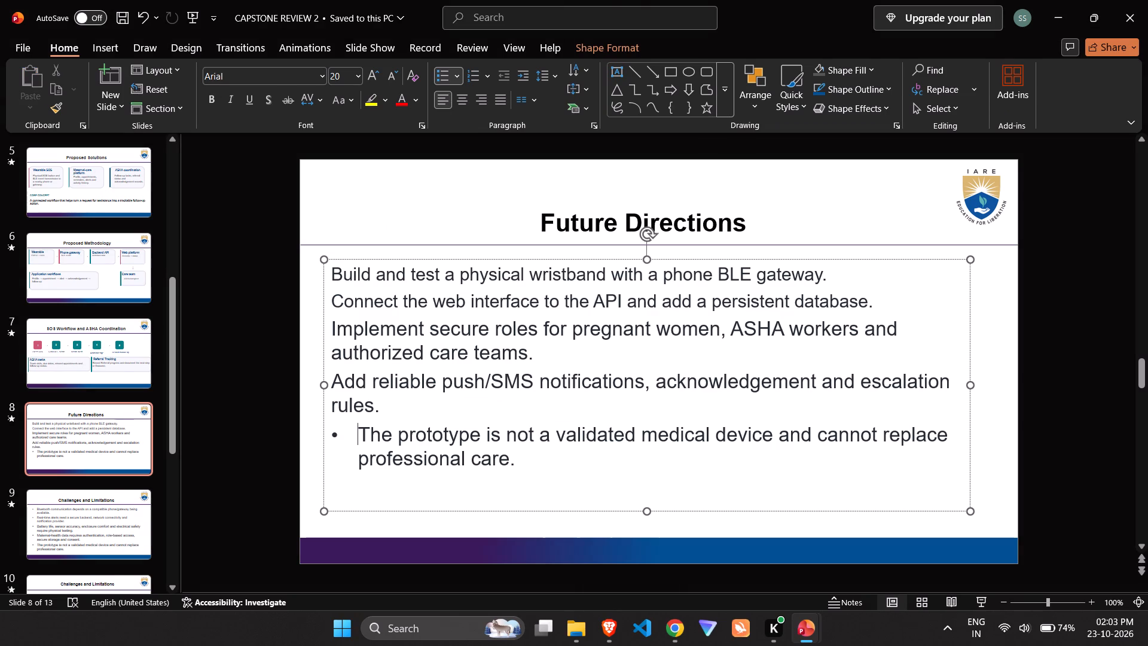
key(alt+Tab)
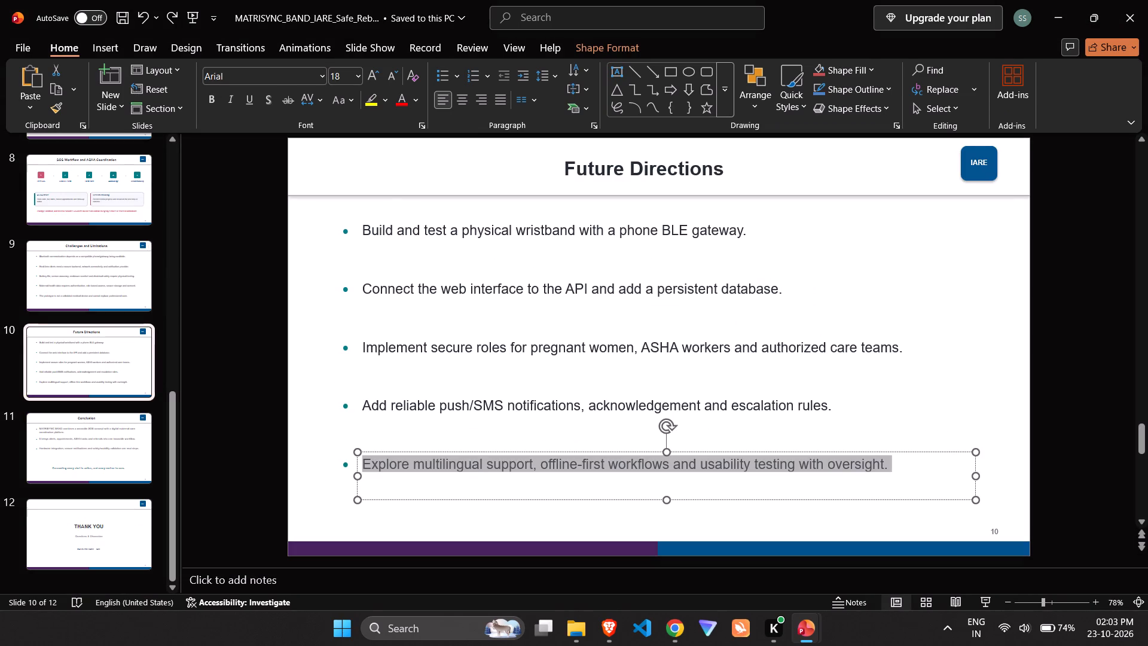
key(alt+Tab)
key(alt+Tab)
key(alt+Tab)
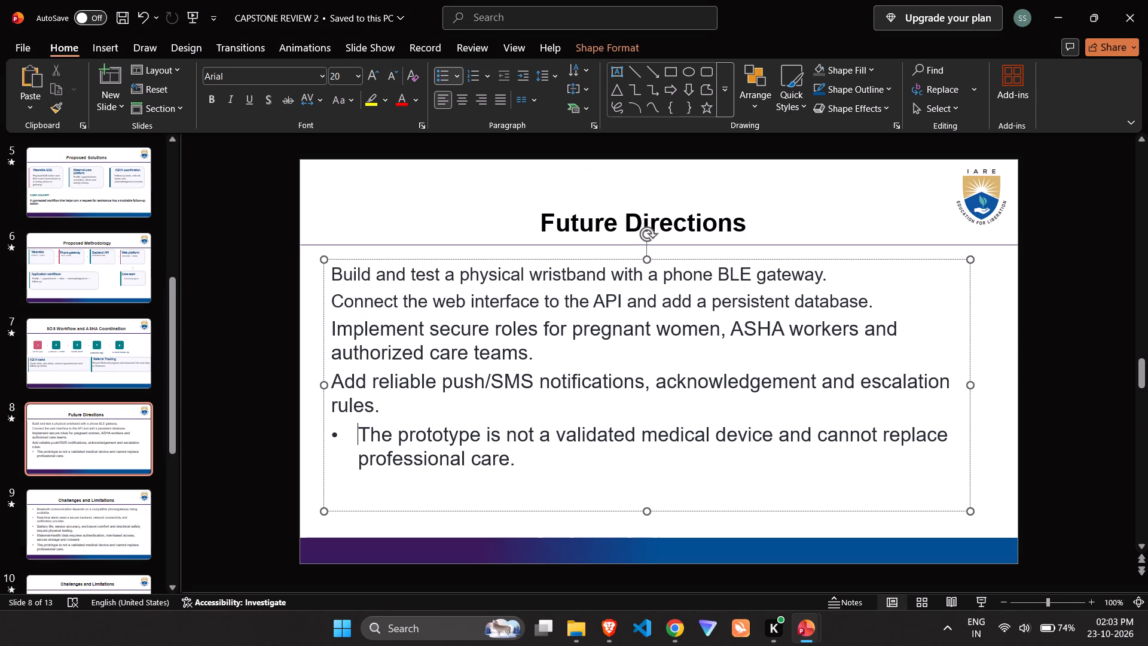
triple_click(459, 439)
key(ctrl+v)
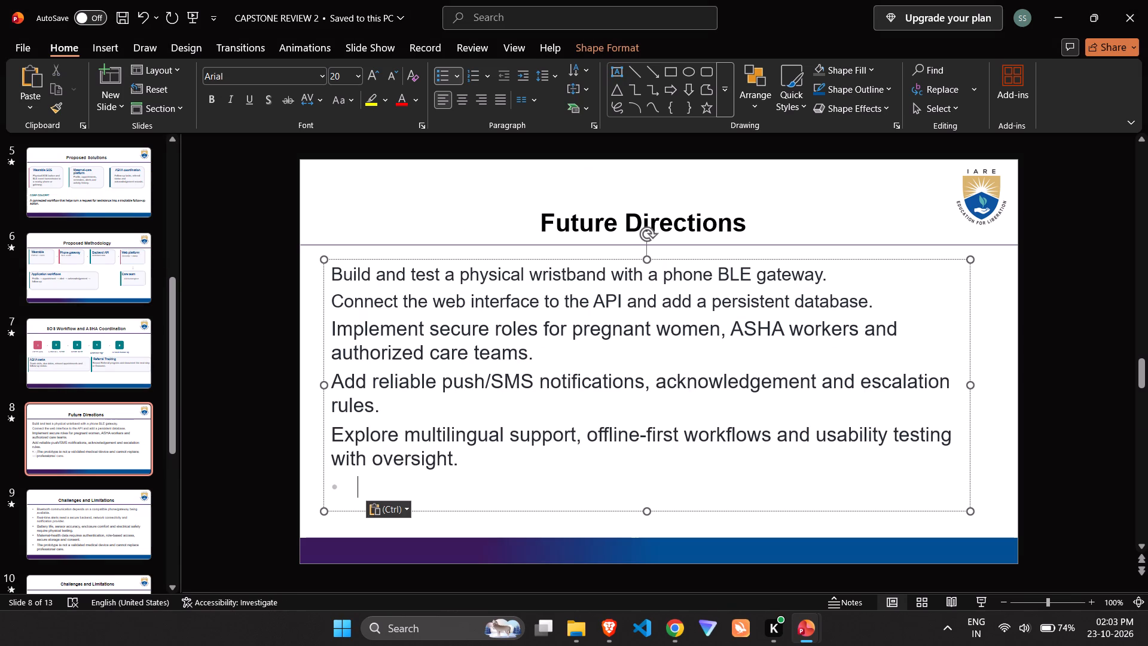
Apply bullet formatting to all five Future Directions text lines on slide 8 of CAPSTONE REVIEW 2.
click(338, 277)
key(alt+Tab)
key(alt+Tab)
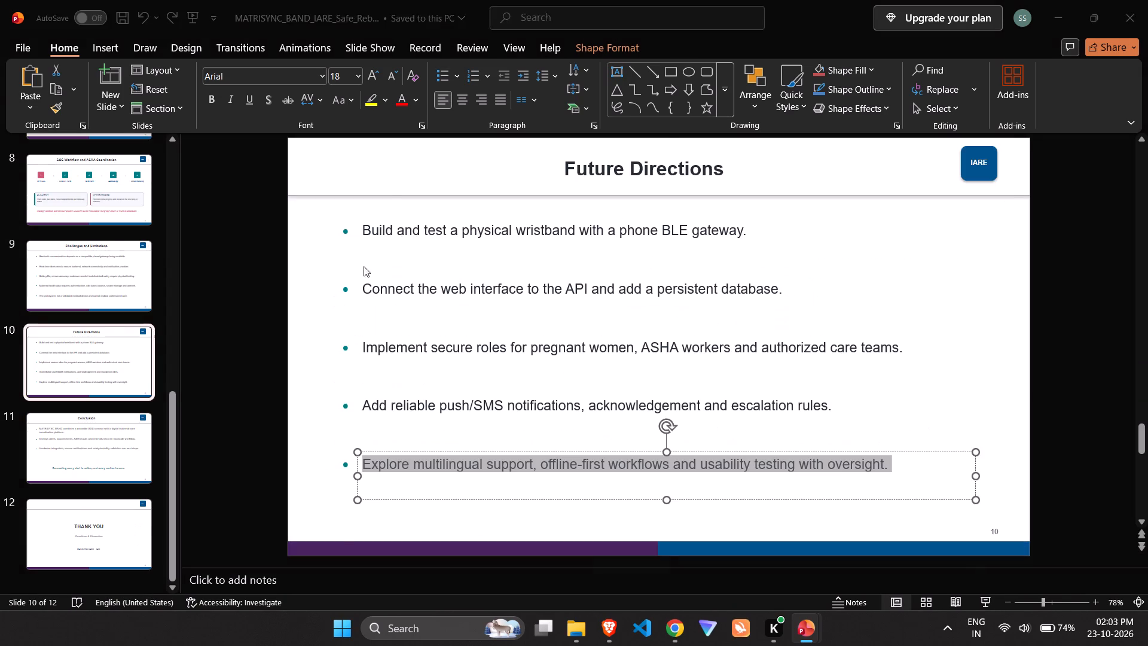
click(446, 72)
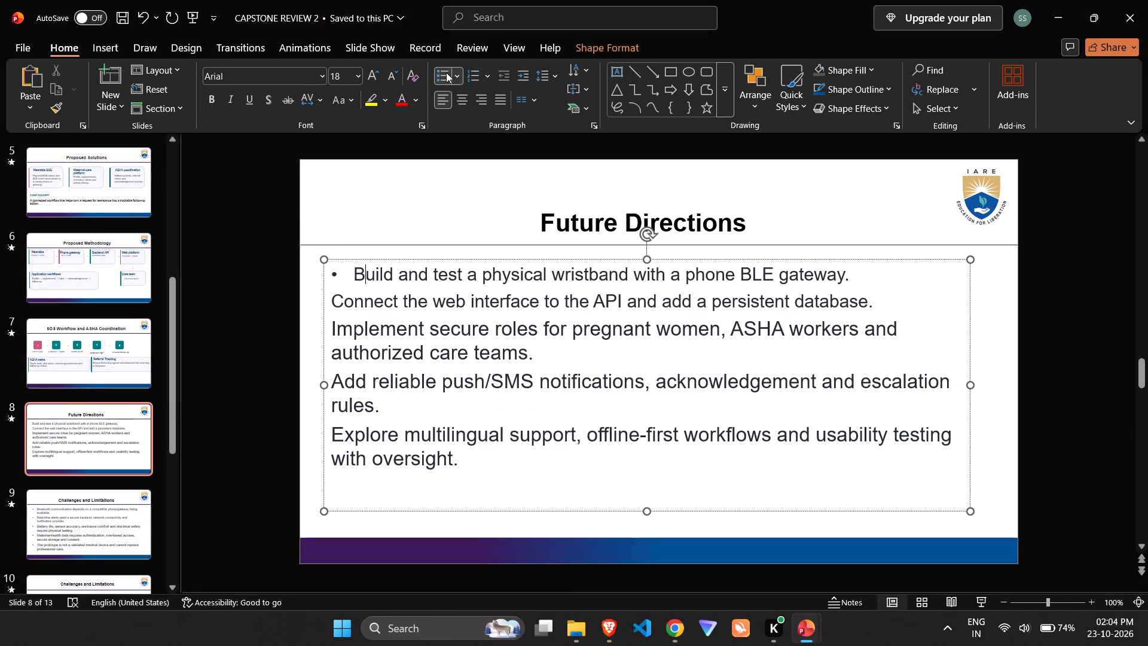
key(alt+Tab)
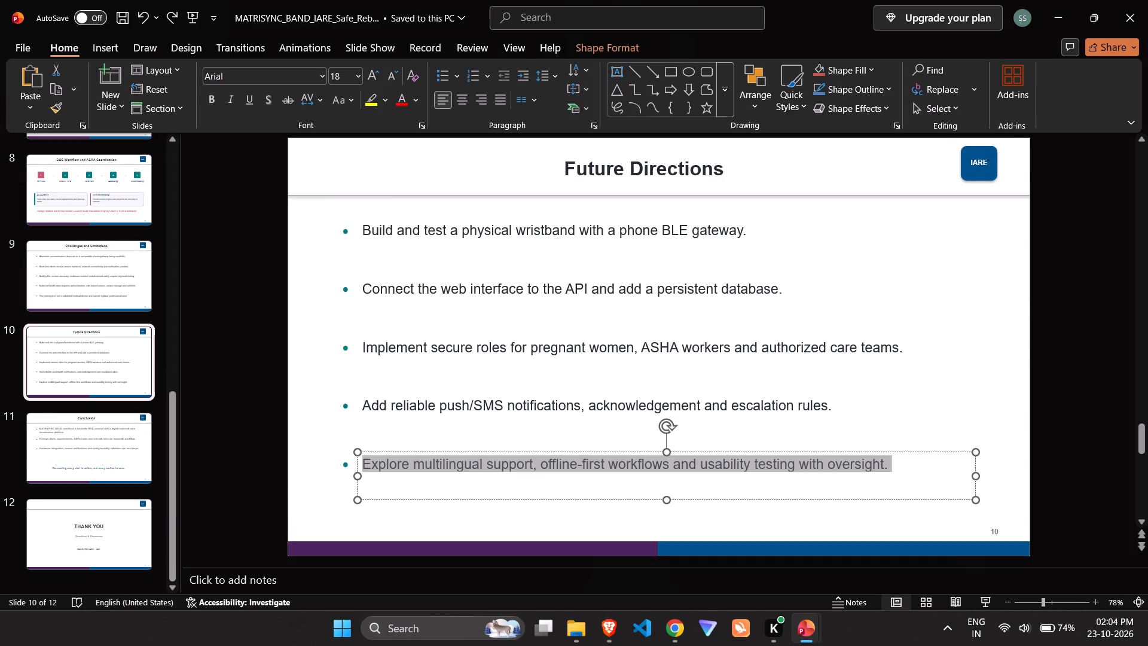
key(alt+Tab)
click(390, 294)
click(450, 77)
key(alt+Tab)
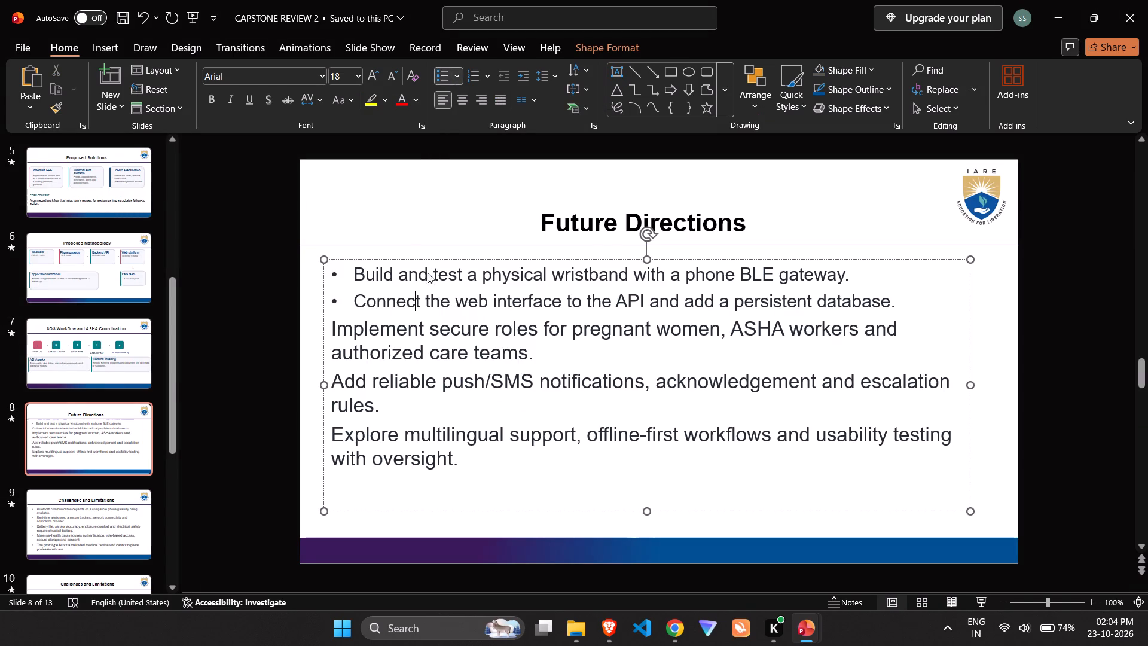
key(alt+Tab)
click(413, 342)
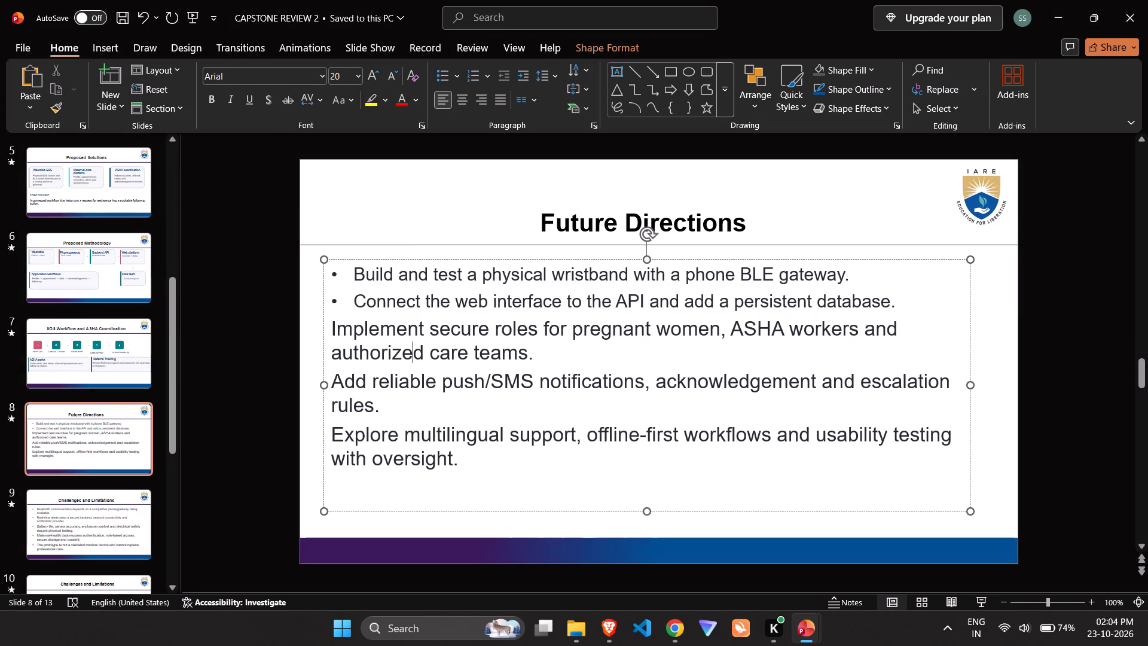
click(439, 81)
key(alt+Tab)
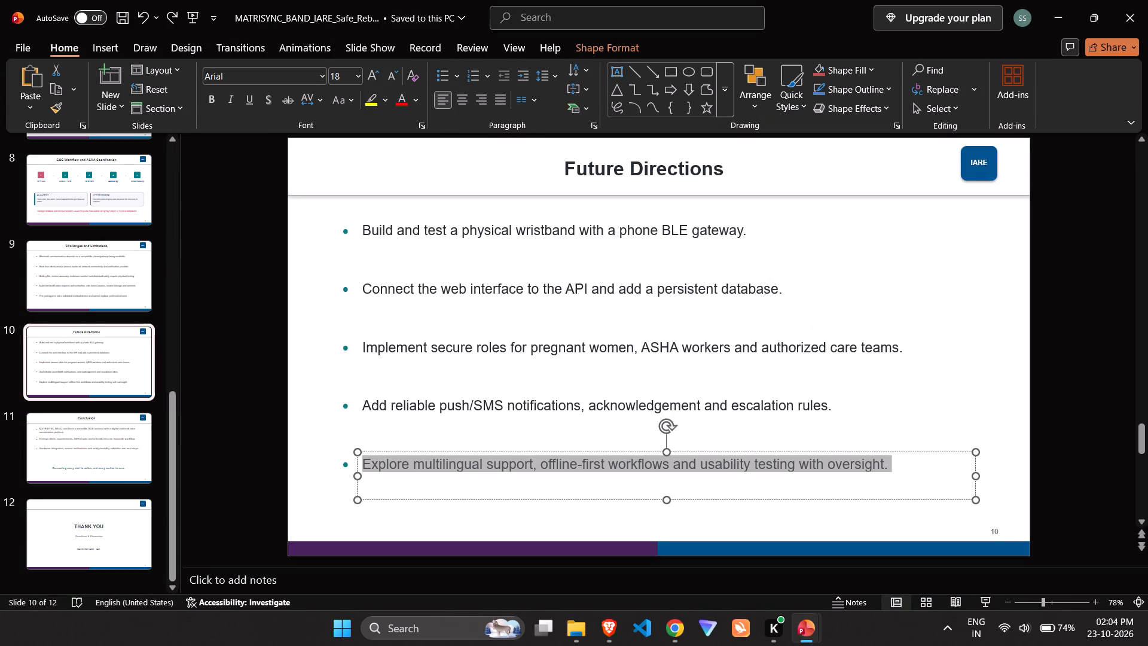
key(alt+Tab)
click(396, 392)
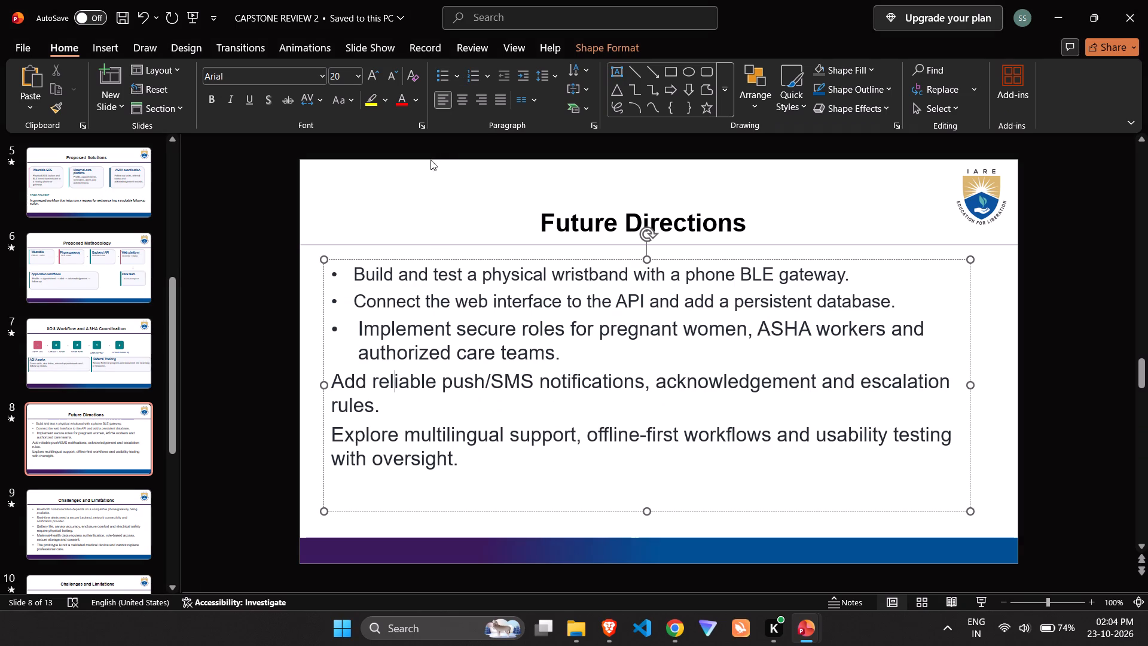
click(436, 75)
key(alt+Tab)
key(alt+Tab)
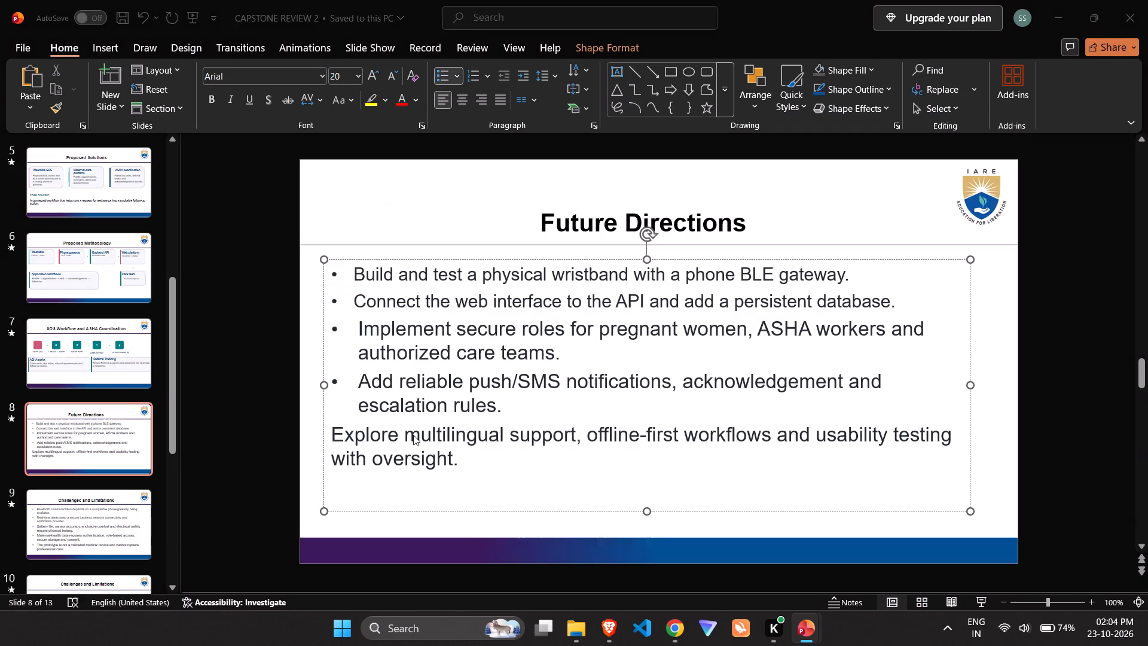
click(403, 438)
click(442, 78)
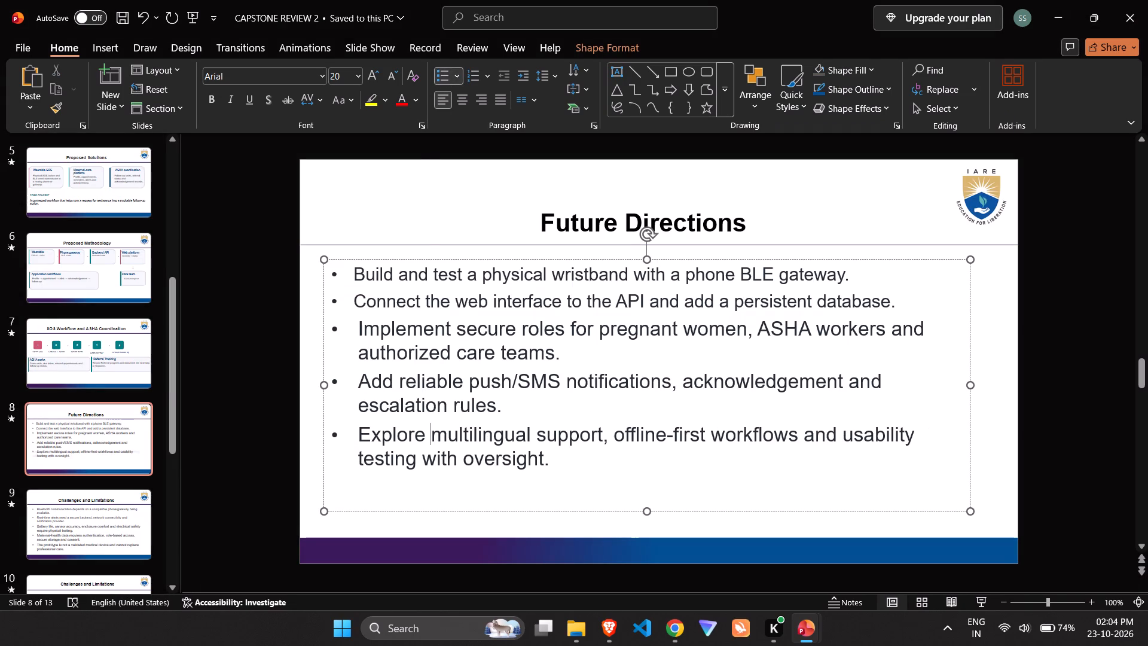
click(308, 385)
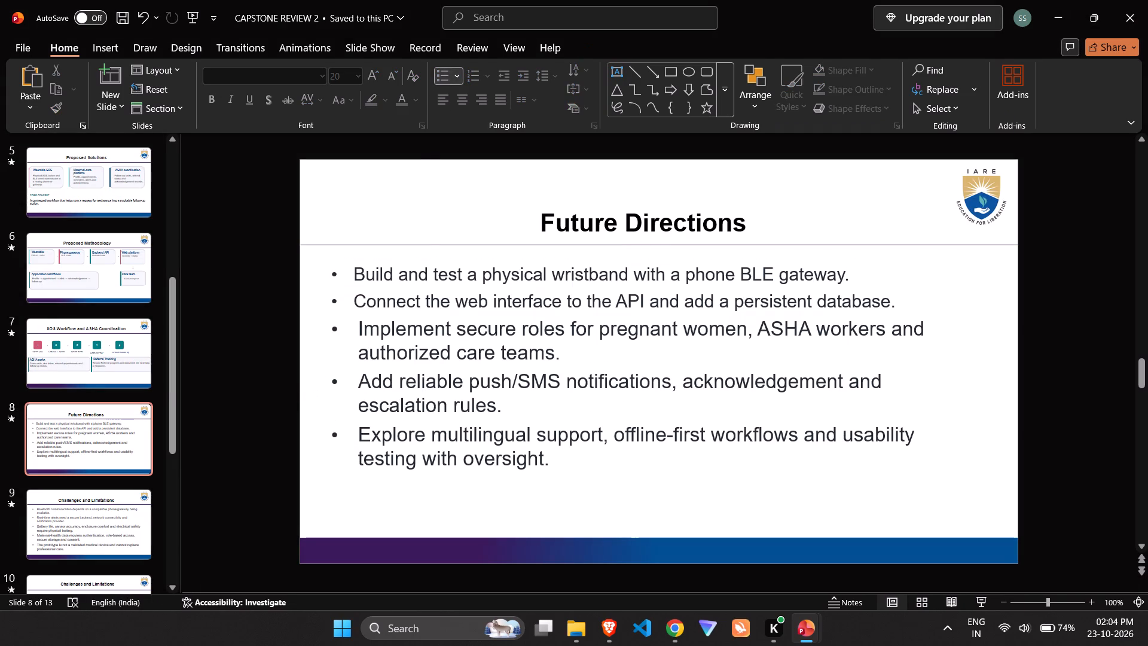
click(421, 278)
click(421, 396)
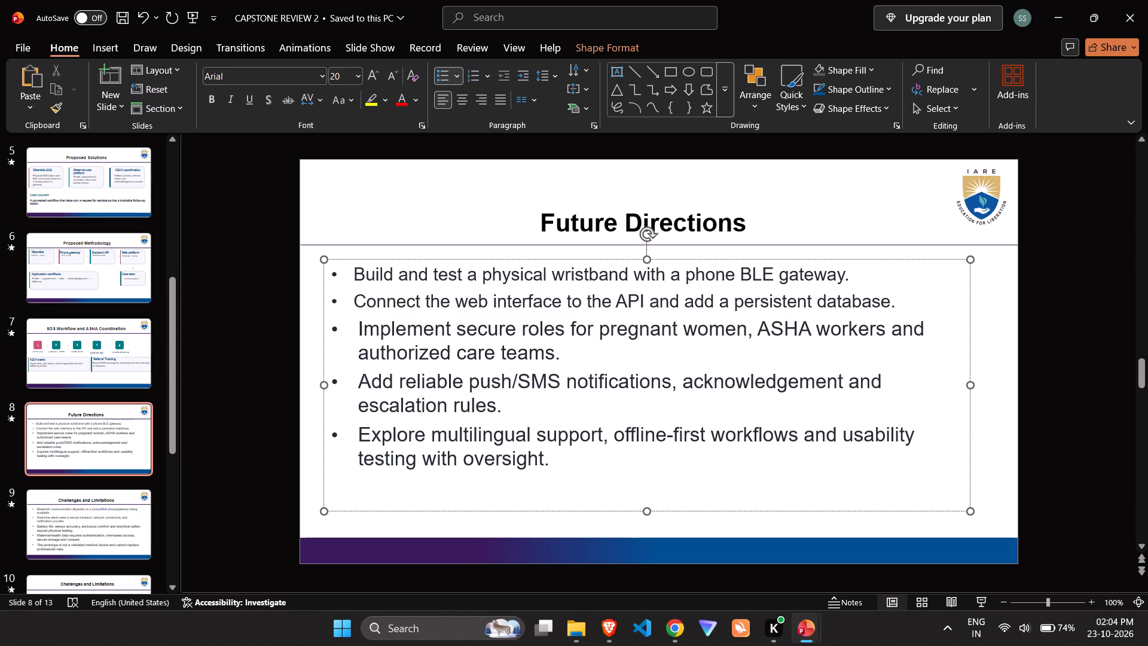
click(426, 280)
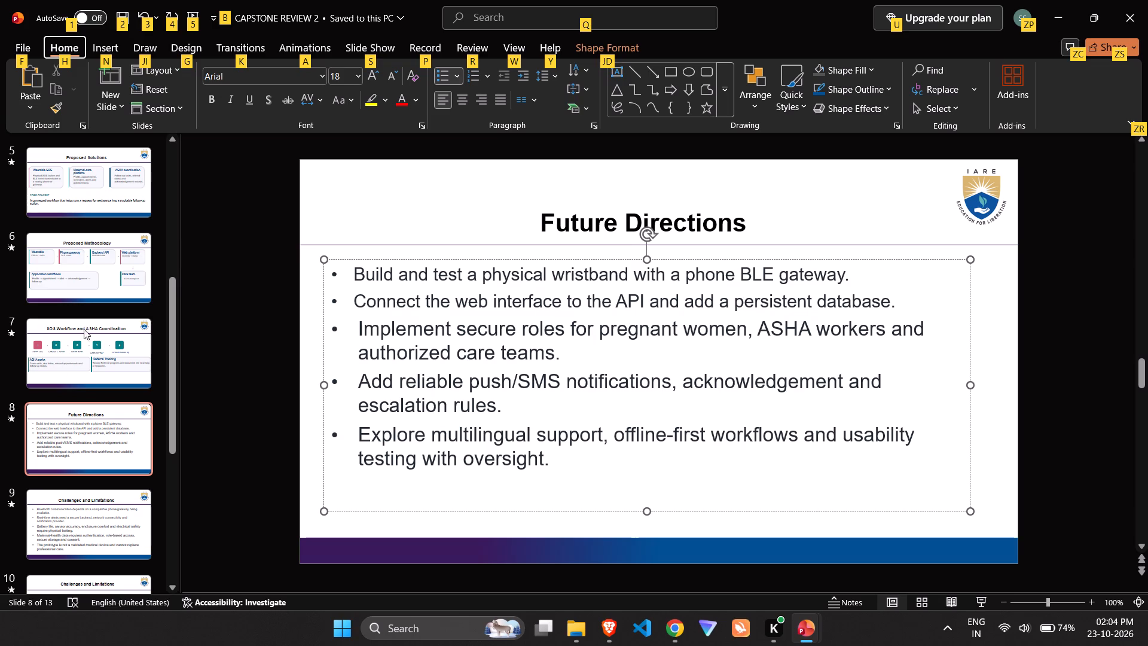
Undo all recent edits, back to before slide 8's Challenges and Limitations content was replaced with Future Directions.
scroll(87, 551, down, 3)
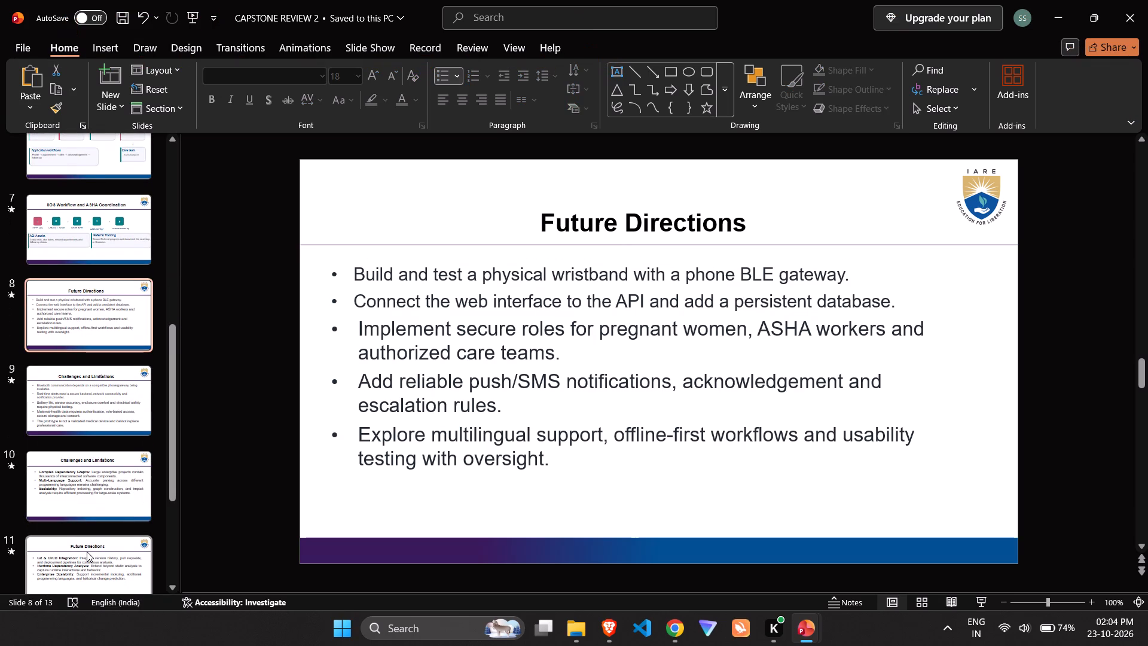
key(ctrl+z)
key(ctrl+z)
key(ctrl+z)
key(ctrl+z)
key(ctrl+z)
key(ctrl+z)
key(ctrl+z)
key(ctrl+z)
key(ctrl+z)
key(ctrl+z)
key(ctrl+z)
key(ctrl+z)
key(ctrl+z)
key(ctrl+z)
key(ctrl+z)
key(ctrl+z)
key(ctrl+z)
key(ctrl+z)
key(ctrl+z)
key(ctrl+z)
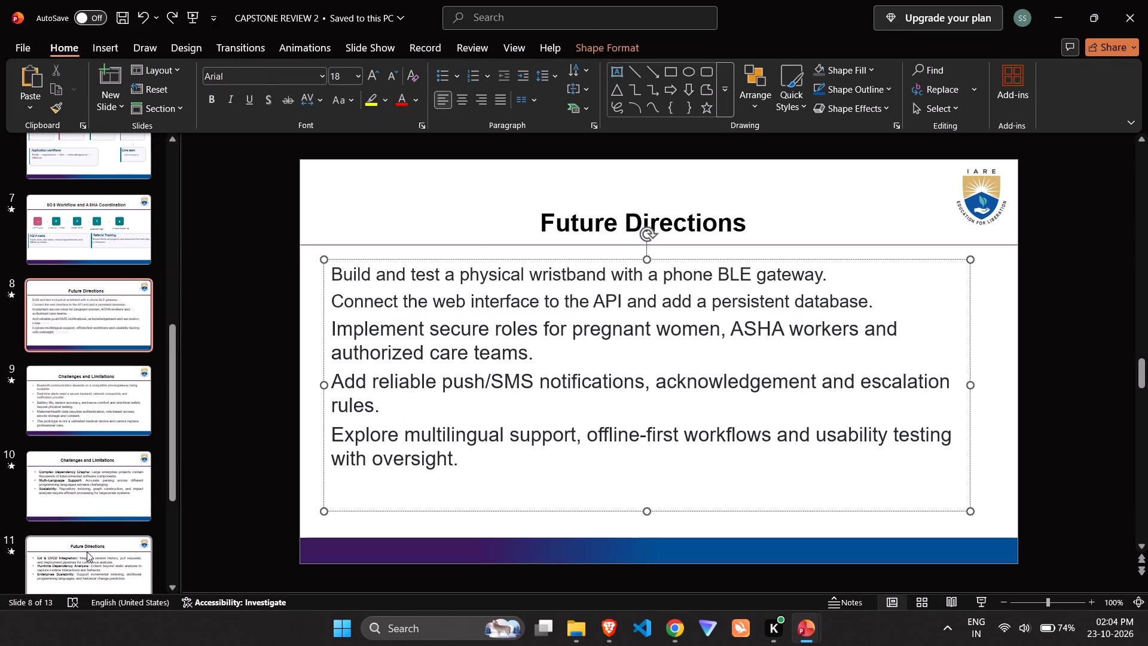
key(ctrl+z)
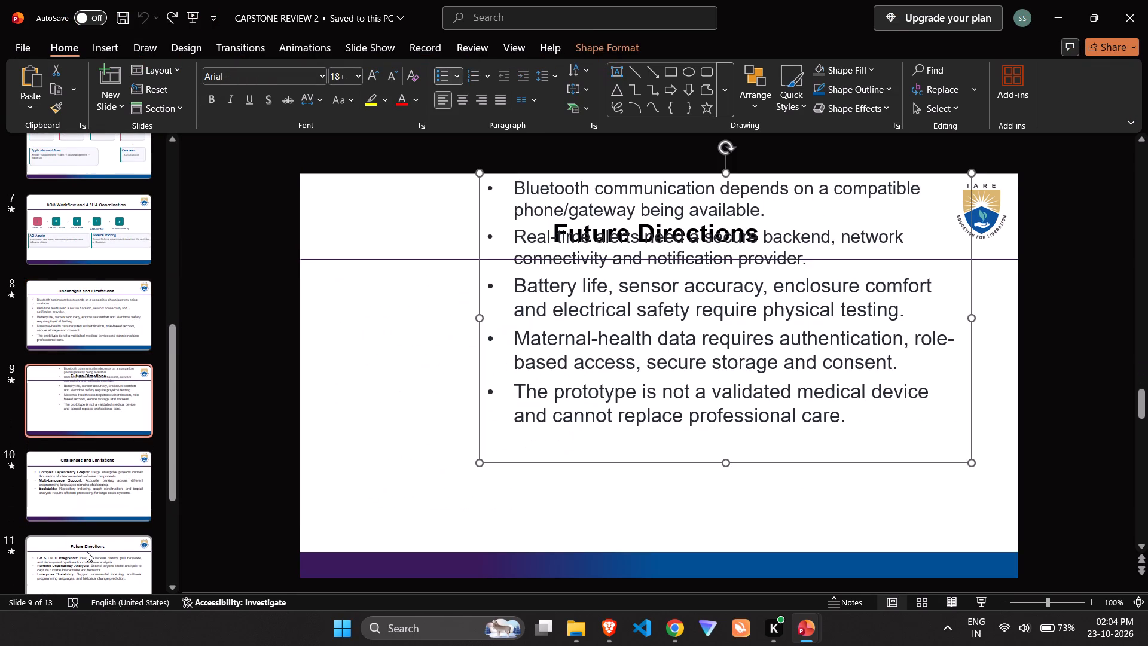
key(ctrl+z)
key(ctrl+z)
key(ctrl+z)
key(ctrl+z)
key(ctrl+z)
key(ctrl+z)
key(ctrl+z)
key(ctrl+z)
key(ctrl+z)
key(ctrl+z)
key(ctrl+z)
key(ctrl+z)
key(ctrl+z)
key(ctrl+z)
key(ctrl+z)
key(ctrl+z)
key(ctrl+z)
key(ctrl+z)
key(ctrl+z)
key(ctrl+z)
key(ctrl+z)
key(ctrl+z)
key(ctrl+z)
key(ctrl+z)
key(ctrl+z)
key(ctrl+z)
key(ctrl+z)
key(ctrl+z)
Compare slides 8 to 10 of CAPSTONE REVIEW 2 with the Challenges and Limitations slide in the MATRISYNC_BAND deck.
key(alt+Tab)
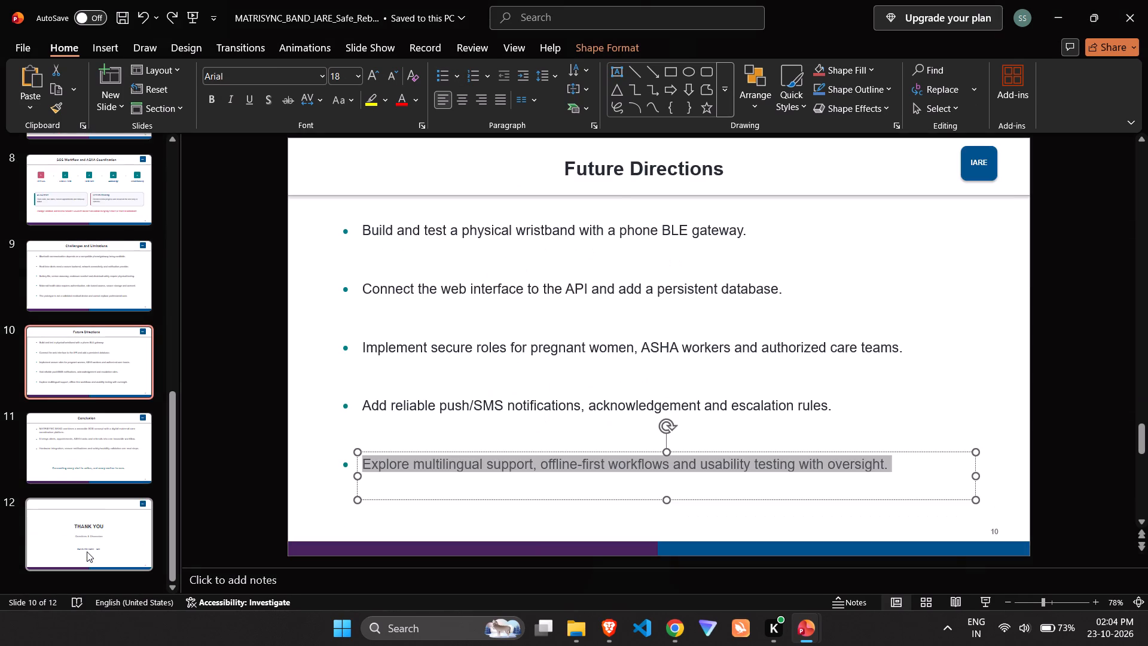
key(alt+Tab)
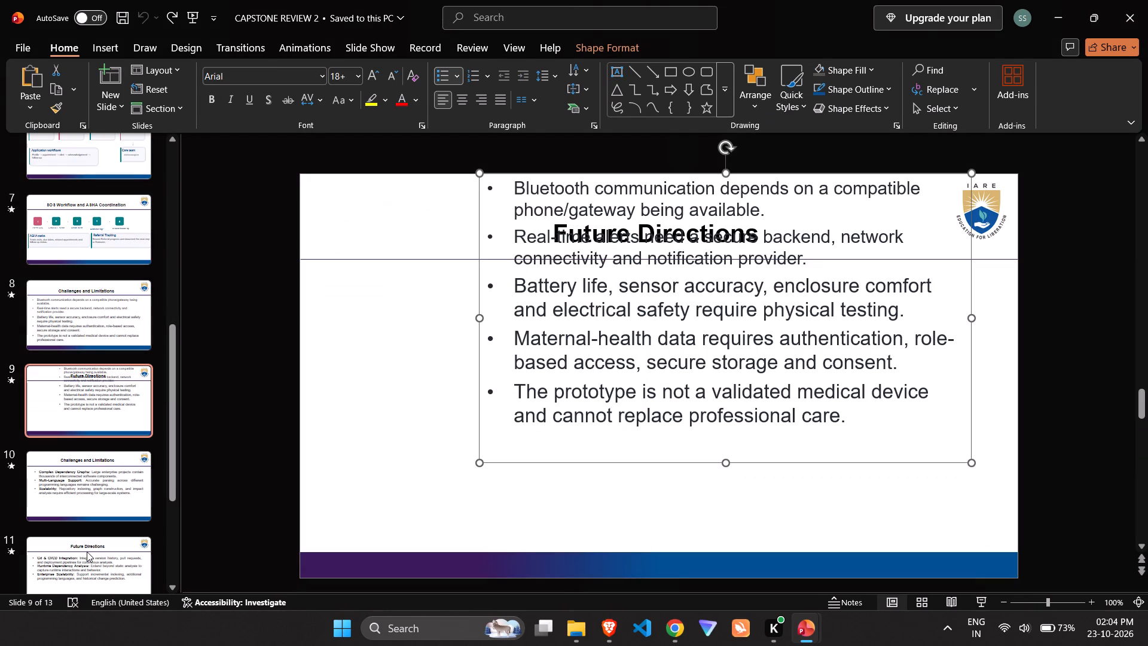
key(alt+Tab)
scroll(136, 281, up, 1)
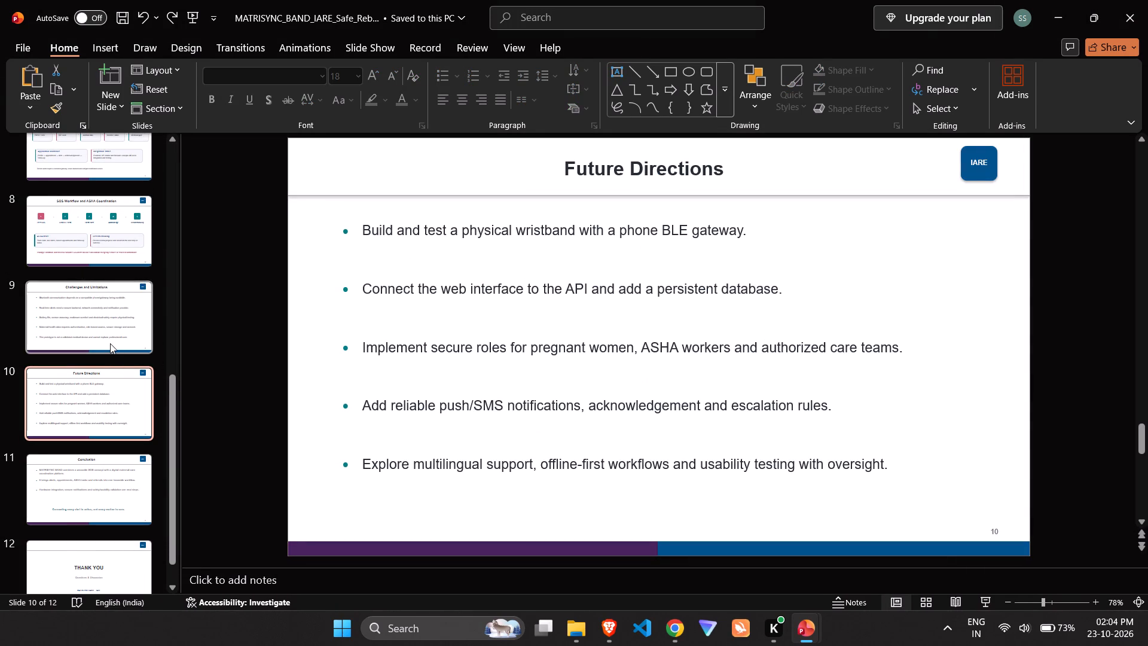
click(110, 343)
key(alt+Tab)
click(74, 319)
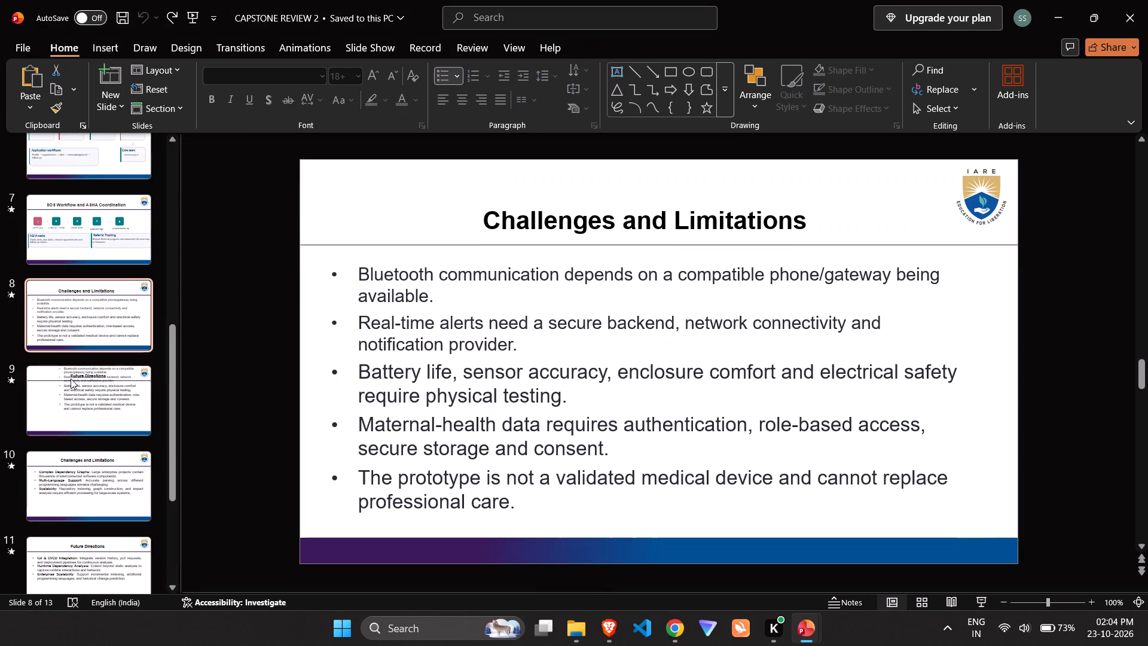
click(78, 468)
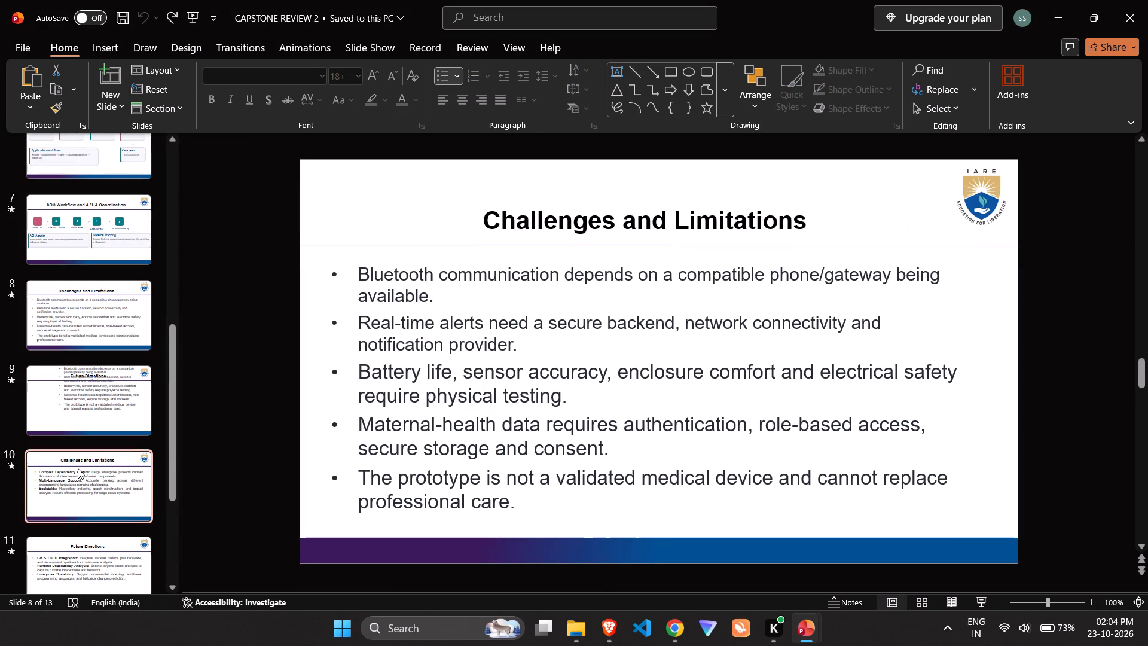
click(84, 342)
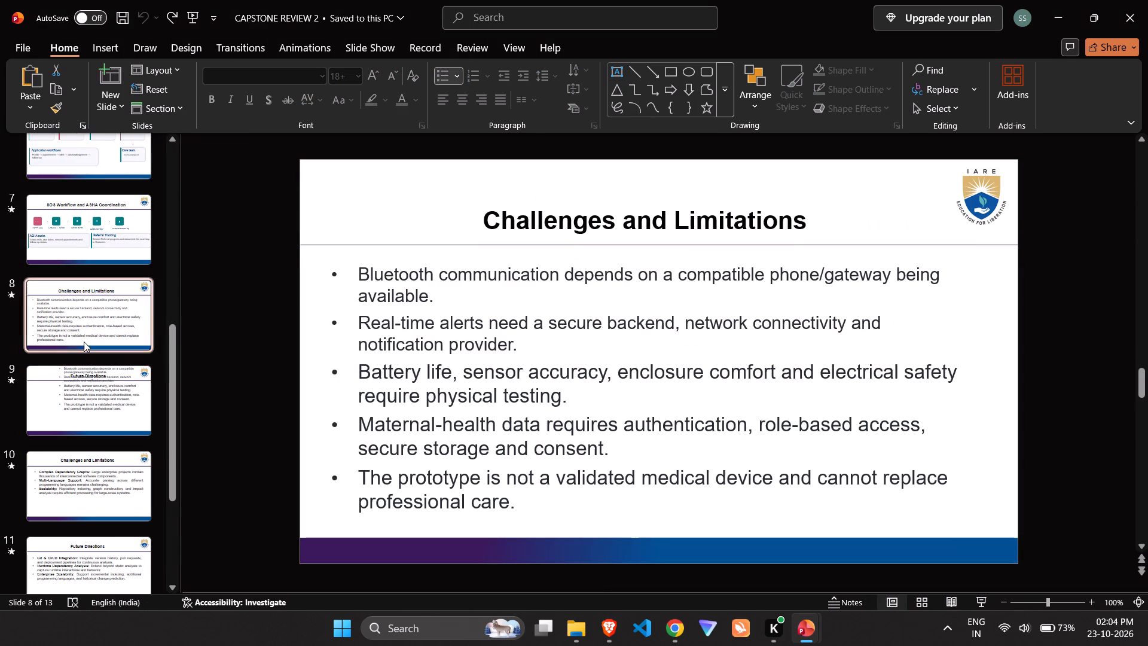
key(alt+Tab)
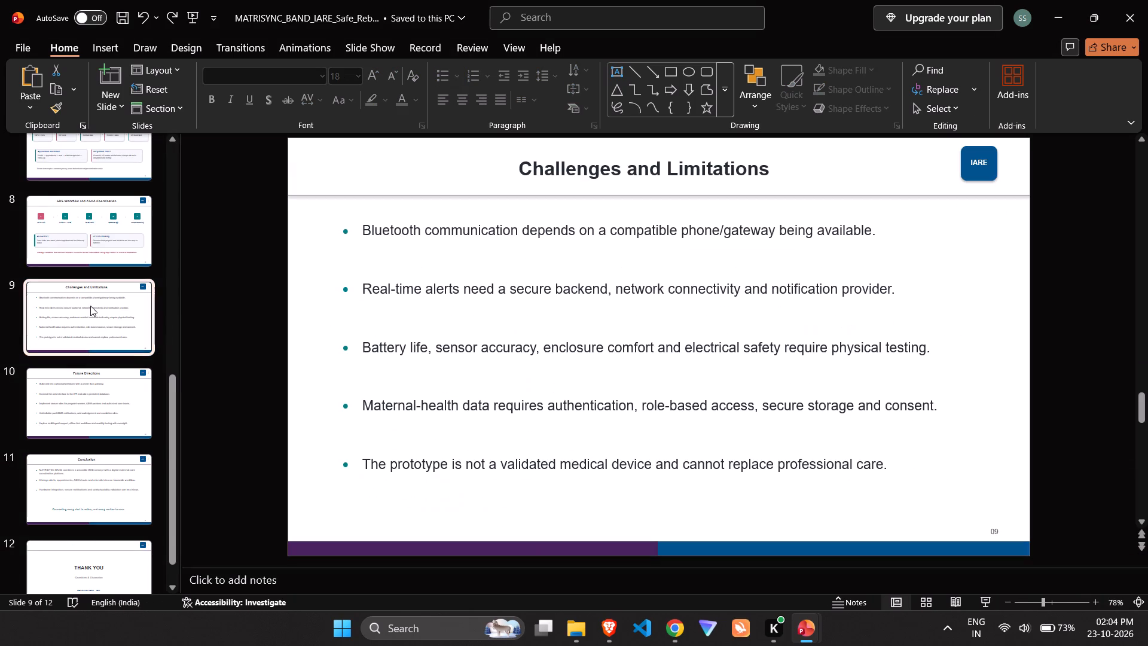
key(alt+Tab)
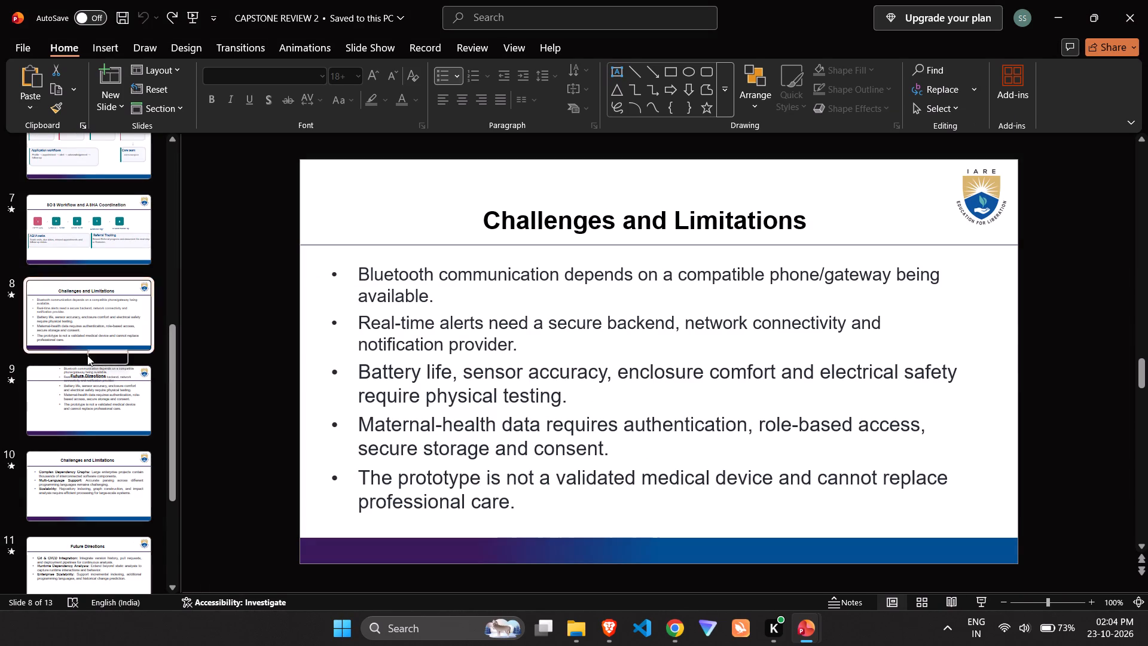
click(98, 403)
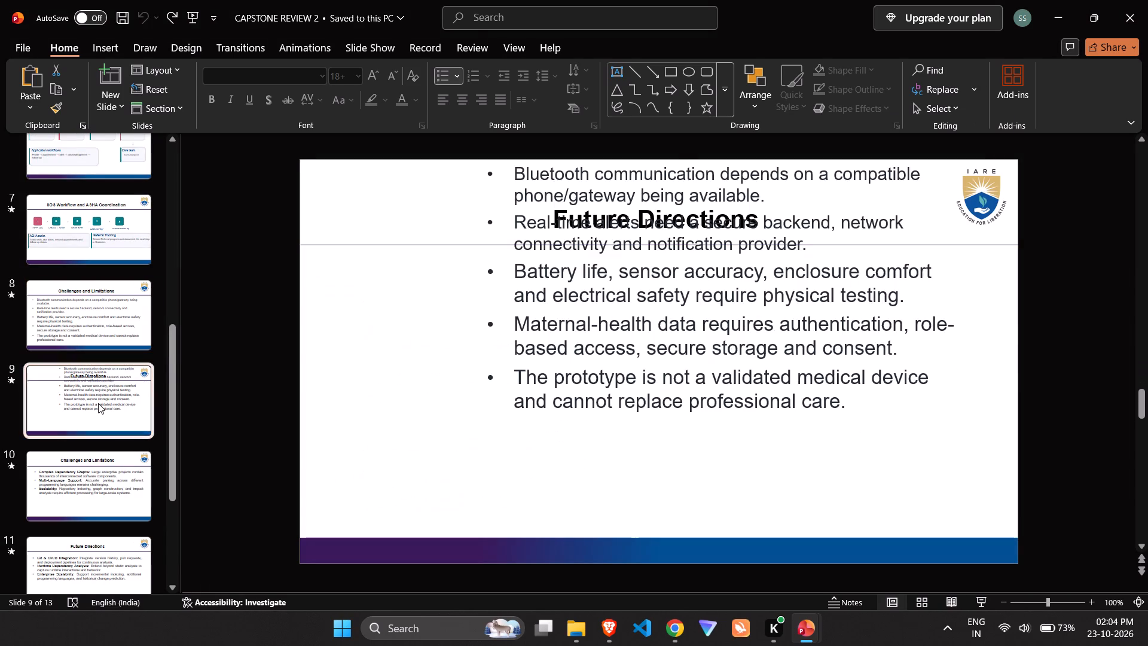
key(alt+Tab)
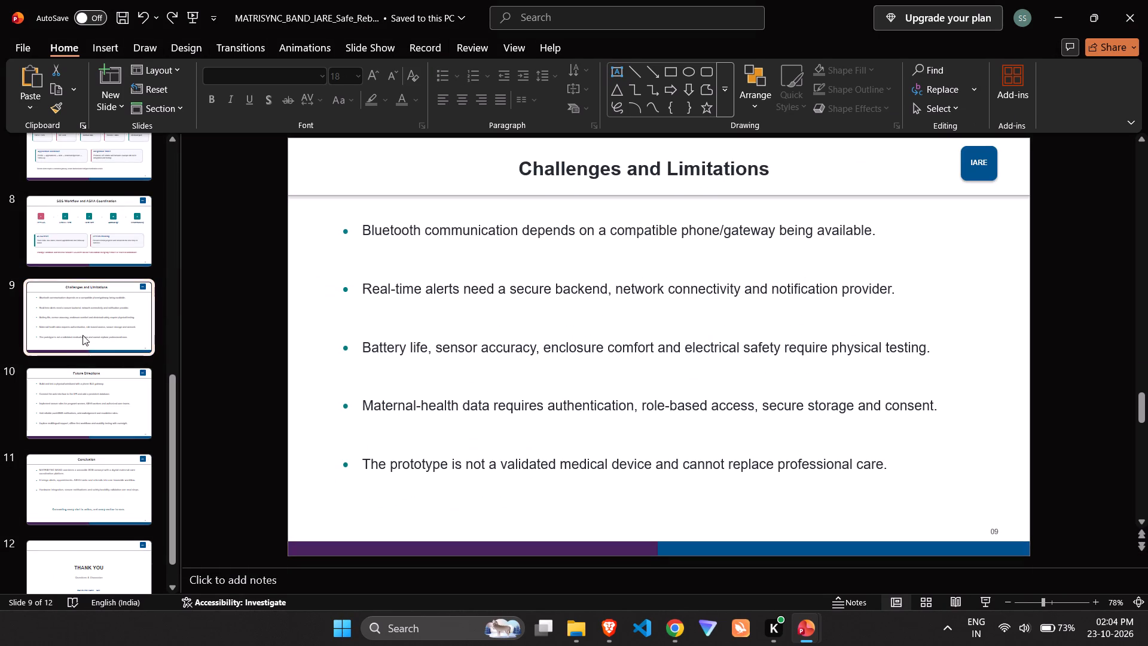
key(alt+Tab)
scroll(80, 425, down, 4)
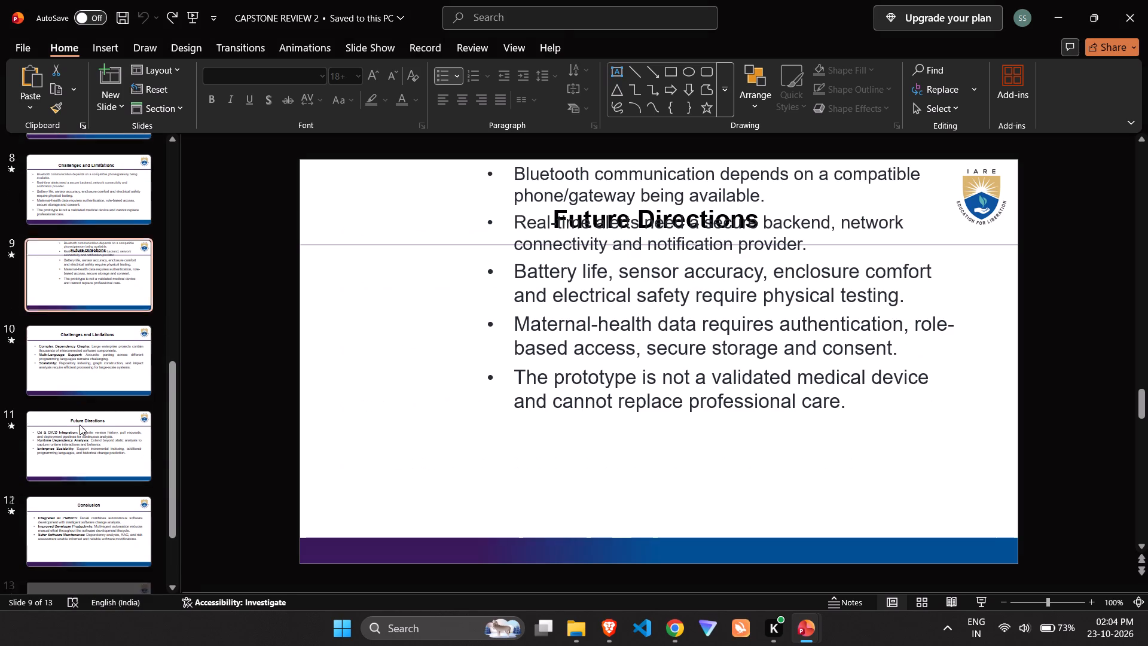
click(88, 329)
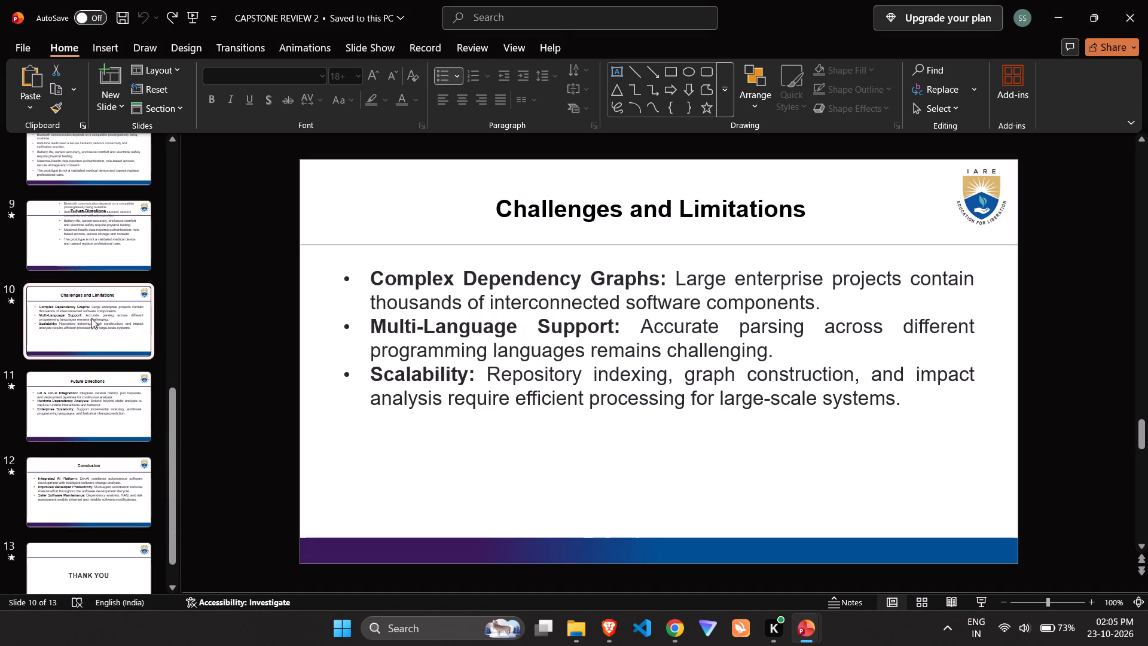
key(alt+Tab)
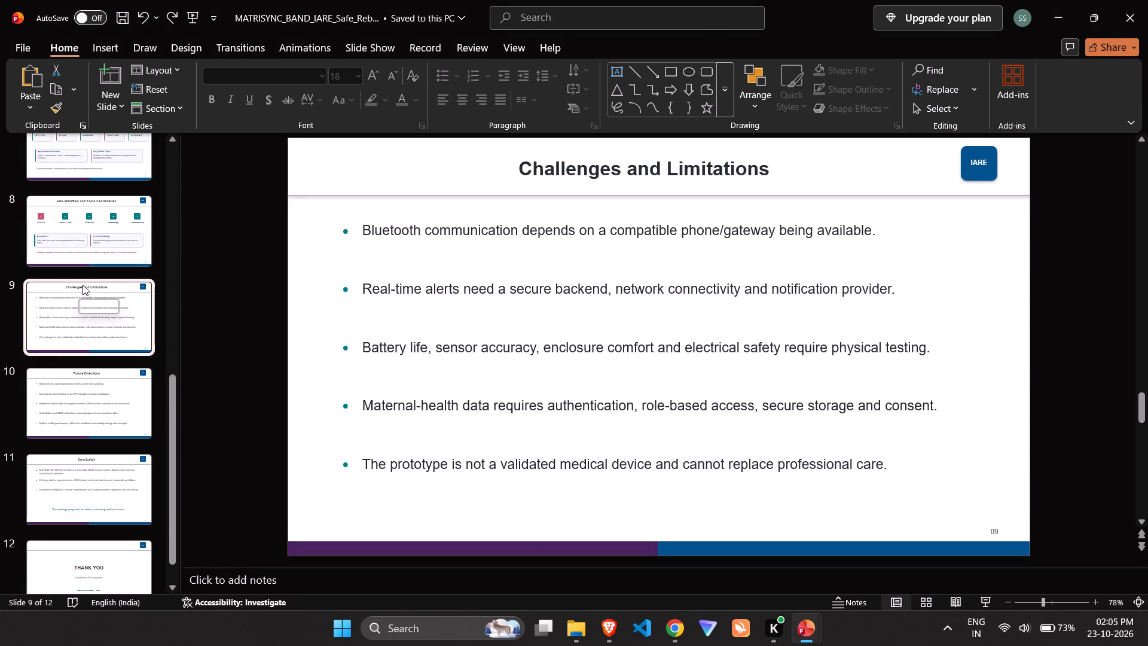
key(alt+Tab)
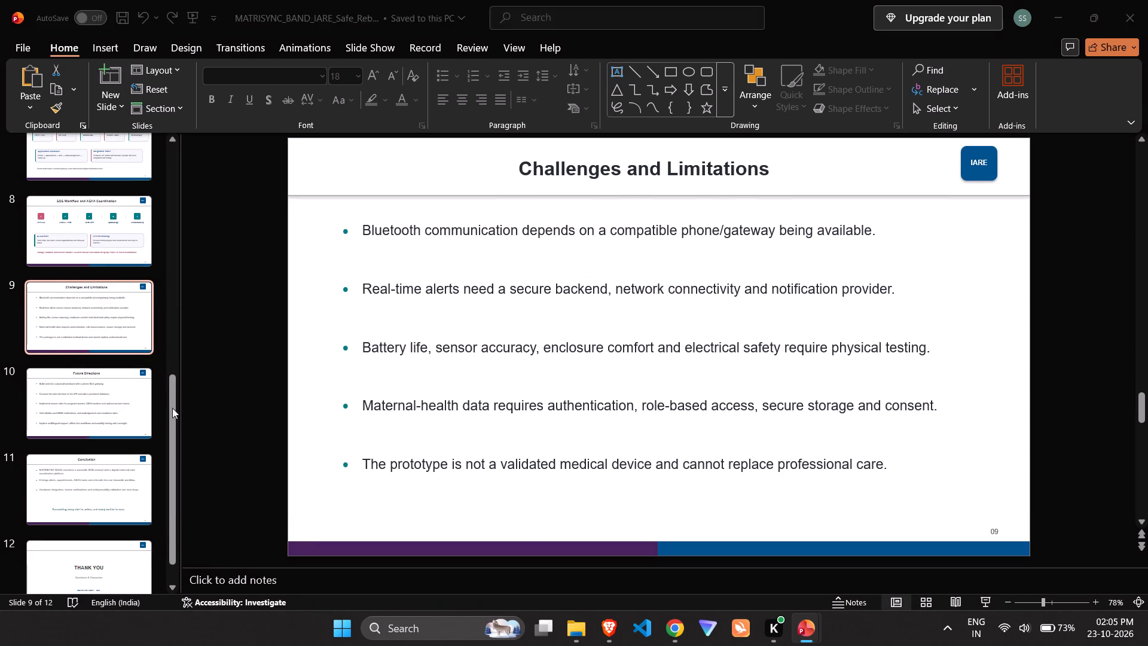
click(100, 407)
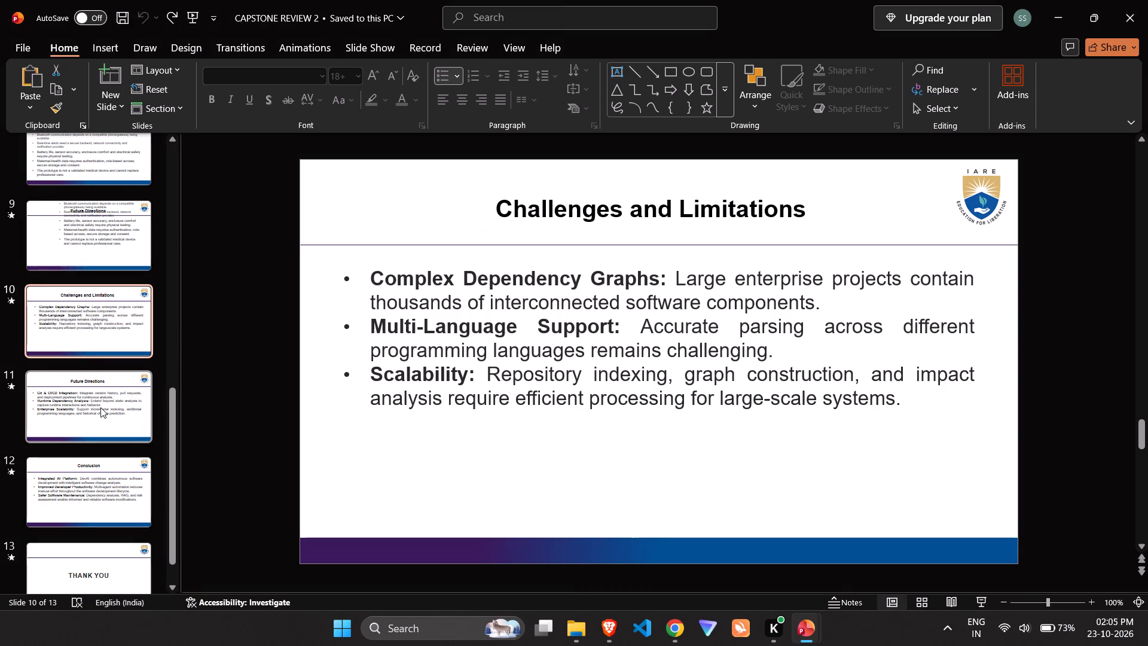
click(106, 243)
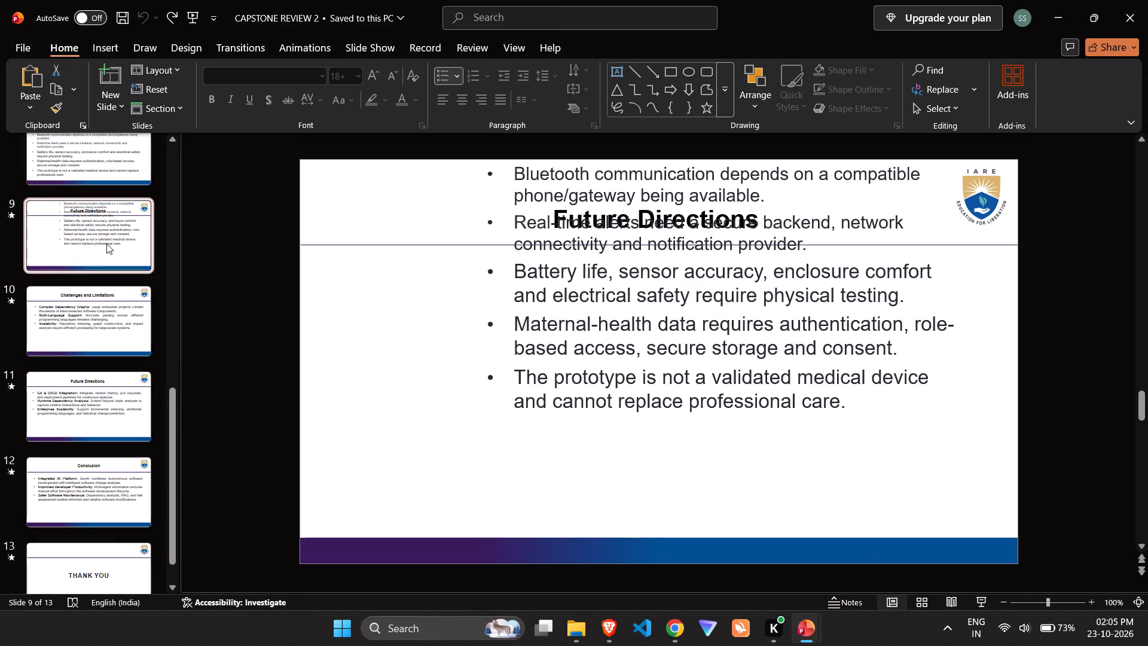
key(alt+Tab)
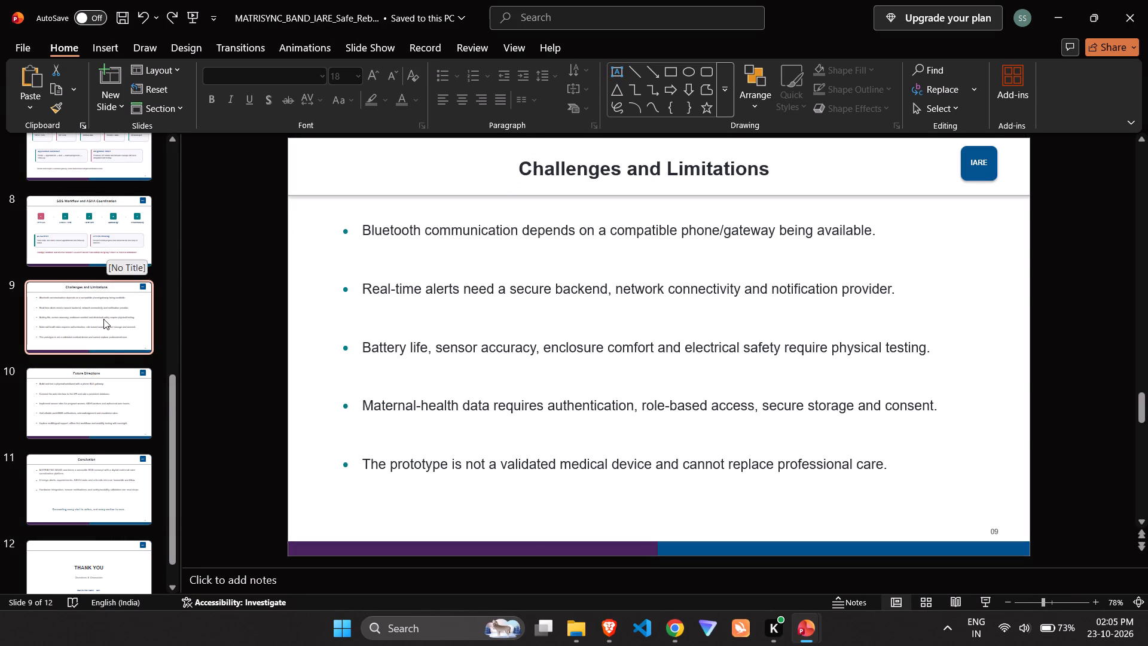
key(alt+Tab)
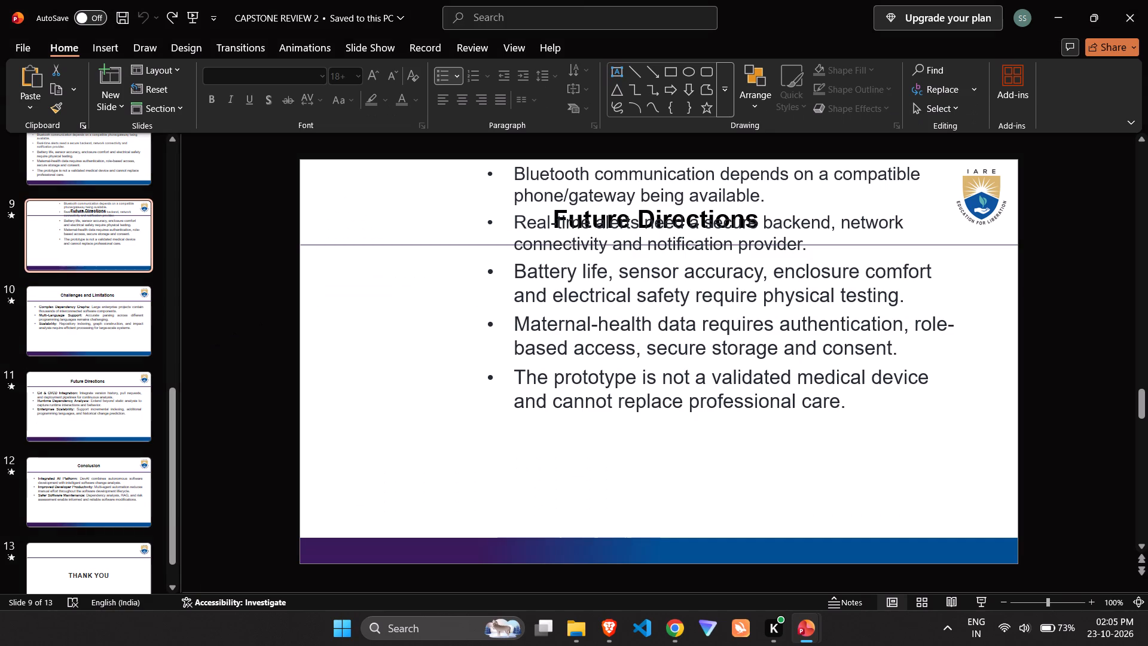
Delete slide 9, the Future Directions slide with overlapping Challenges bullets, from CAPSTONE REVIEW 2.
right_click(48, 255)
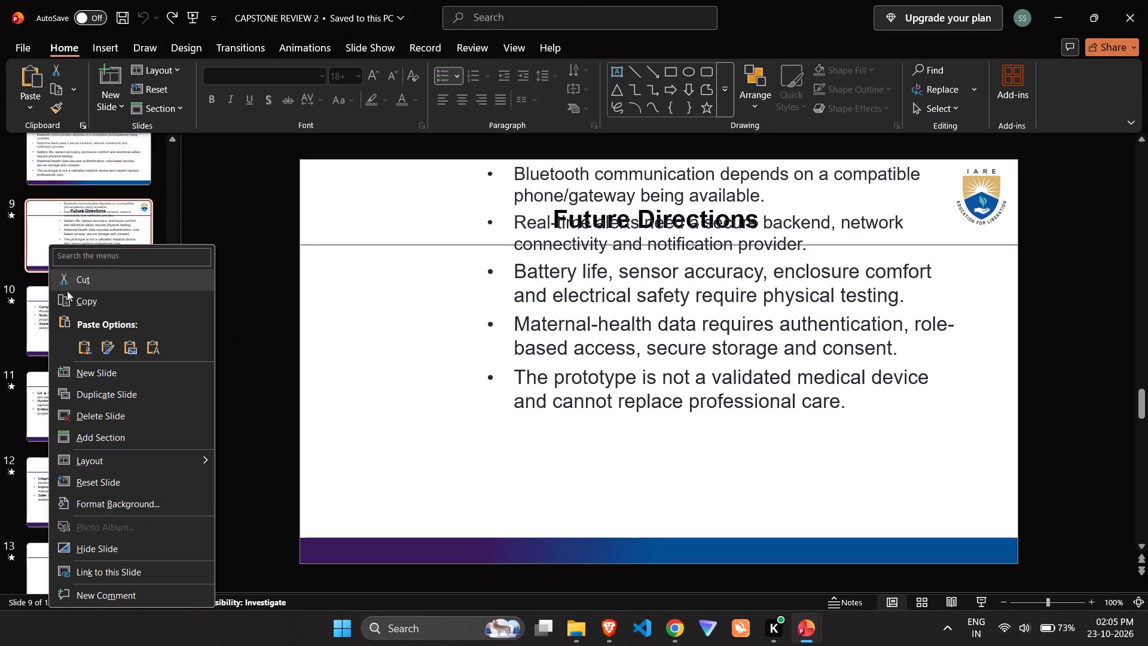
click(99, 413)
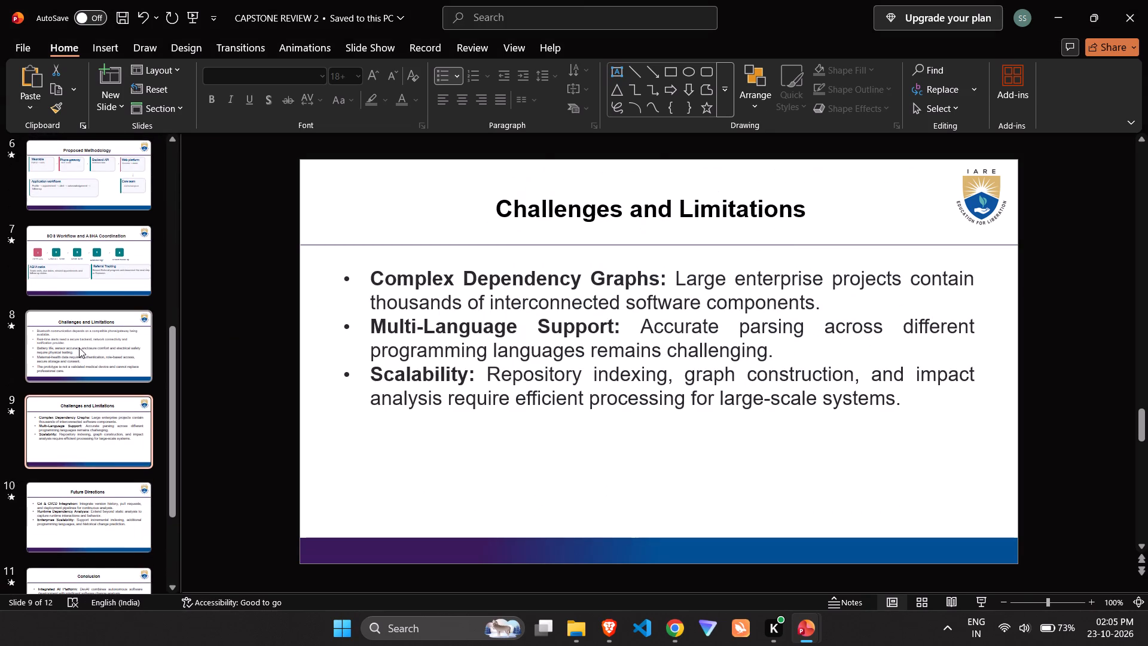
Compare slide 8 of CAPSTONE REVIEW 2 with the Challenges and Limitations slide in the MATRISYNC_BAND deck.
key(alt+Tab)
click(68, 261)
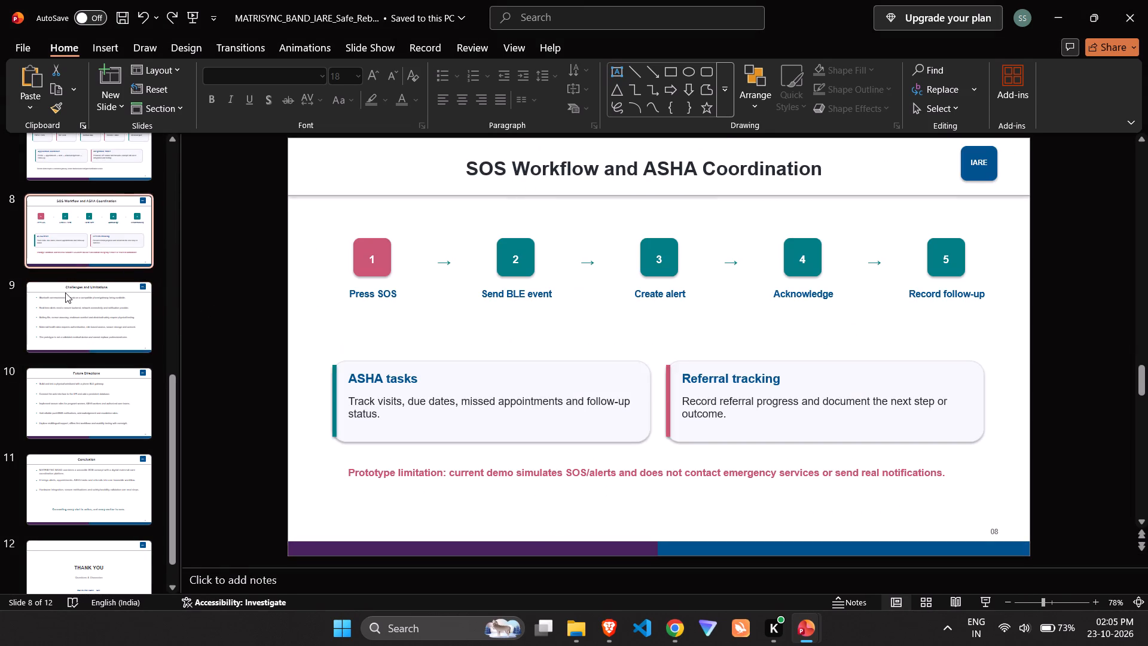
key(alt+Tab)
click(74, 343)
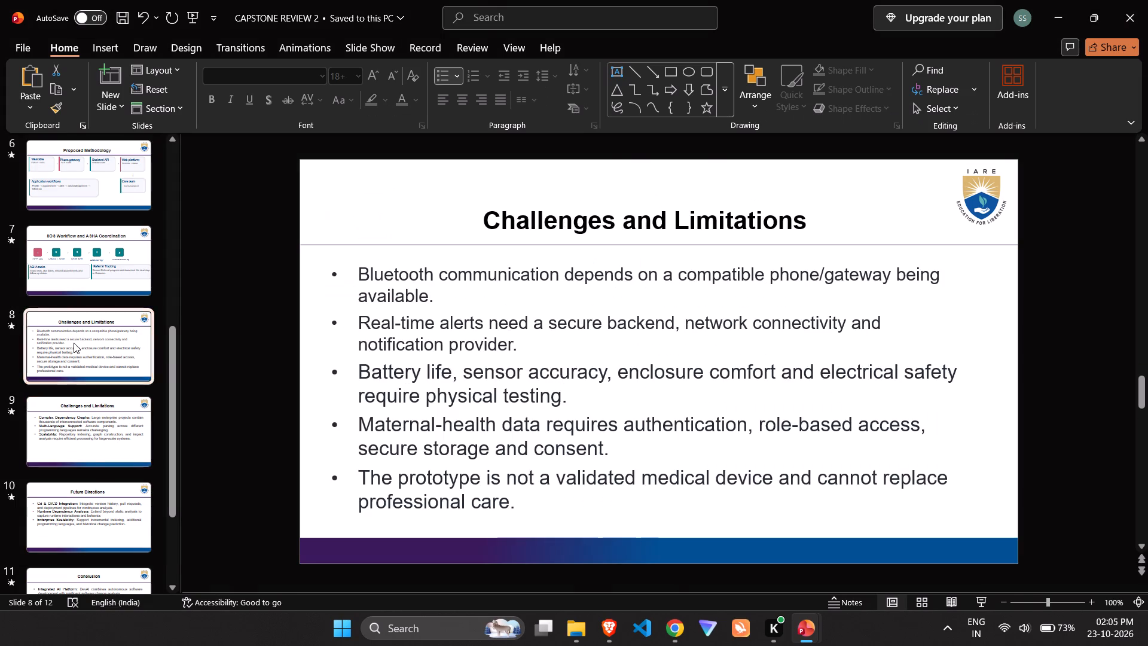
key(alt+Tab)
click(79, 324)
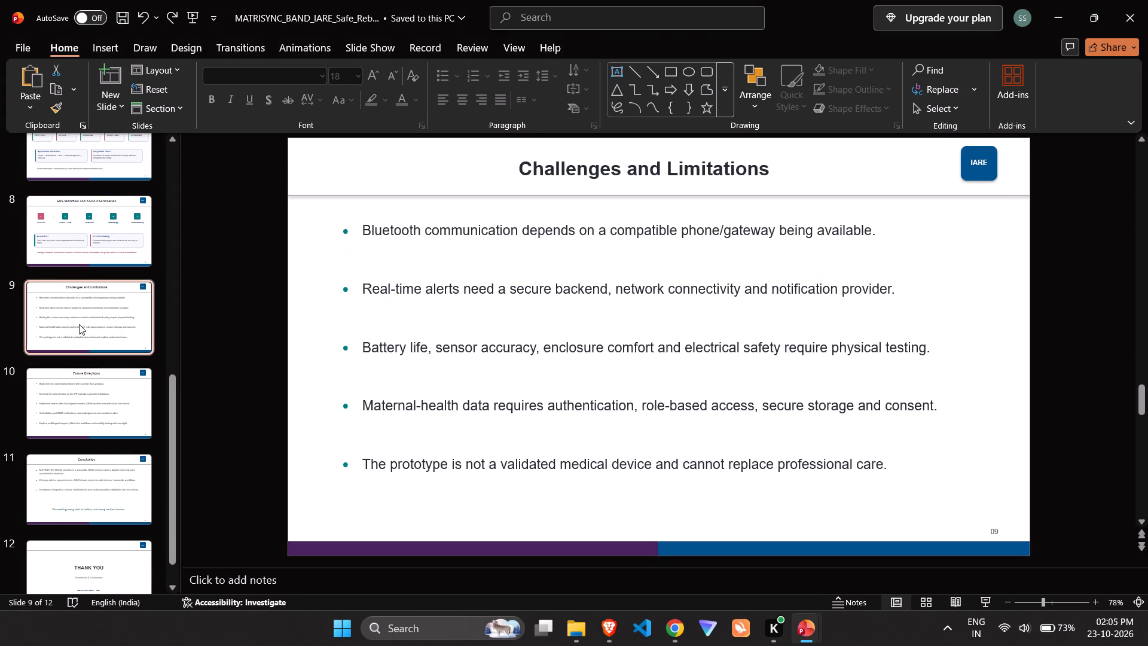
key(alt+Tab)
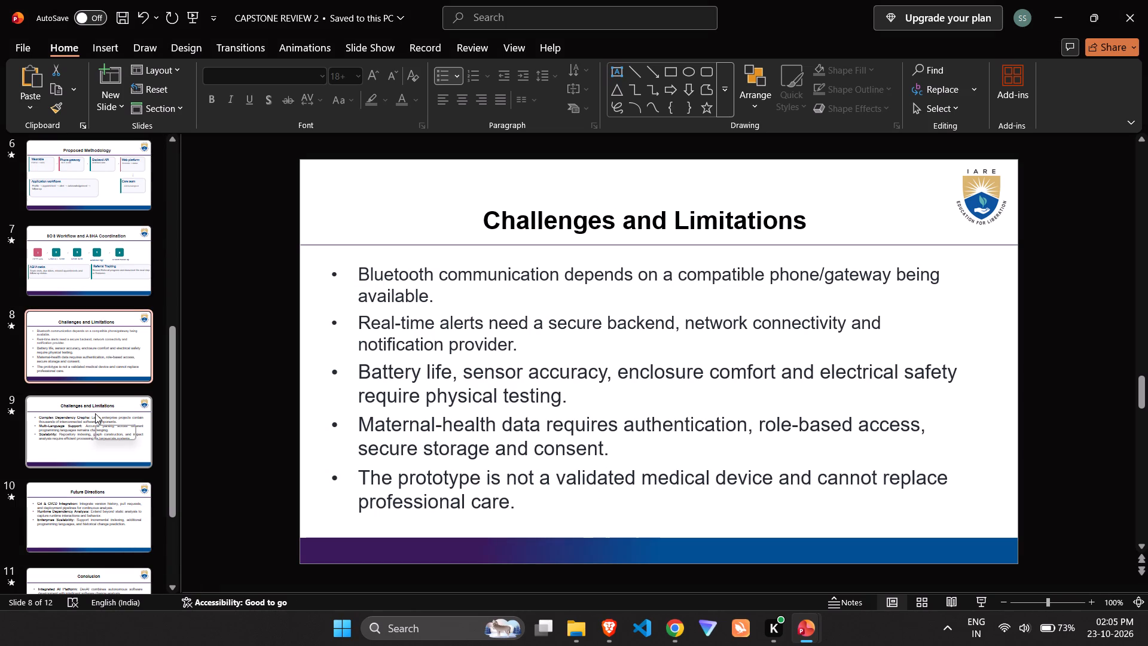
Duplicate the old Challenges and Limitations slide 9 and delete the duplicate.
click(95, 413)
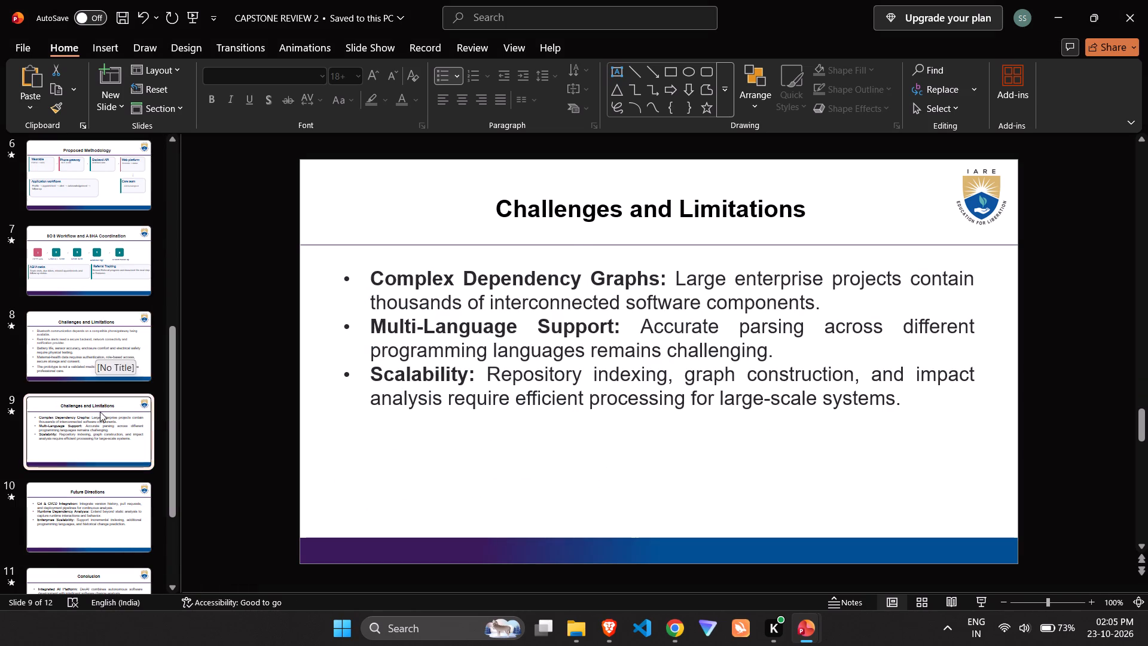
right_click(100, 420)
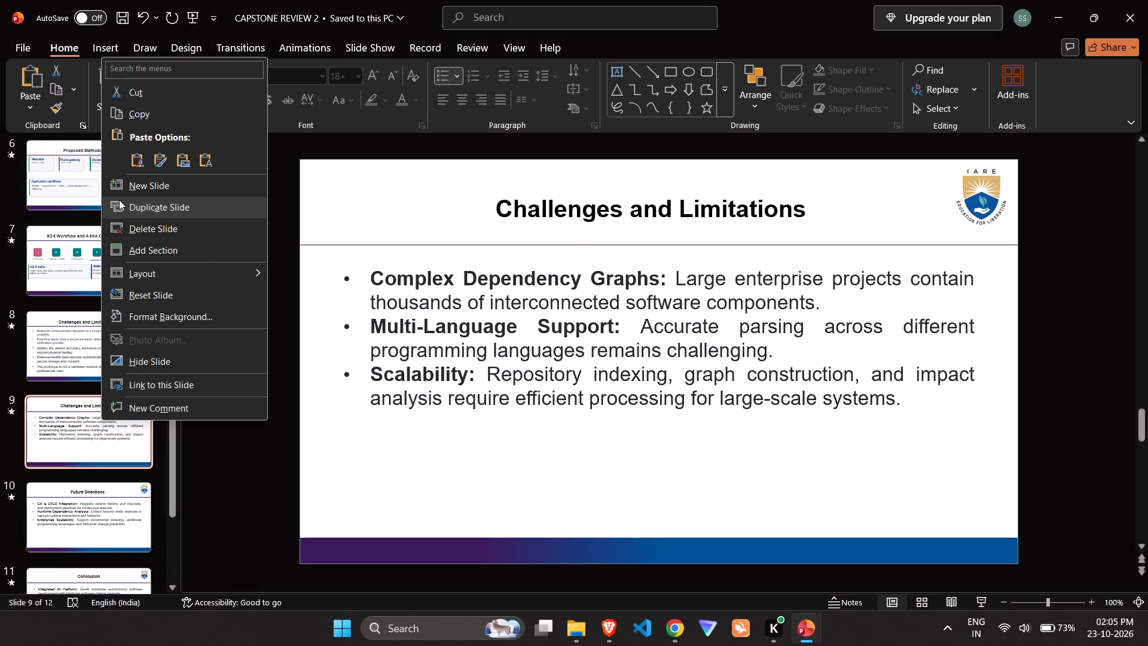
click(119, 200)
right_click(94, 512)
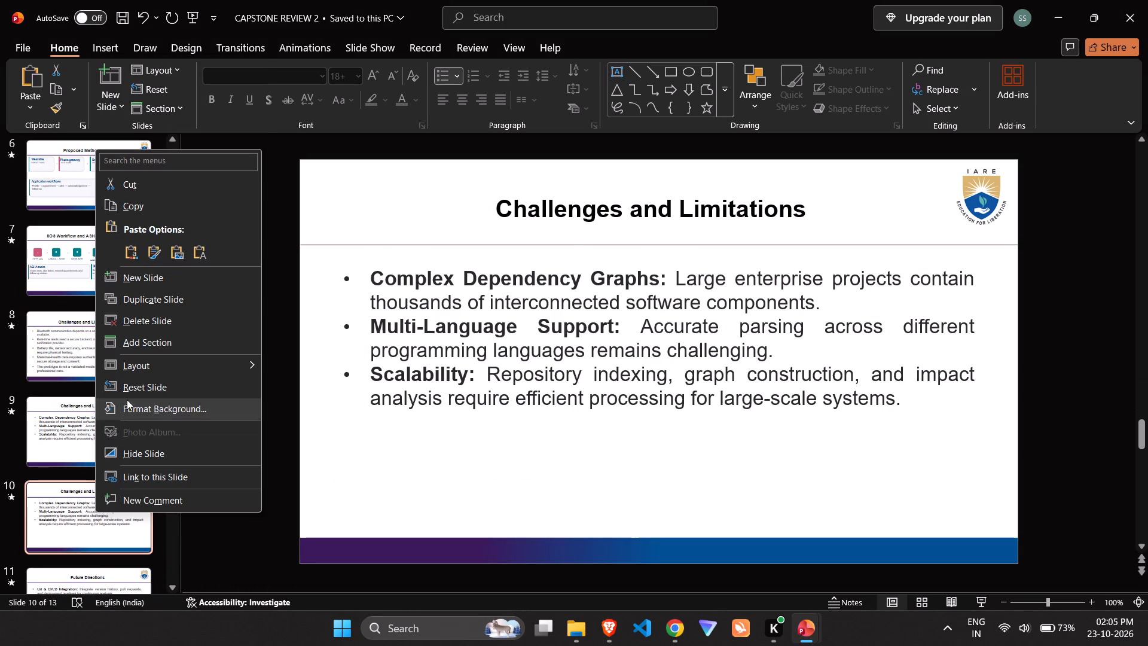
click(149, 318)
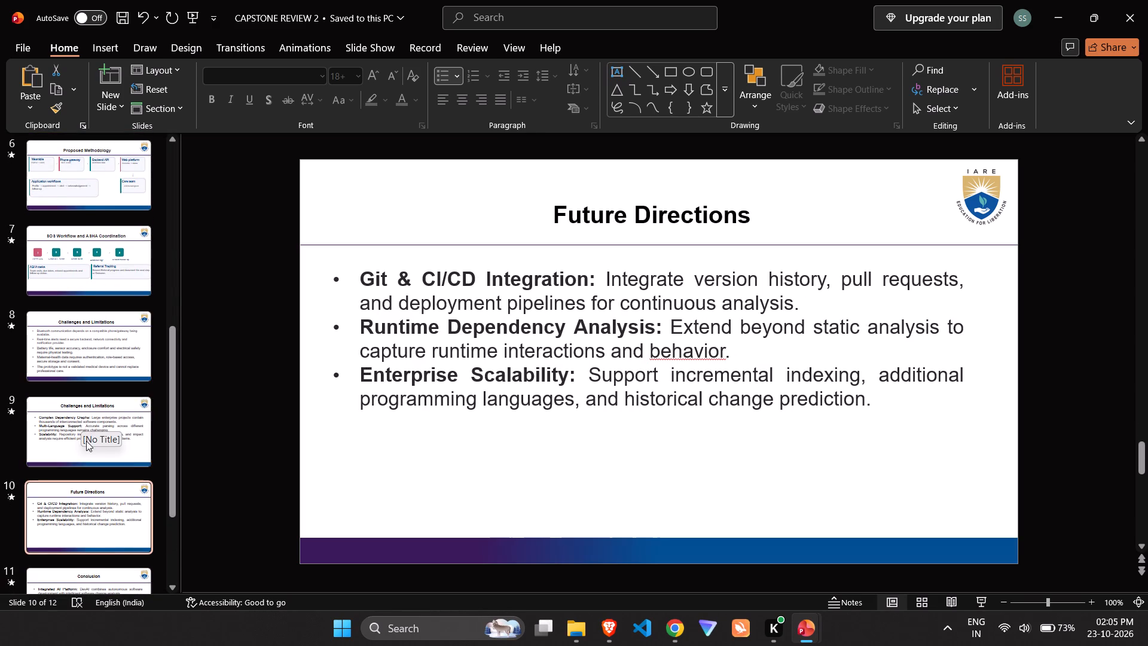
Delete the old Challenges and Limitations slide 9 containing the Complex Dependency Graphs bullets from CAPSTONE REVIEW 2.
key(alt+Tab)
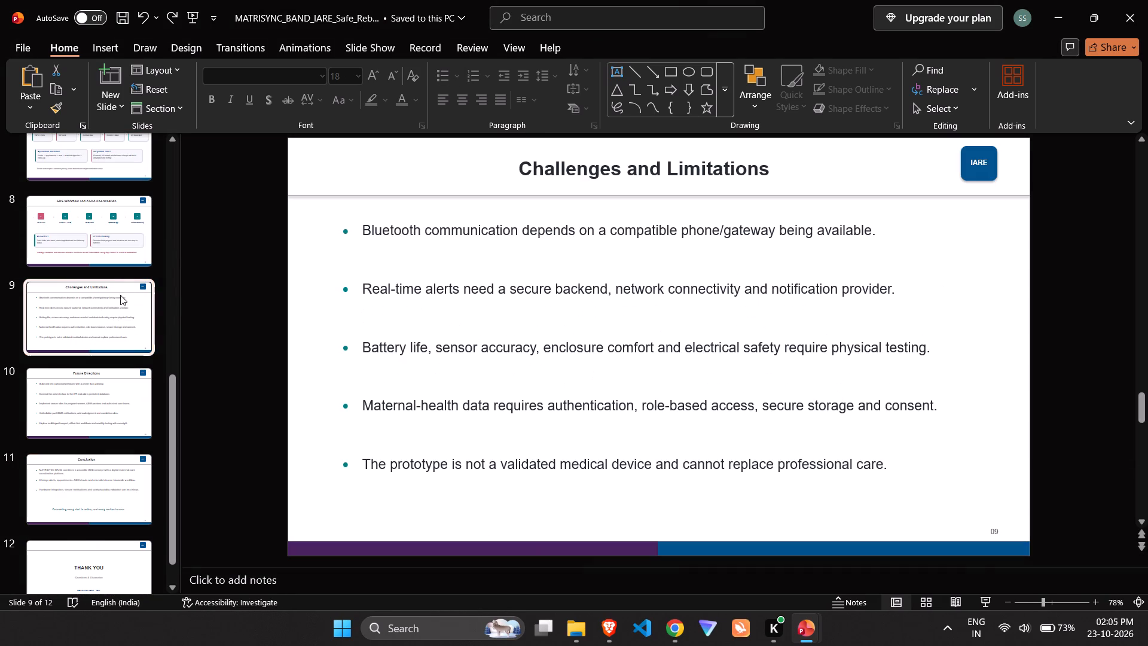
key(alt+Tab)
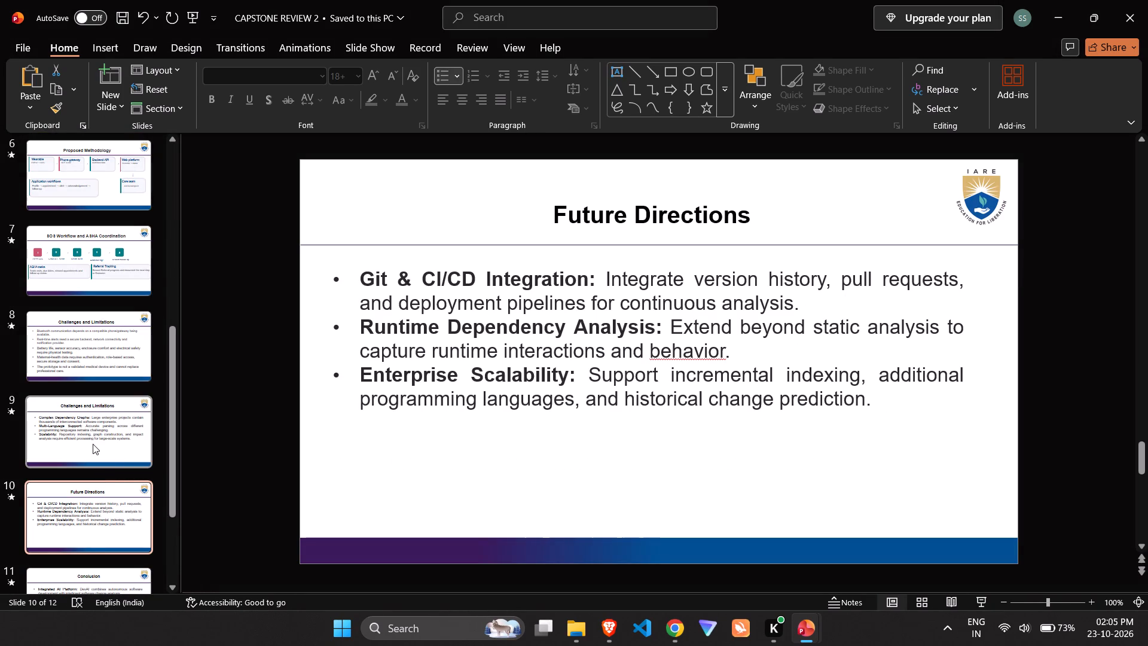
right_click(94, 416)
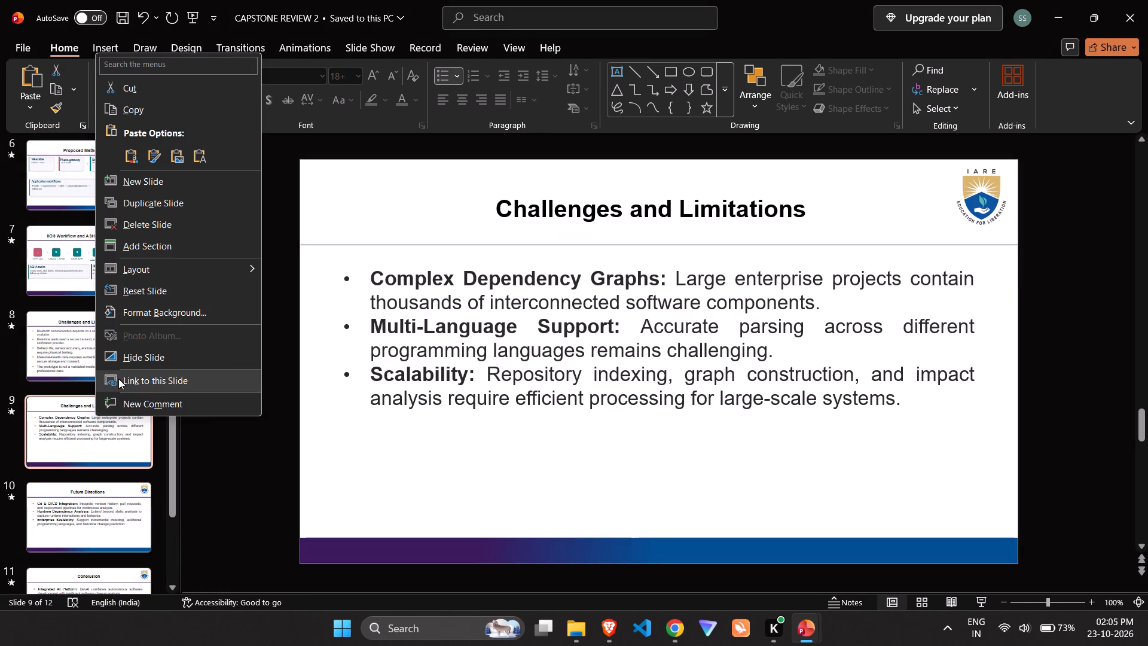
click(135, 228)
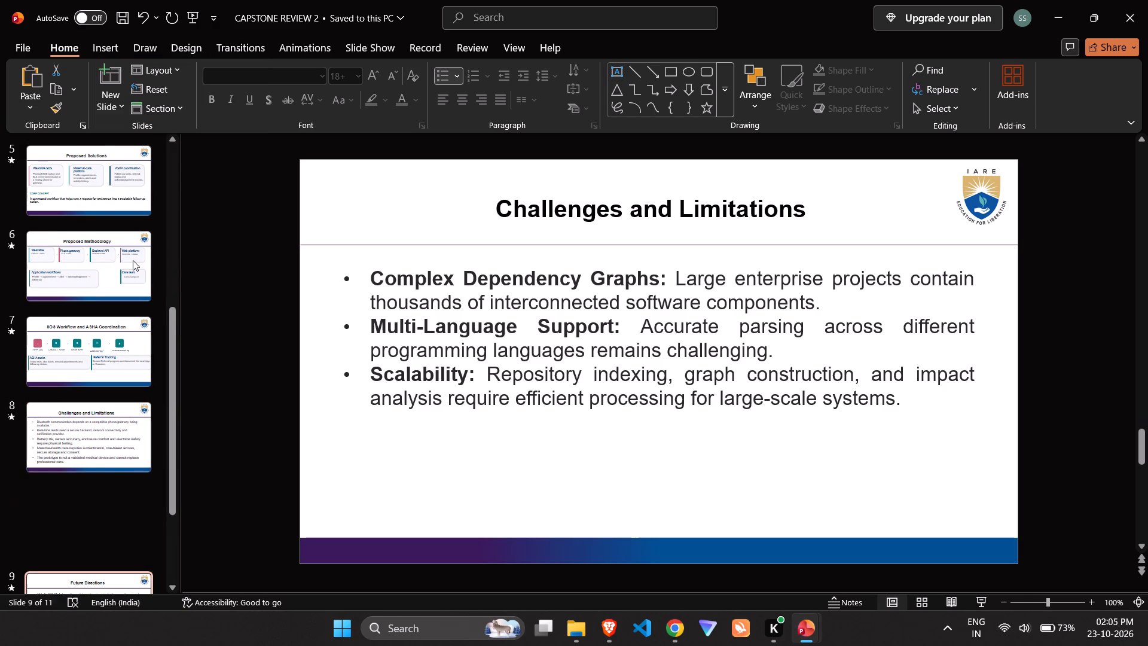
Set the Future Directions title on slide 9 to the Arial (Headings) font at size 25.
click(73, 522)
key(alt+Tab)
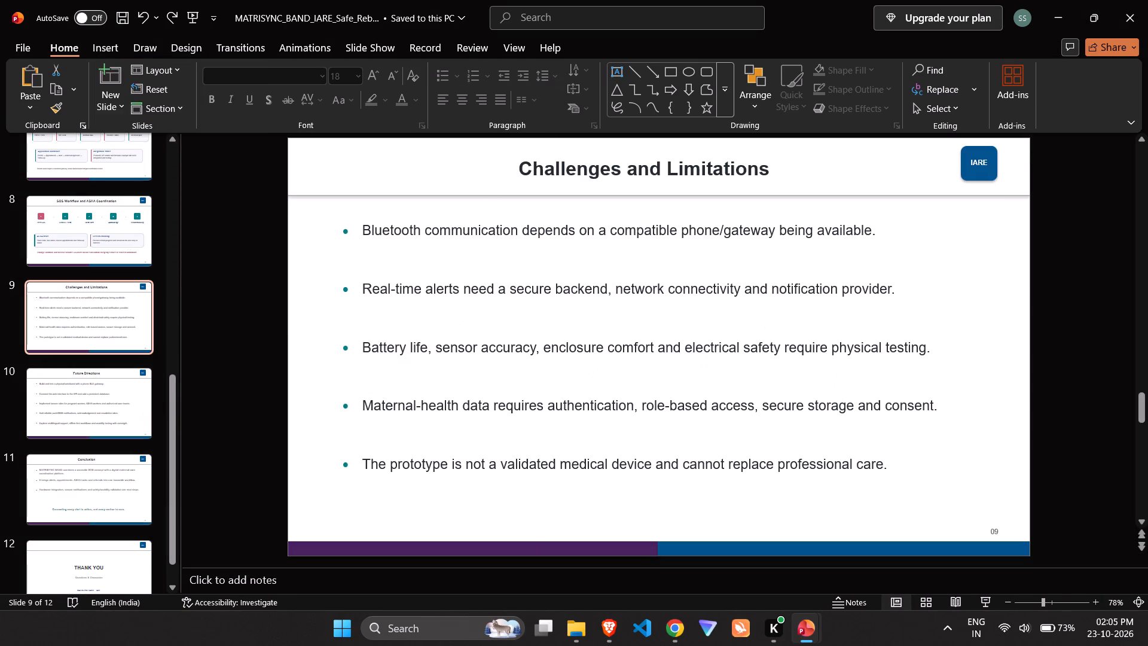
click(115, 409)
key(alt+Tab)
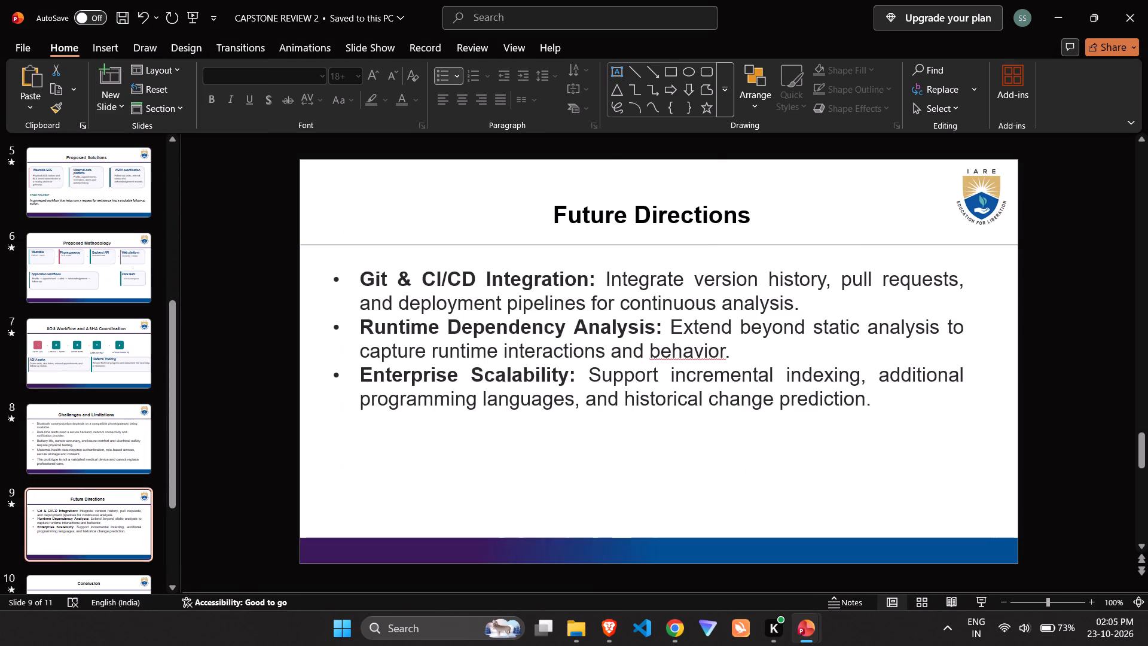
click(625, 217)
triple_click(625, 217)
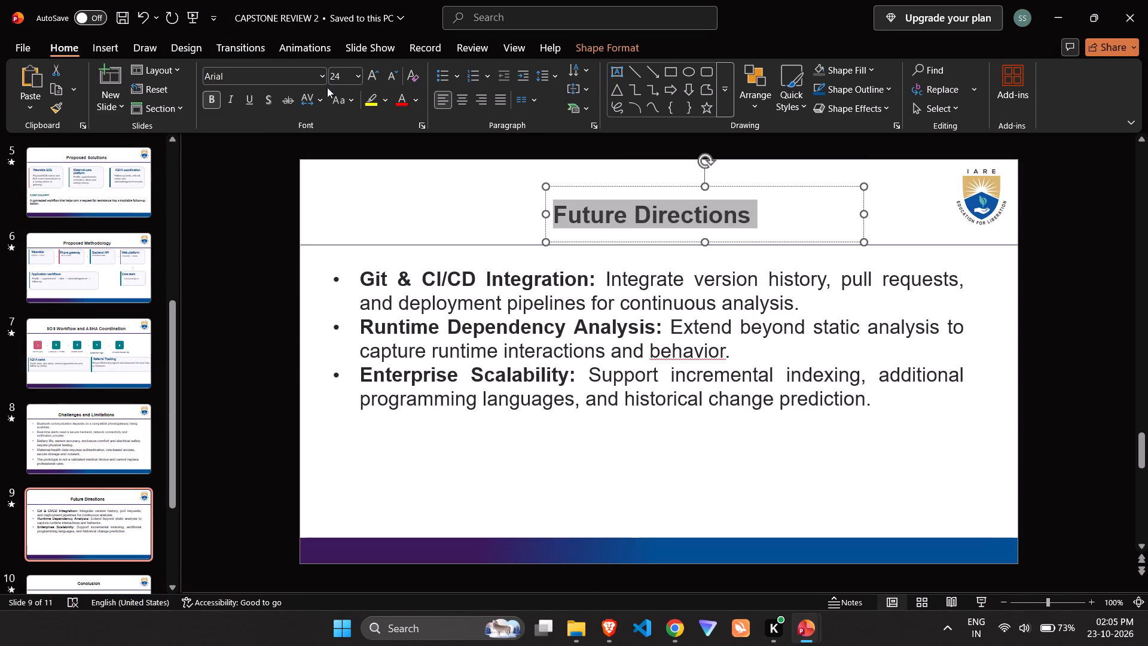
click(324, 74)
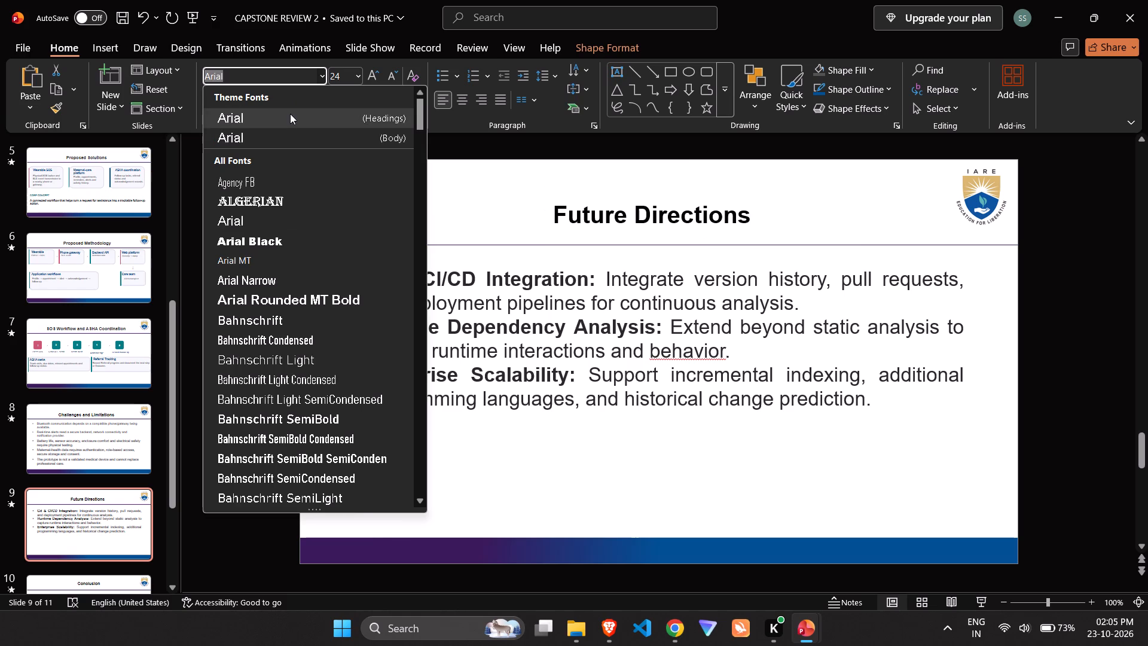
click(290, 114)
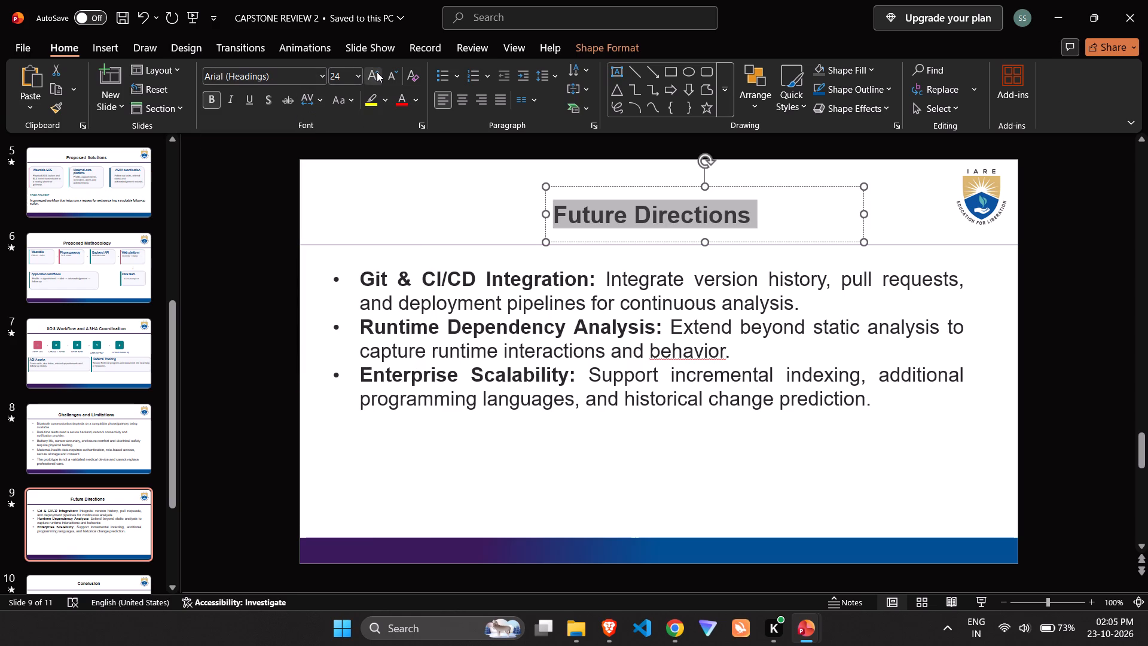
click(377, 72)
click(346, 73)
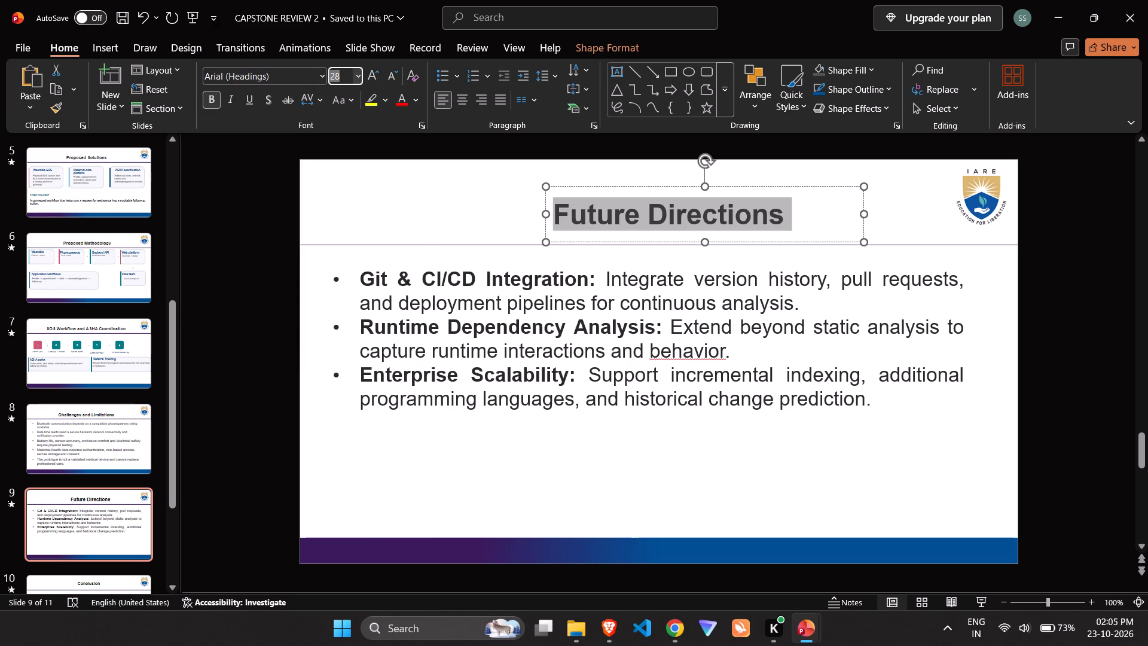
text(25)
key(Return)
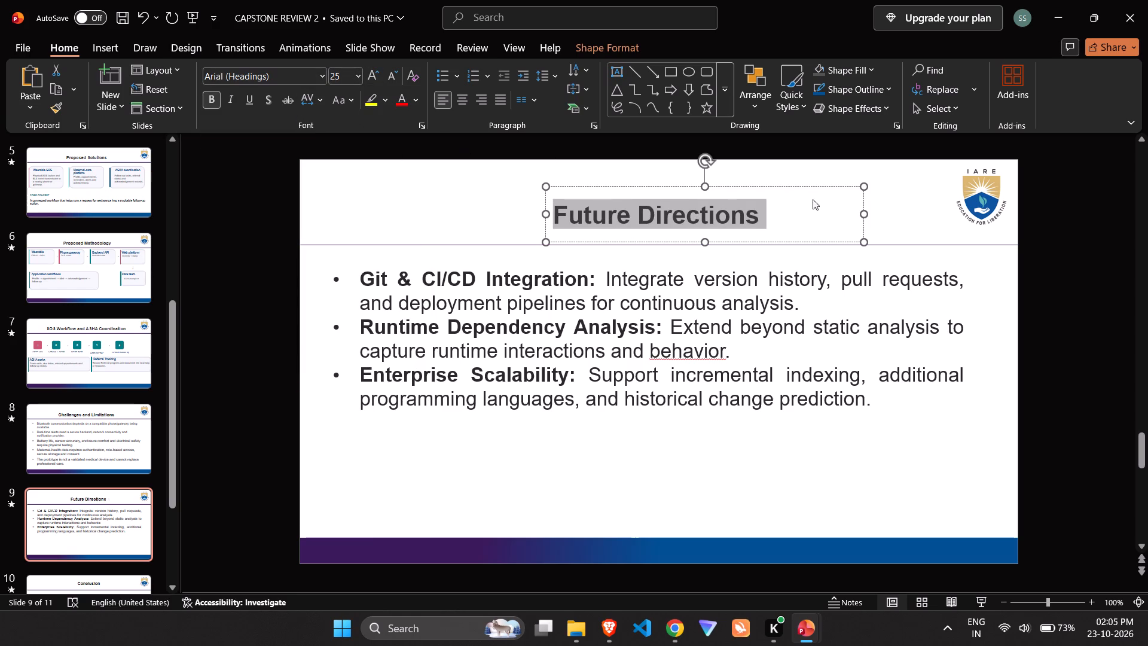
Narrow the Future Directions title box to fit its text and align it over the centre of the body text box.
drag(865, 211, 771, 215)
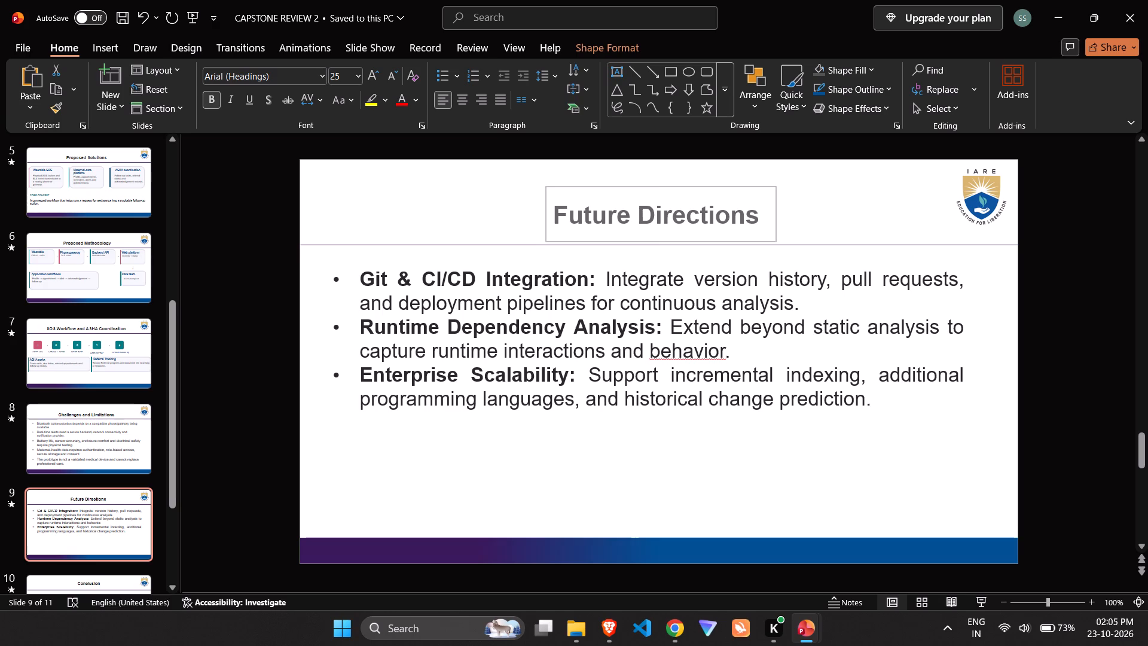
drag(771, 215, 769, 215)
drag(640, 184, 623, 184)
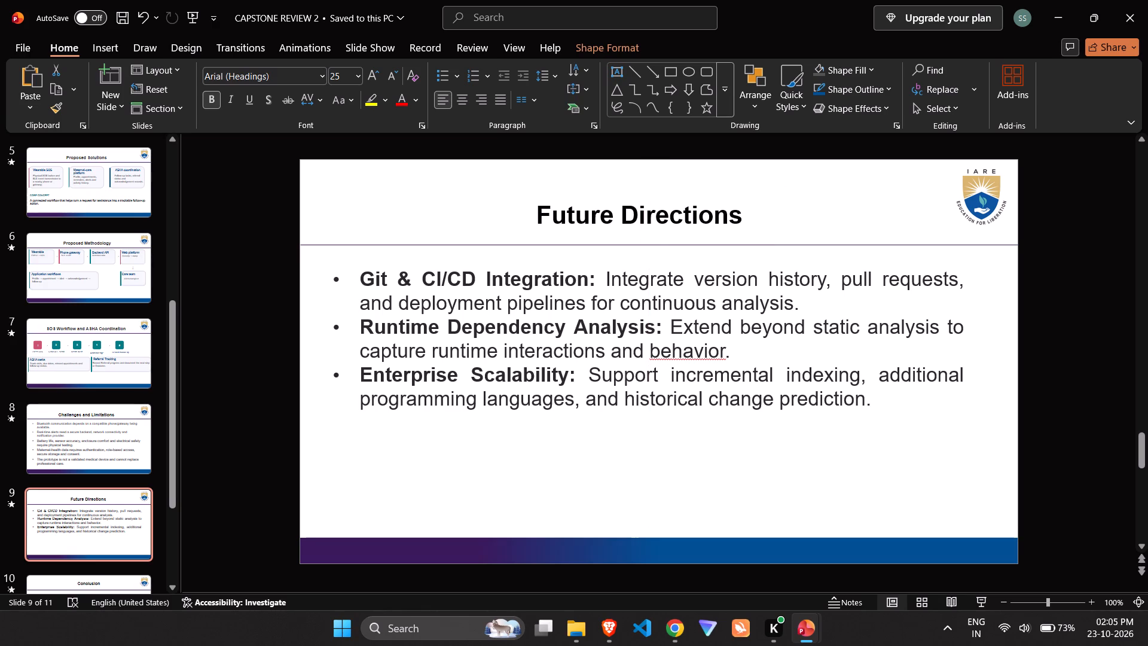
drag(623, 184, 631, 182)
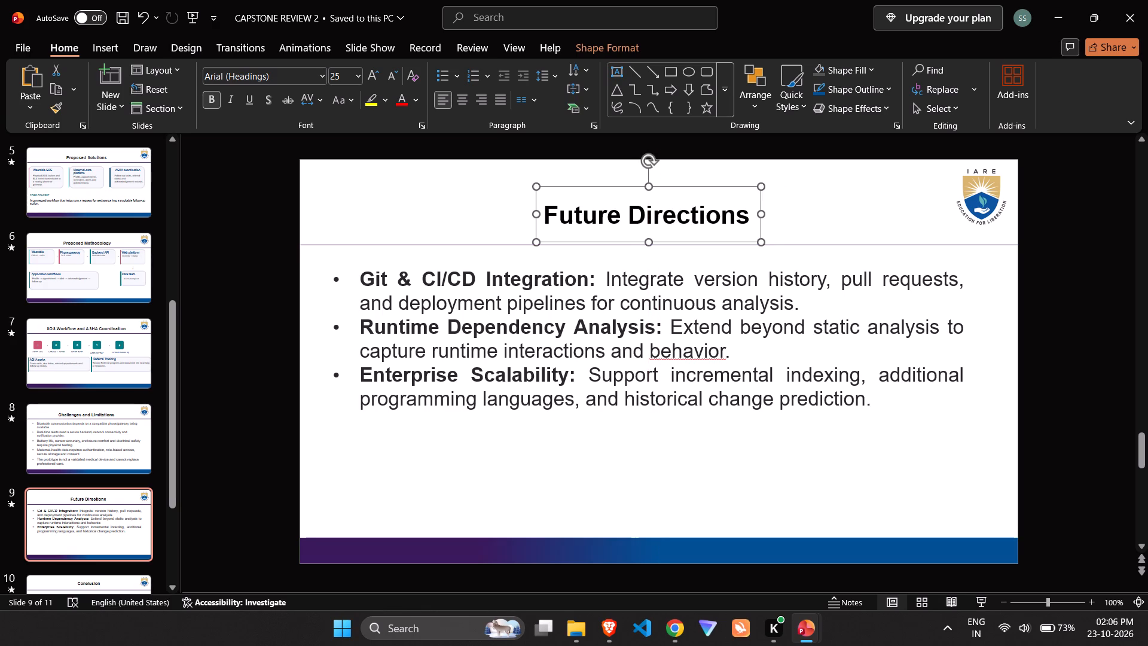
Replace slide 9's first bullet with "Build and test a physical wristband with a phone BLE gateway." from the MATRISYNC_BAND deck's Future Directions slide.
click(528, 351)
key(alt+Tab)
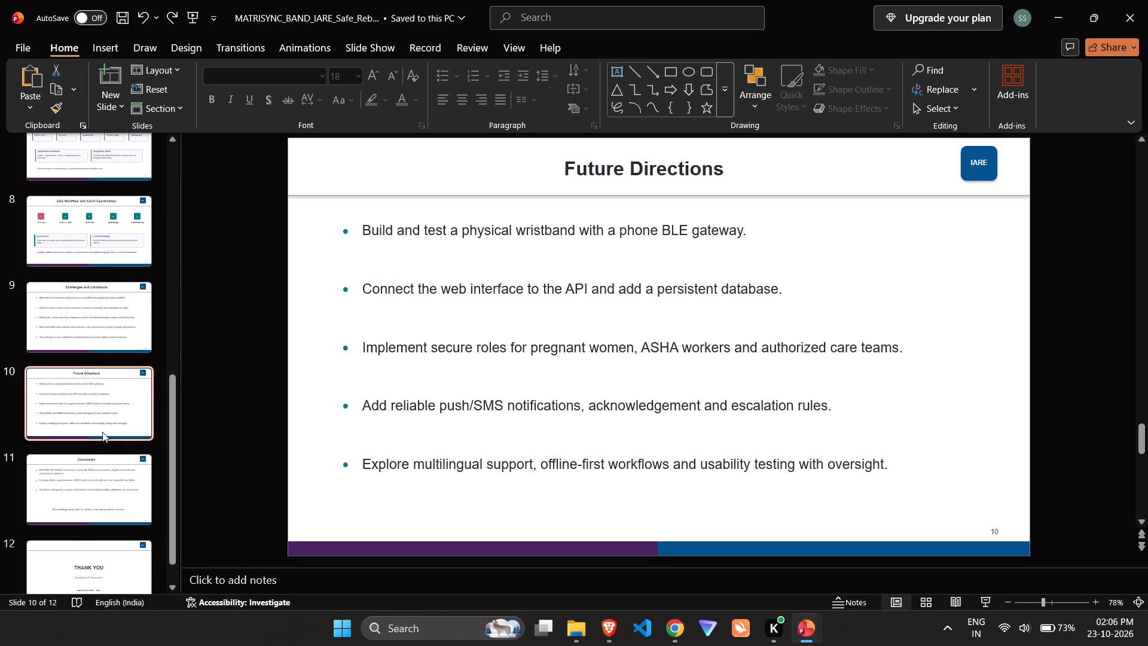
scroll(0, 508, down, 2)
click(62, 431)
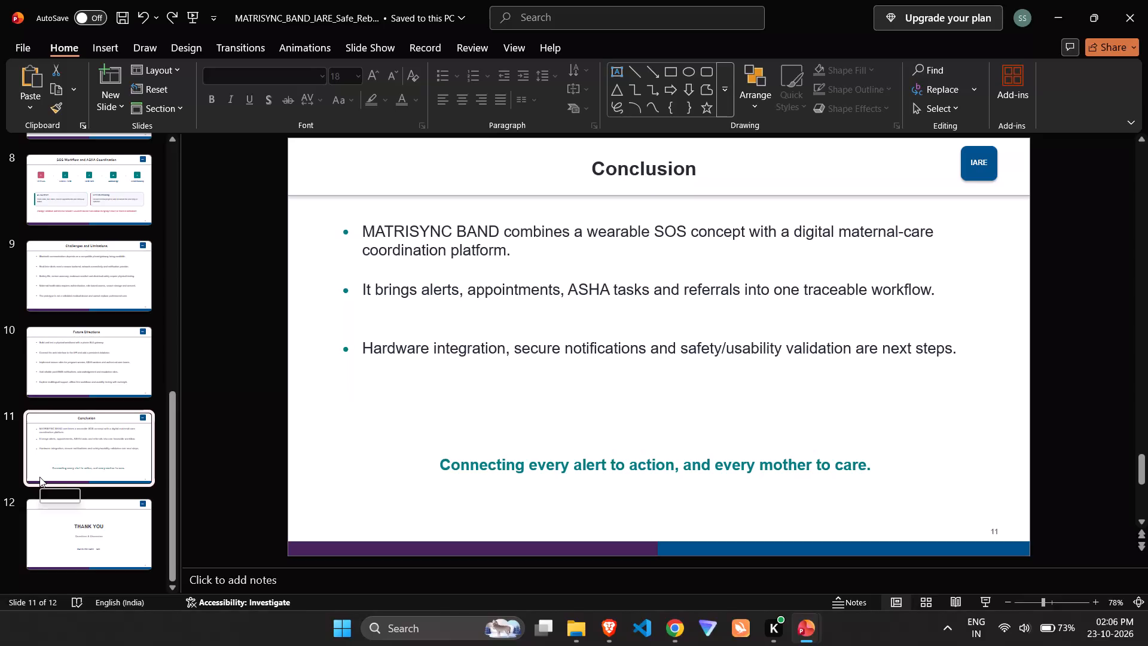
click(87, 401)
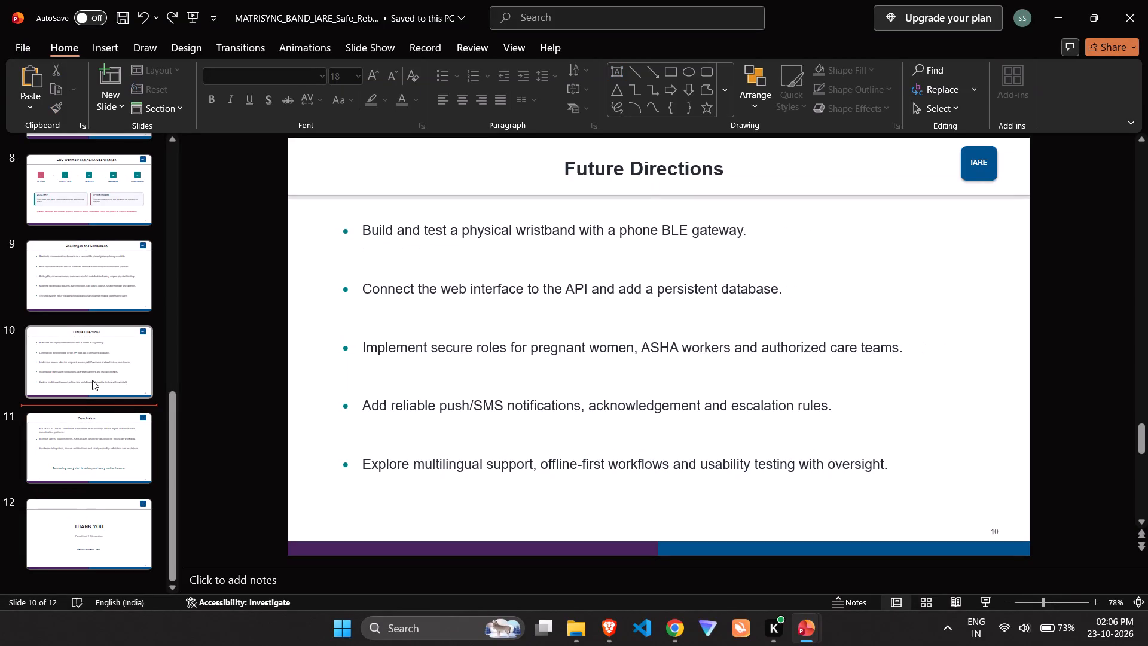
click(92, 380)
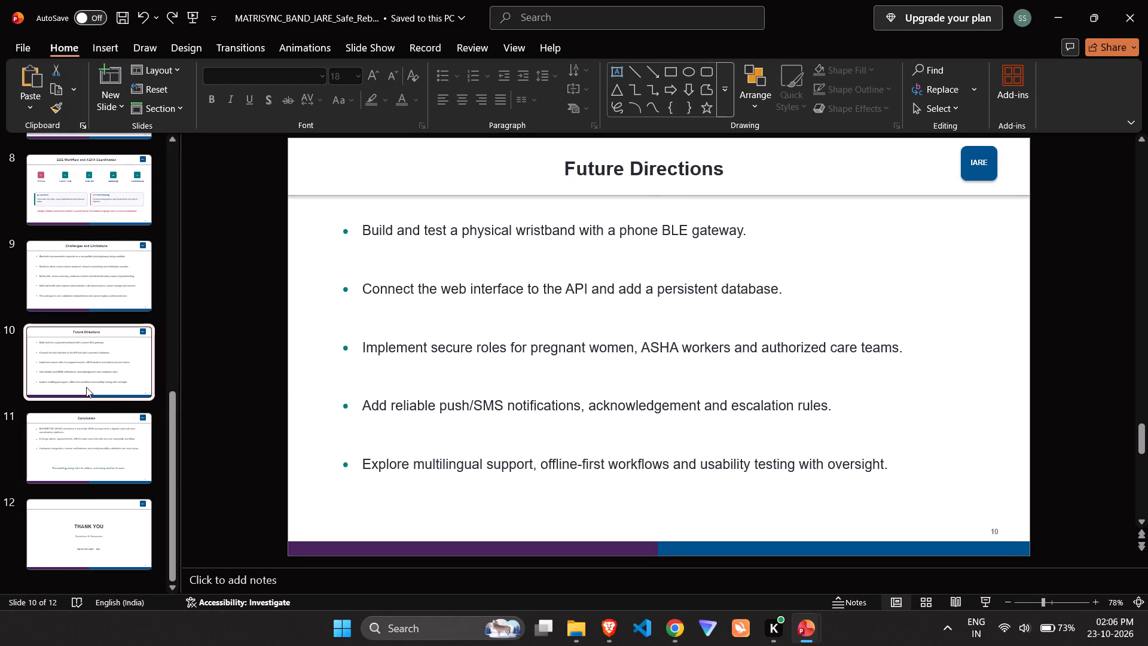
key(alt+Tab)
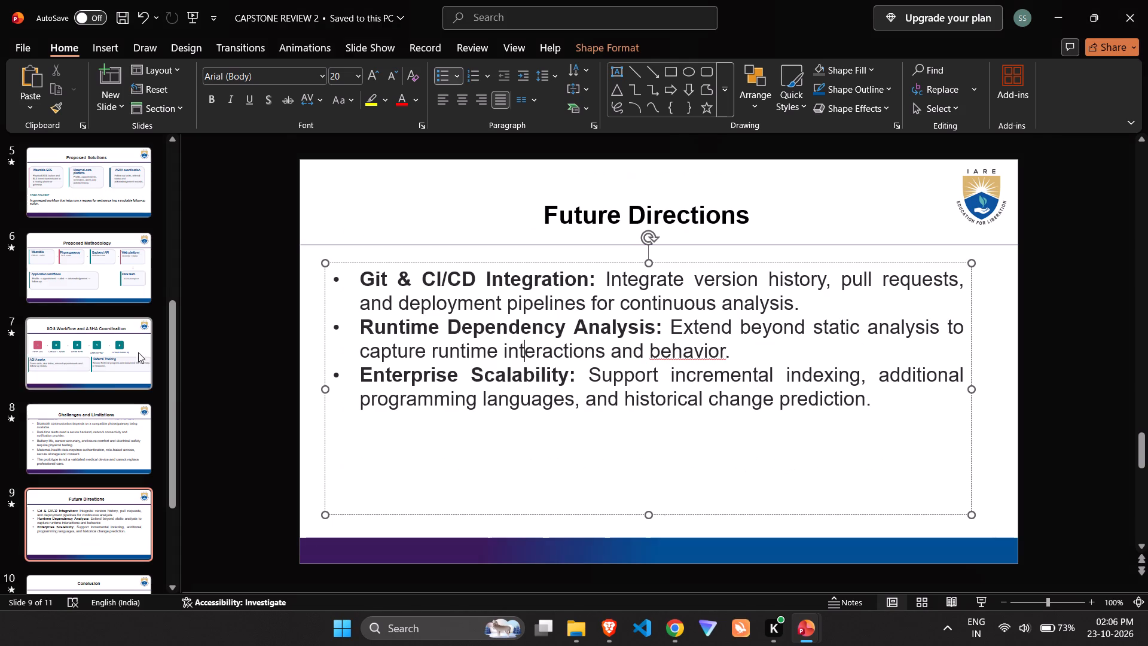
triple_click(603, 293)
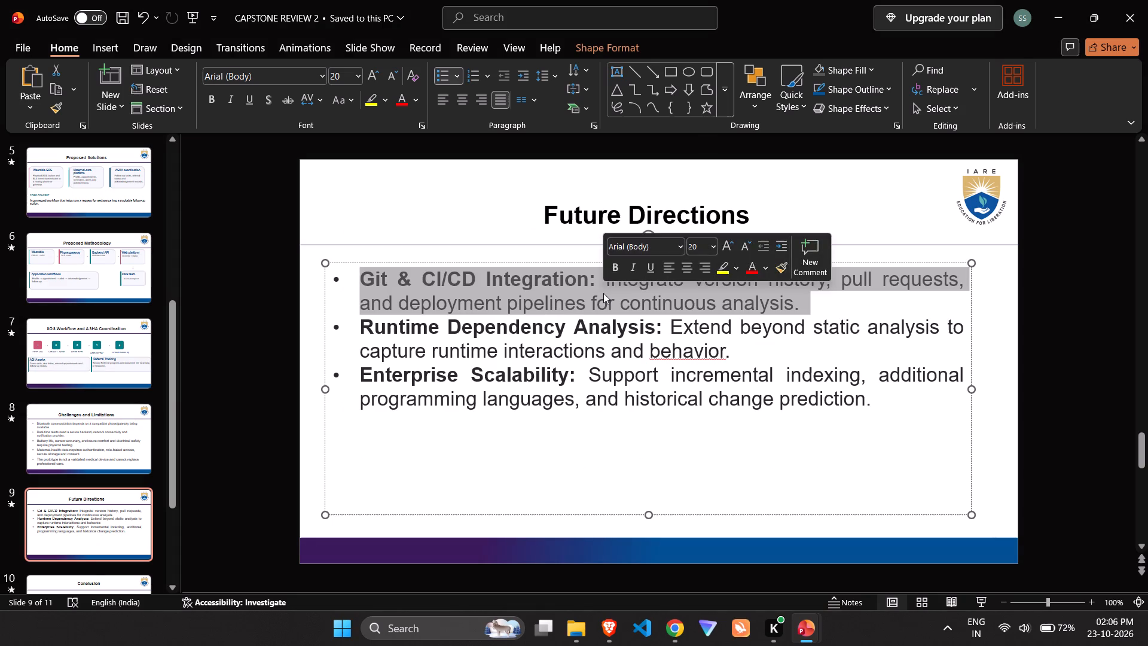
key(alt+Tab)
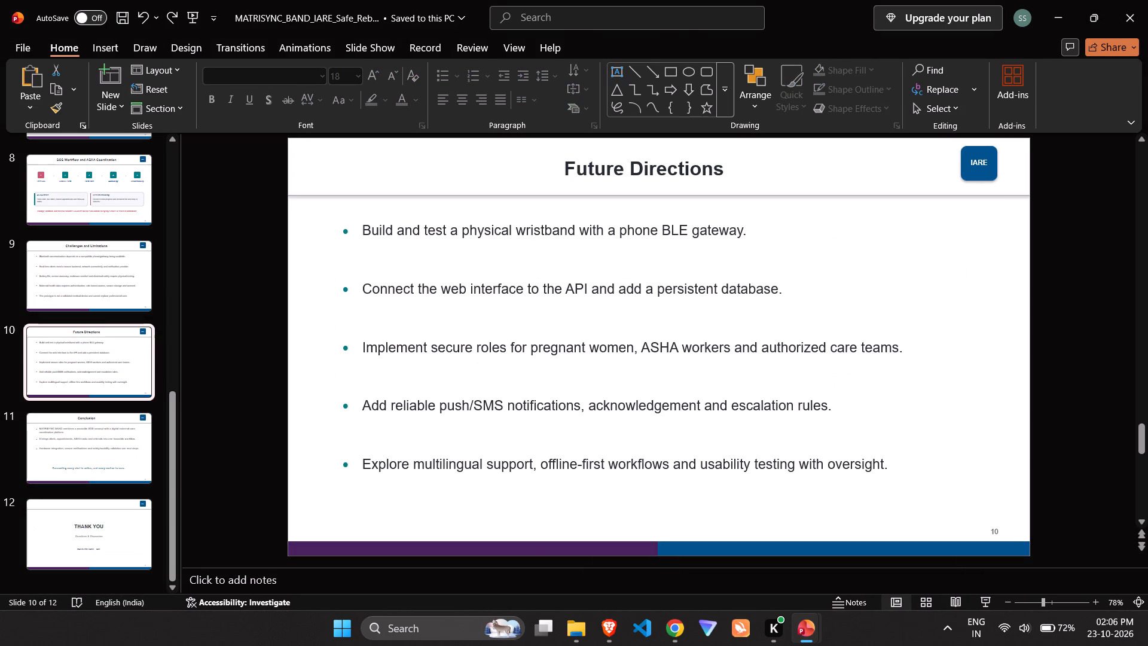
triple_click(624, 237)
key(ctrl+c)
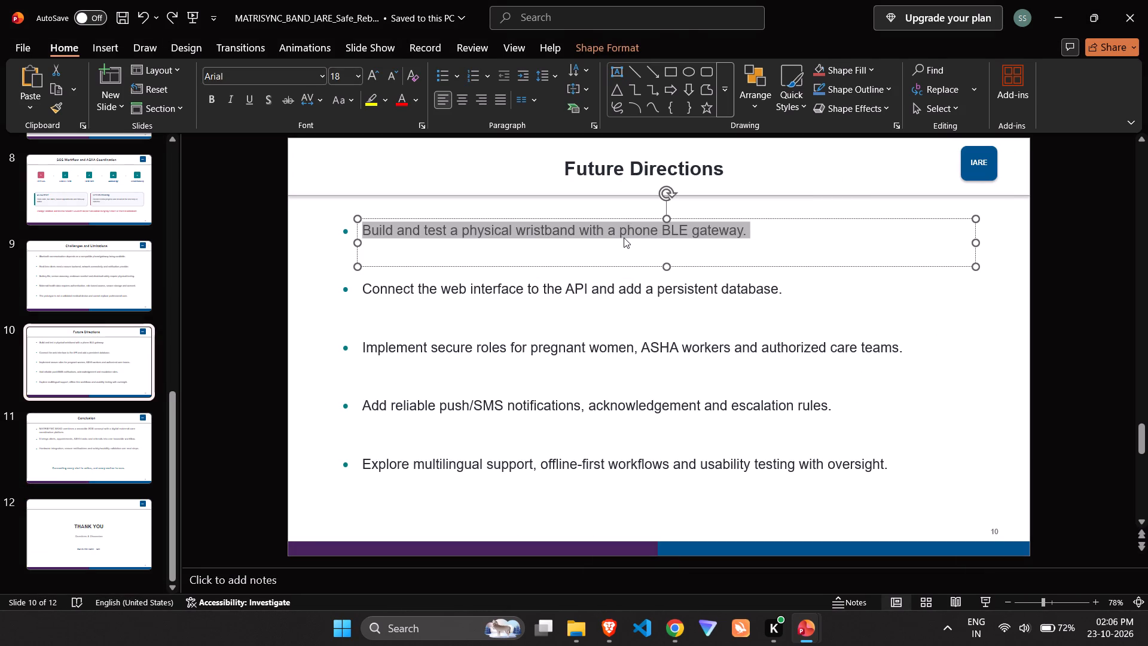
key(alt+Tab)
key(ctrl+v)
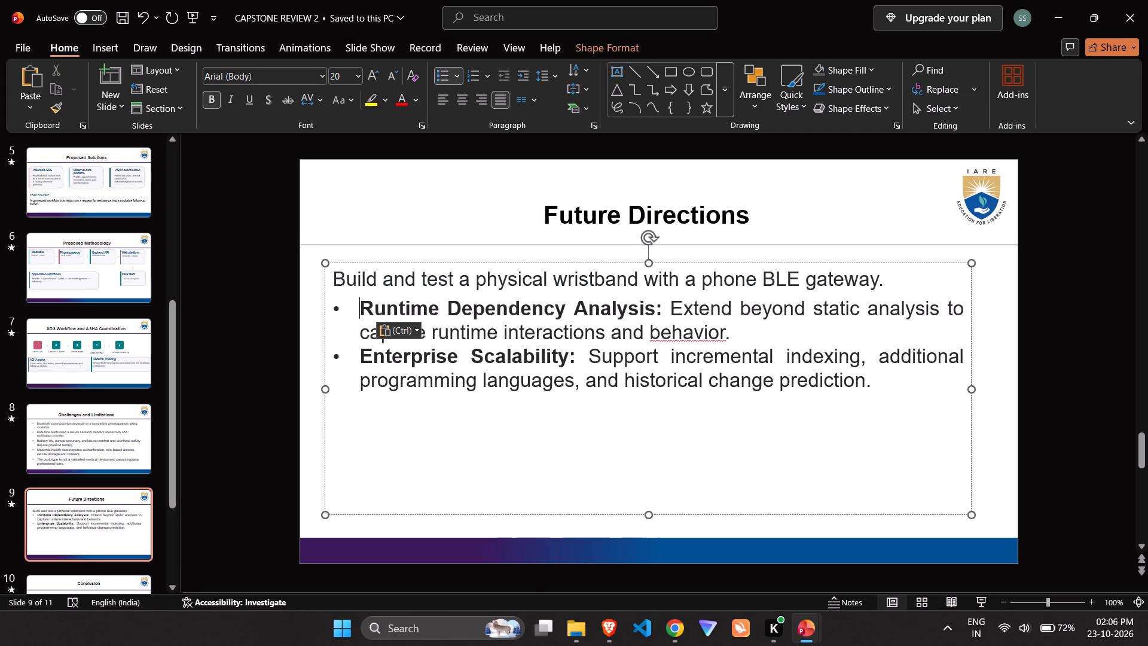
Set the last three bullets on the Challenges and Limitations slide 8 of CAPSTONE REVIEW 2 to font size 18.
click(567, 288)
click(50, 438)
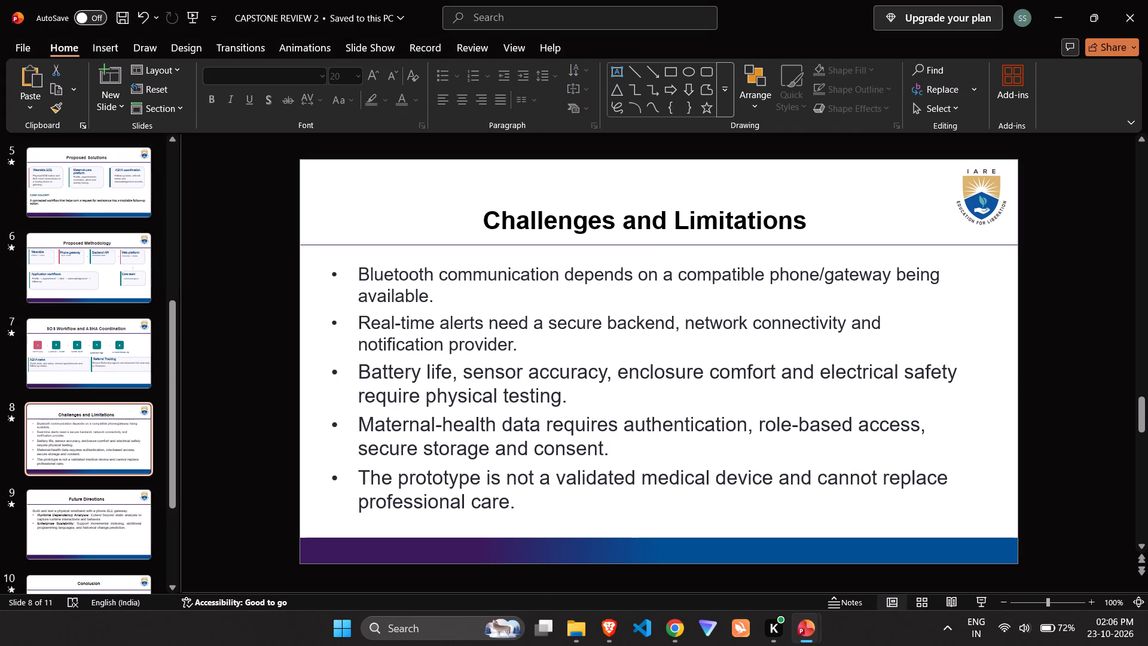
click(401, 397)
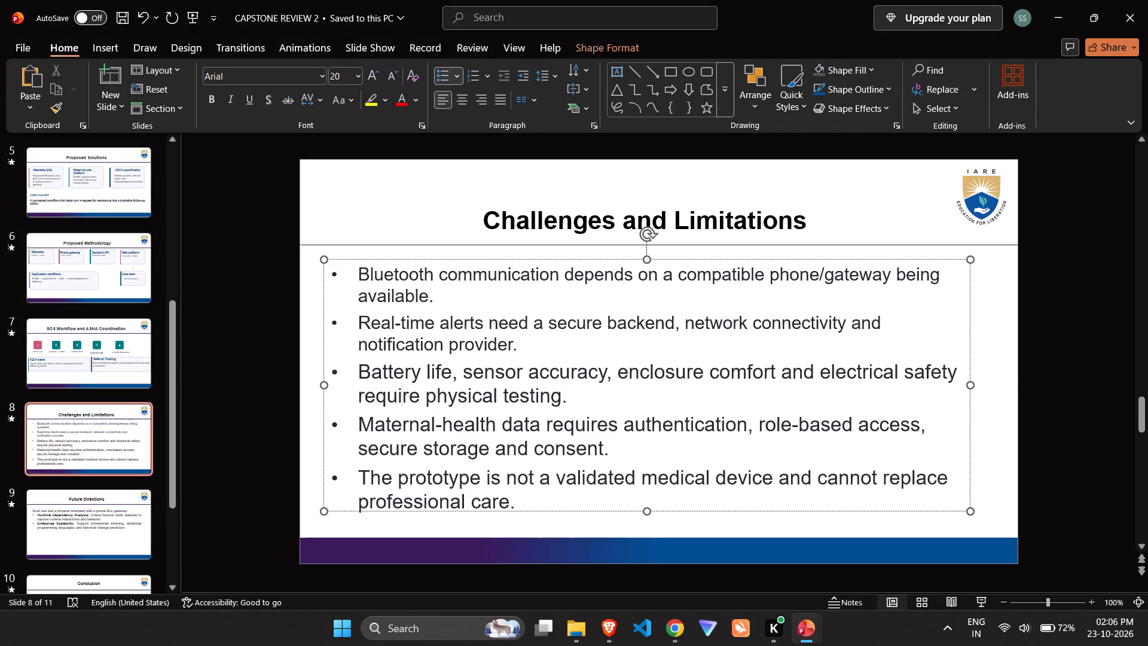
click(409, 338)
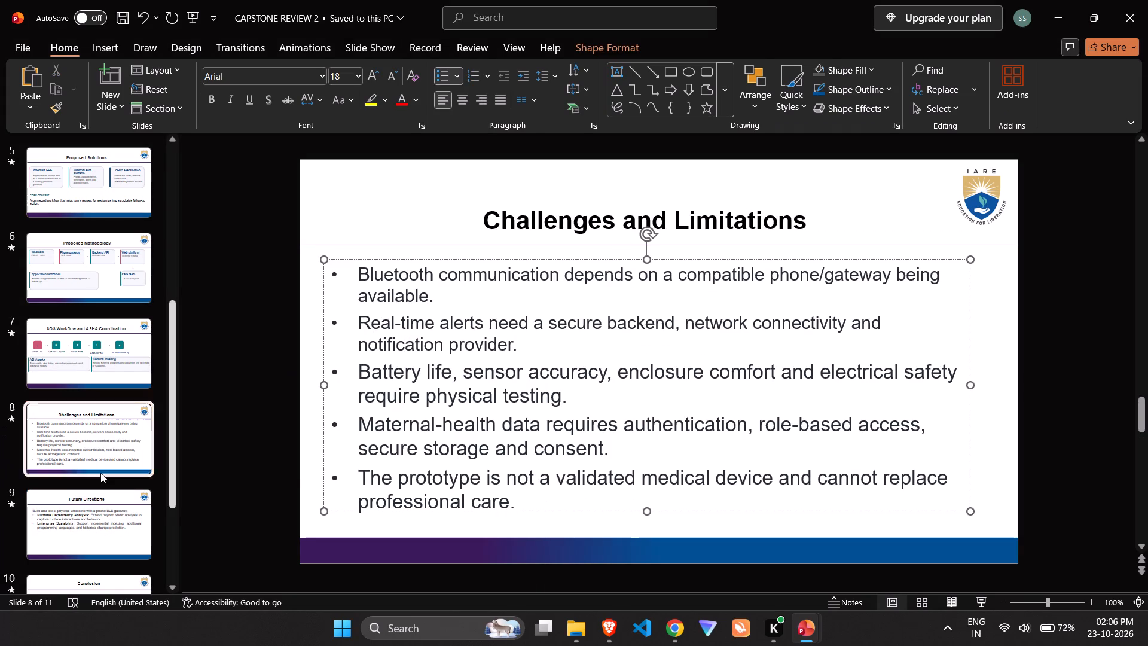
drag(522, 504, 386, 372)
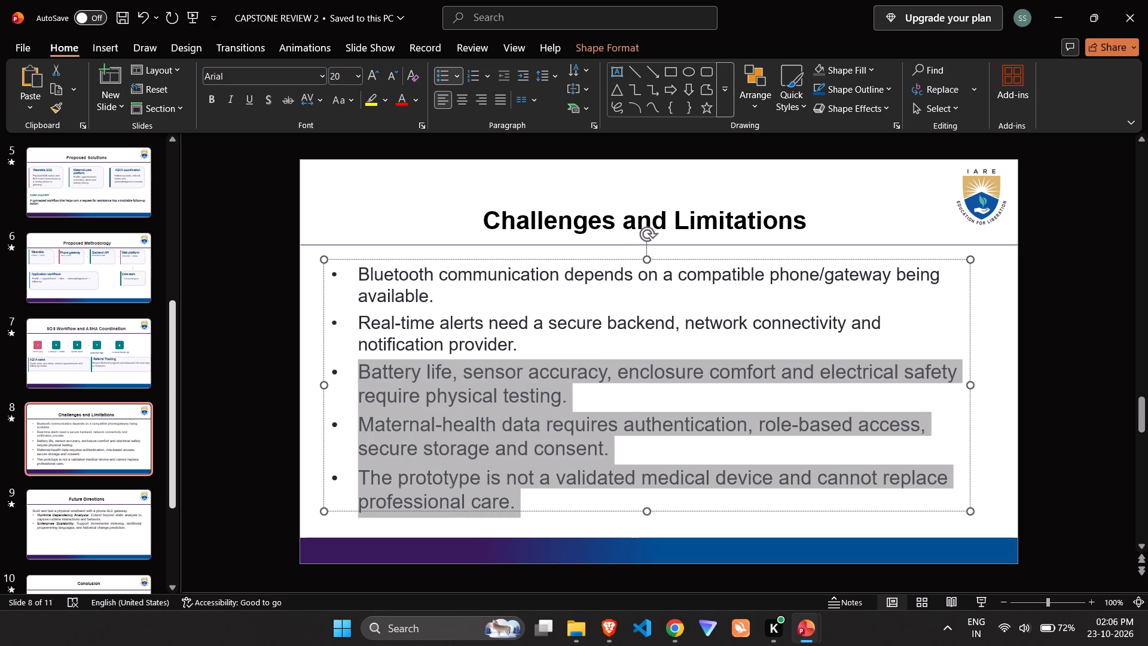
drag(386, 372, 378, 365)
click(386, 79)
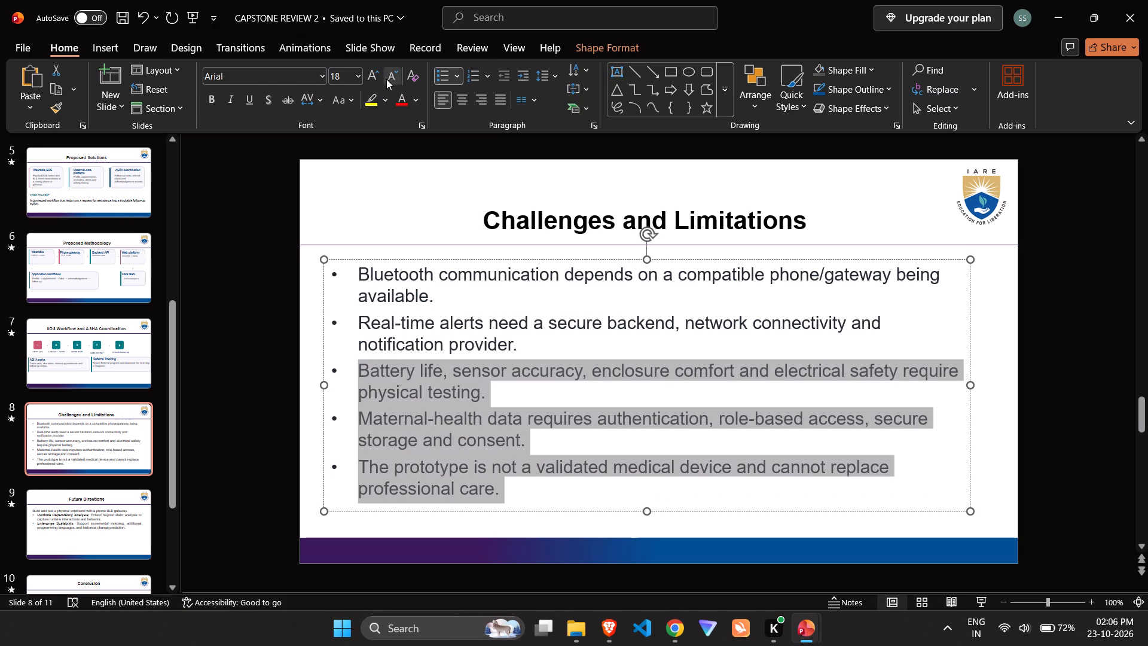
click(310, 367)
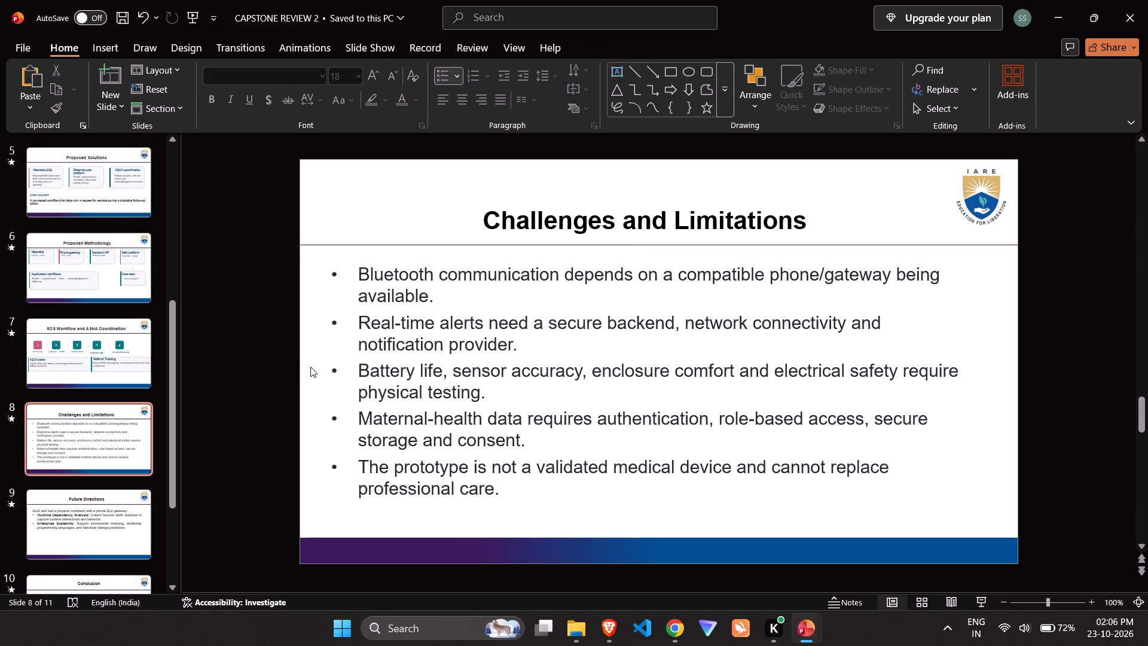
Replace slide 9's Runtime Dependency Analysis bullet with "Connect the web interface to the API and add a persistent database." from the MATRISYNC_BAND deck.
key(alt+Tab)
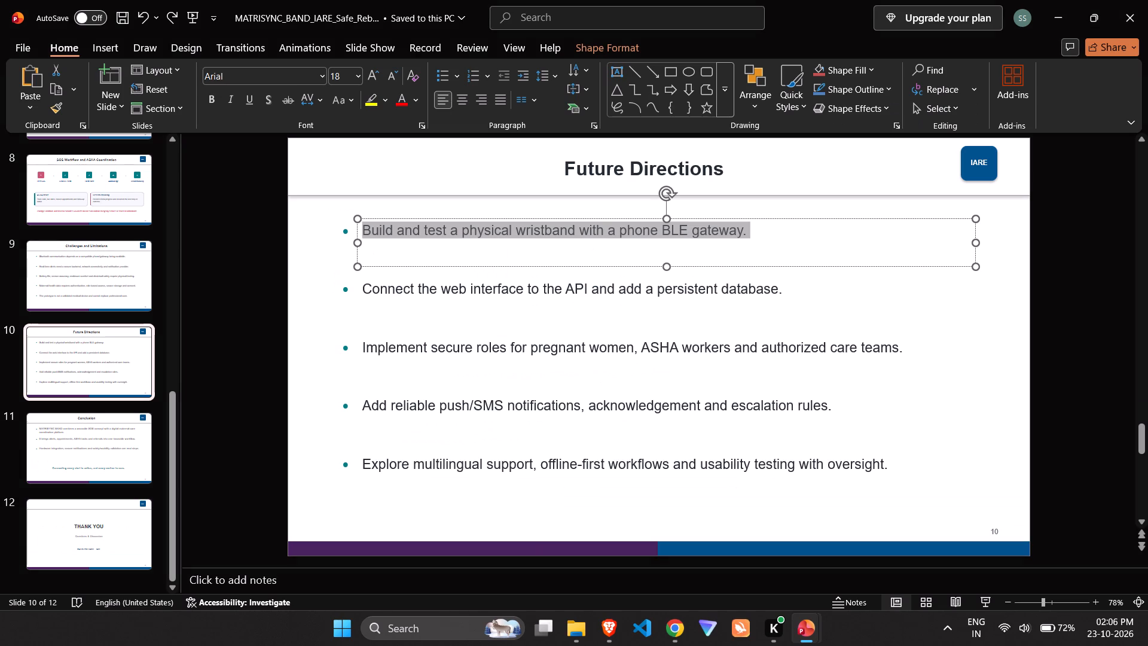
click(86, 276)
key(alt+Tab)
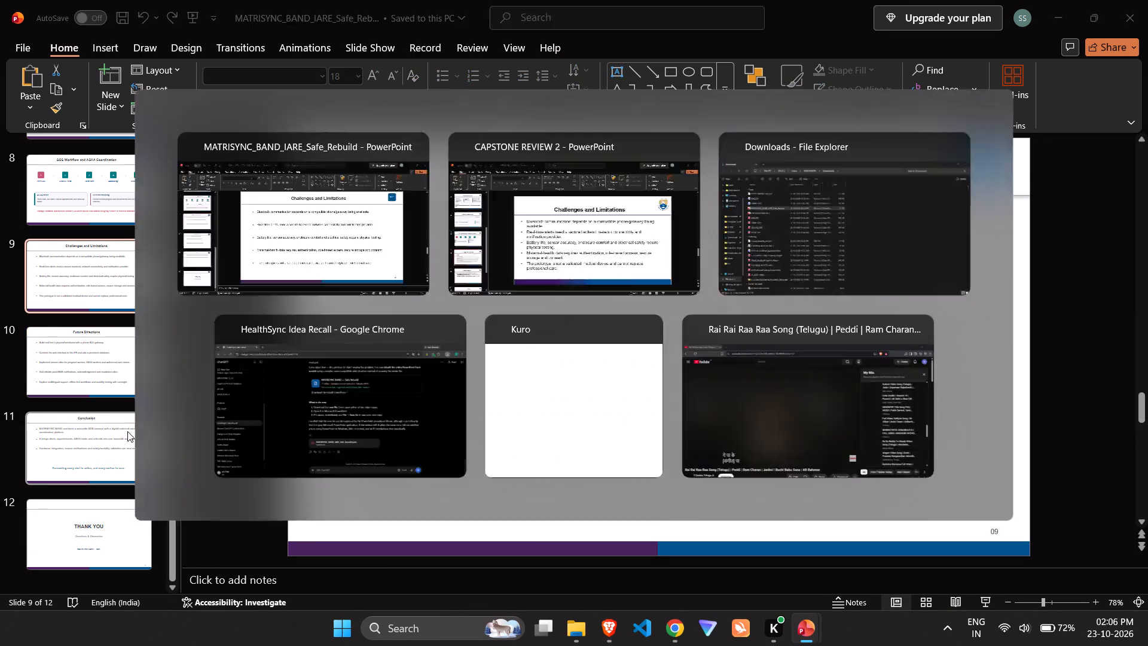
key(alt+Tab)
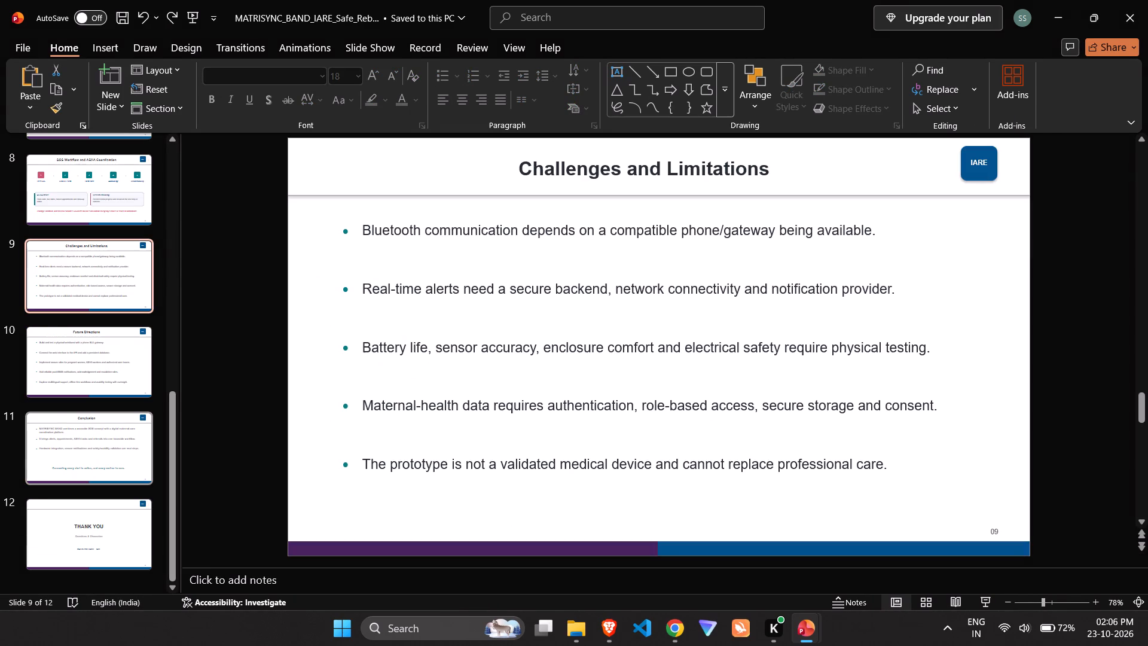
click(69, 364)
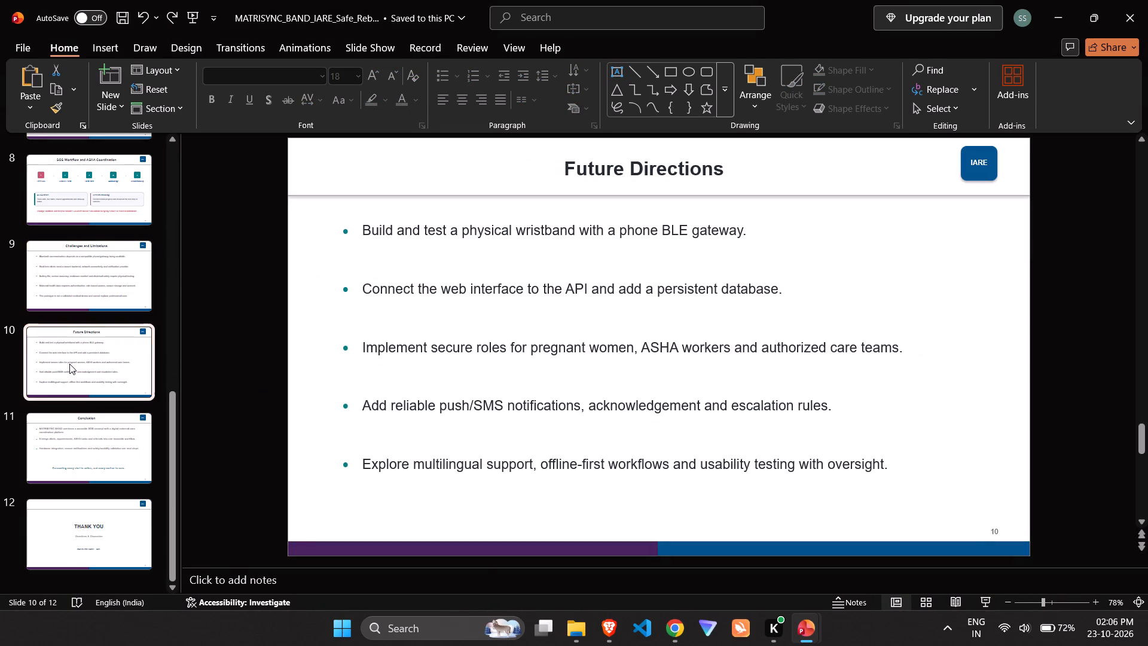
key(alt+Tab)
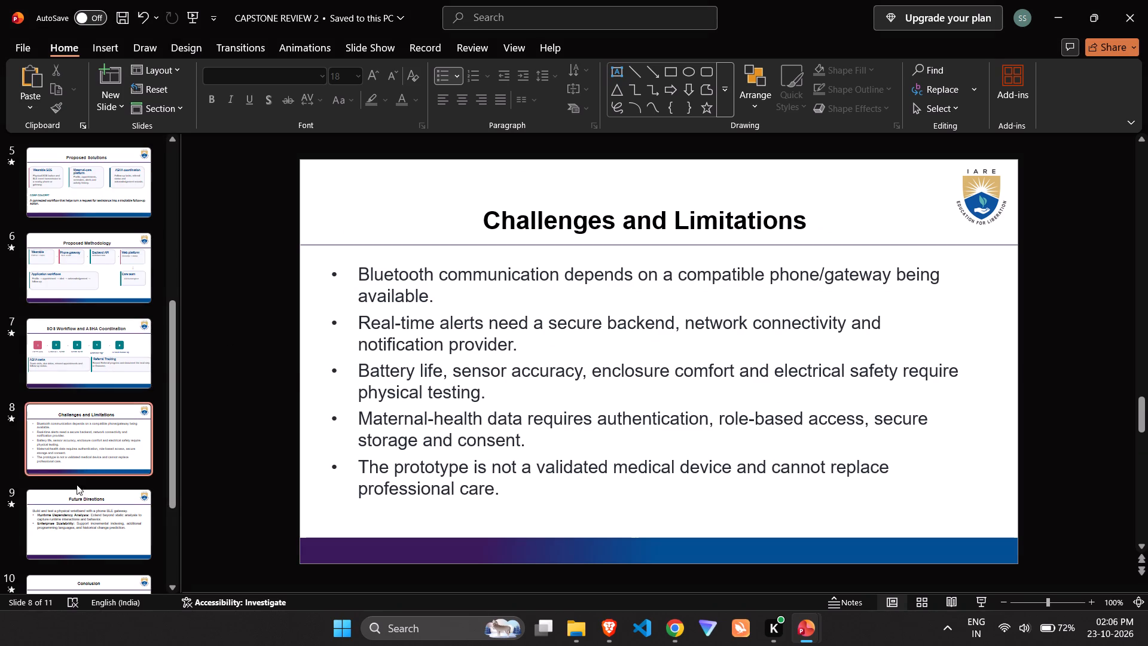
click(70, 512)
key(alt+Tab)
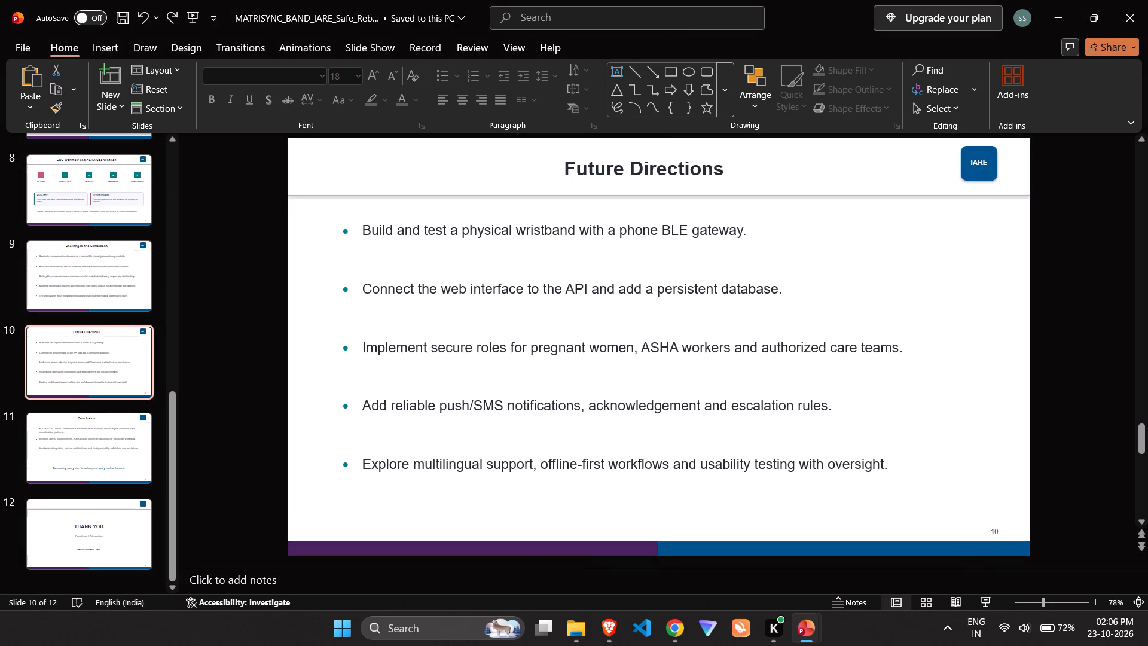
key(alt+Tab)
click(444, 297)
triple_click(442, 300)
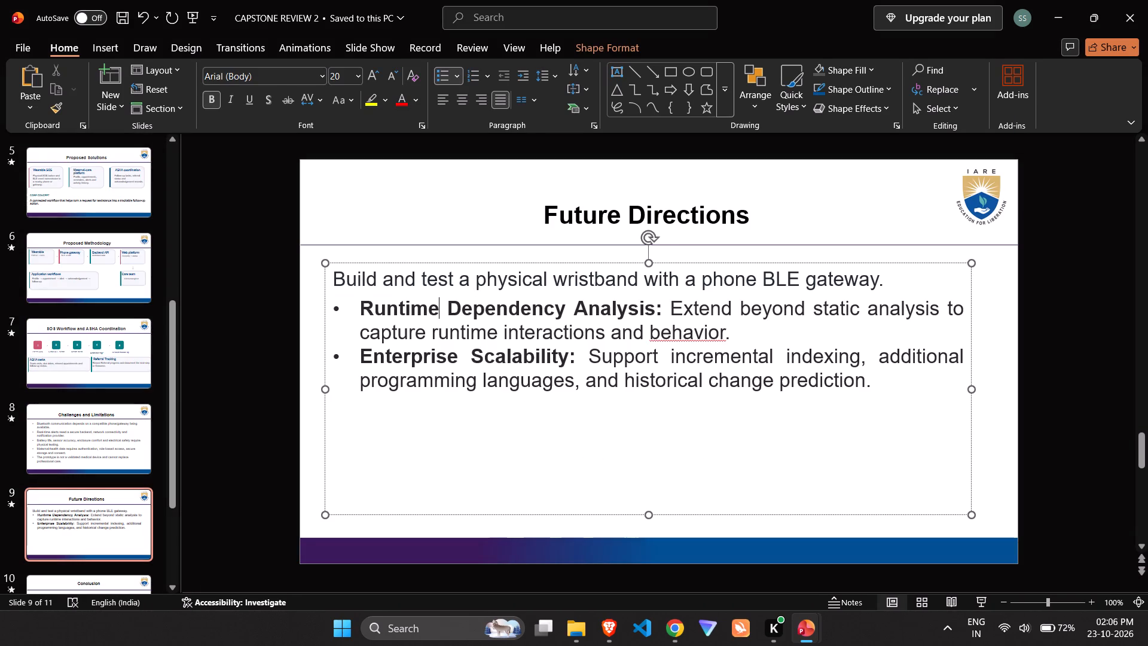
key(alt+Tab)
triple_click(420, 291)
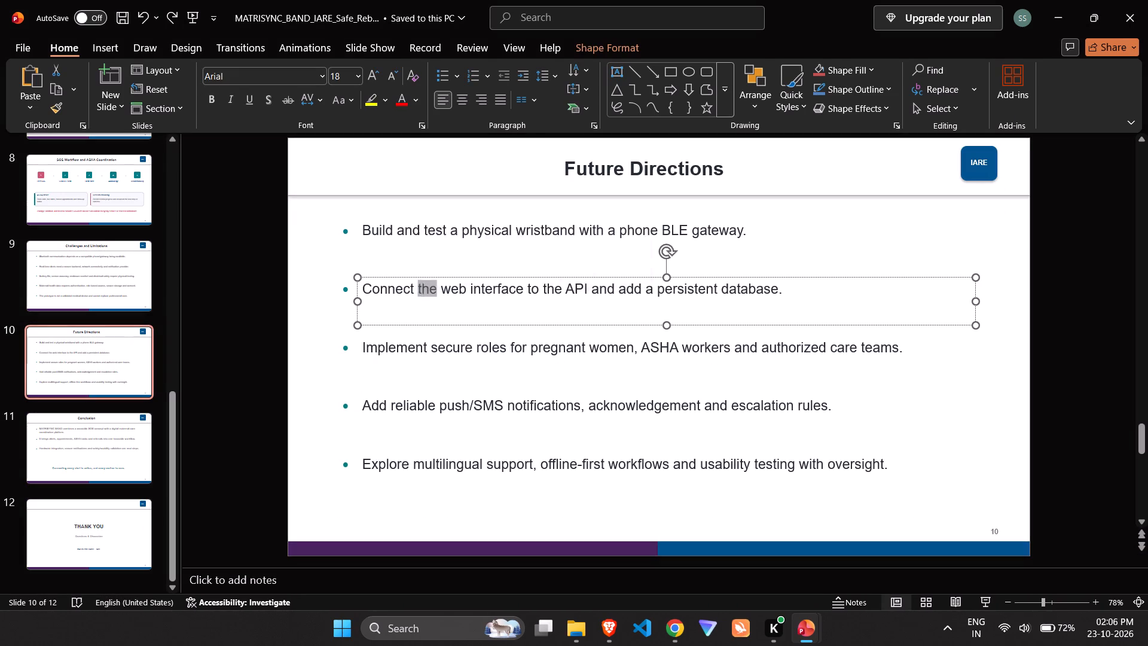
key(ctrl+c)
key(alt+Tab)
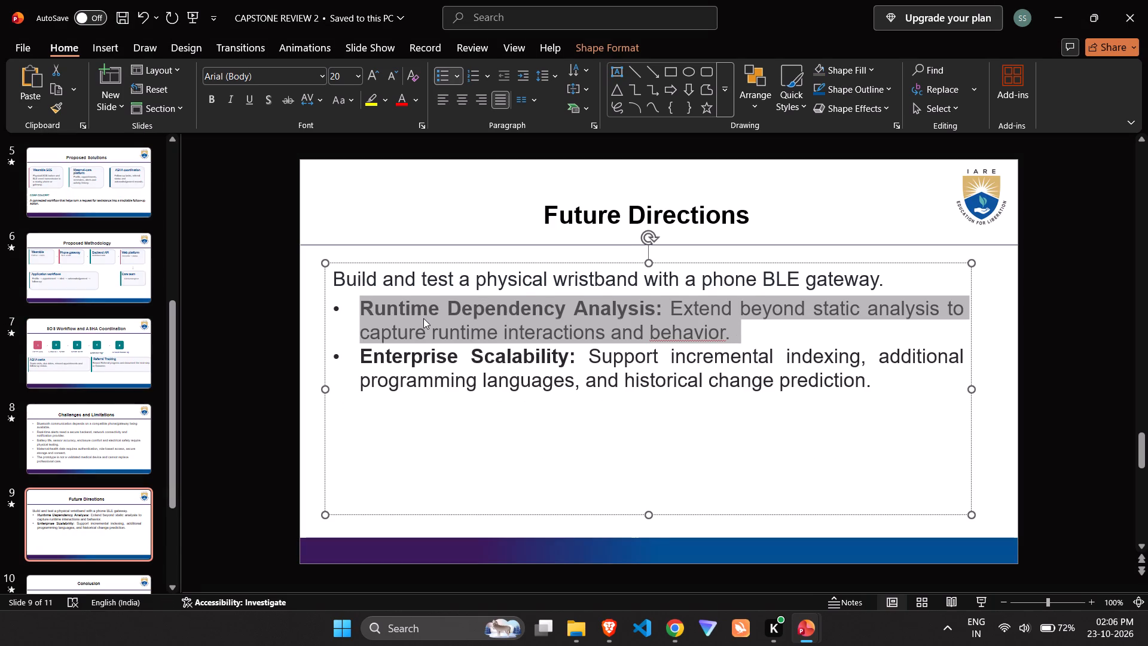
key(ctrl+v)
Replace the Enterprise Scalability bullet with "Implement secure roles for pregnant women, ASHA workers and authorized care teams." from the MATRISYNC_BAND deck.
key(alt+Tab)
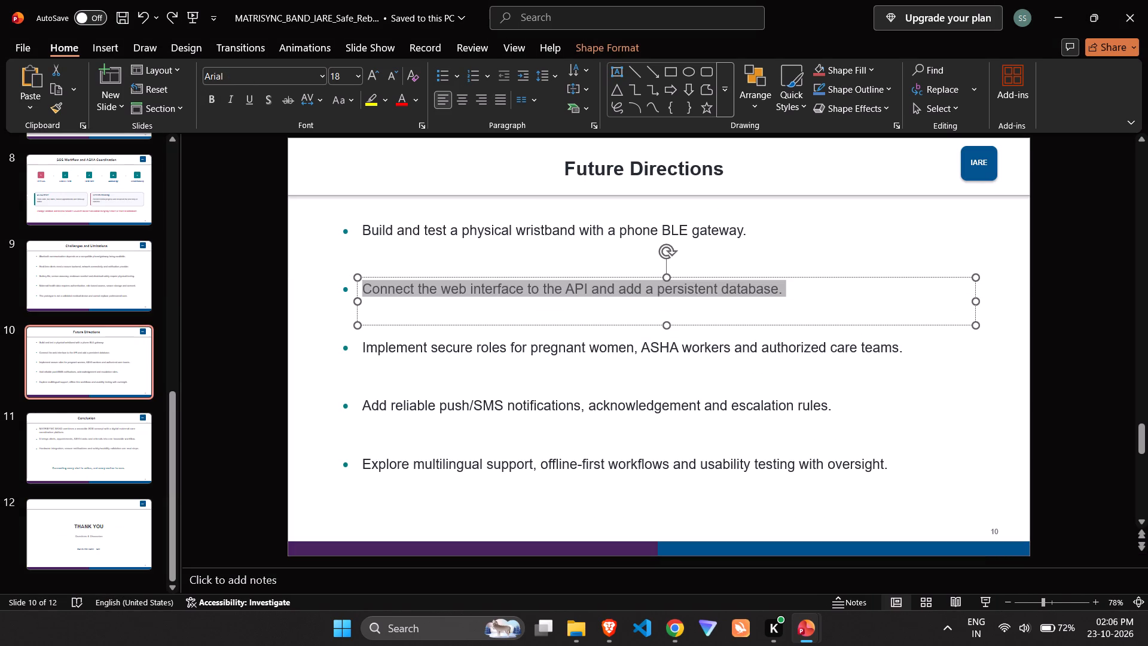
triple_click(393, 349)
key(ctrl+c)
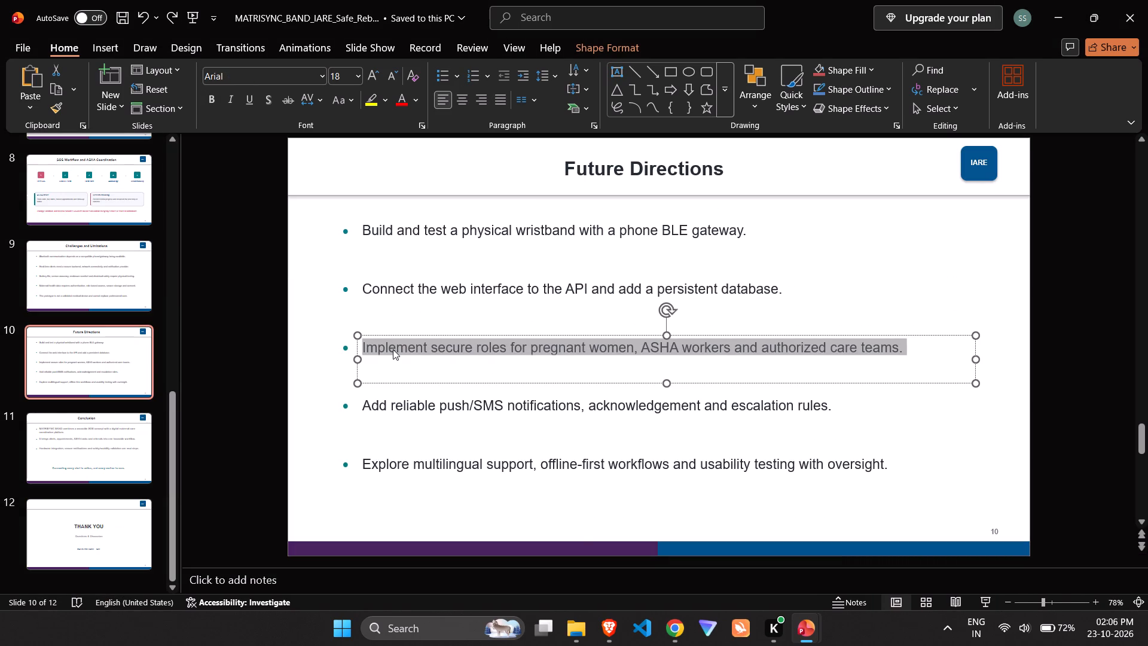
key(alt+Tab)
triple_click(410, 349)
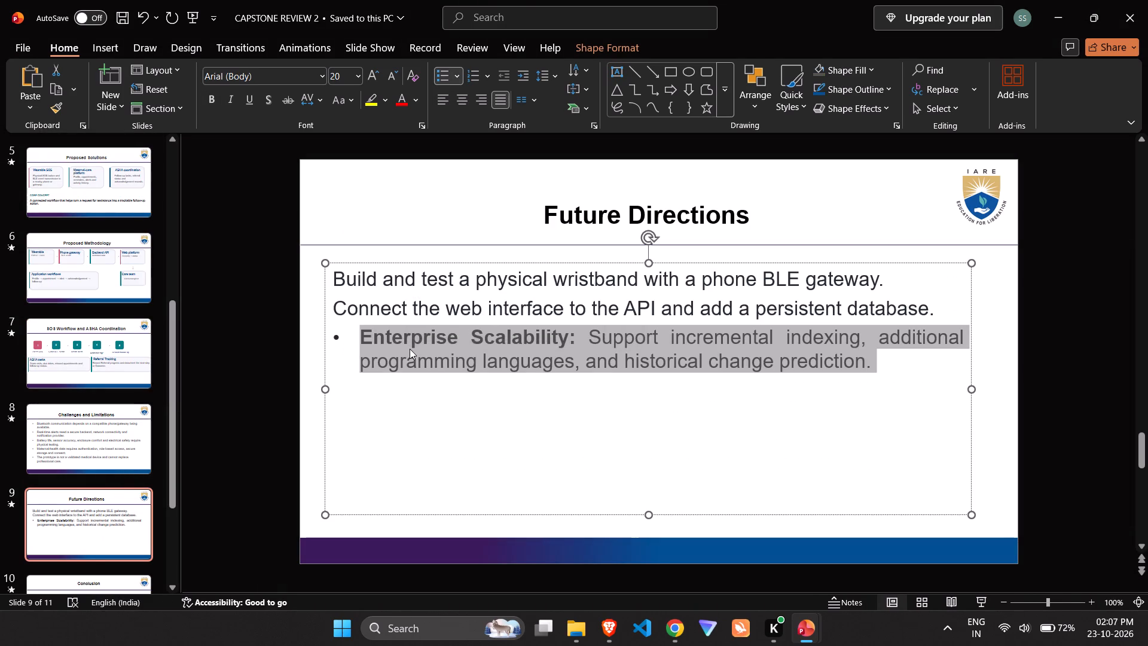
key(ctrl+v)
Add "Add reliable push/SMS notifications, acknowledgement and escalation rules." from the MATRISYNC_BAND deck as a fourth line on CAPSTONE REVIEW 2's slide 9.
key(alt+Tab)
triple_click(420, 404)
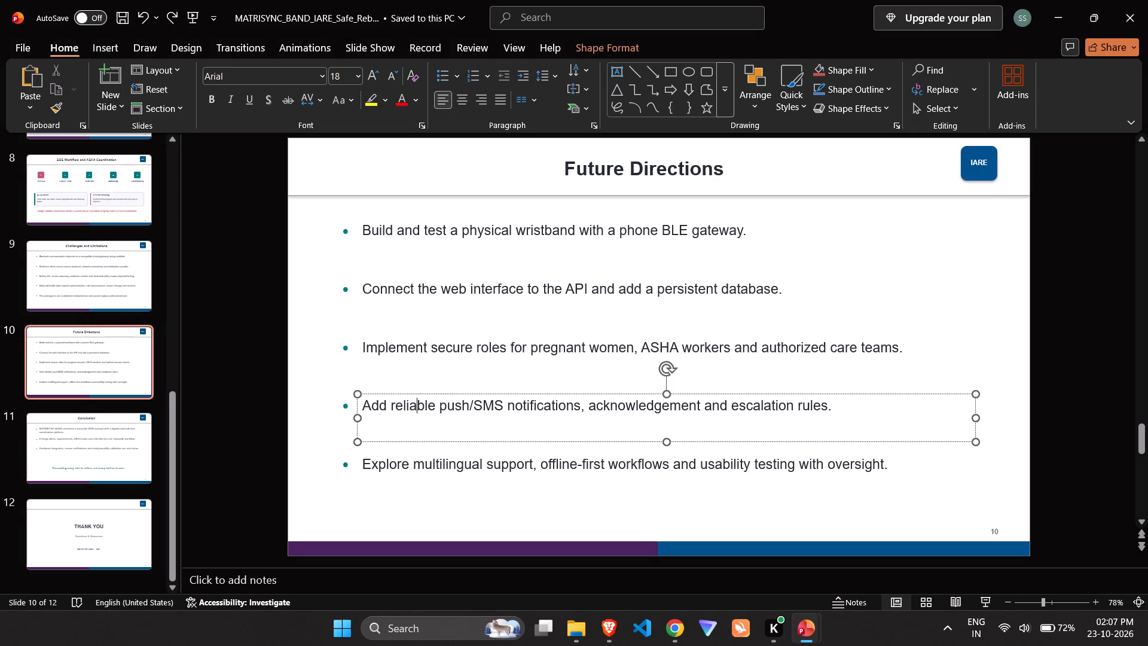
key(ctrl+c)
key(alt+Tab)
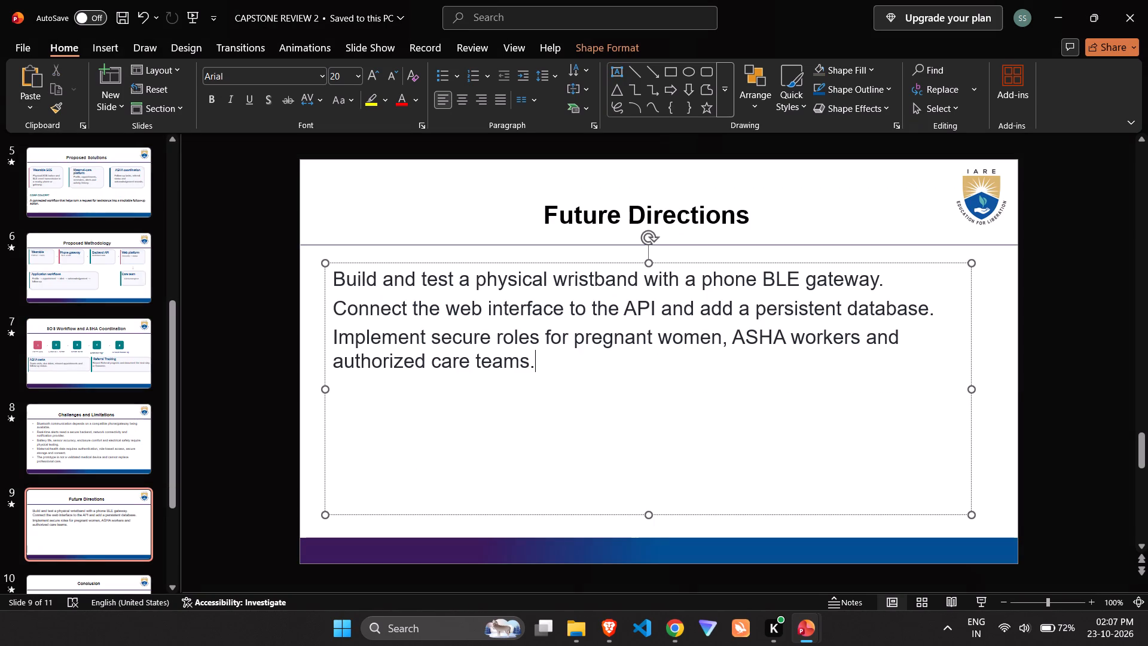
key(Return)
key(ctrl+v)
Add "Explore multilingual support, offline-first workflows and usability testing with oversight." from the MATRISYNC_BAND deck as slide 9's fifth line.
key(alt+Tab)
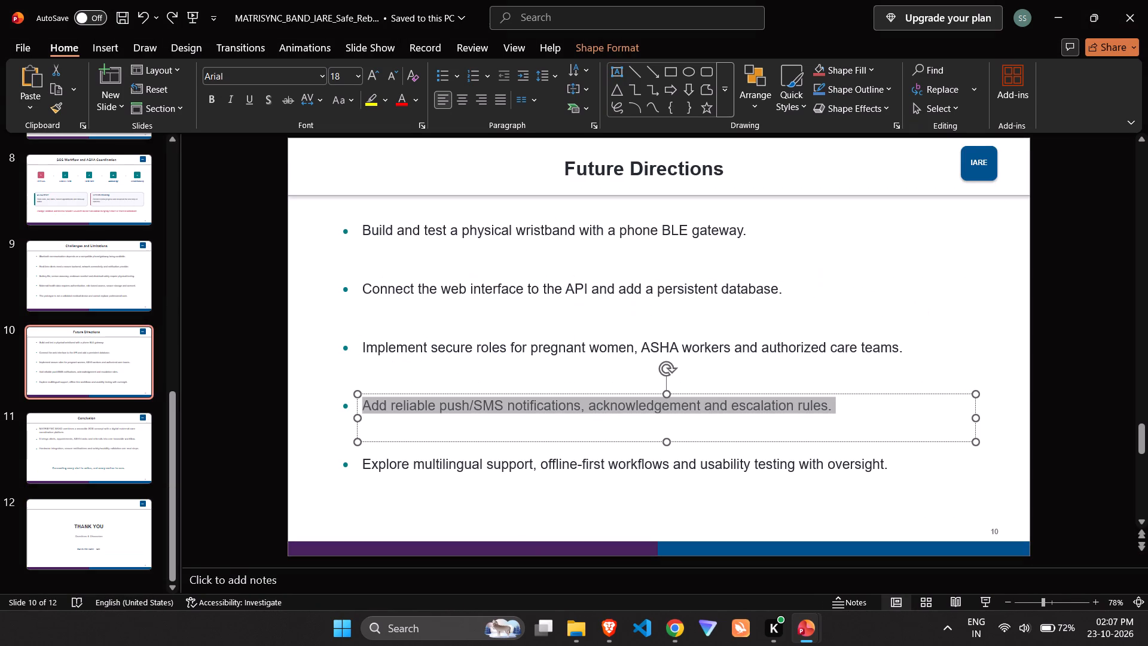
triple_click(408, 471)
ctrl+click(405, 471)
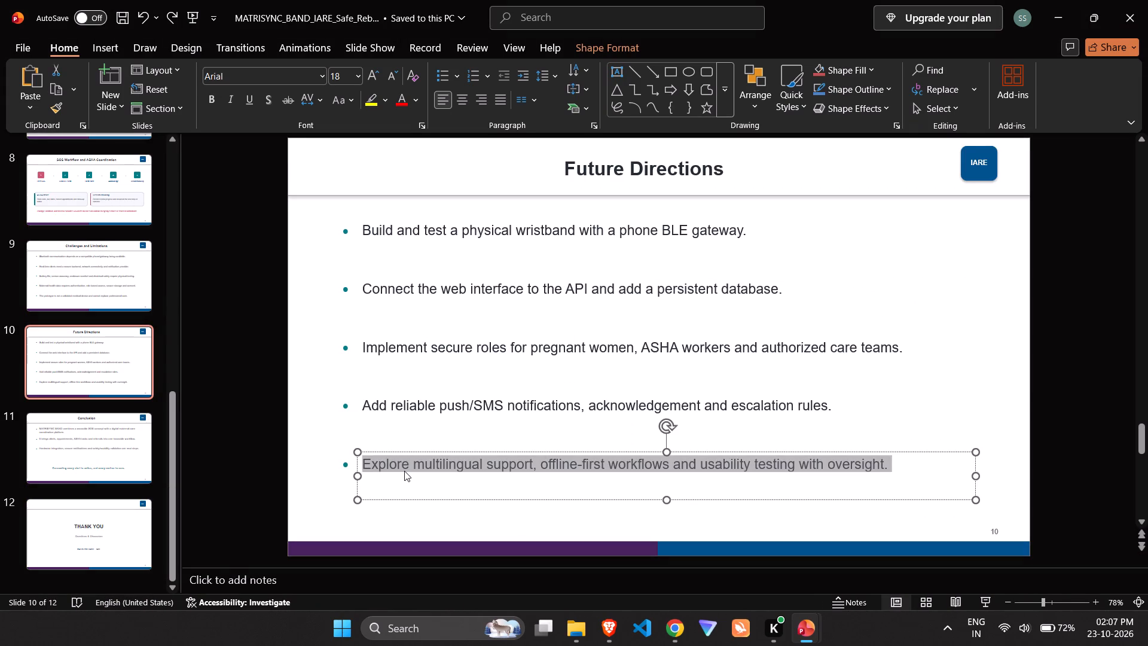
key(ctrl+c)
key(alt+Tab)
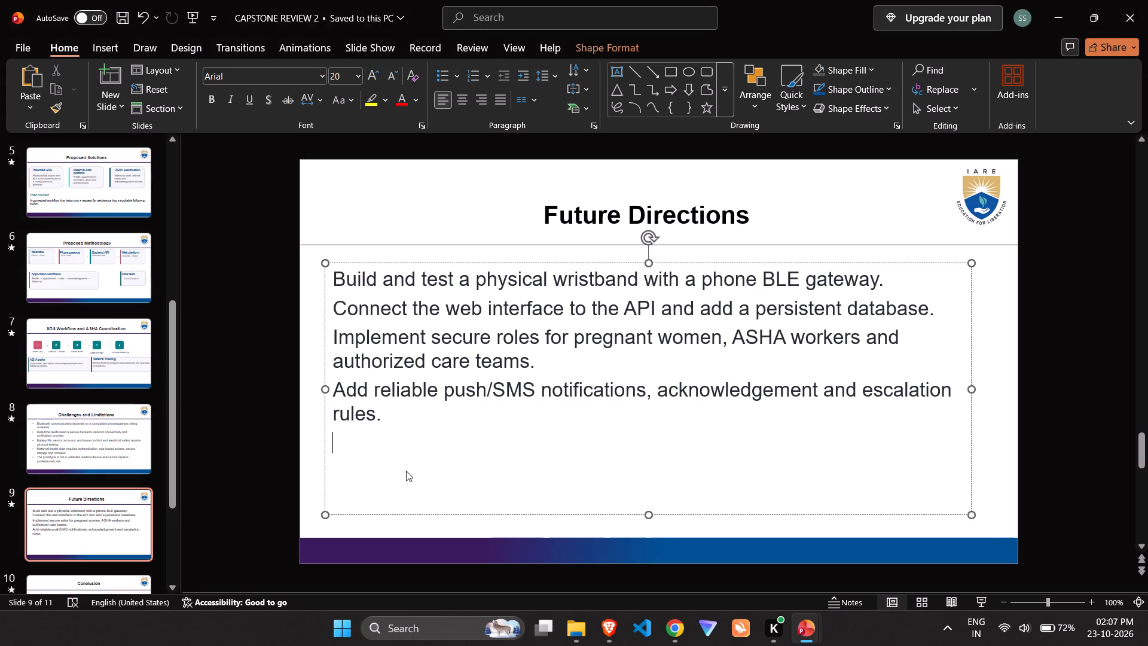
key(ctrl+v)
Format all five Future Directions lines on slide 9 as a bulleted list.
drag(477, 467, 463, 455)
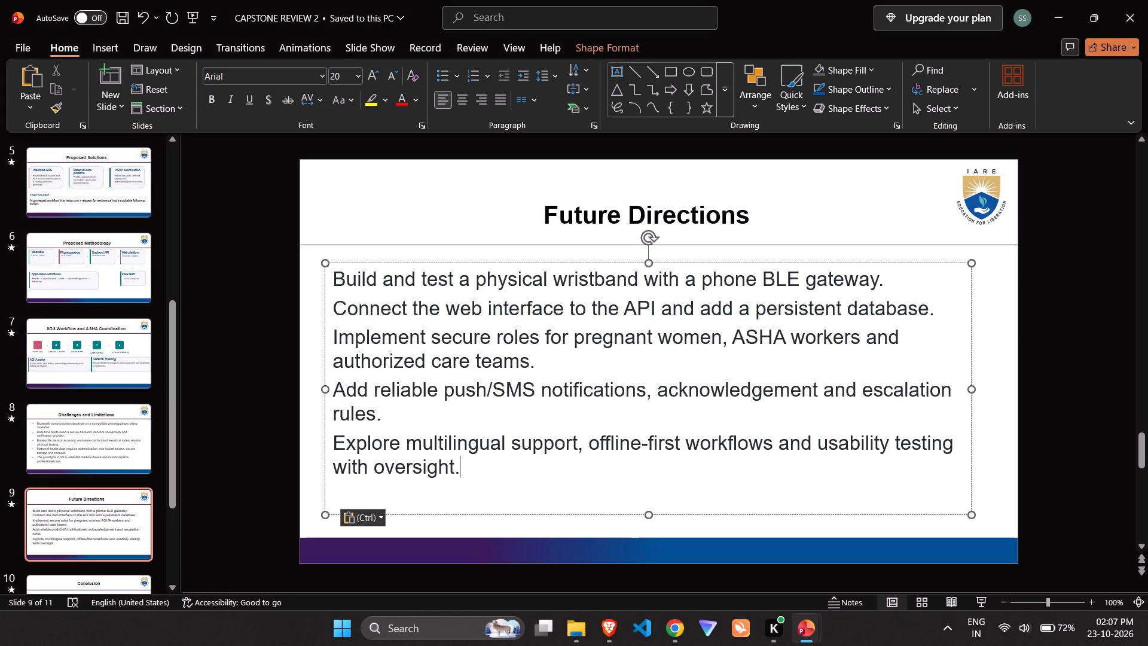
drag(463, 455, 338, 264)
click(439, 70)
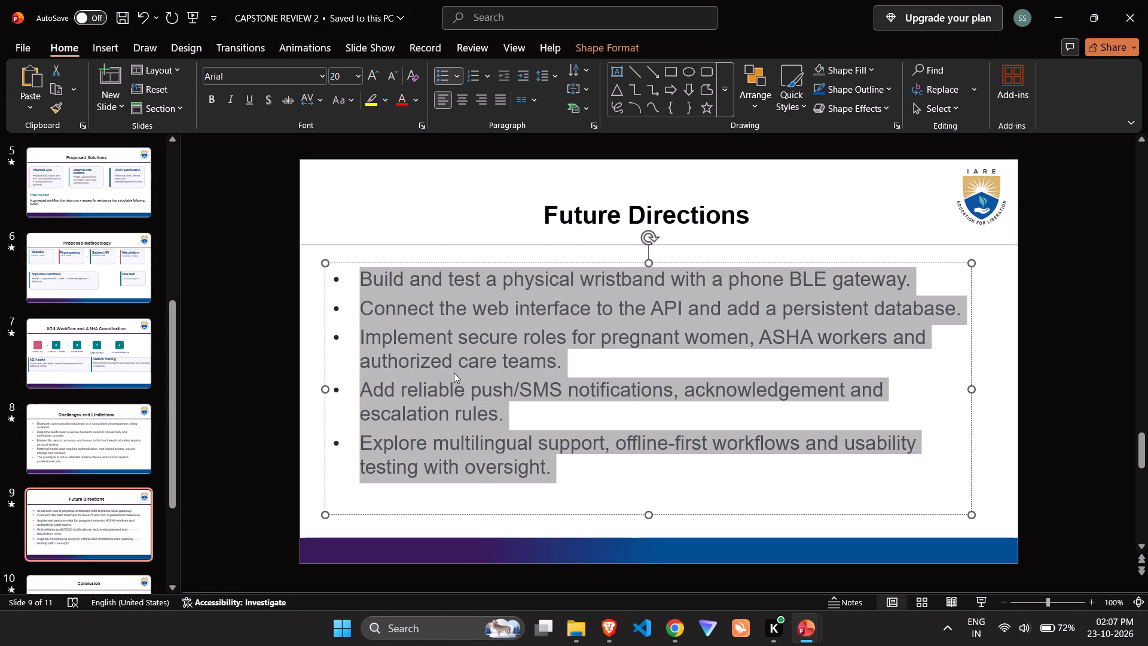
click(454, 402)
Set all five Future Directions bullets on slide 9 to font size 18.
drag(561, 467, 380, 276)
drag(380, 276, 380, 275)
click(398, 75)
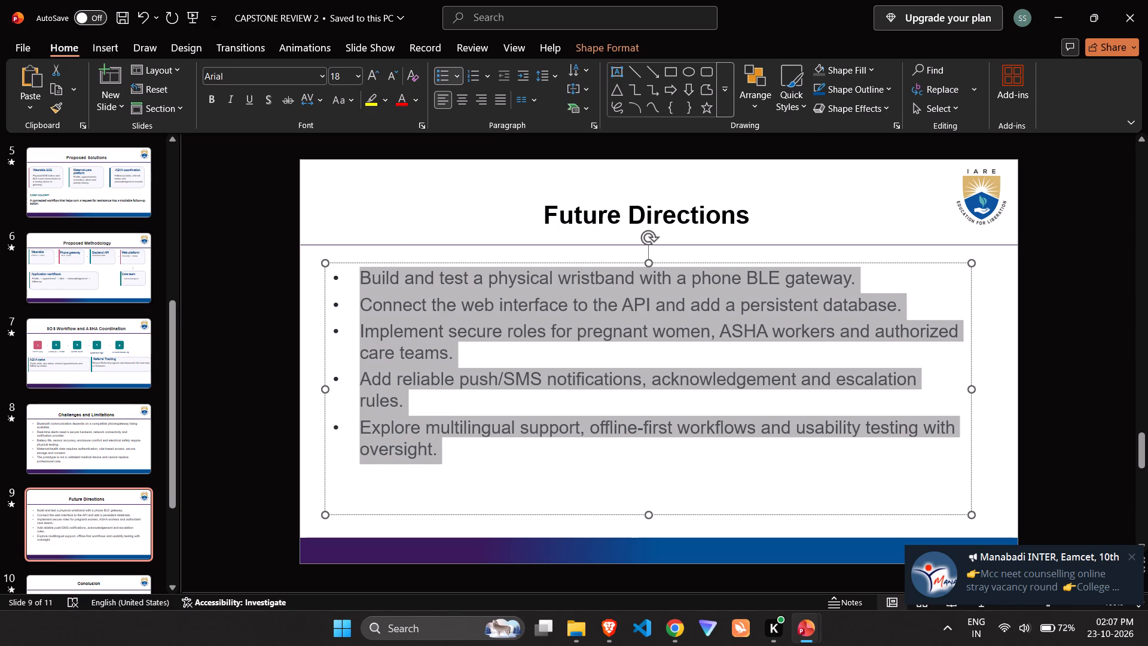
click(514, 487)
click(297, 440)
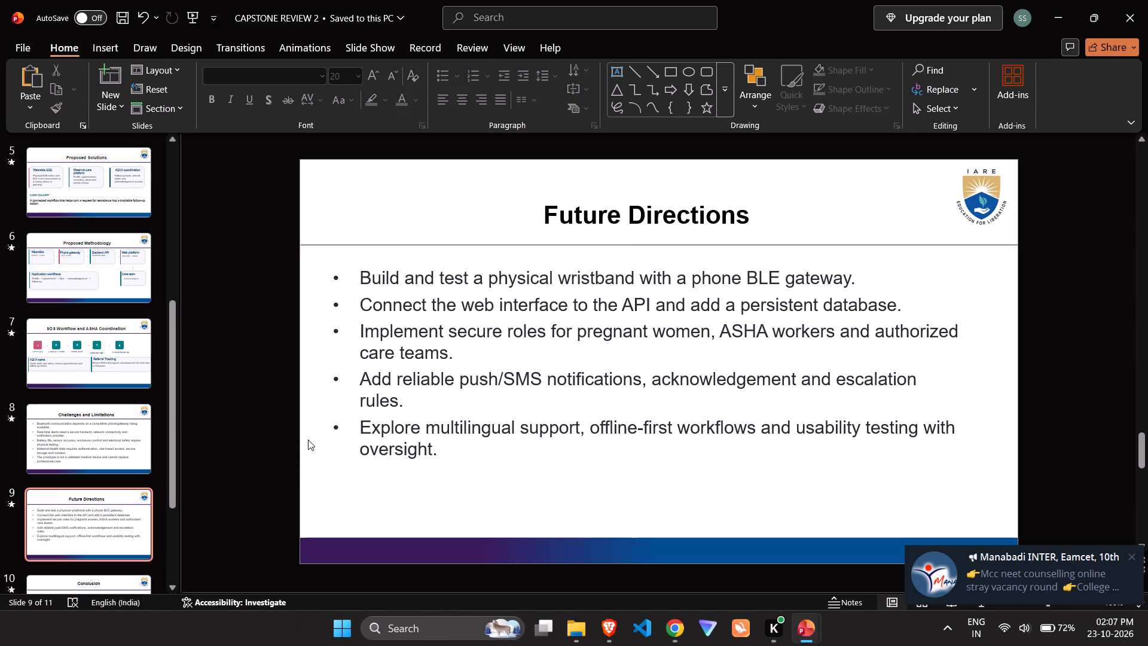
Replace the first Conclusion bullet on CAPSTONE REVIEW 2's slide 10 with "MATRISYNC BAND combines a wearable SOS concept with a digital maternal-care coordination platform." from the MATRISYNC_BAND deck.
key(alt+Tab)
click(303, 367)
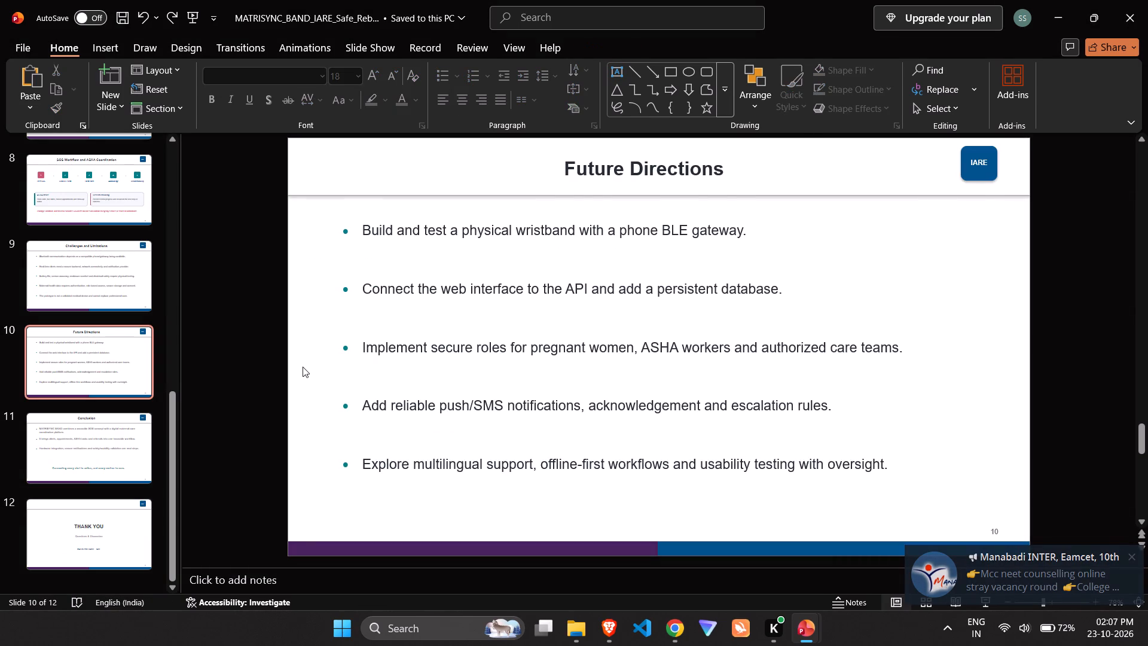
key(alt+Tab)
scroll(81, 493, down, 2)
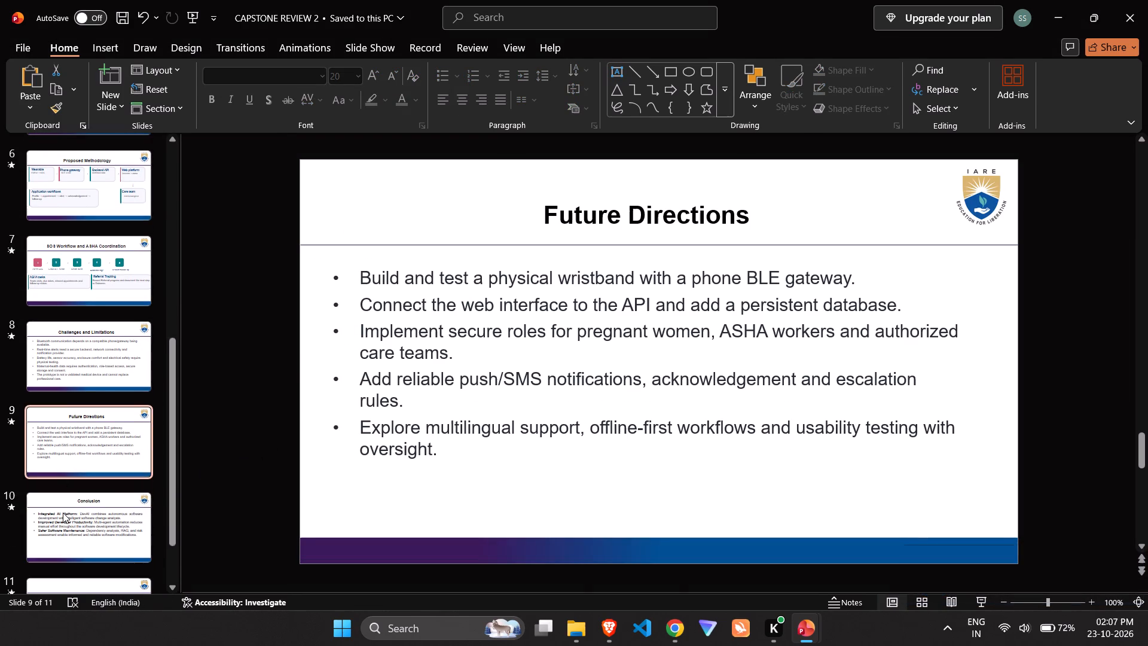
click(66, 540)
key(alt+Tab)
scroll(145, 446, down, 3)
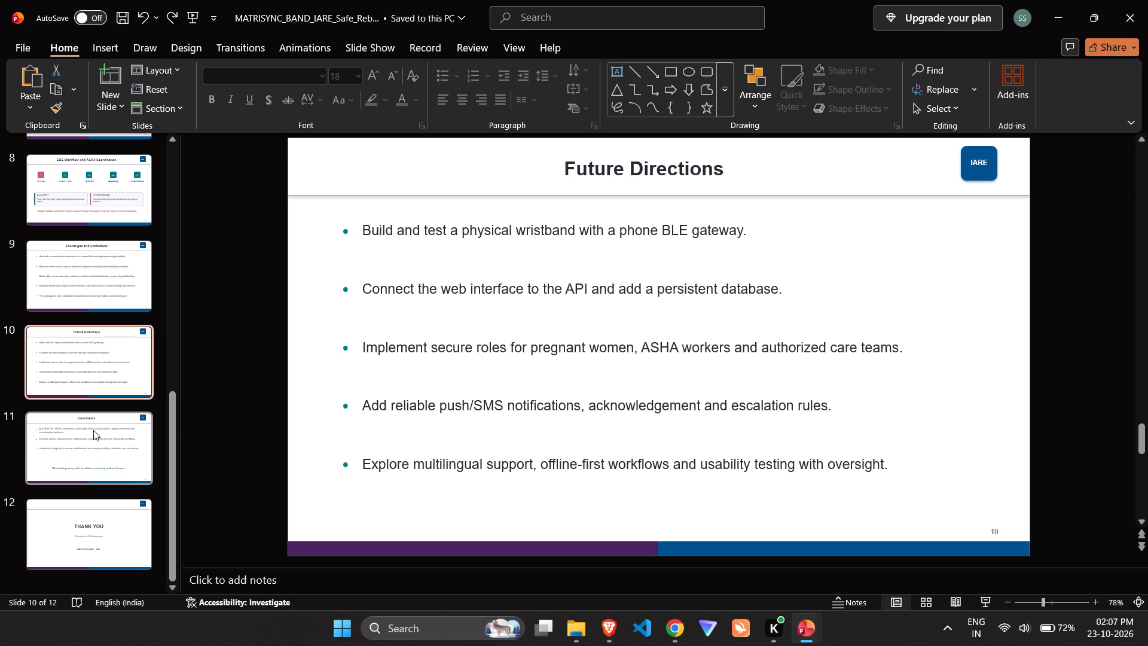
click(90, 430)
key(alt+Tab)
key(alt+Tab)
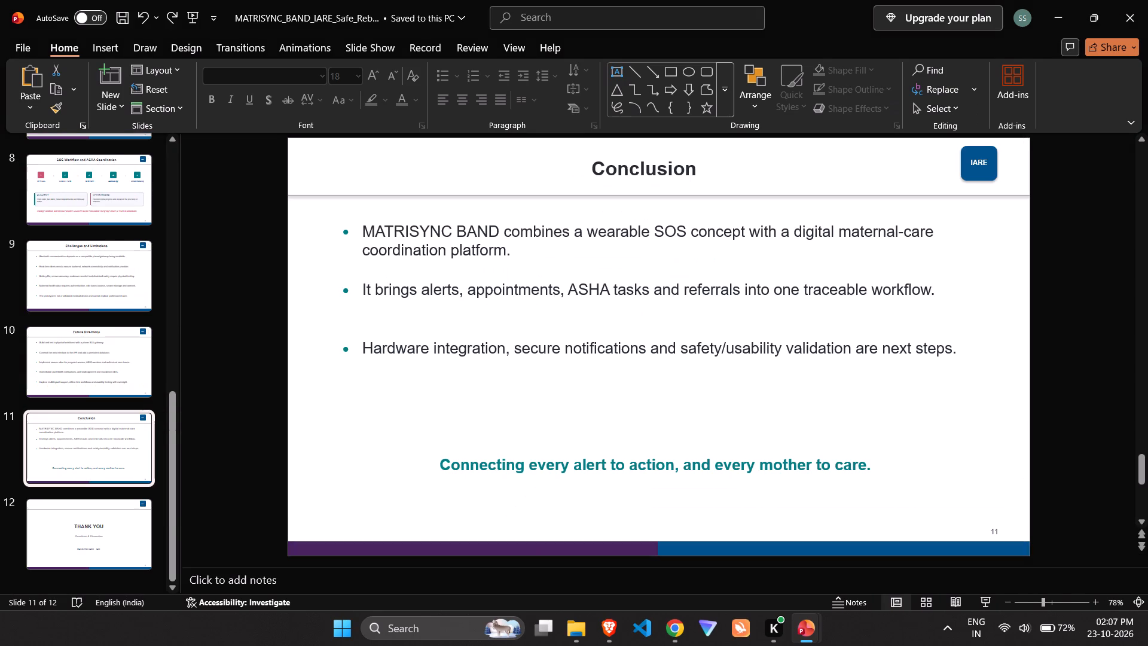
key(alt+Tab)
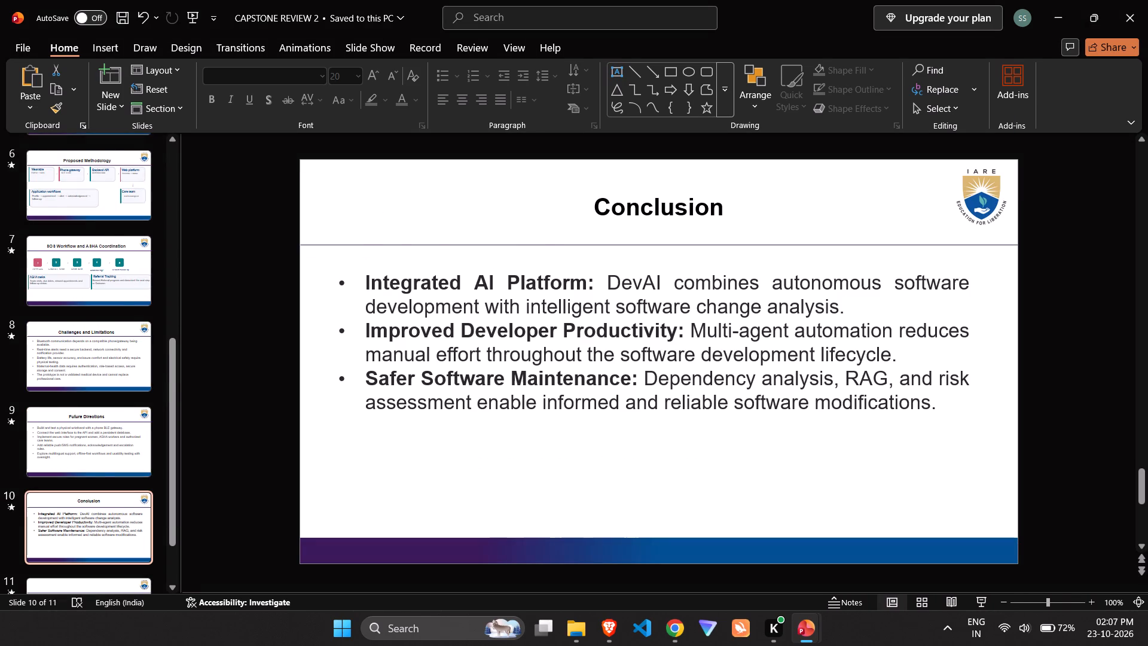
key(alt+Tab)
drag(516, 250, 477, 250)
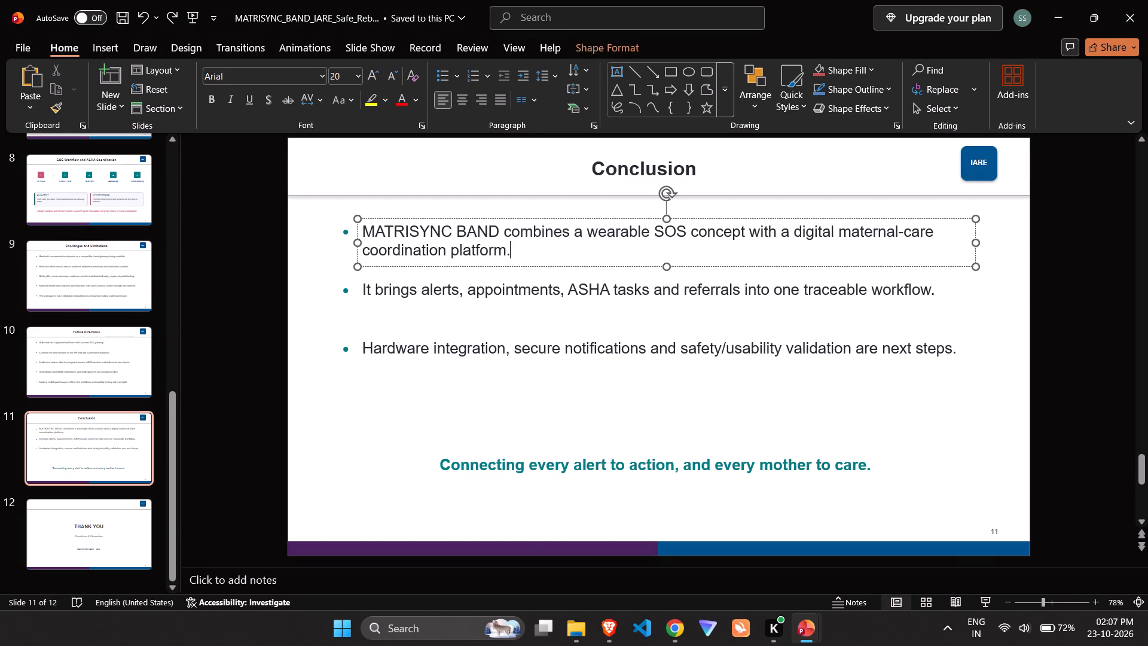
drag(477, 250, 360, 237)
key(ctrl+c)
key(alt+Tab)
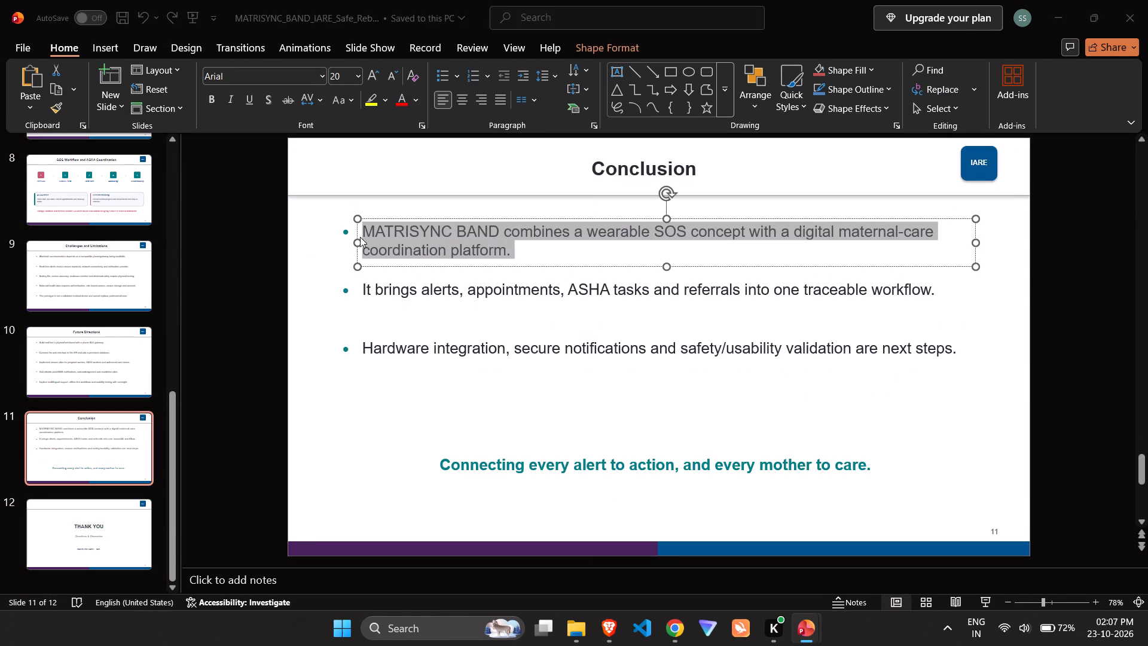
triple_click(853, 301)
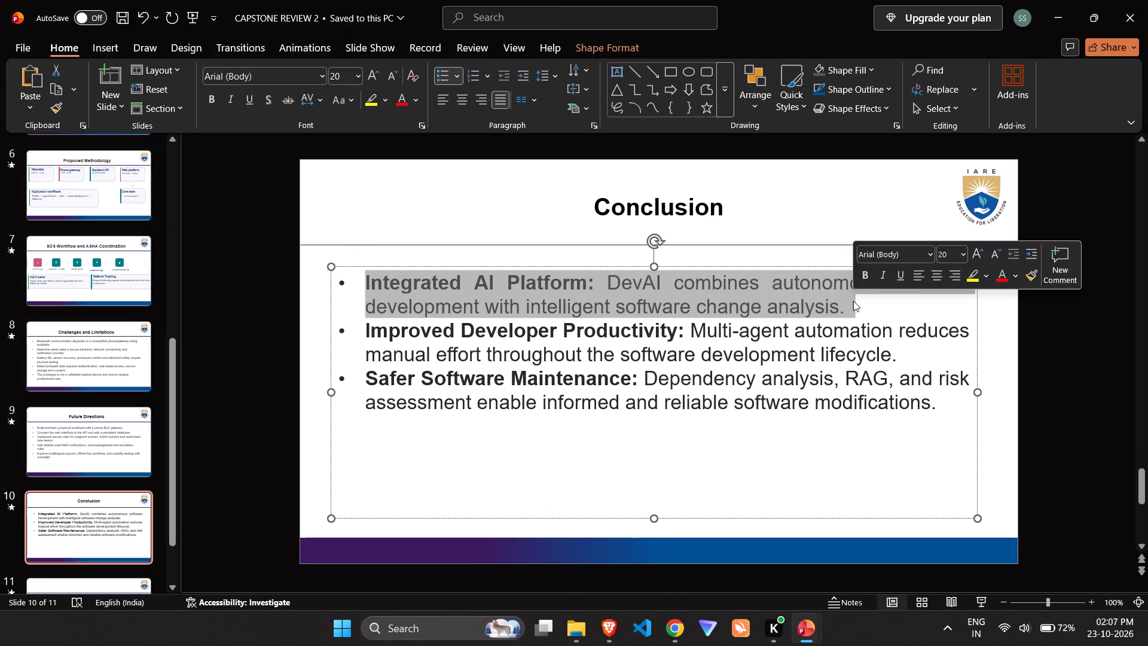
key(ctrl+v)
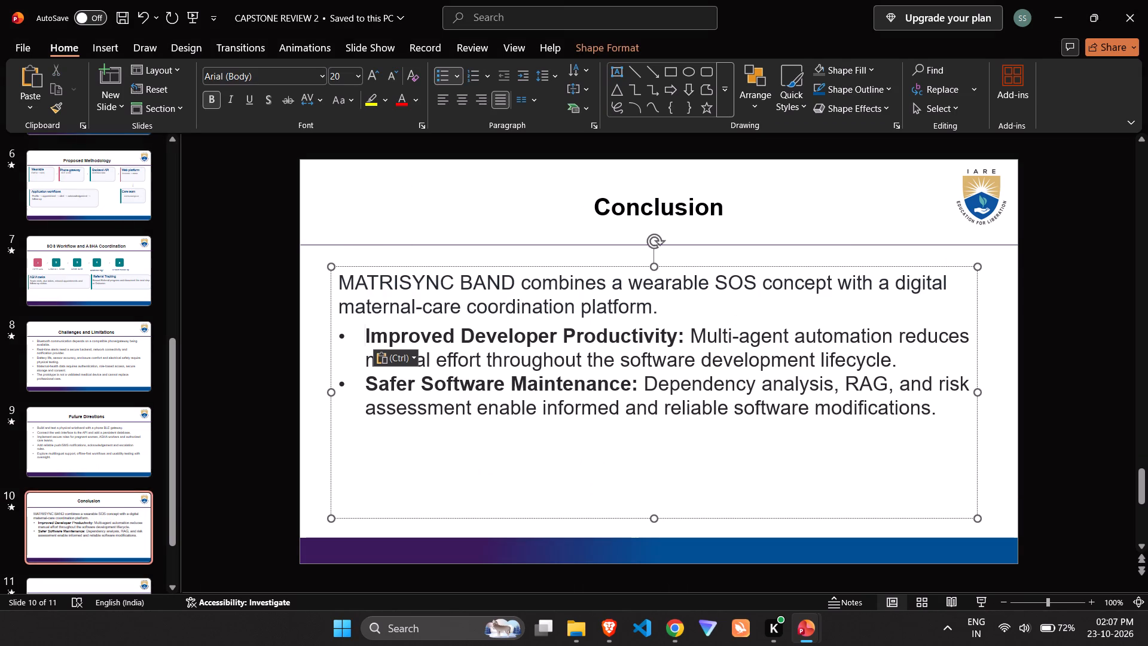
Replace slide 10's "Improved Developer Productivity" bullet with "It brings alerts, appointments, ASHA tasks and referrals into one traceable workflow." from the MATRISYNC_BAND deck.
key(alt+Tab)
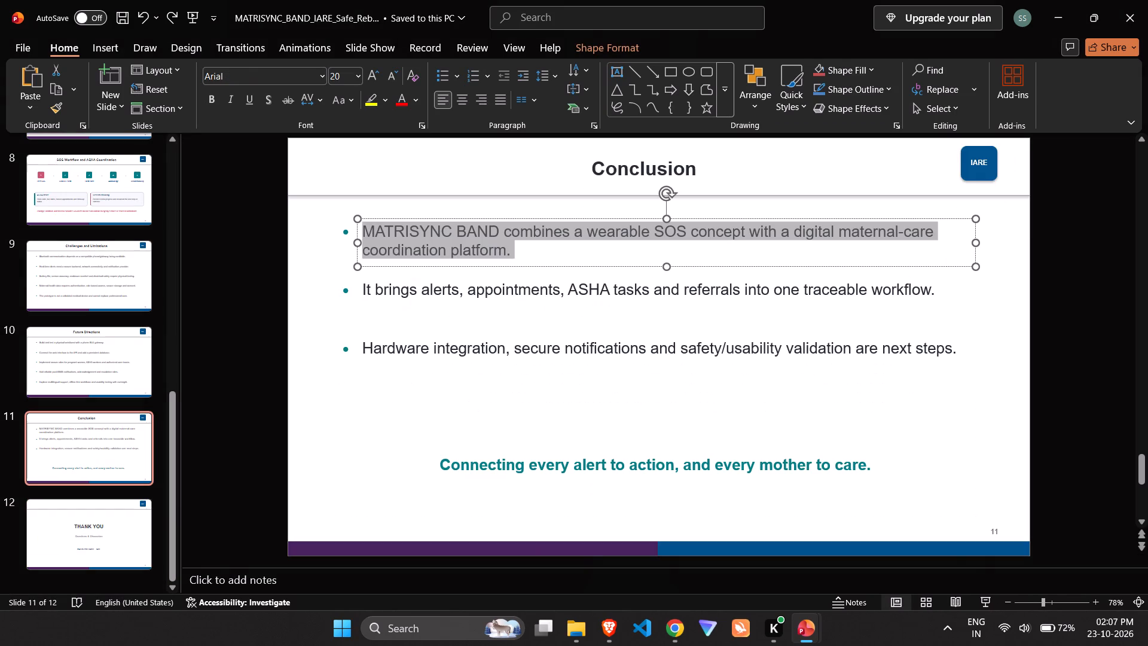
triple_click(563, 294)
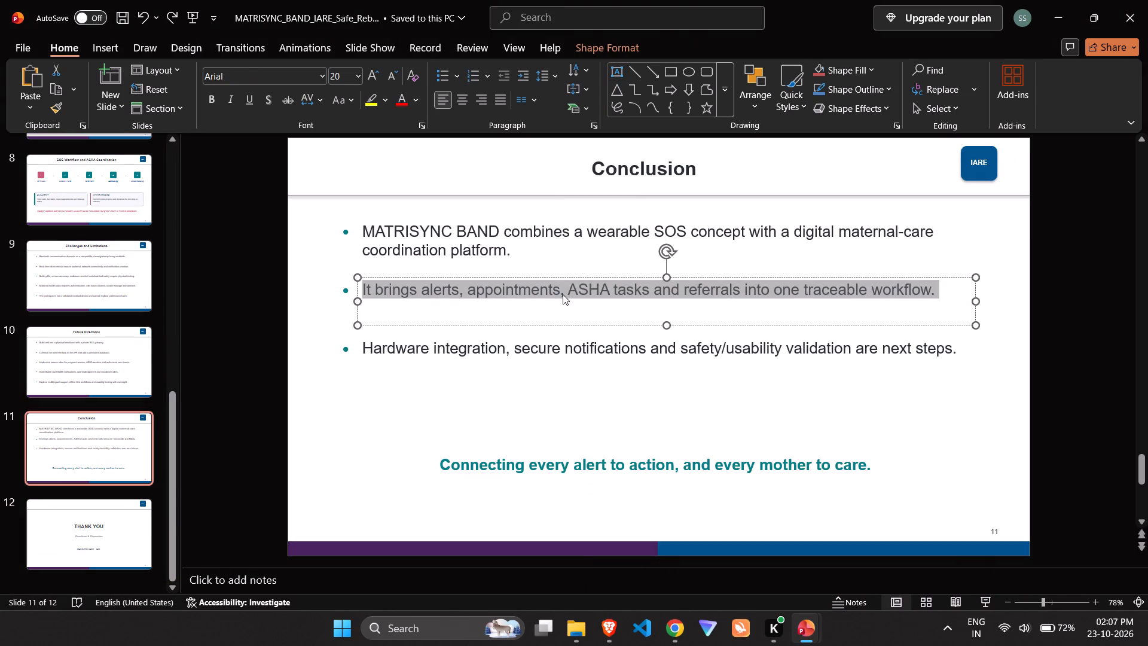
key(ctrl+c)
key(alt+Tab)
triple_click(477, 339)
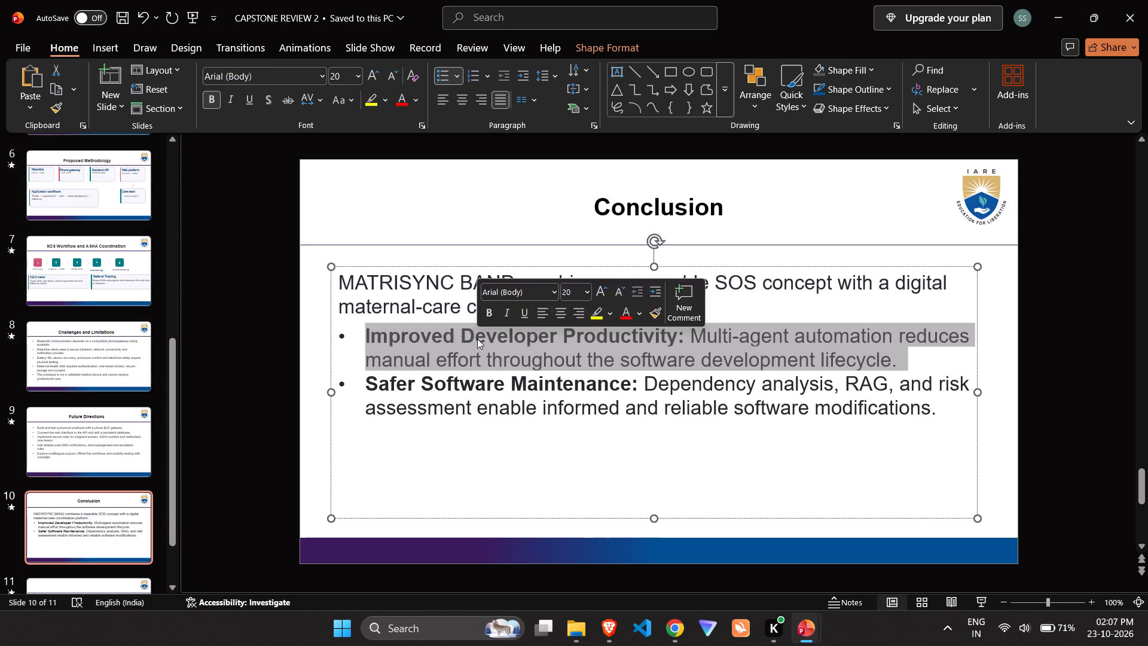
key(ctrl+v)
Replace slide 10's "Safer Software Maintenance" bullet with "Hardware integration, secure notifications and safety/usability validation are next steps." from the MATRISYNC_BAND deck.
key(alt+Tab)
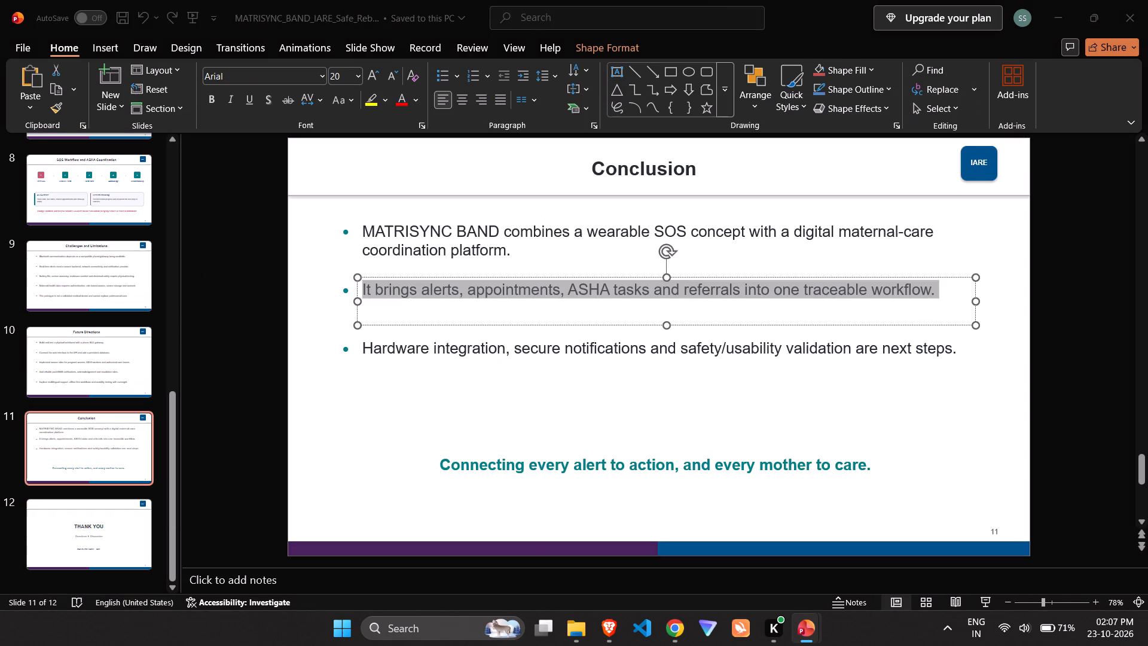
click(477, 361)
triple_click(460, 353)
right_click(457, 353)
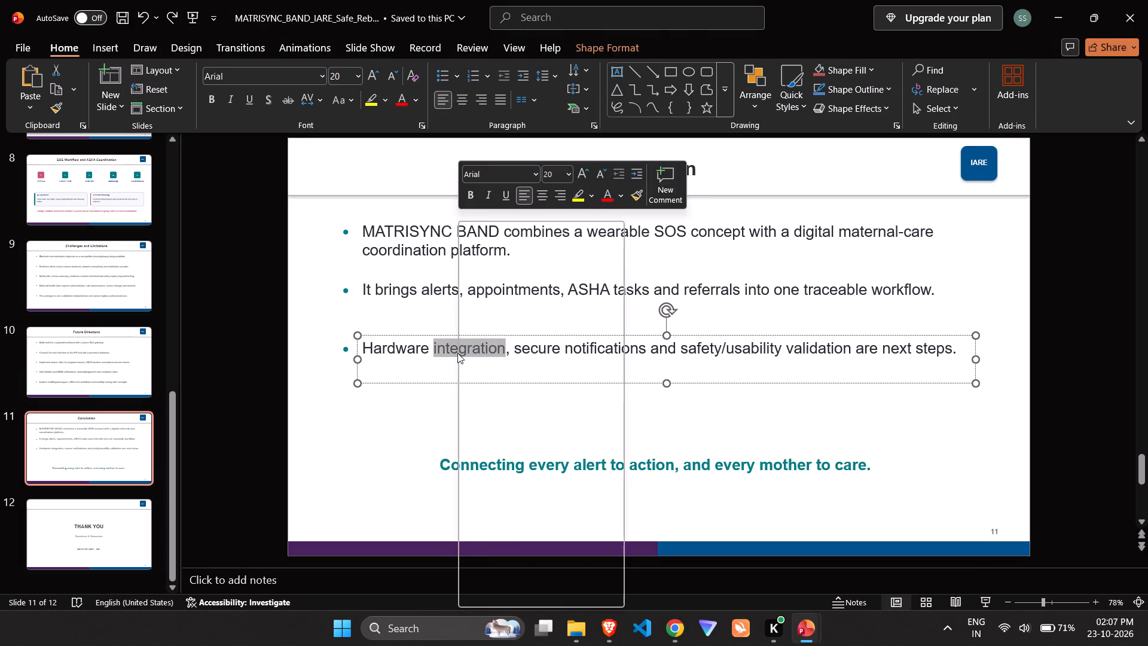
click(457, 353)
triple_click(457, 353)
key(ctrl+c)
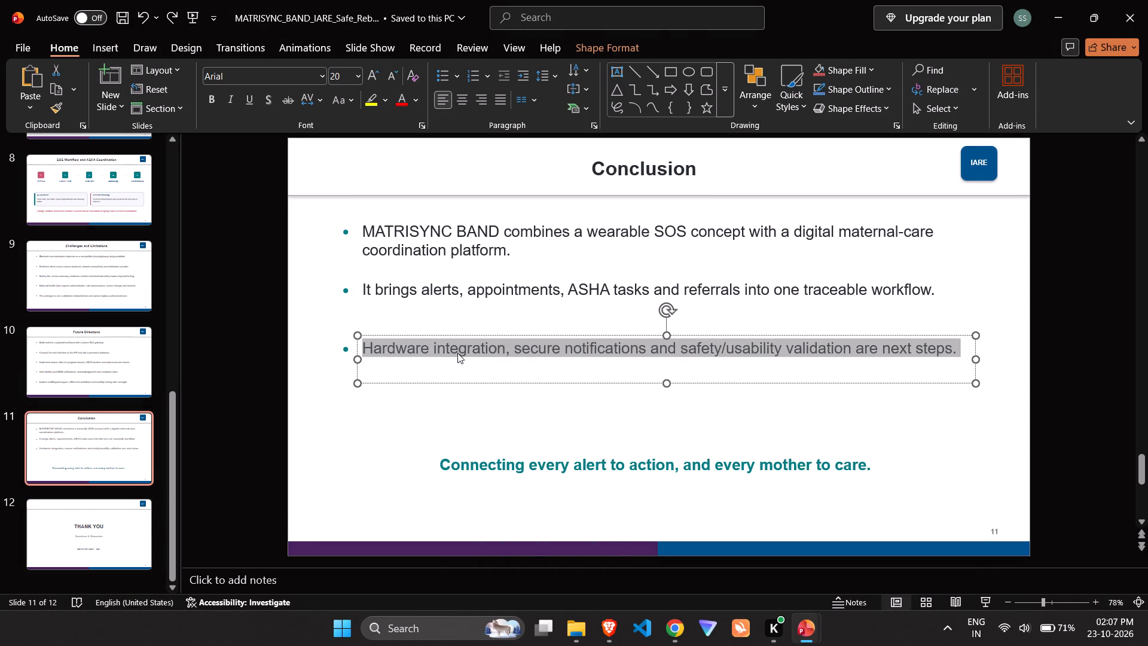
key(alt+Tab)
triple_click(459, 396)
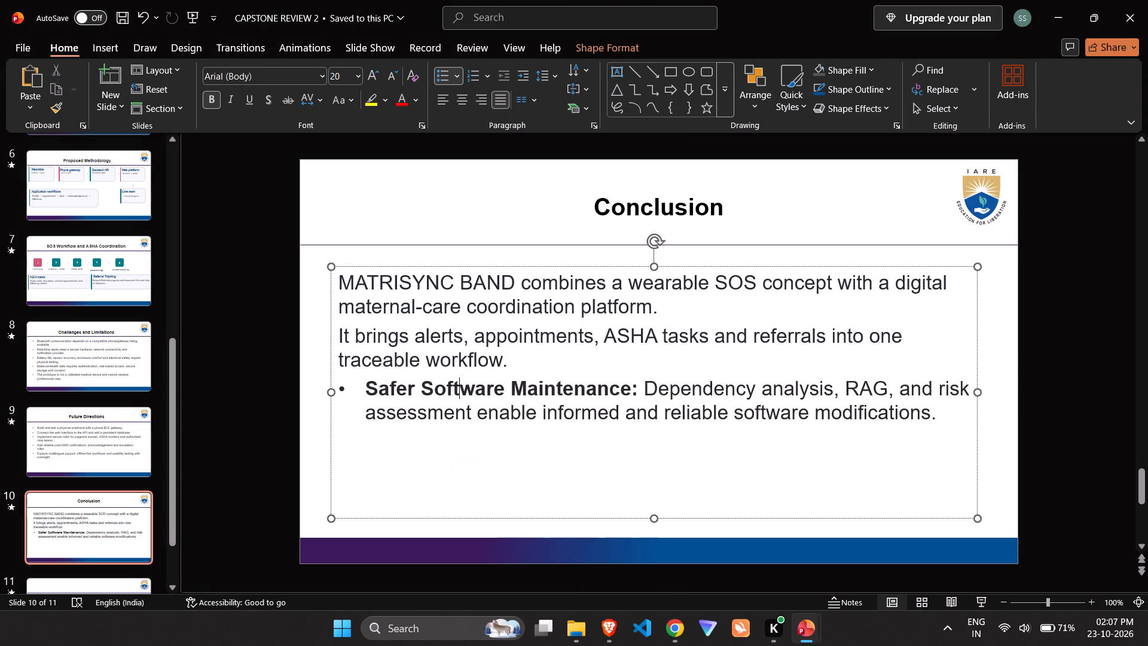
ctrl+triple_click(457, 395)
key(ctrl+v)
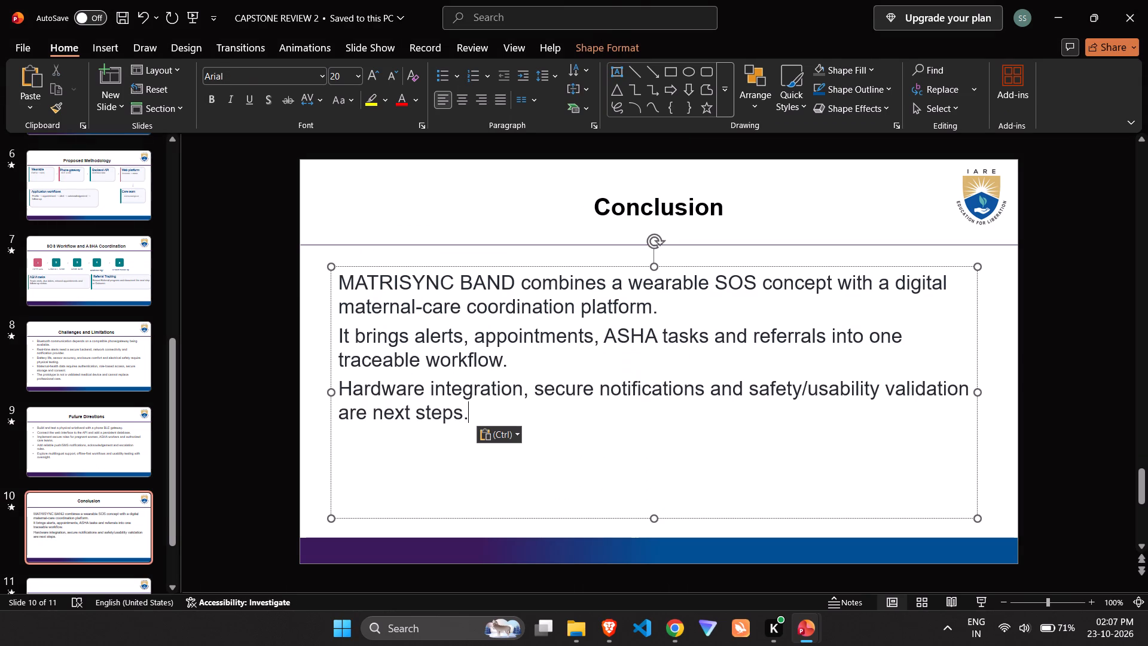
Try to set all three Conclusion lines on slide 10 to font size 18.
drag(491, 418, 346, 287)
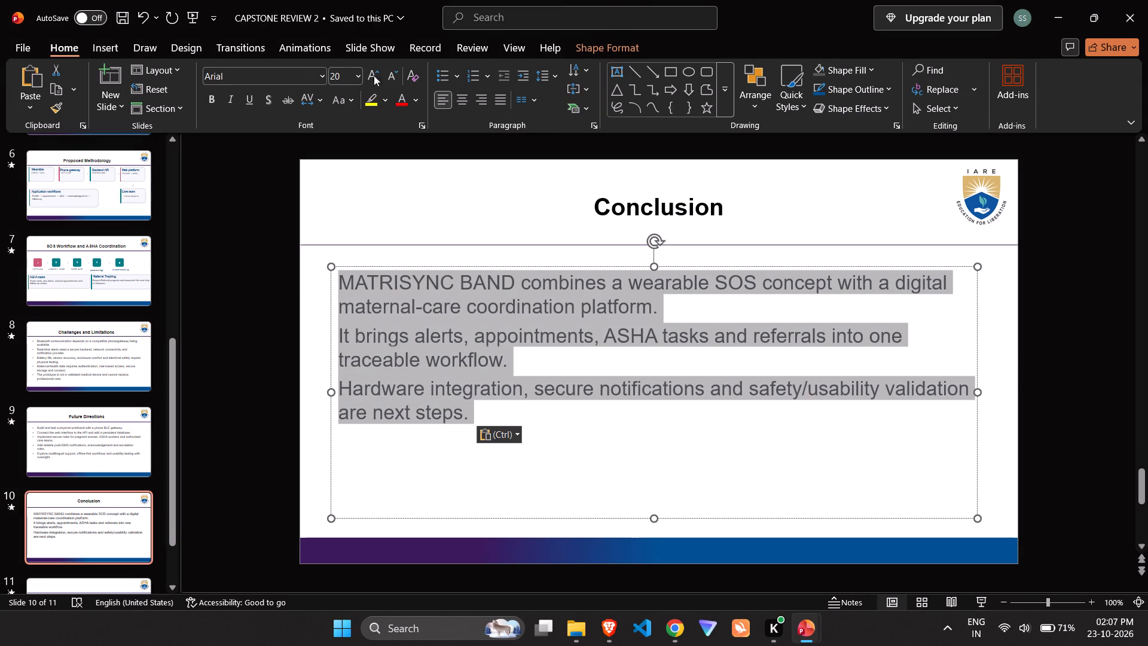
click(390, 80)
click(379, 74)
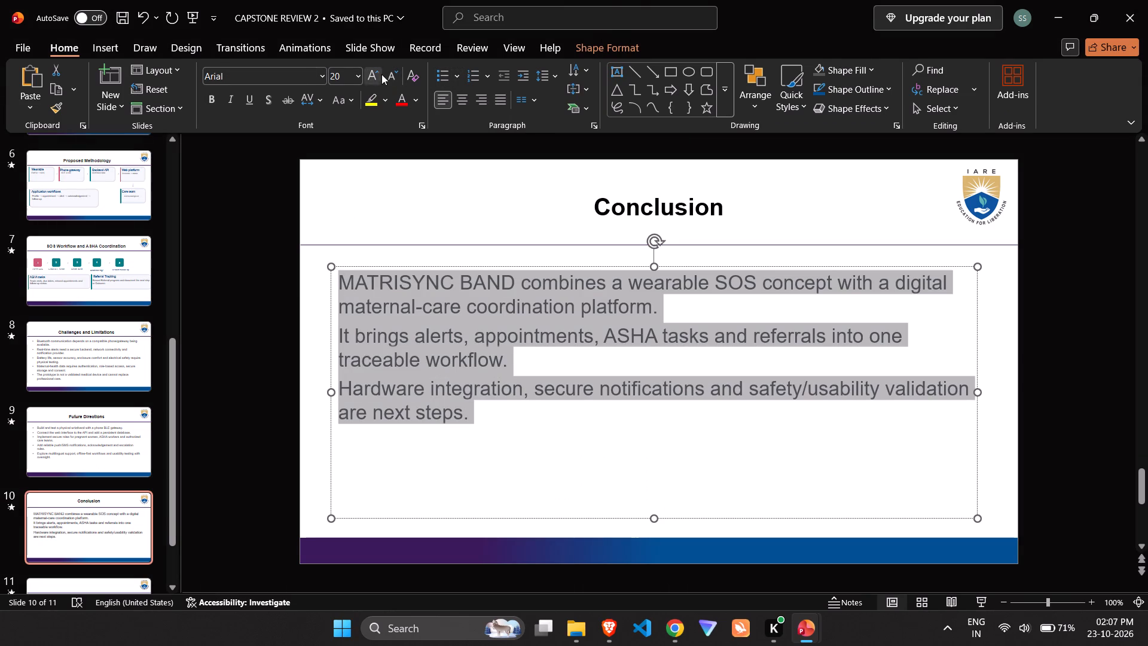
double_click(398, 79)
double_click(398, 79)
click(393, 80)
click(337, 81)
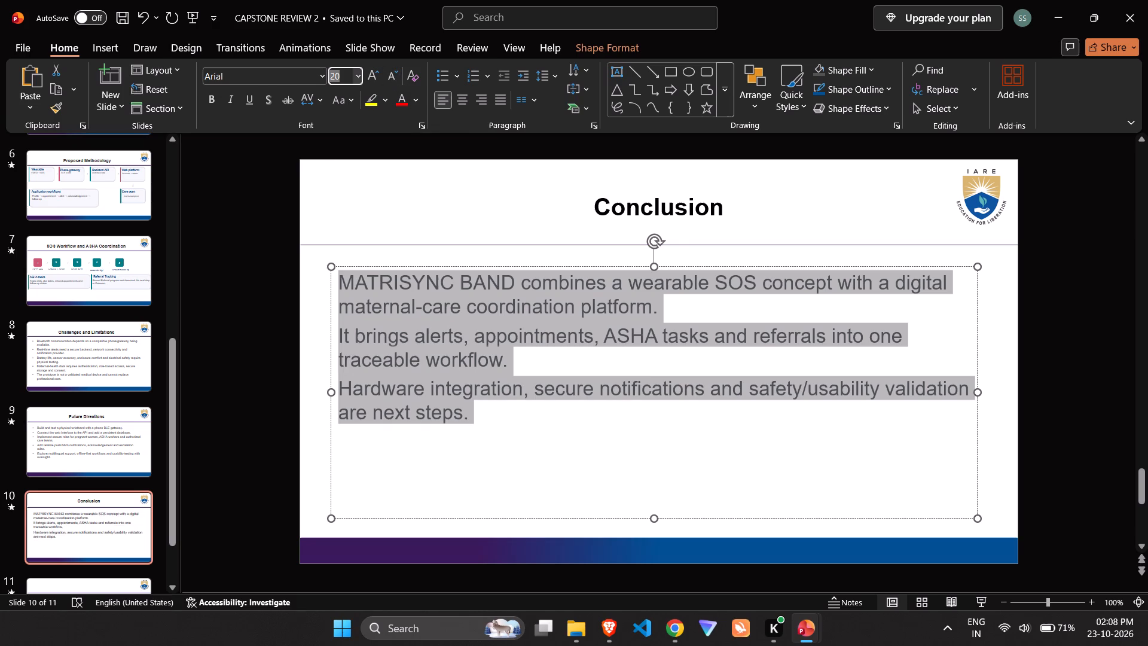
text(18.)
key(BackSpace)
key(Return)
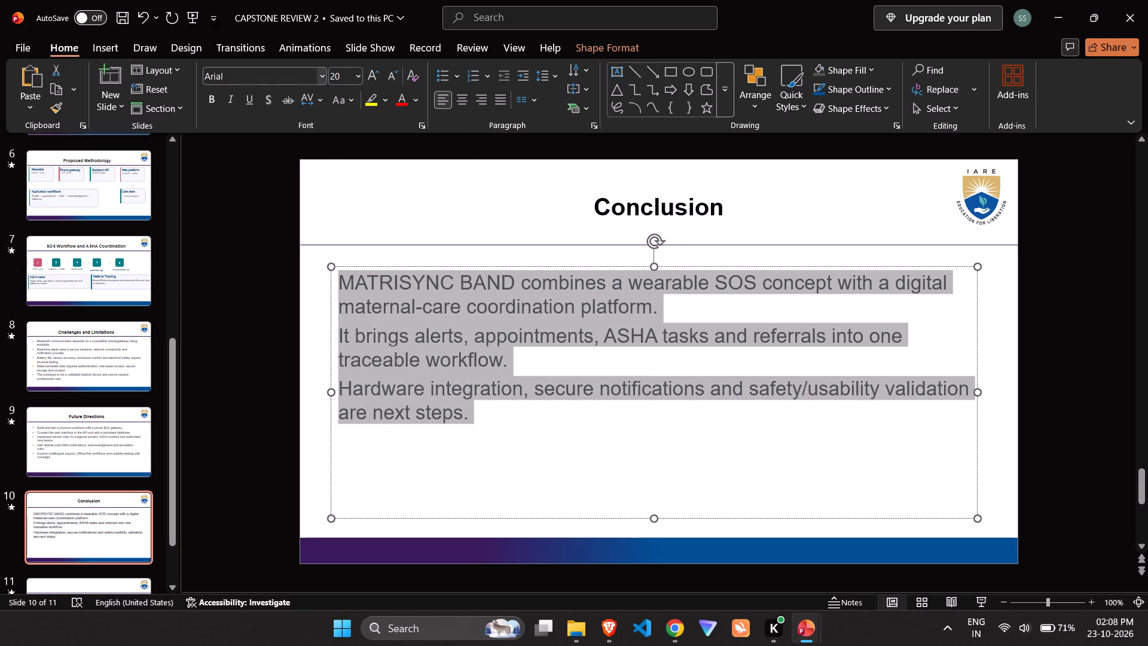
Format the three Conclusion lines on slide 10 as a bulleted list.
click(286, 80)
click(438, 79)
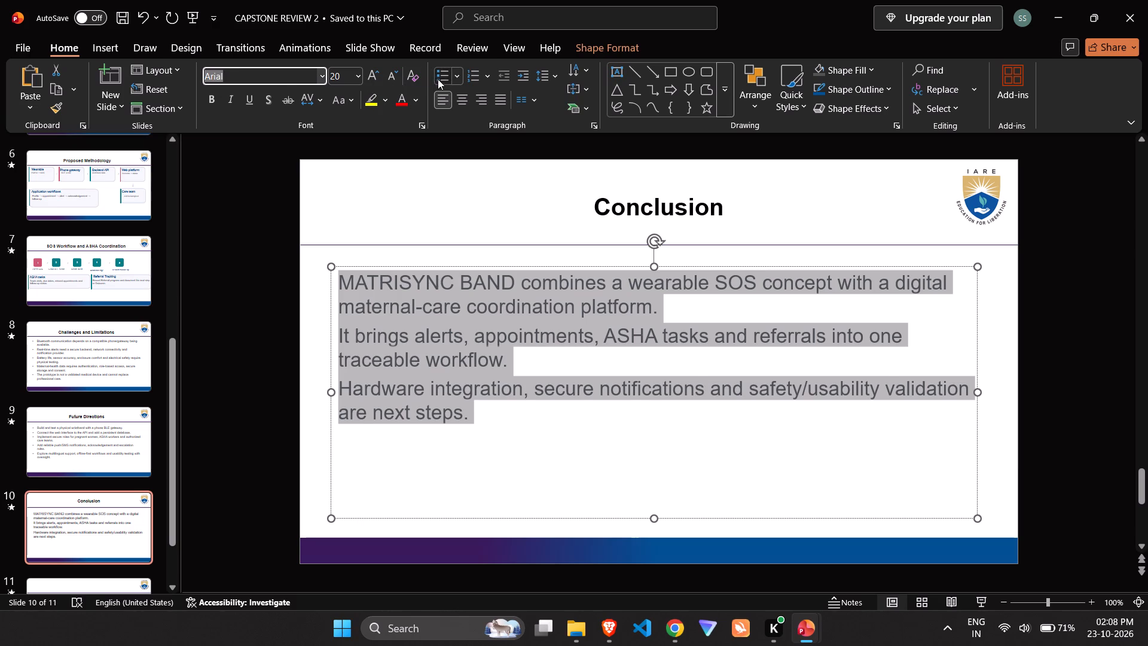
click(387, 385)
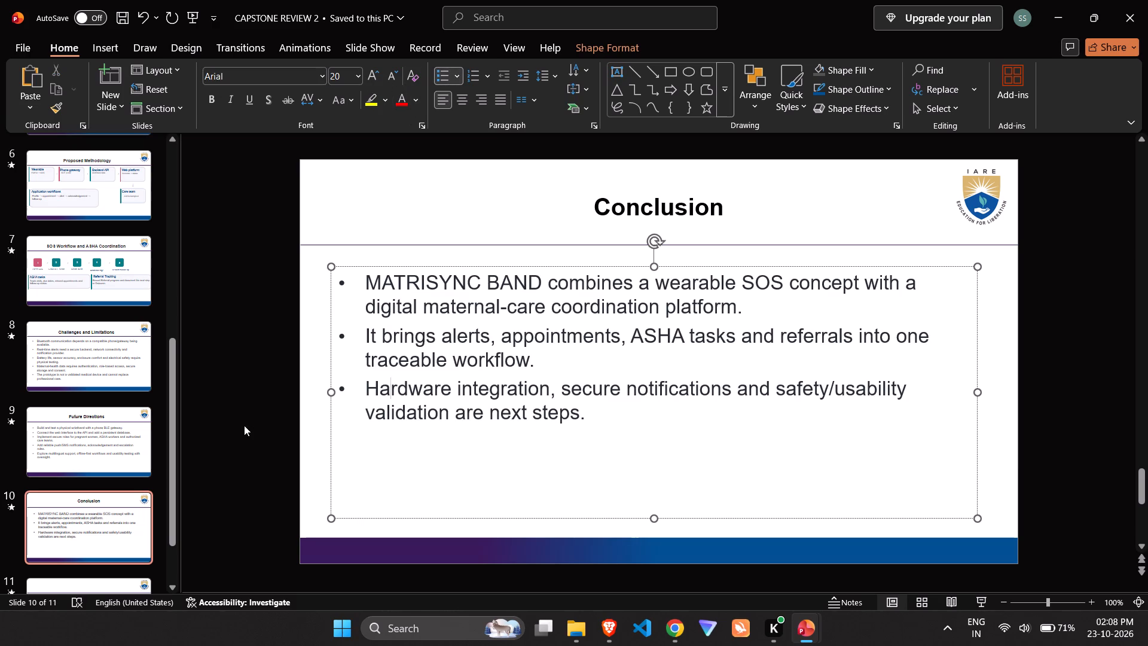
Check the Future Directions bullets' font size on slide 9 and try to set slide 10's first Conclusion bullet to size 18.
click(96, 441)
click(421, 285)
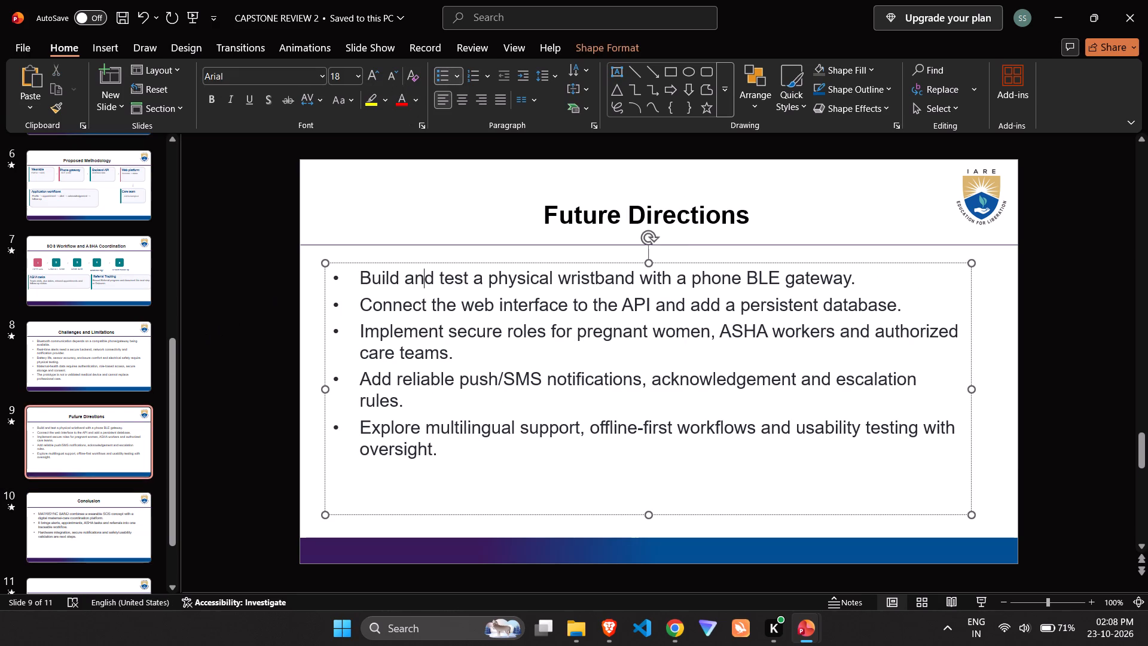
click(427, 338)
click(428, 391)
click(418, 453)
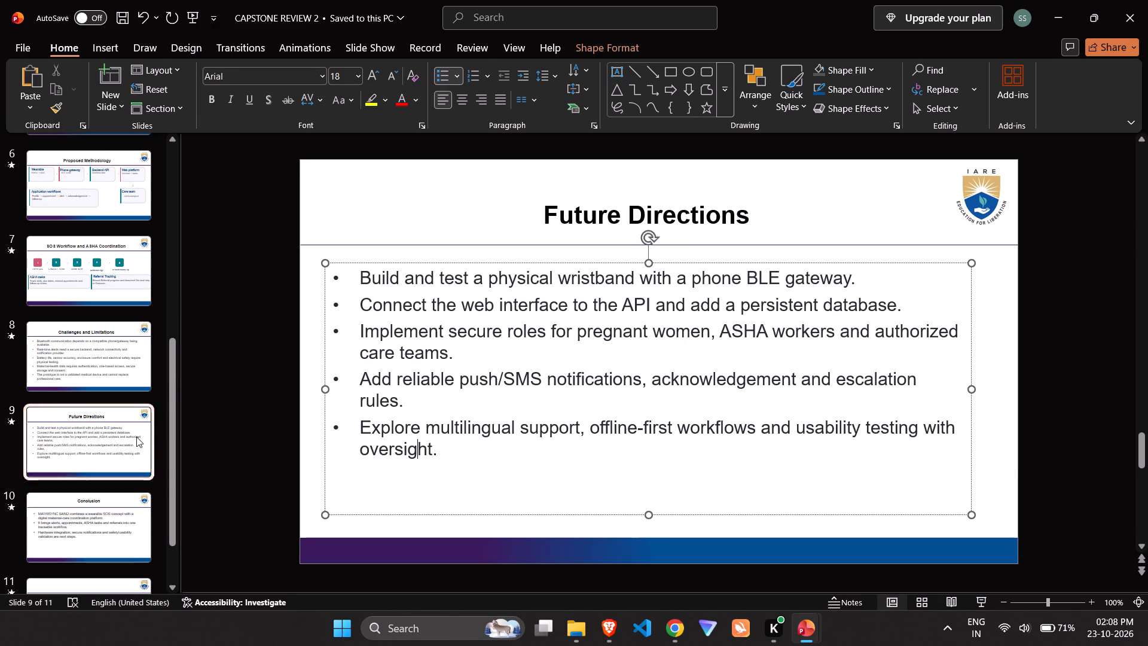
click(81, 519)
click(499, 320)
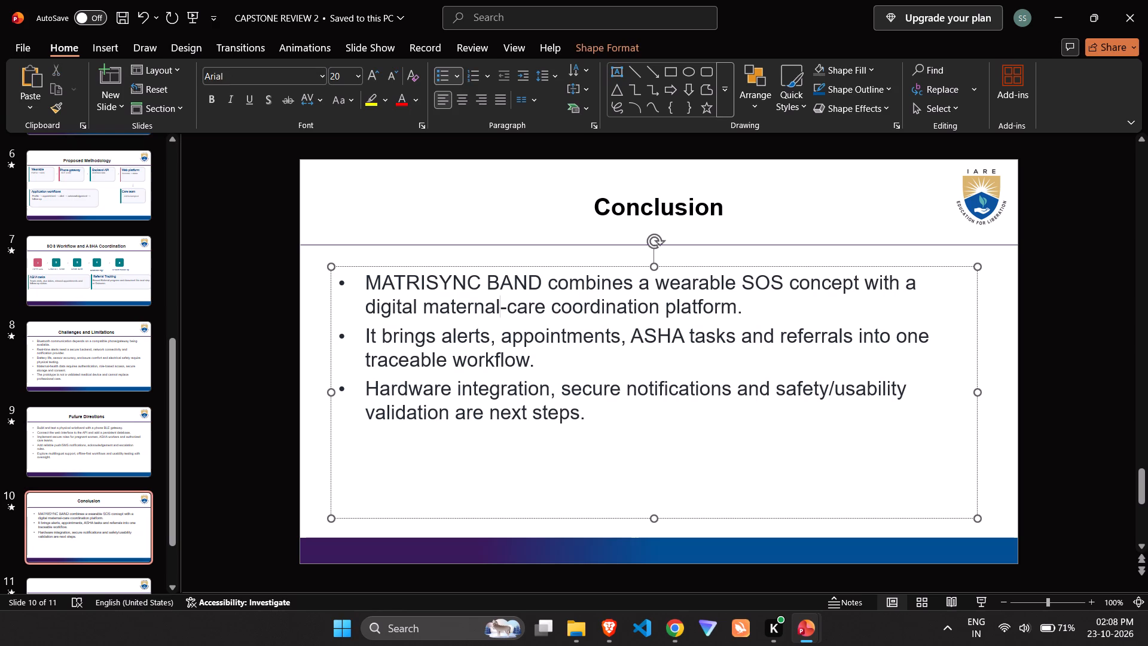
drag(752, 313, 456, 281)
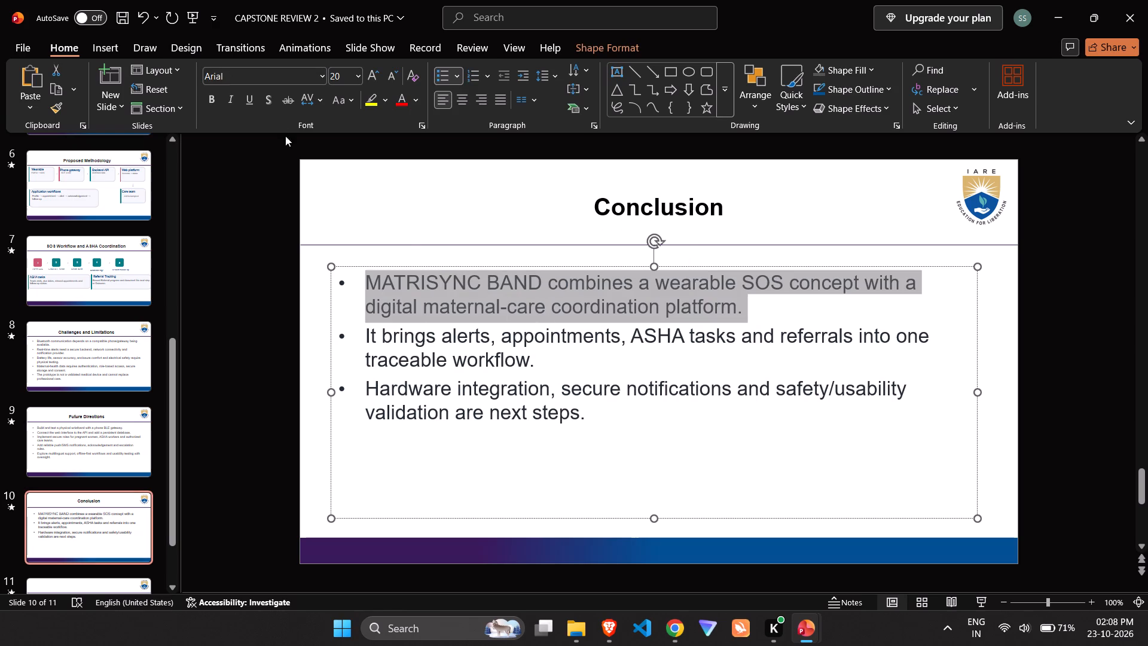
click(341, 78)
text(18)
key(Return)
Clear all three Conclusion bullets from the text box on slide 10, leaving it empty.
click(751, 298)
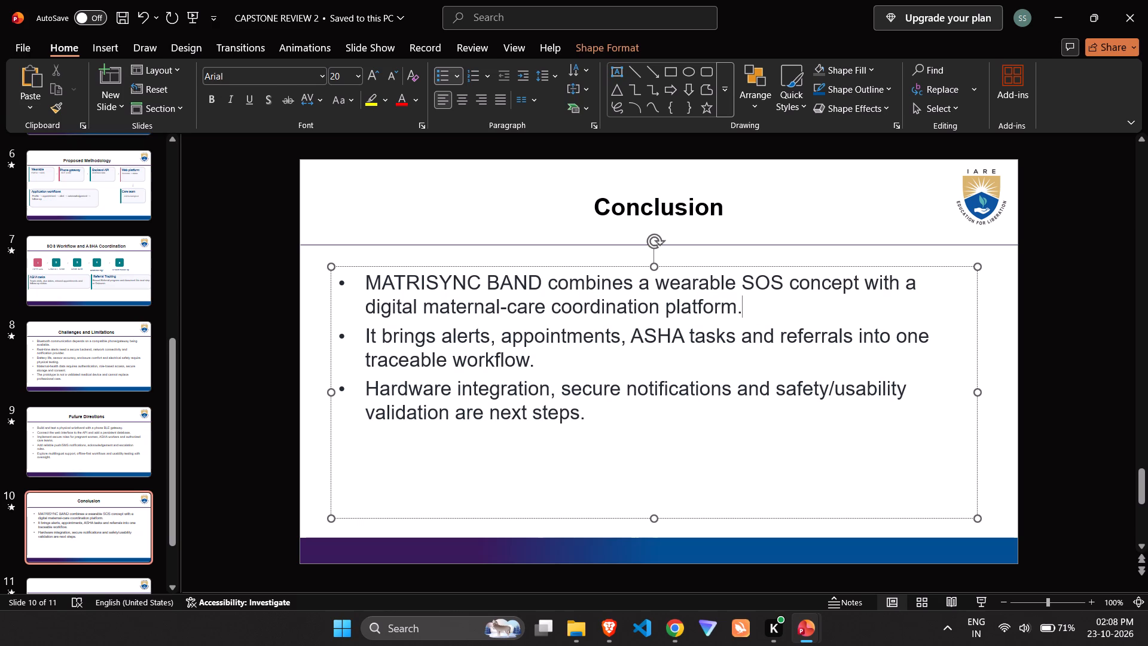
key(ctrl+a)
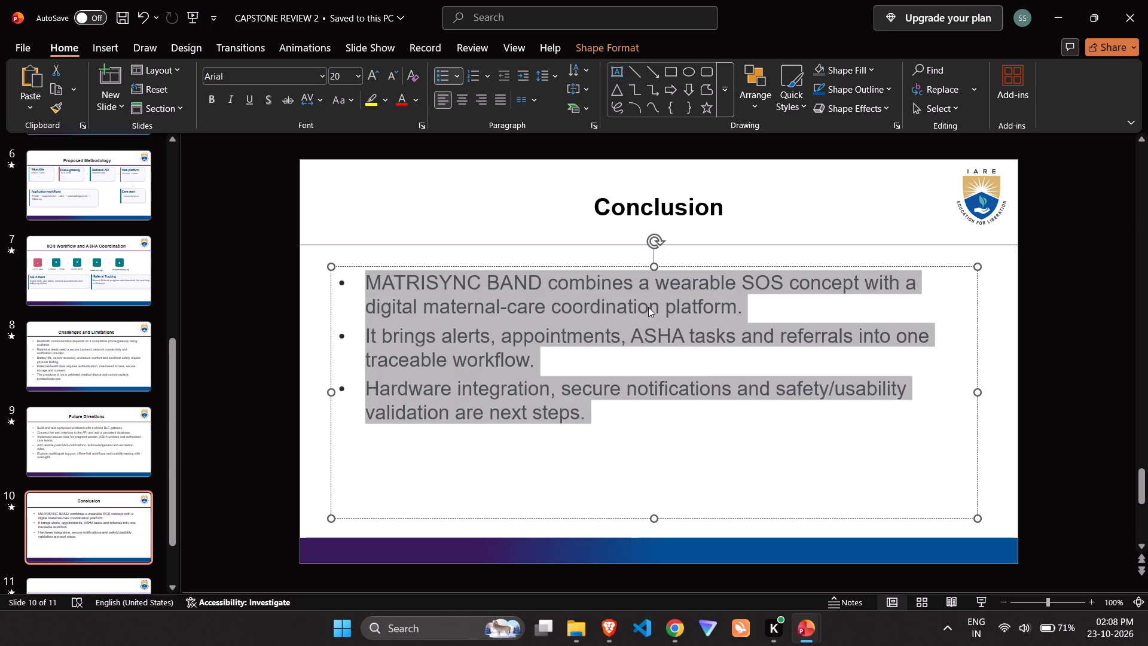
key(shift+m)
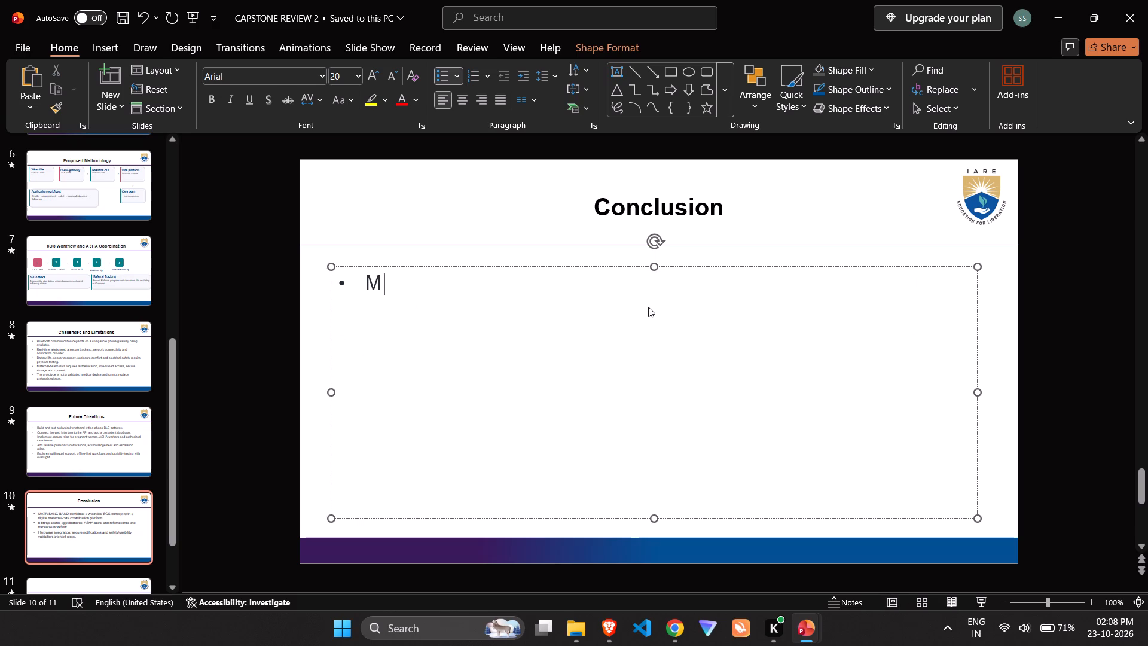
key(a)
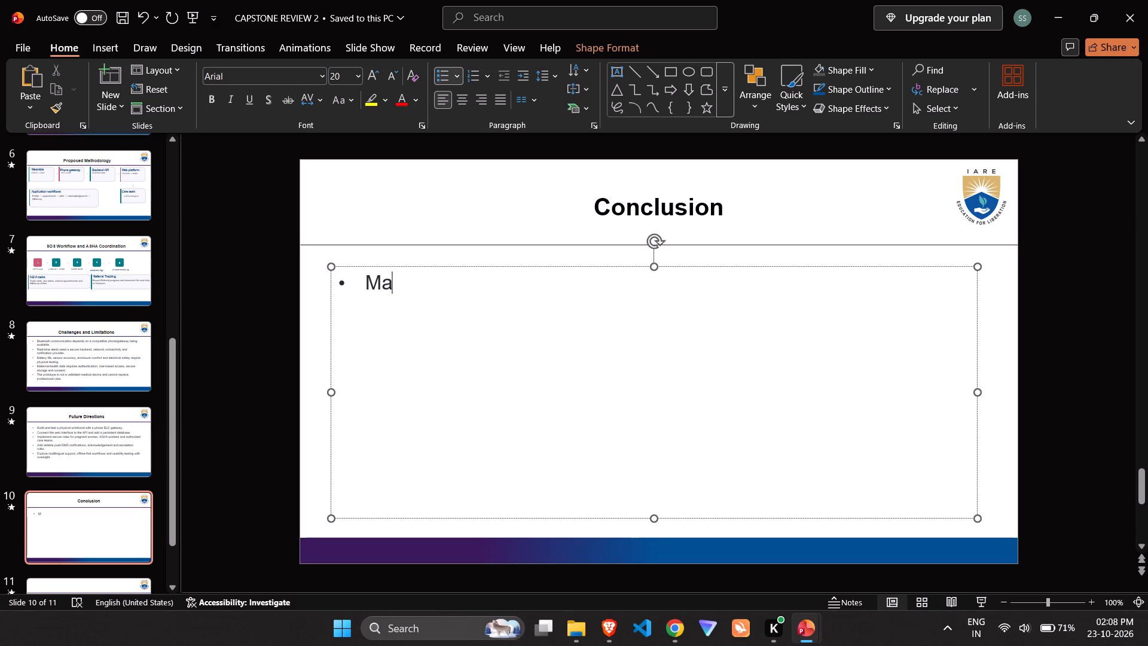
key(BackSpace)
key(BackSpace)
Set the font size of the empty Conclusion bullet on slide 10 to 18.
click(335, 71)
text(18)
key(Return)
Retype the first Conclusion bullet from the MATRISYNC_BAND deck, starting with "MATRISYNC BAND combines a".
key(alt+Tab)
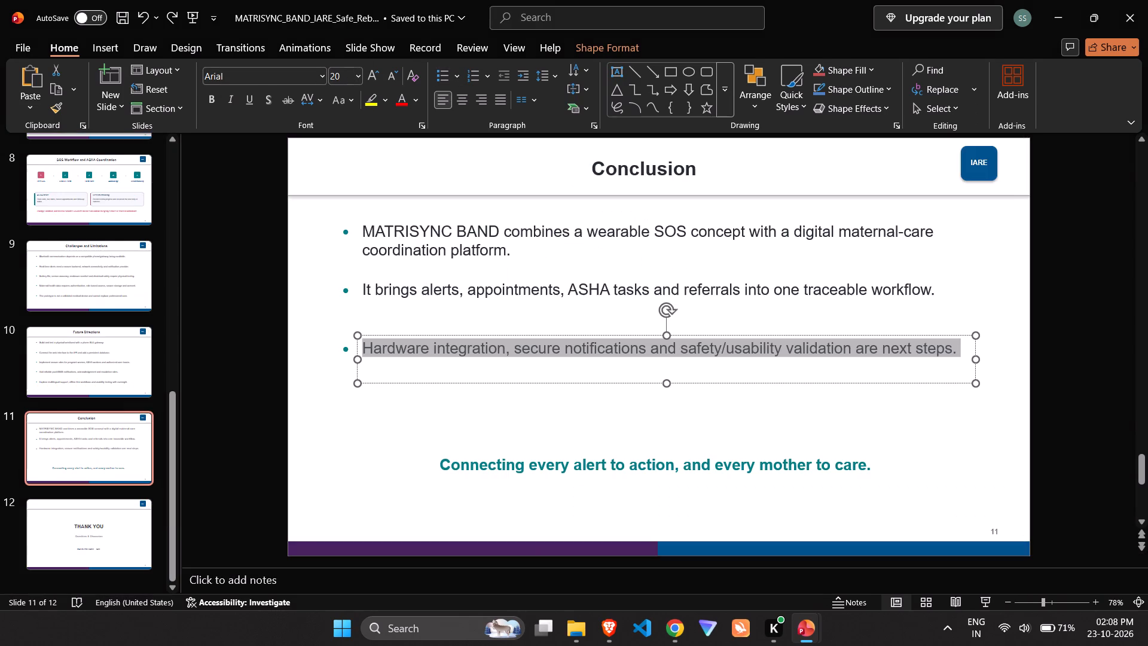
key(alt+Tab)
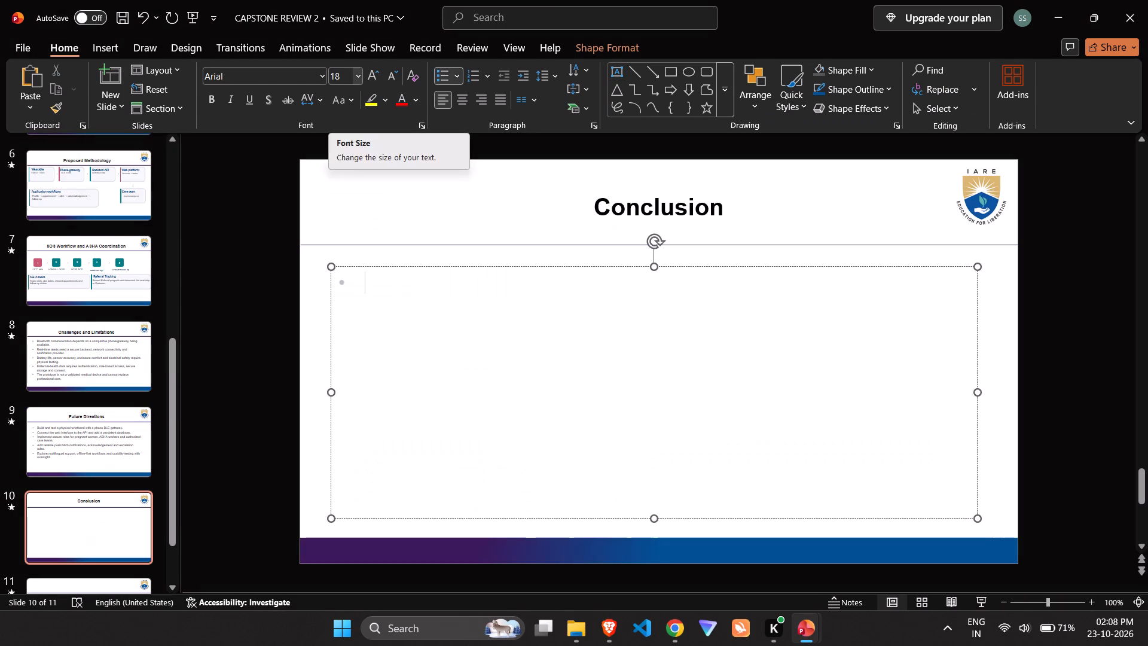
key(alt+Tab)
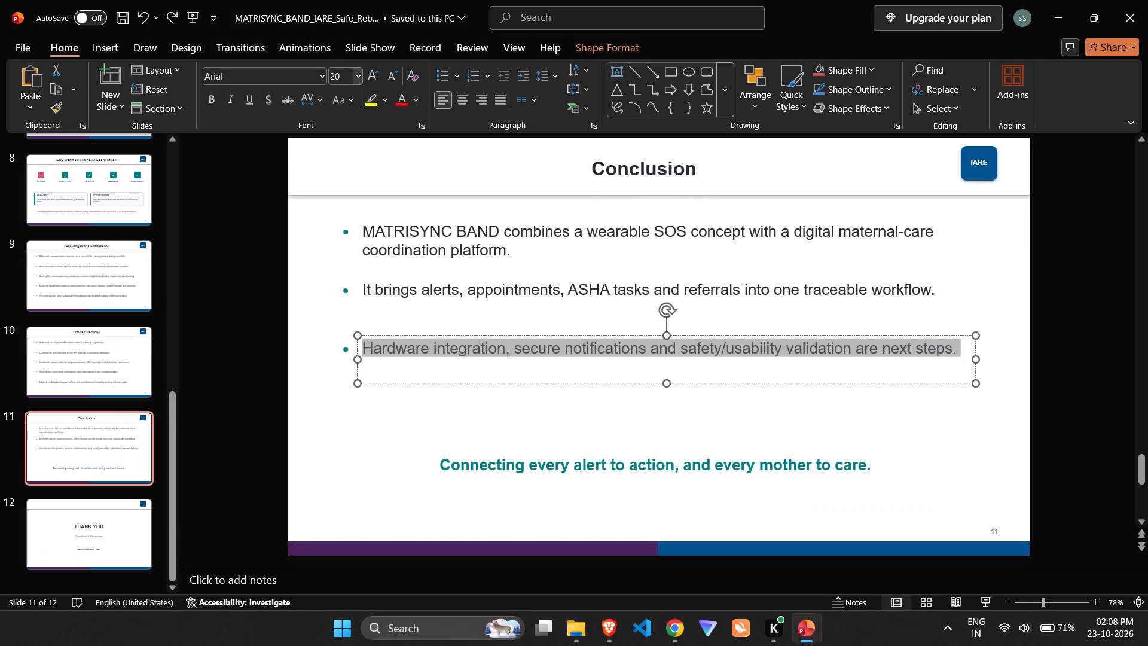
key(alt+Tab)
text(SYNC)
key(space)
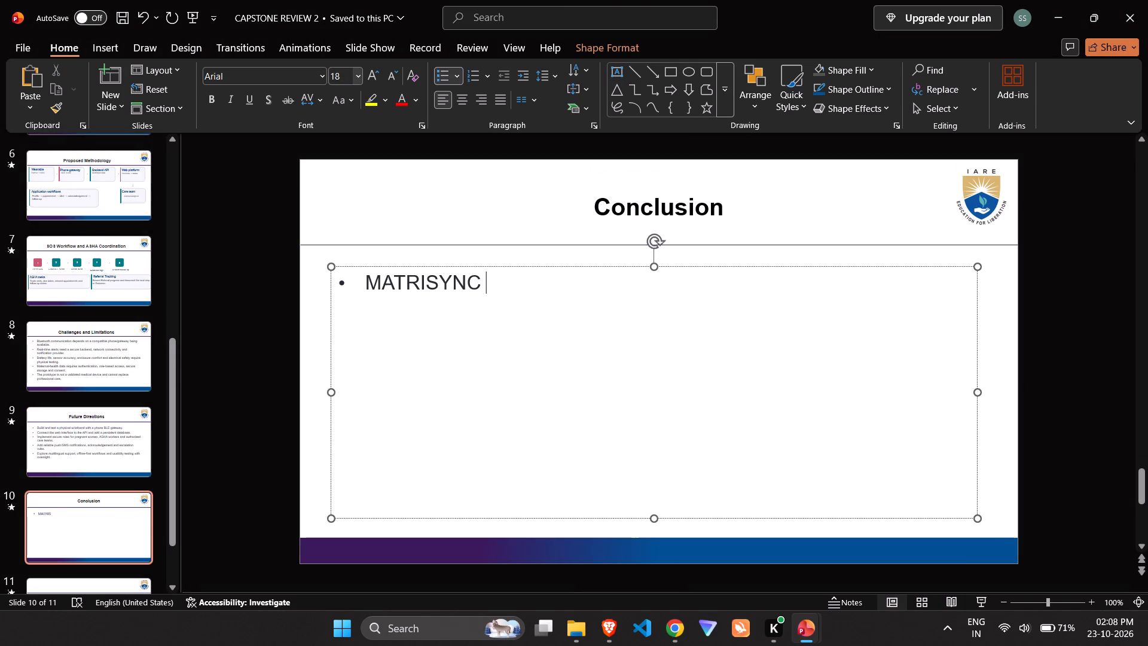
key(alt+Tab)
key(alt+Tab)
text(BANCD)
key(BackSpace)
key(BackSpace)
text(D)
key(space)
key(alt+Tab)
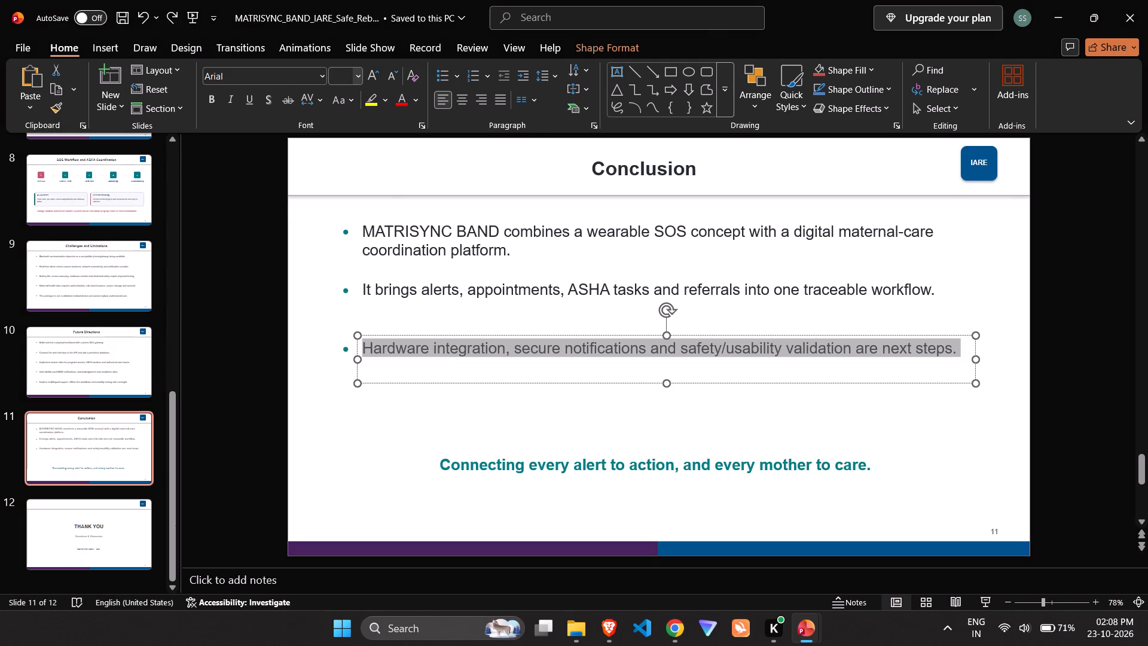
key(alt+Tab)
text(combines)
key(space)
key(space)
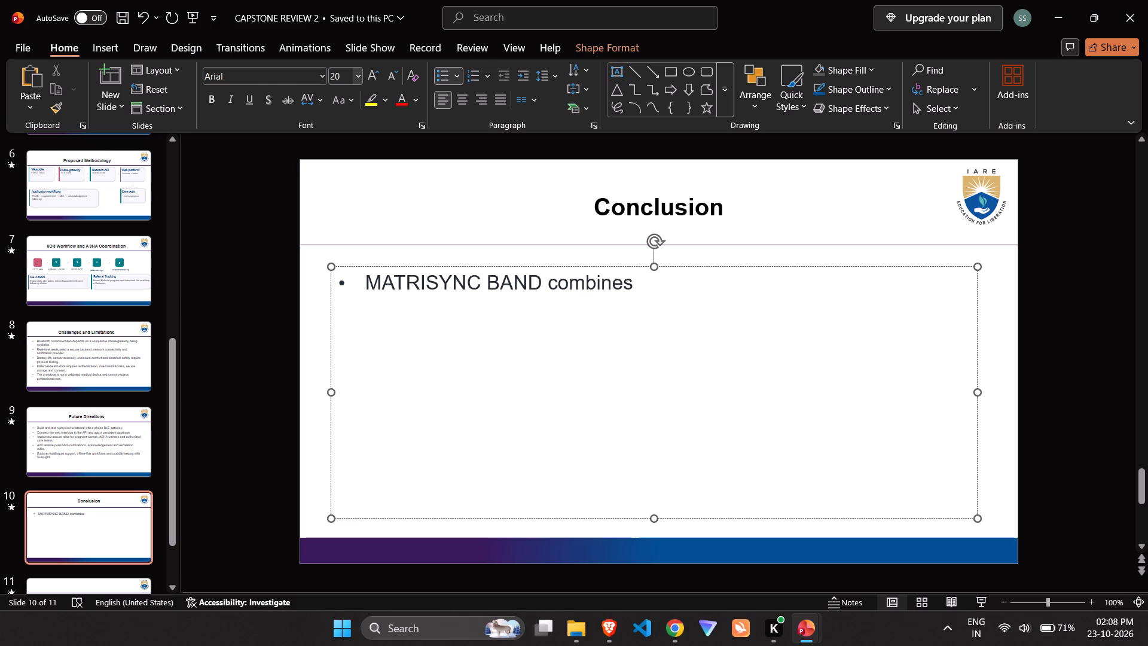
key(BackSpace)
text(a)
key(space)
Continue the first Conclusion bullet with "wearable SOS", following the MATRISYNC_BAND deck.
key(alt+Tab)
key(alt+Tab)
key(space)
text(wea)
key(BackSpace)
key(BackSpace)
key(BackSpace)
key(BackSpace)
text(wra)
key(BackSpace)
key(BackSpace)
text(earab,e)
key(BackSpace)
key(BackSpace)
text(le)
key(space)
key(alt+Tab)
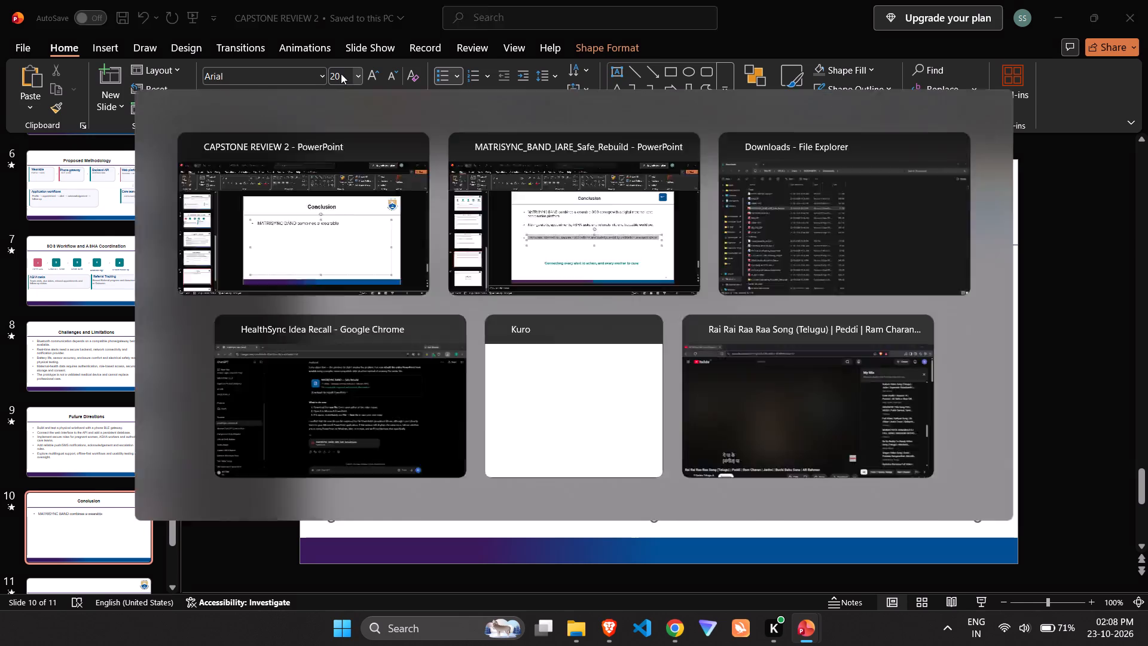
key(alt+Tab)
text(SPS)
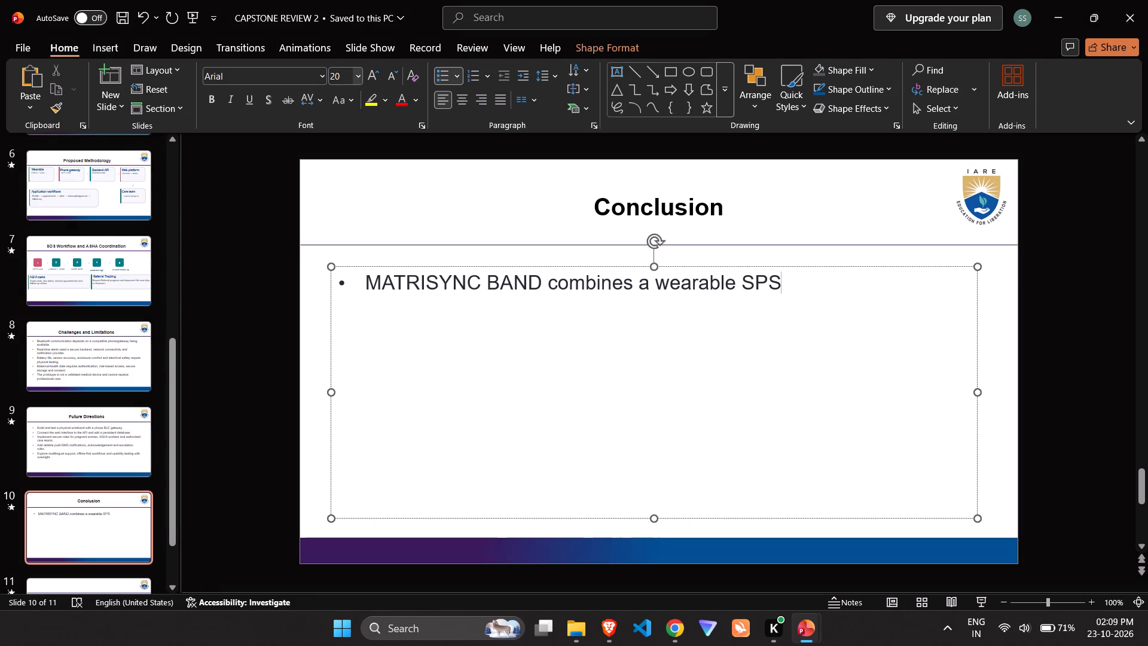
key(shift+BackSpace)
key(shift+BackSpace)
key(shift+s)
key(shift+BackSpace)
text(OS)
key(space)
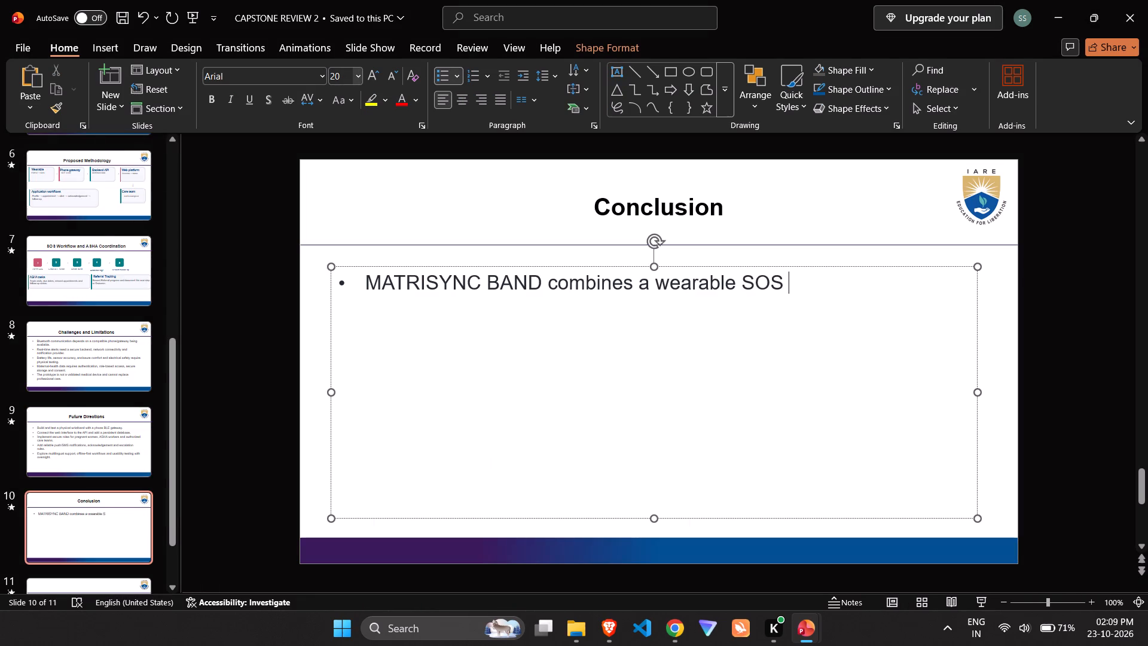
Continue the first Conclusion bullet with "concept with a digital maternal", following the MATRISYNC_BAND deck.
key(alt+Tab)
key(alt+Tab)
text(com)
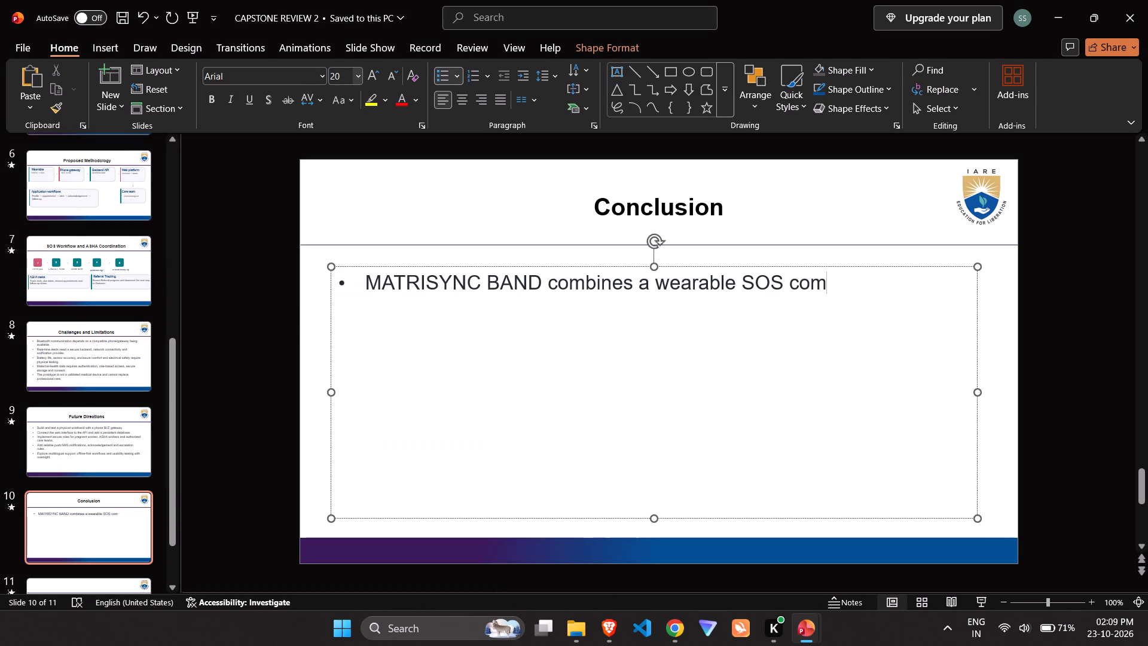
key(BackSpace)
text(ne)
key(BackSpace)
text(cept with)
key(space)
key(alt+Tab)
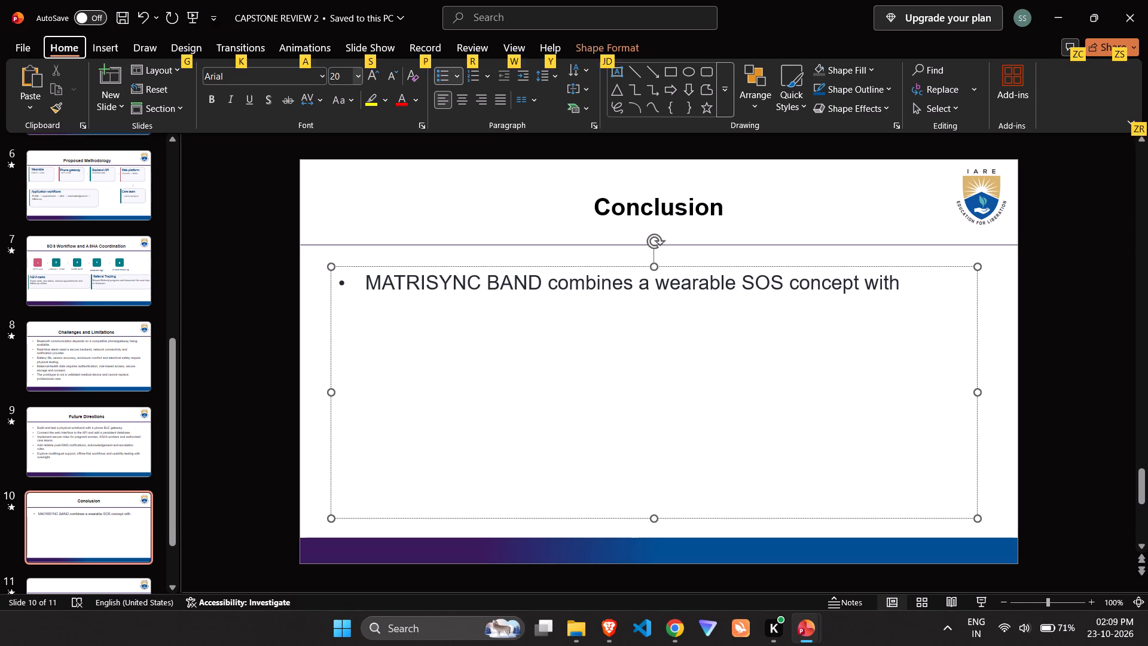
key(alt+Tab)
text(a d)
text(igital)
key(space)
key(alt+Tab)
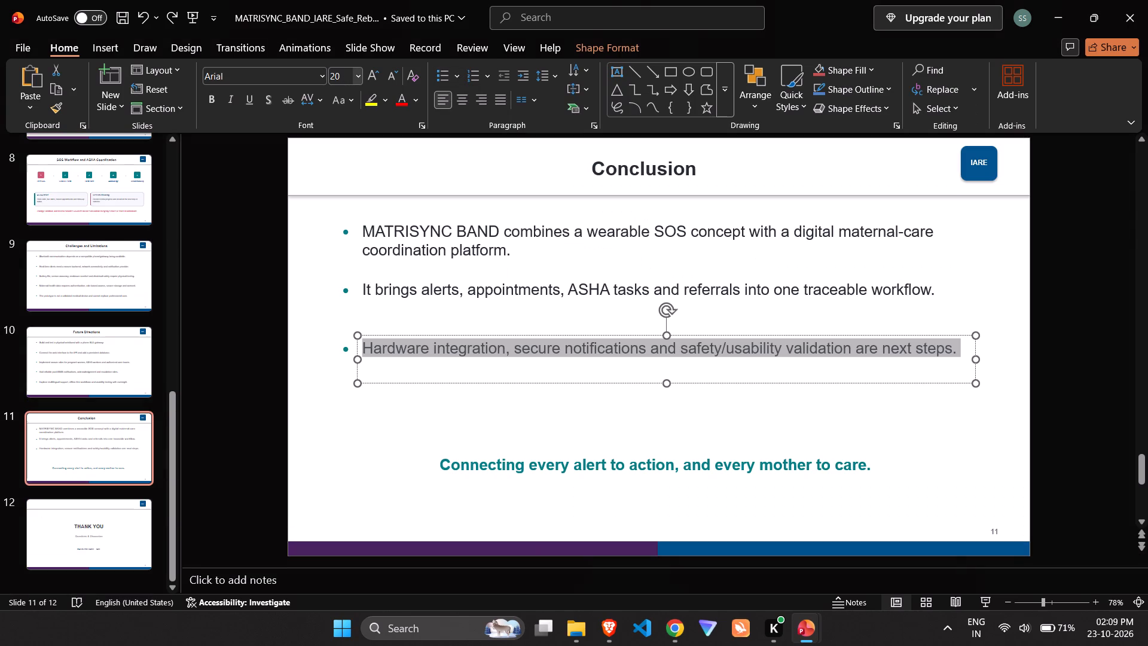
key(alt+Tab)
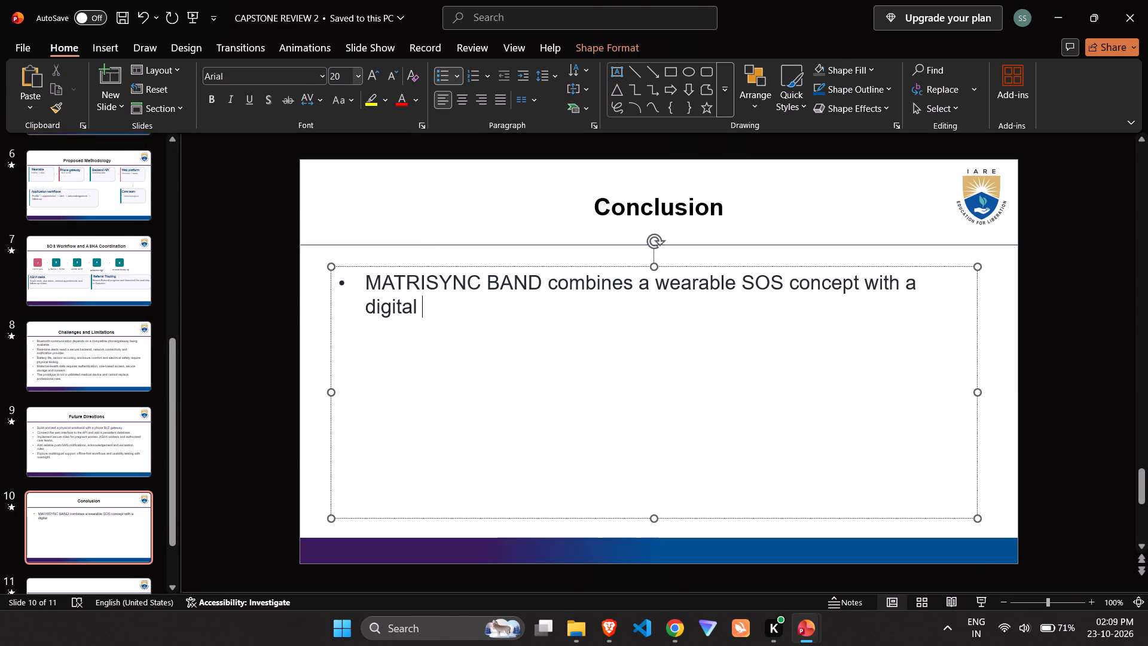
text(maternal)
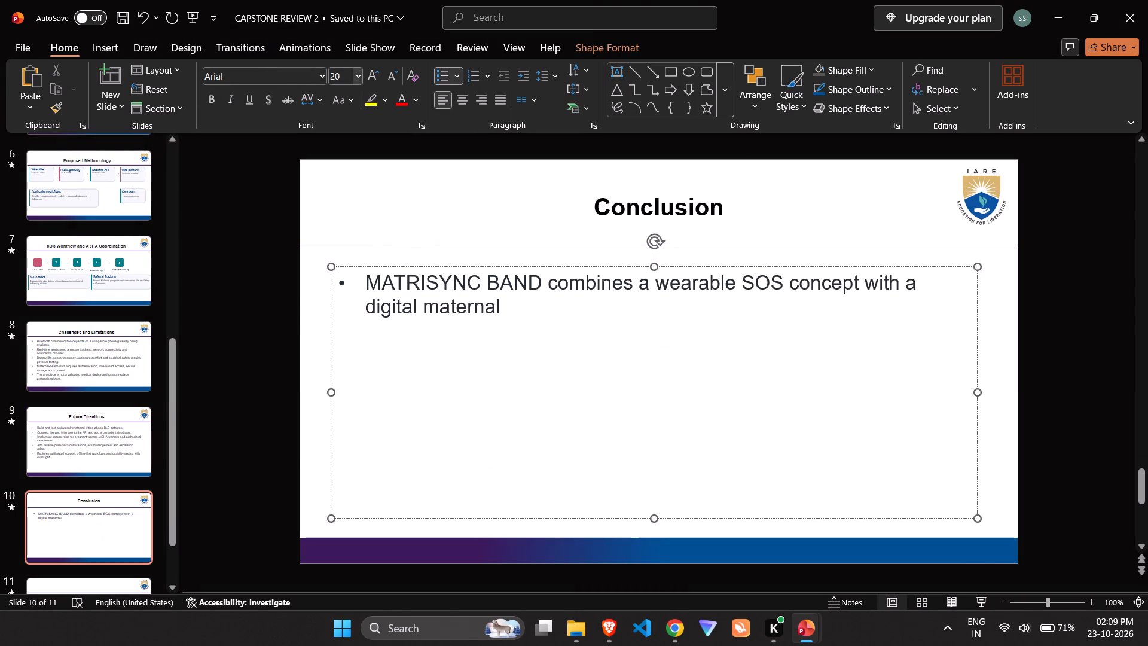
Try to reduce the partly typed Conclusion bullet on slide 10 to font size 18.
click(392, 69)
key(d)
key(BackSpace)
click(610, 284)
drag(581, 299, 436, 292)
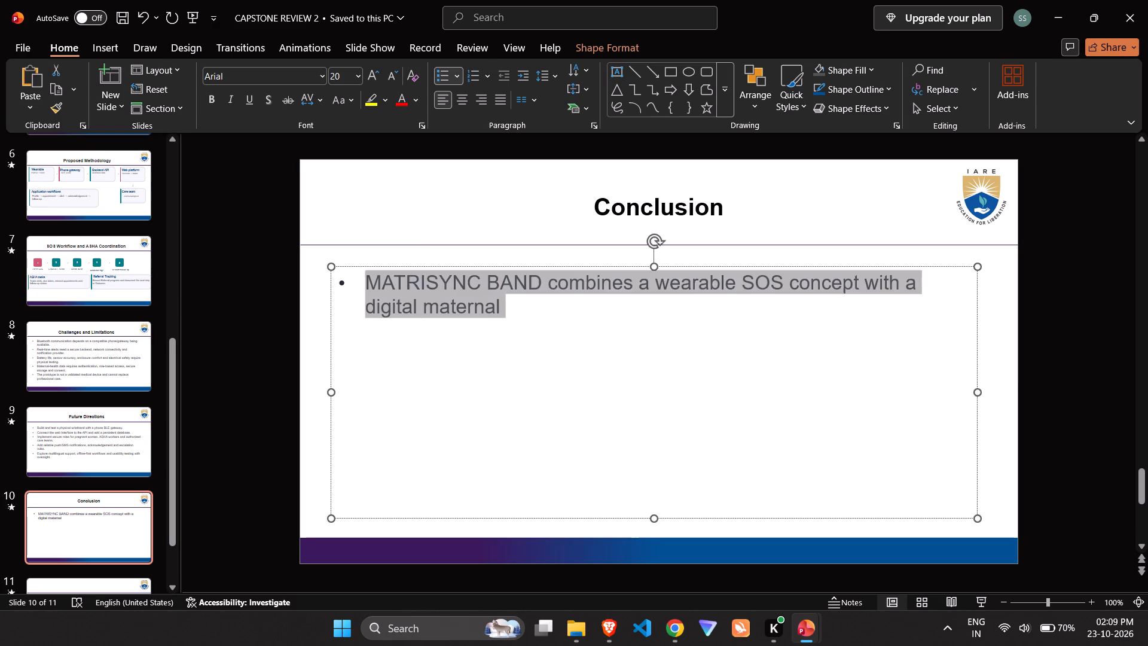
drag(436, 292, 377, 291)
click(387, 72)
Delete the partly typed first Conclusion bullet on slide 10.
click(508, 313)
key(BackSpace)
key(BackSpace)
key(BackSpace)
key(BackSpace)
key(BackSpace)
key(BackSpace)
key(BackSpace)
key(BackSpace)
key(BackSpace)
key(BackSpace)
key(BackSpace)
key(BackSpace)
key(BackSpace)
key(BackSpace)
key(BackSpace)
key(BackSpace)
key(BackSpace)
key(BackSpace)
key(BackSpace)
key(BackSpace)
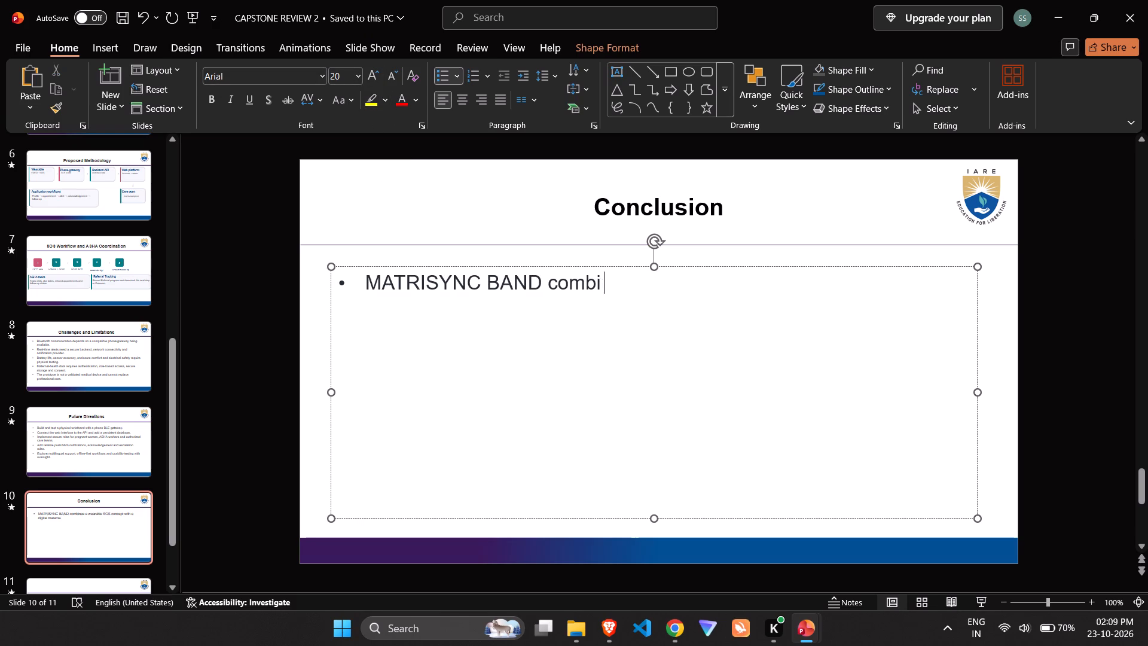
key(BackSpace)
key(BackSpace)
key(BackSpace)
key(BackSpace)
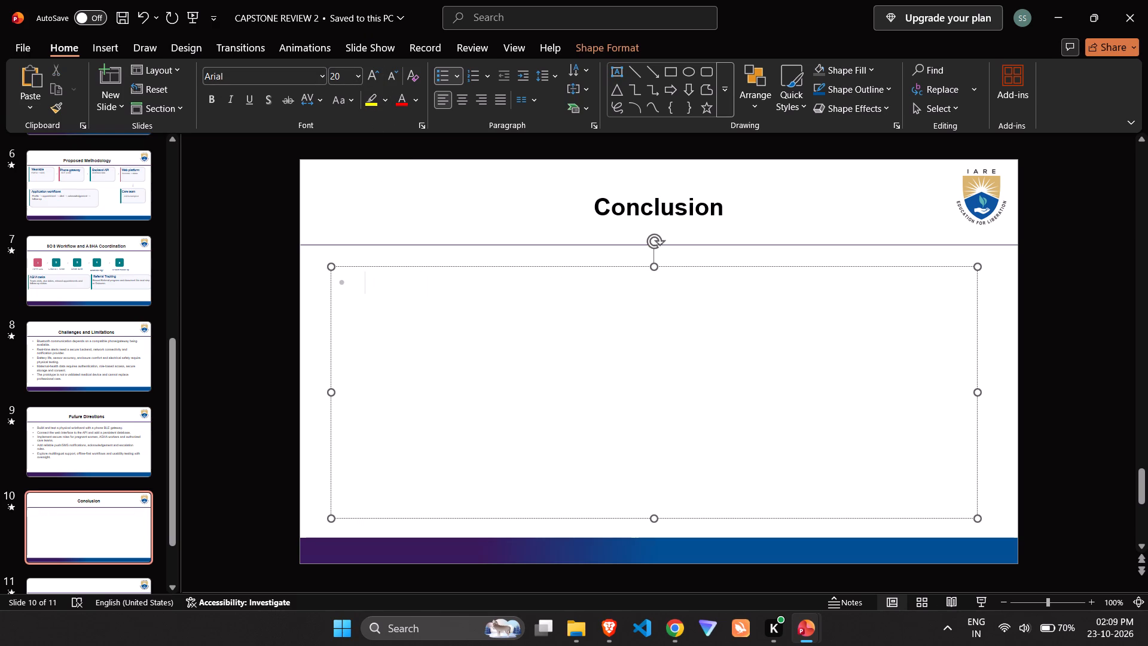
Start the first Conclusion bullet on slide 10 again at font size 18 with the text "MATRISYNC BAND".
click(331, 77)
text(18)
key(Return)
key(shift+m)
text(ATRIS)
text(YNC BANC)
key(BackSpace)
key(d)
key(BackSpace)
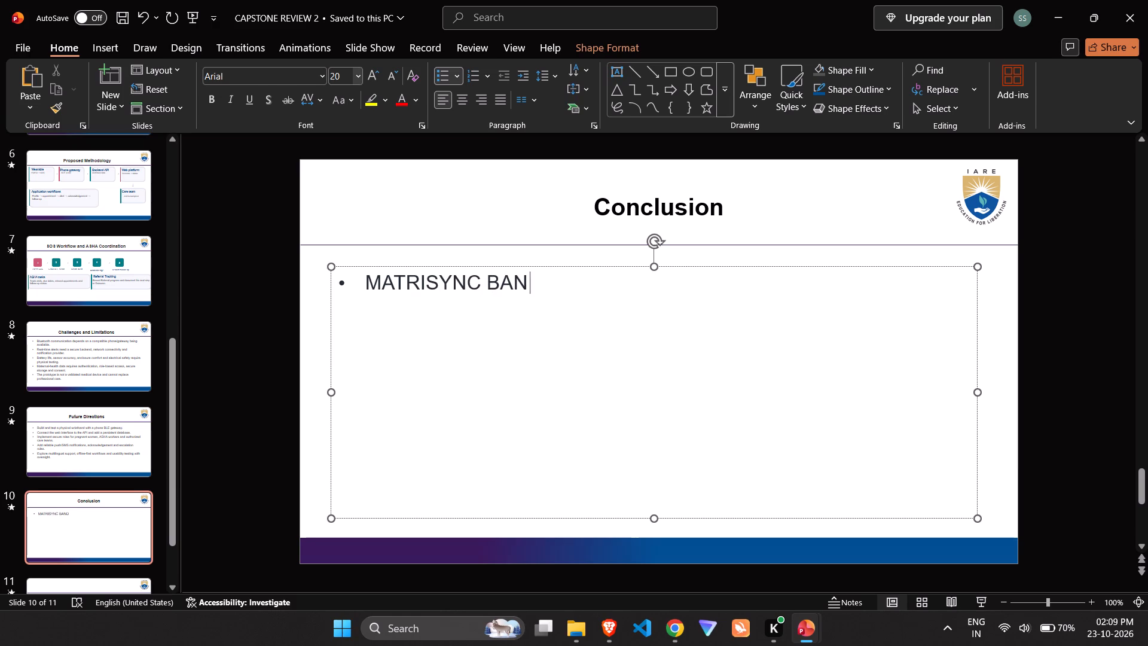
key(BackSpace)
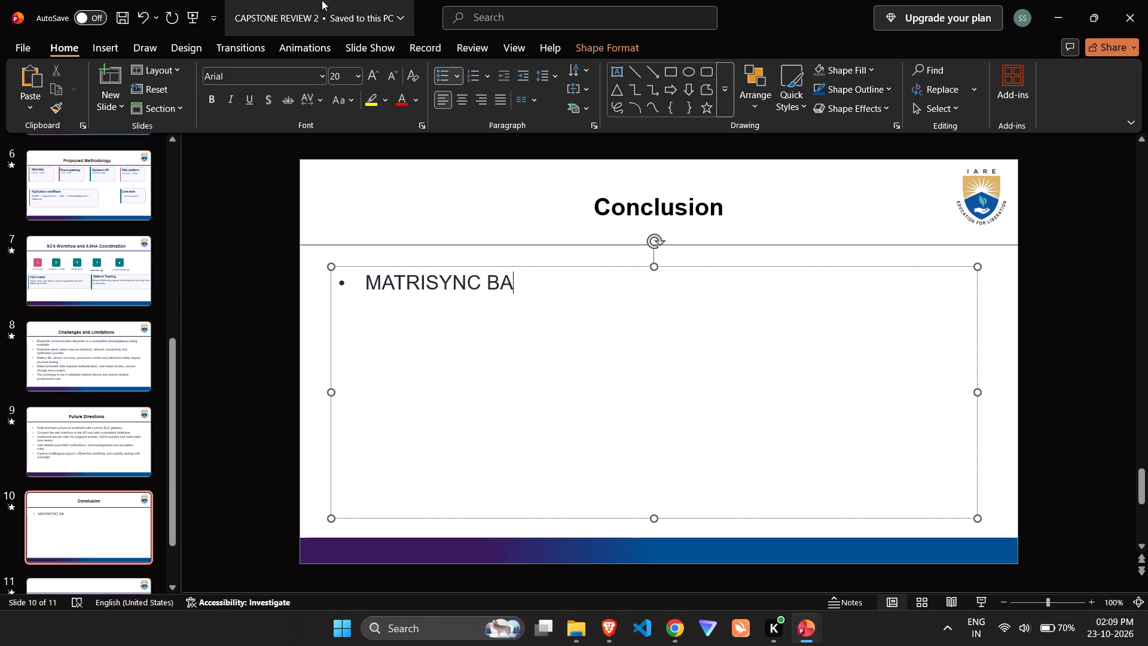
click(396, 75)
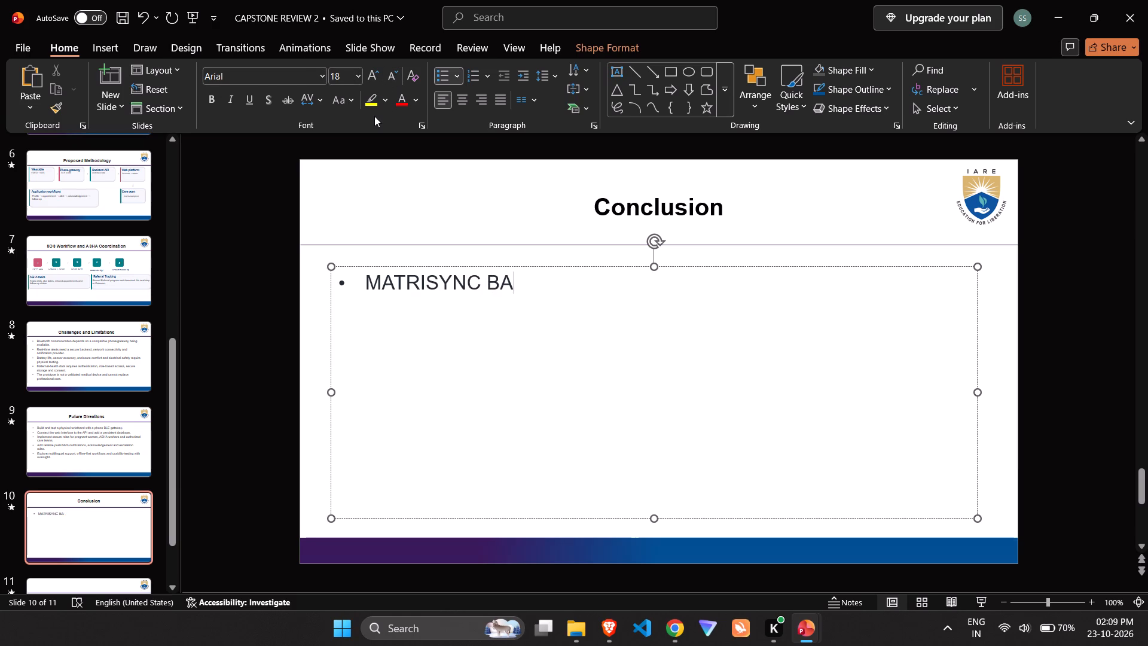
text(ND)
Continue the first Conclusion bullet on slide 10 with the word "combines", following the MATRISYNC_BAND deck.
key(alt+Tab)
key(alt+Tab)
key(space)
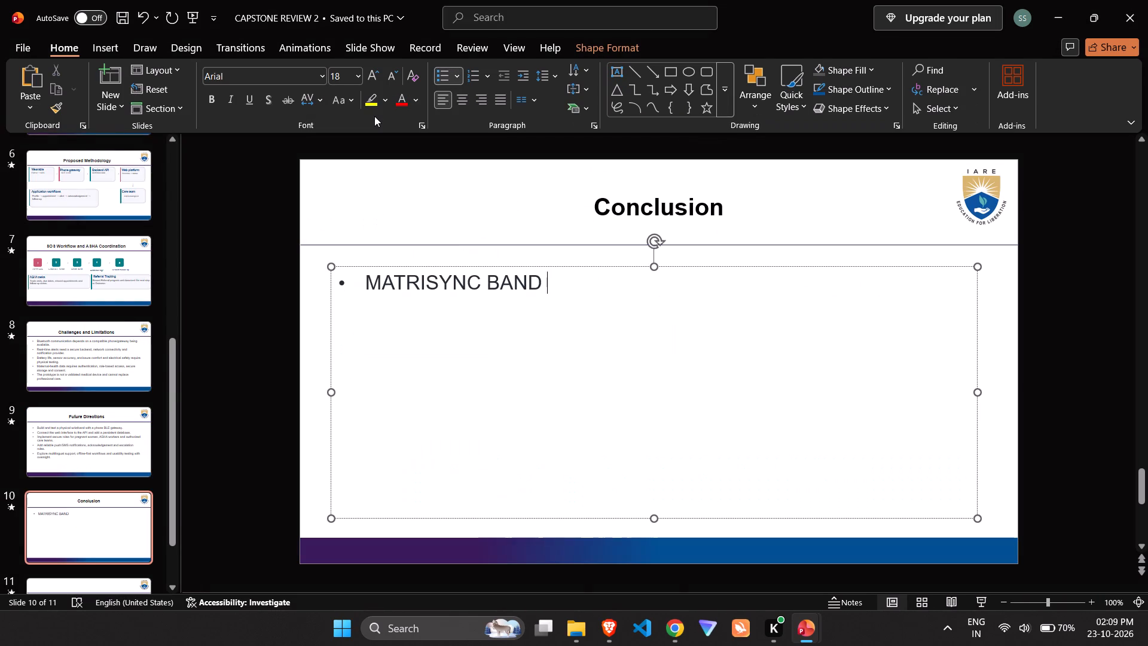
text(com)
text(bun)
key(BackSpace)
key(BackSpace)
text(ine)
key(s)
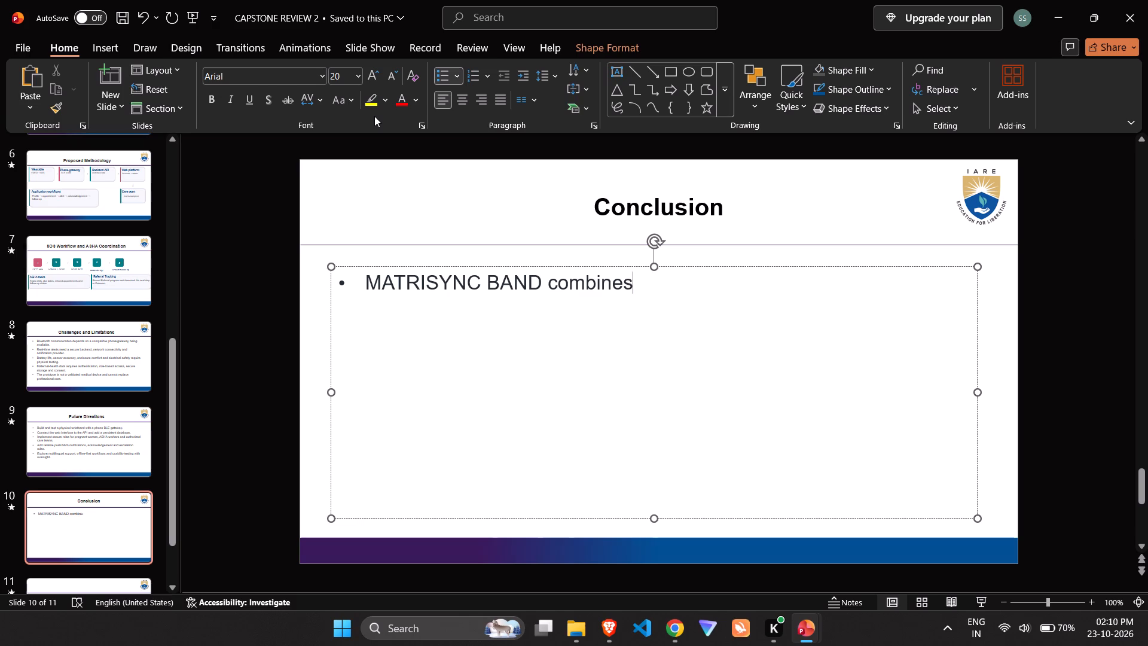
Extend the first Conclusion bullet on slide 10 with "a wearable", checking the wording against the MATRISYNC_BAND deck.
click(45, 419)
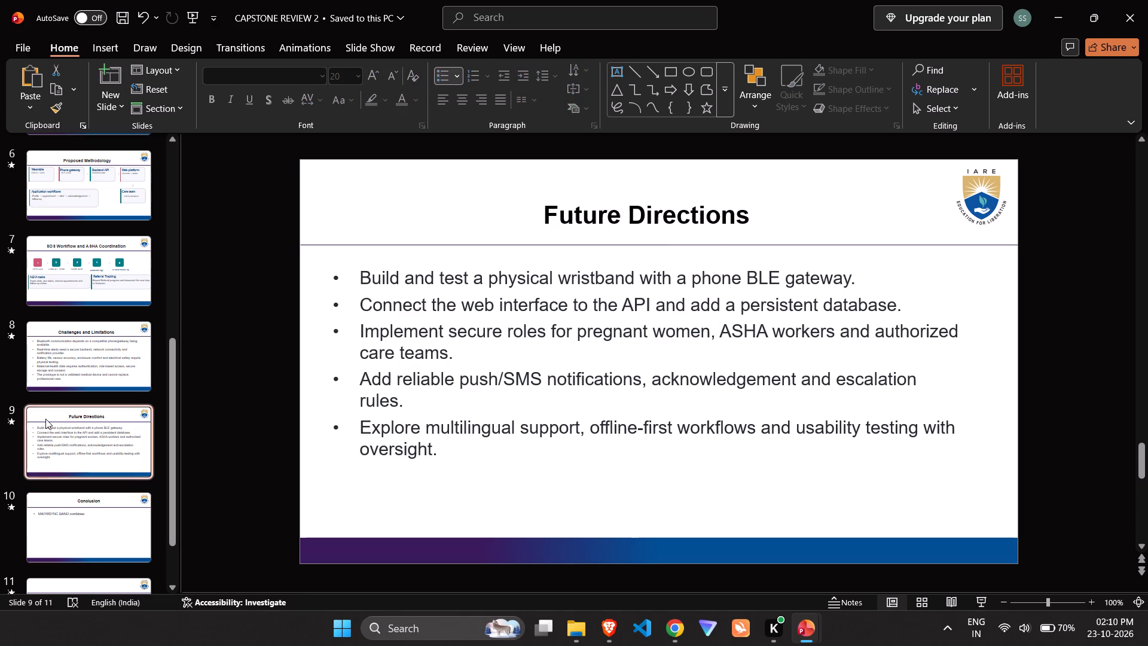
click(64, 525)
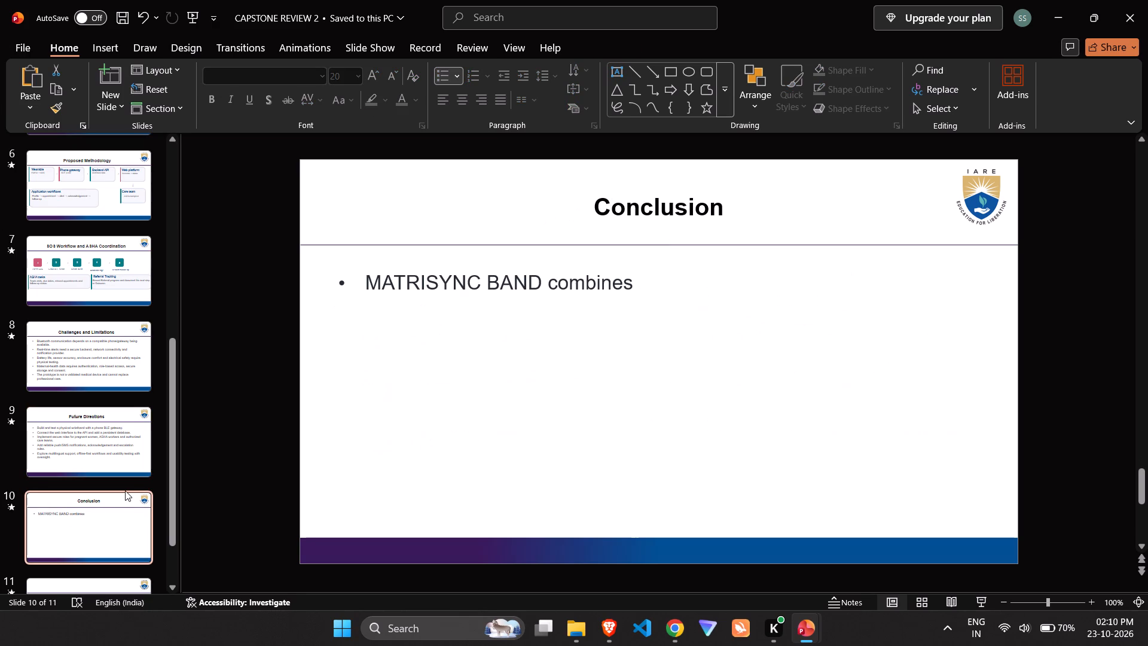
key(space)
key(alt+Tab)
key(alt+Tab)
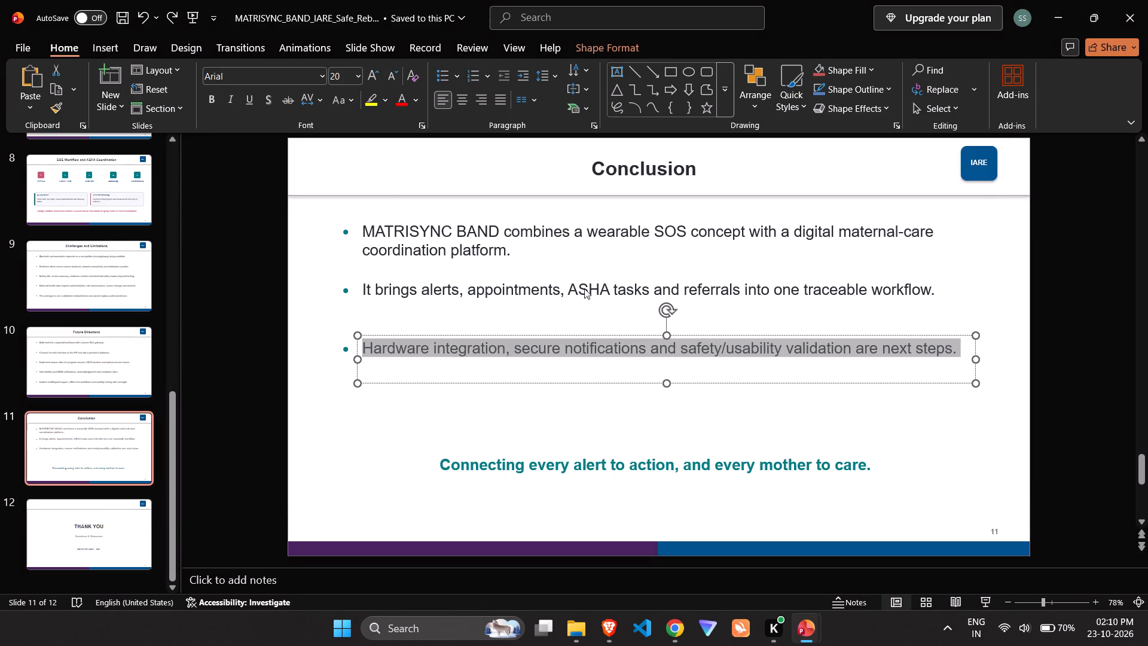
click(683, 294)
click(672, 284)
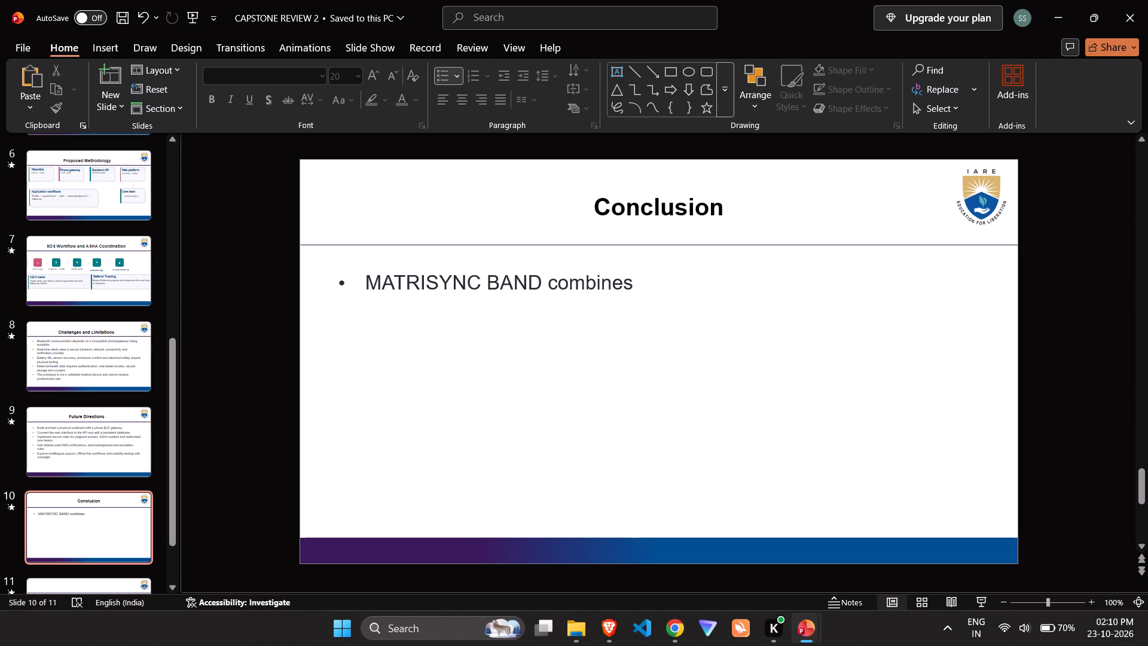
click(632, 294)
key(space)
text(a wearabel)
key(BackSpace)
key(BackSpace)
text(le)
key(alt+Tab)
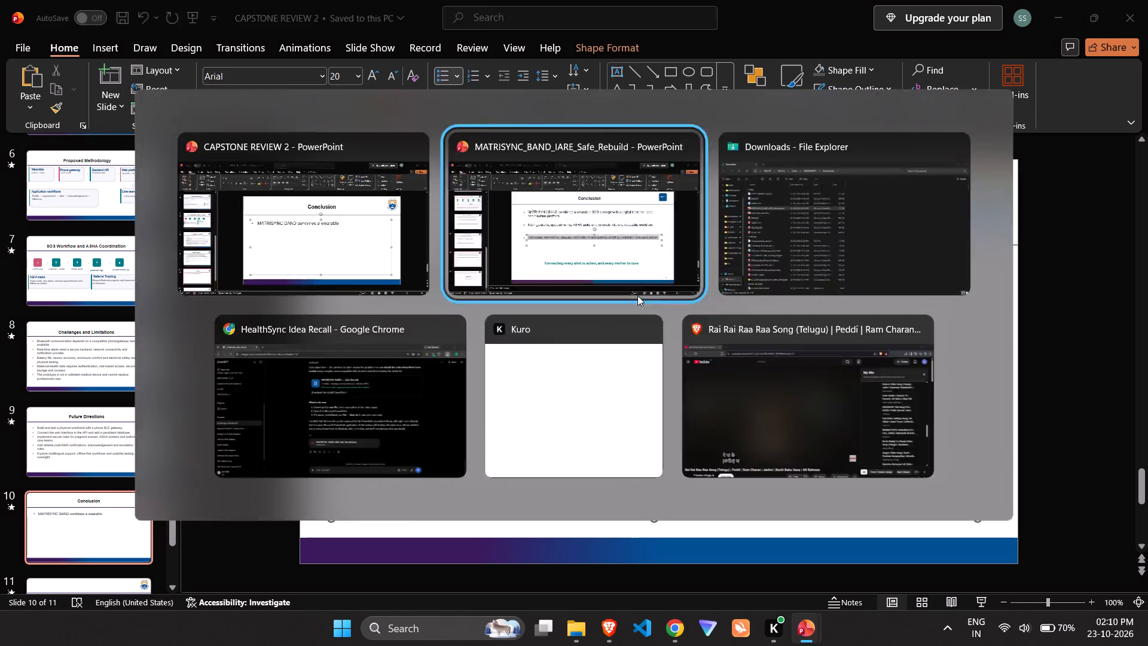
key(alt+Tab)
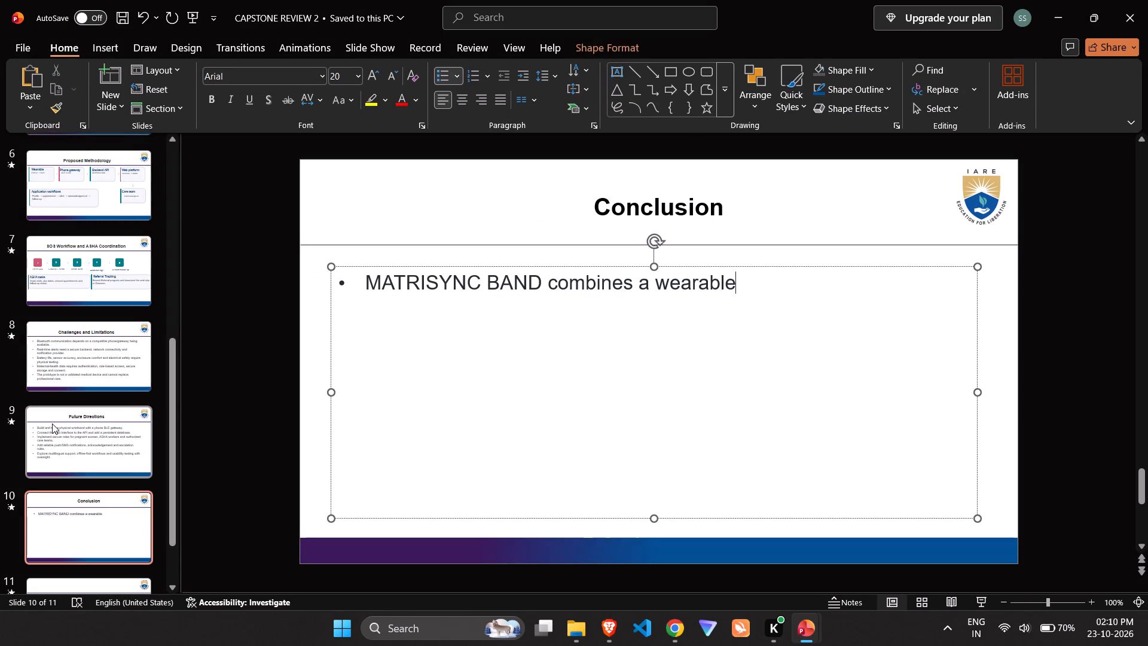
Duplicate the Future Directions slide in the CAPSTONE REVIEW 2 deck.
click(52, 423)
right_click(73, 444)
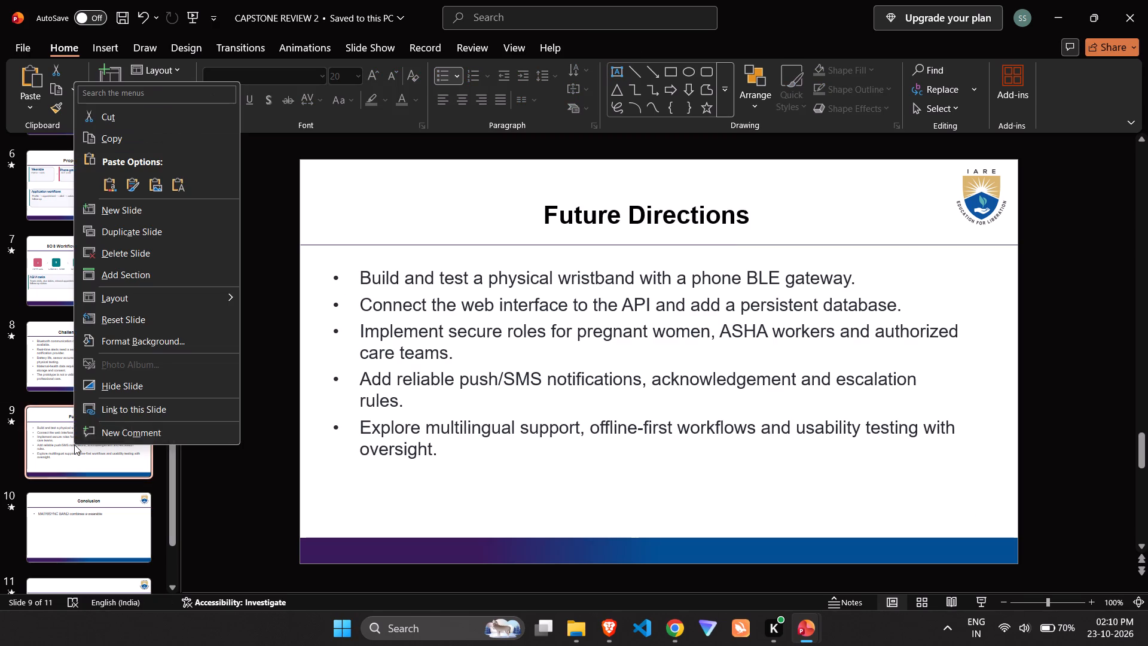
click(131, 227)
click(98, 517)
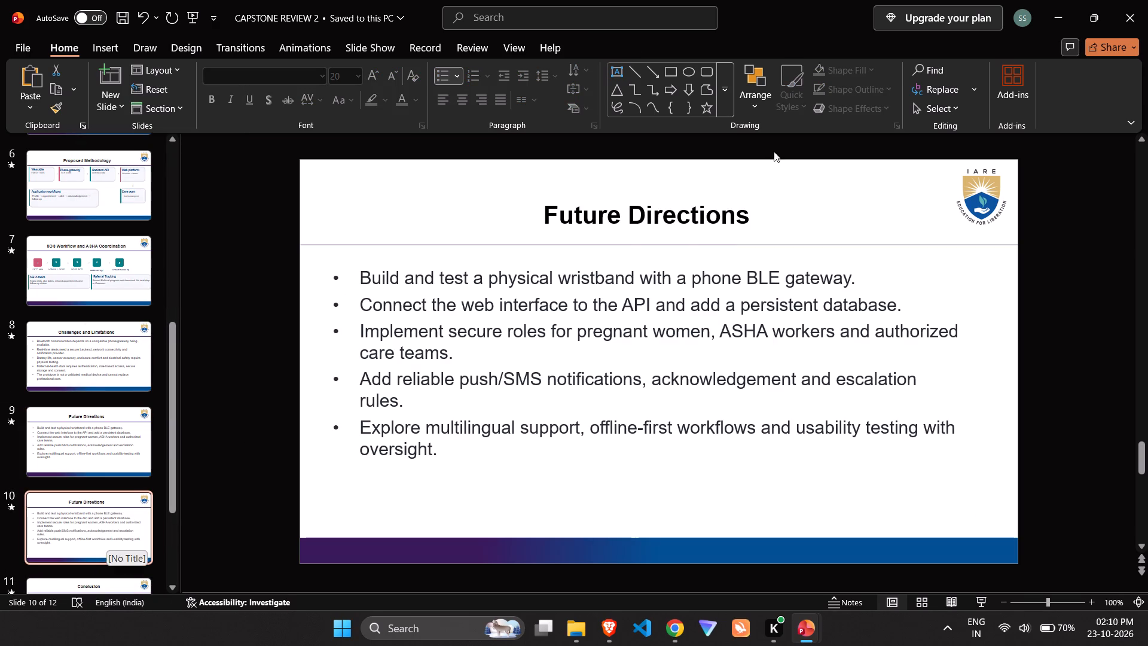
Retitle the duplicated Future Directions slide, slide 10, as "Conclusion".
triple_click(625, 222)
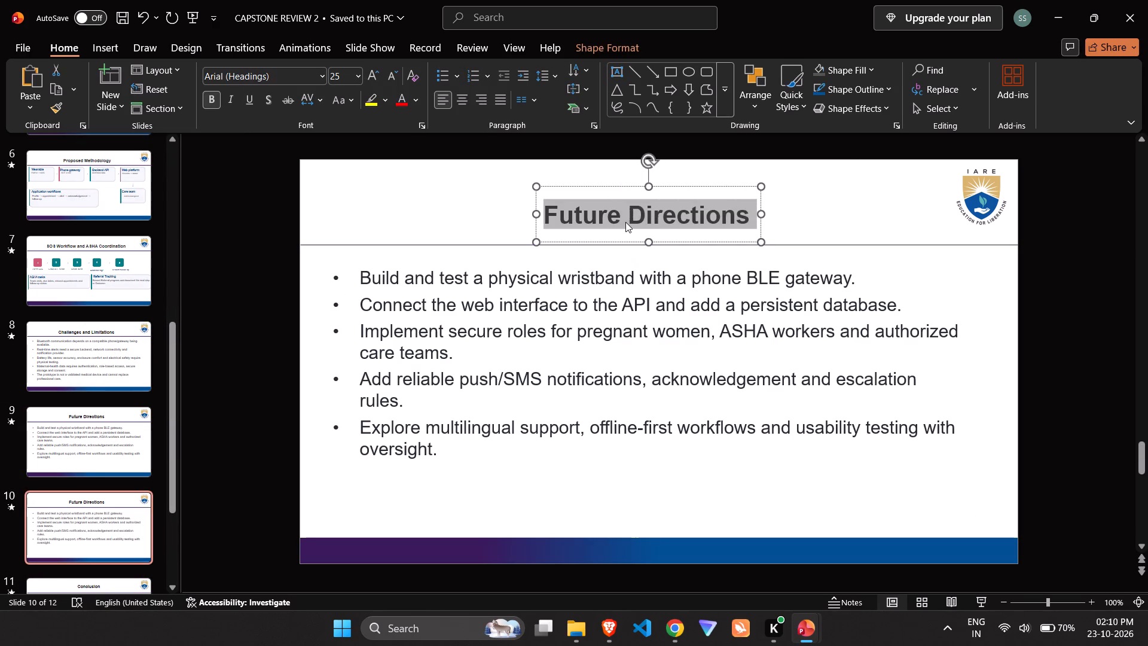
text(Comc)
key(BackSpace)
key(BackSpace)
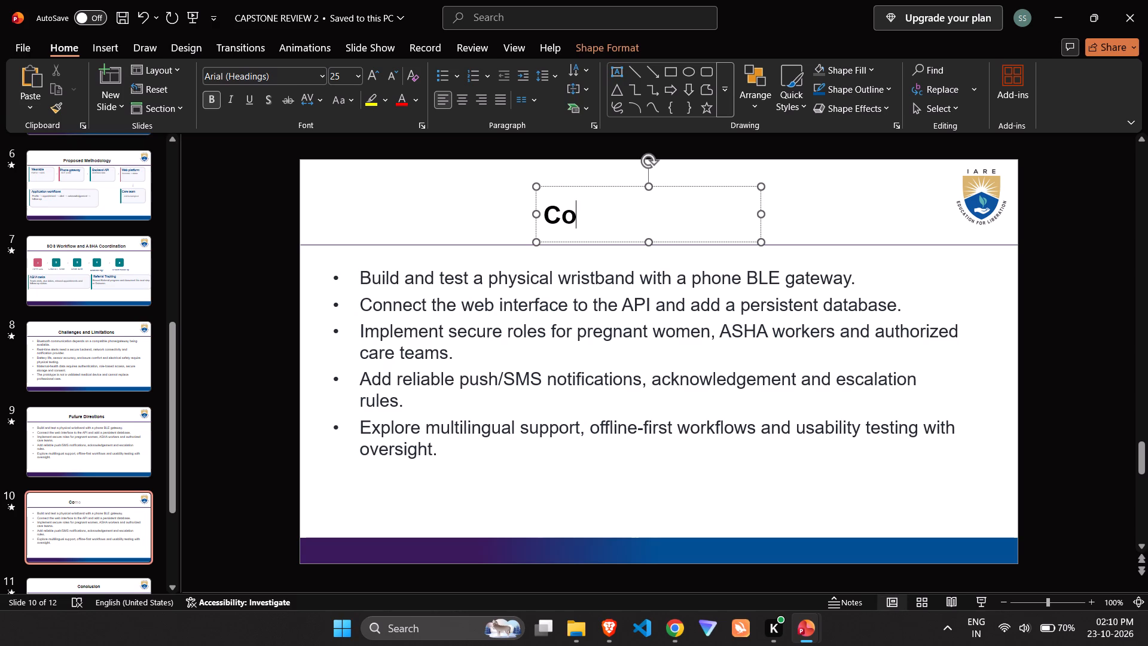
text(nclusion)
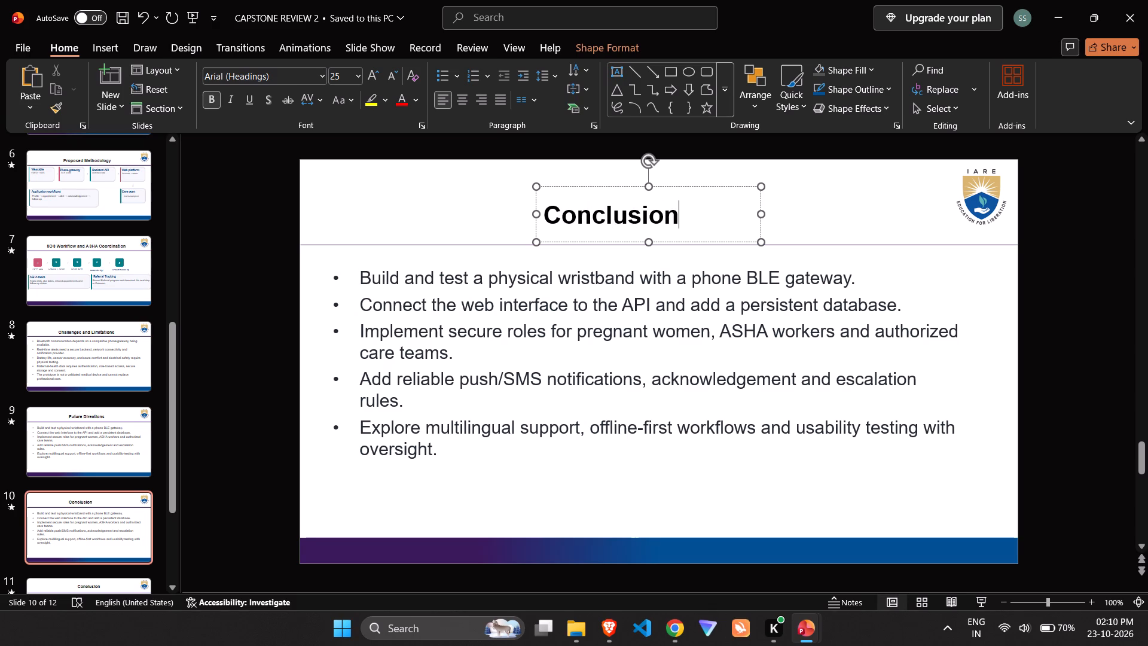
Delete the old Conclusion slide, slide 11, that holds the partly typed bullet, and return to the new Conclusion slide.
scroll(223, 362, down, 5)
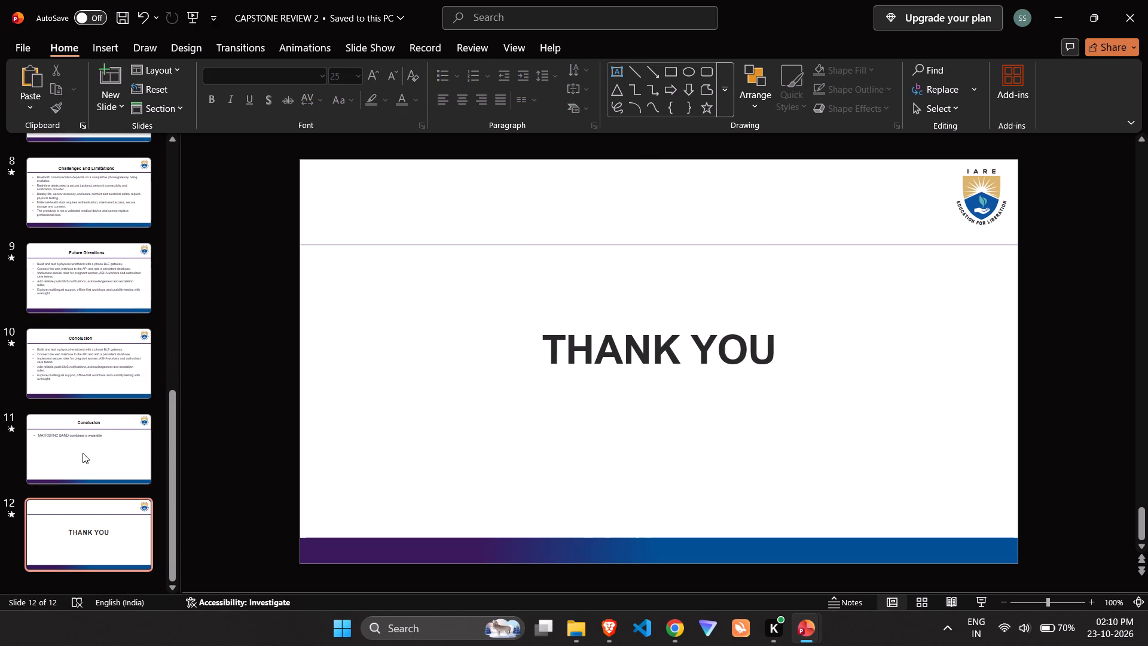
click(68, 378)
click(64, 450)
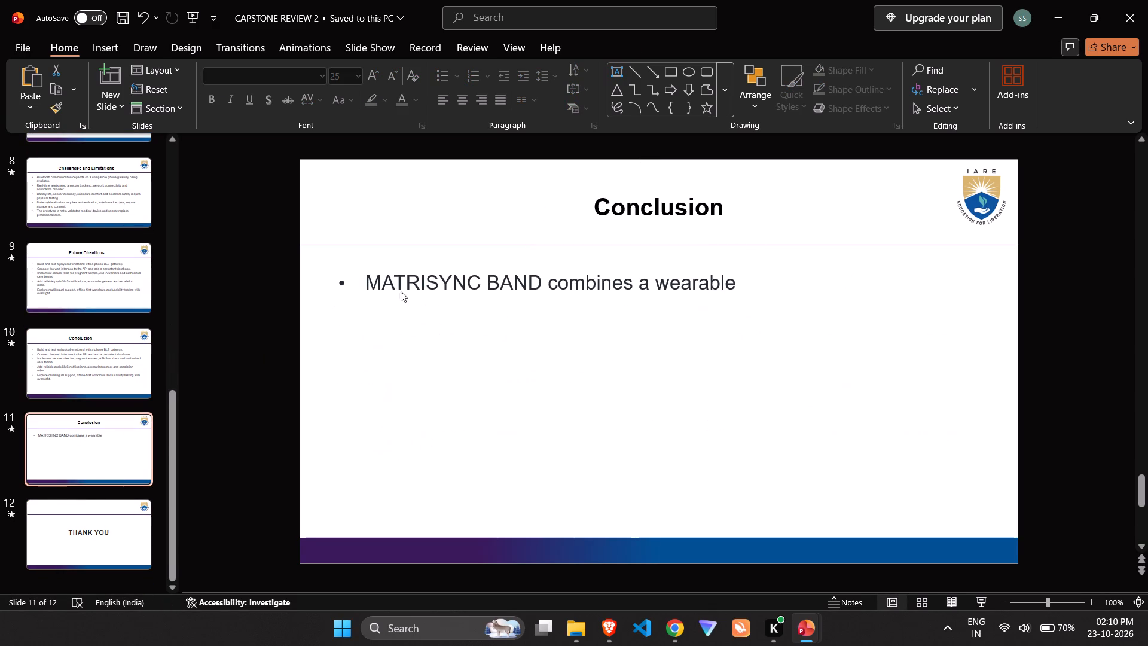
right_click(65, 479)
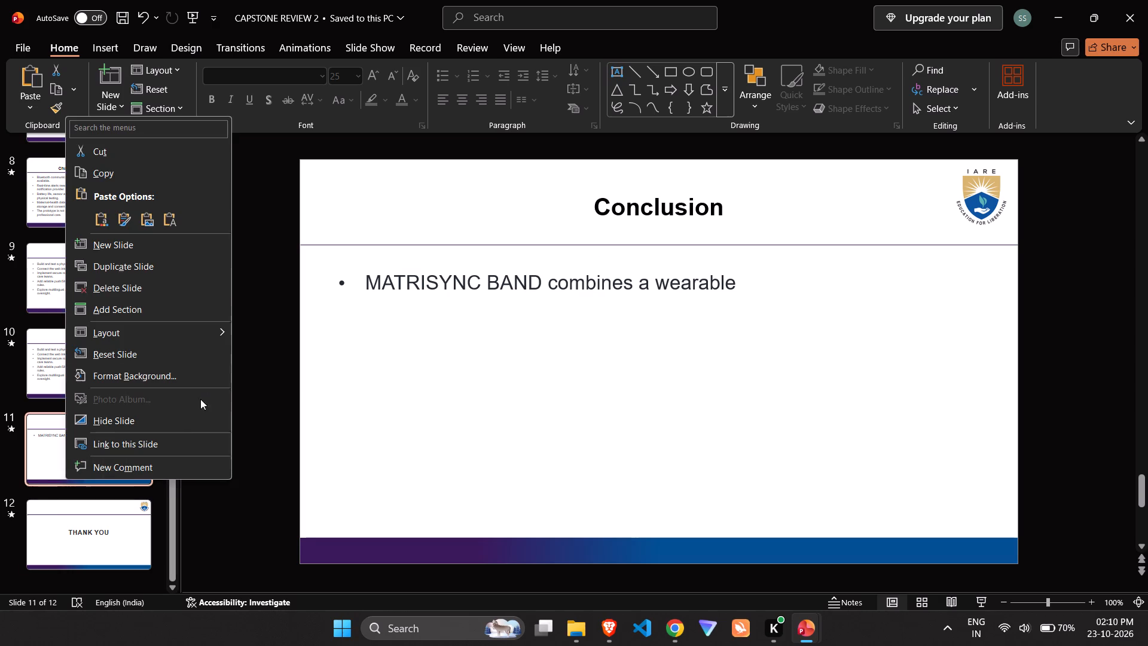
click(142, 280)
click(92, 443)
Replace slide 10's first bullet with the MATRISYNC_BAND deck's Conclusion point "MATRISYNC BAND combines a wearable SOS concept with a digital maternal-care coordination platform.".
key(alt+Tab)
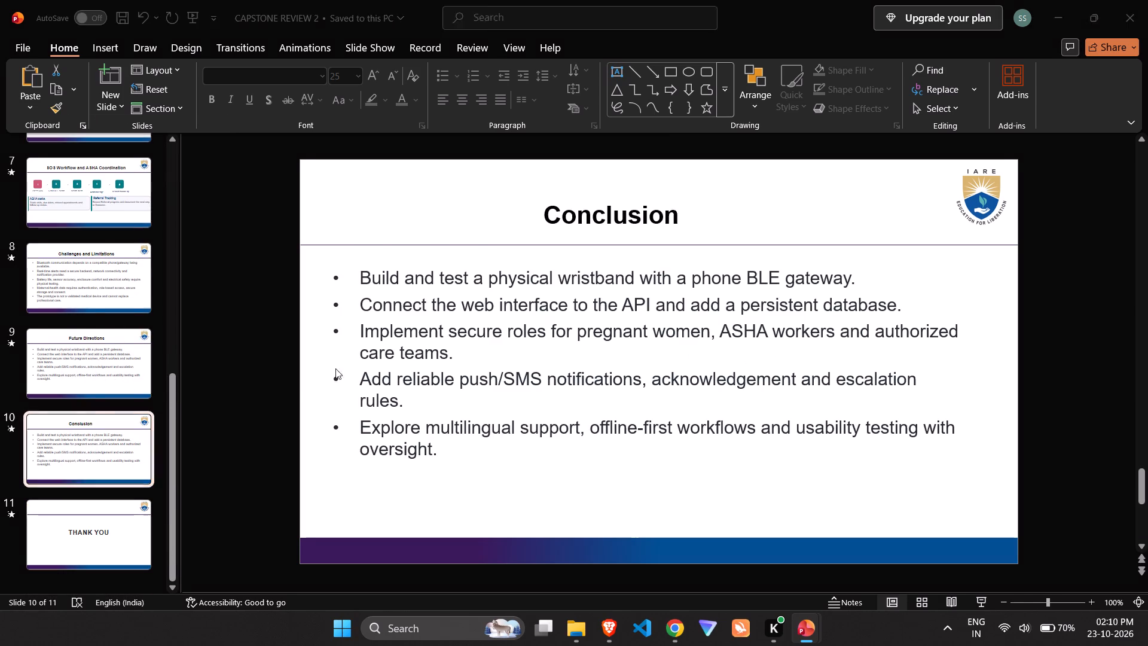
triple_click(486, 233)
key(ctrl+c)
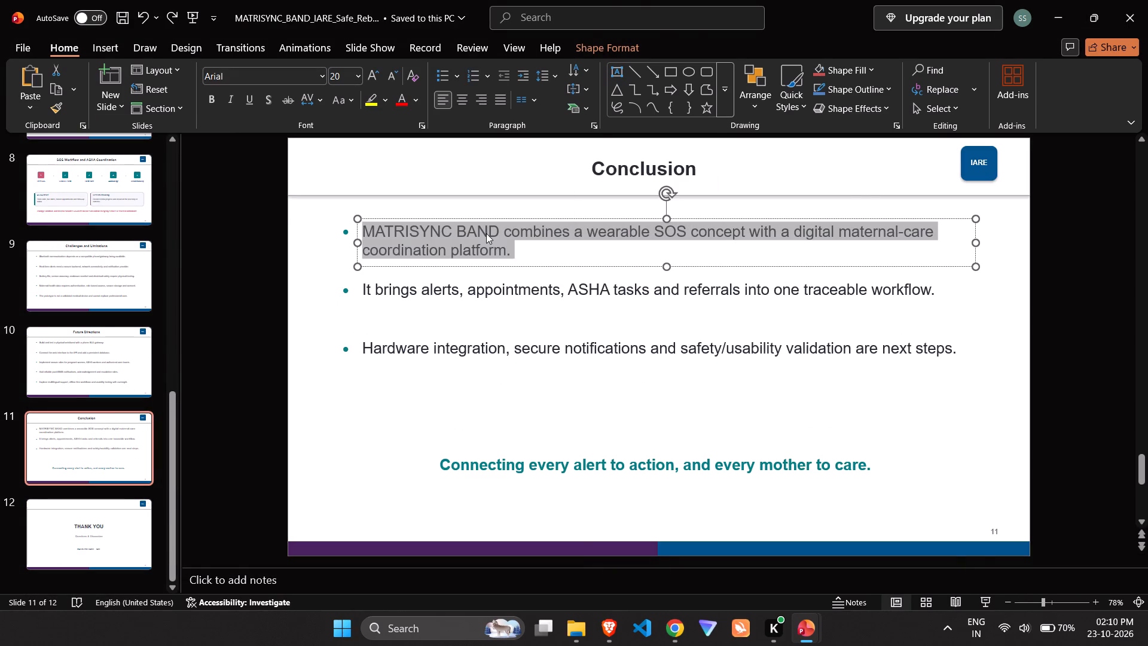
key(alt+Tab)
click(531, 287)
triple_click(531, 287)
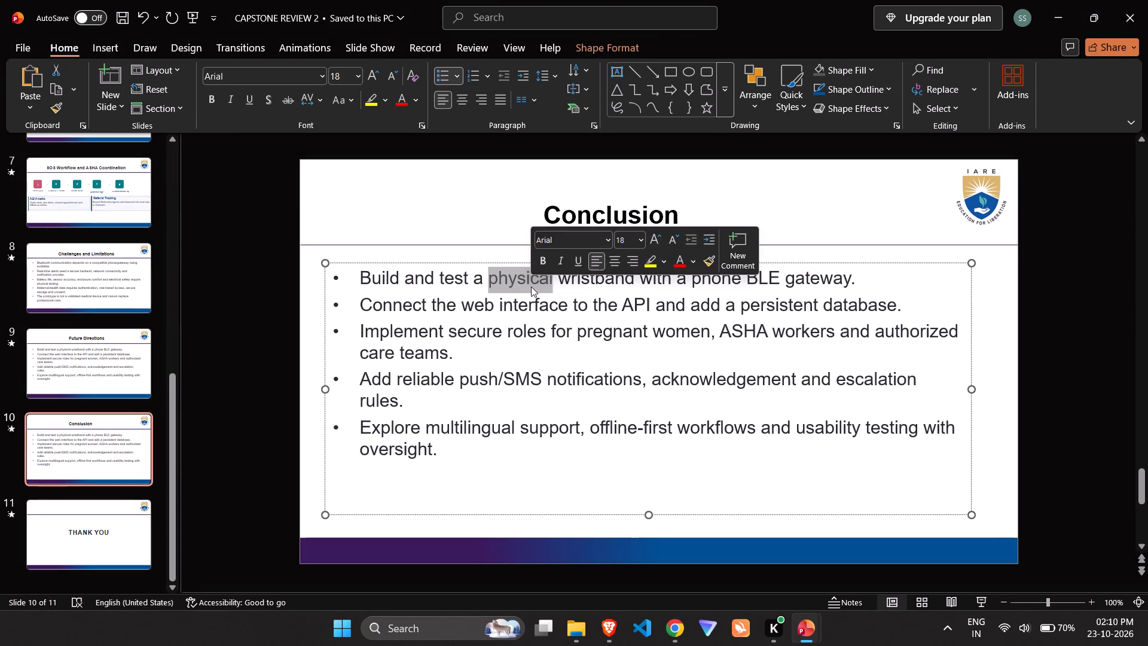
triple_click(531, 287)
key(ctrl+v)
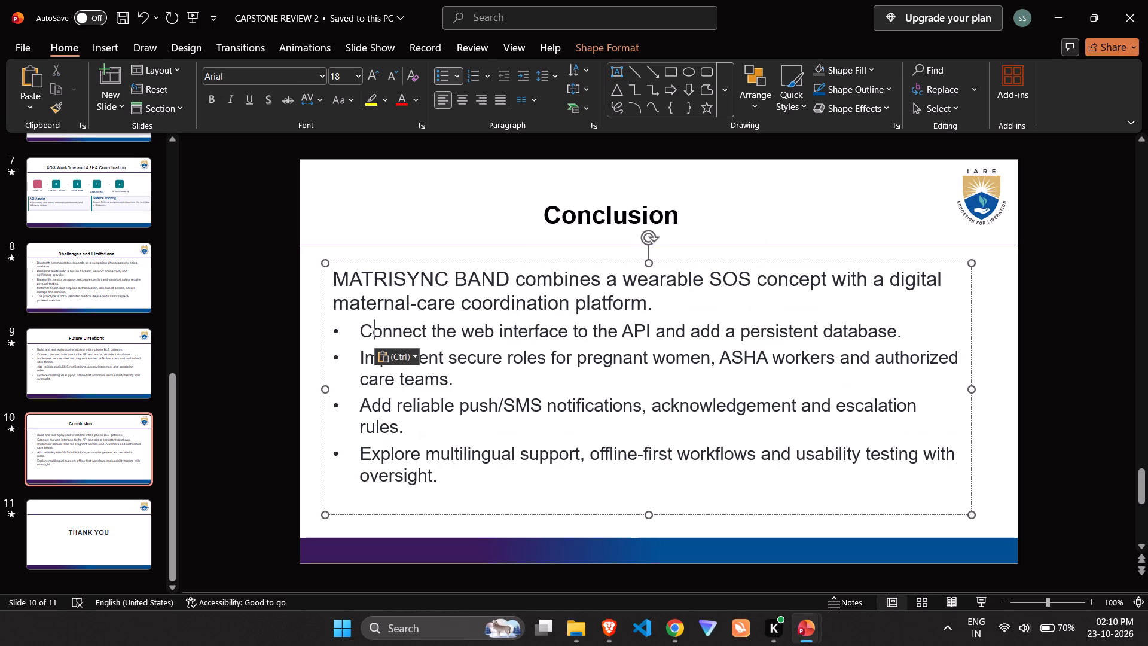
Replace slide 10's second bullet with the copied point "It brings alerts, appointments, ASHA tasks and referrals into one traceable workflow.".
key(alt+Tab)
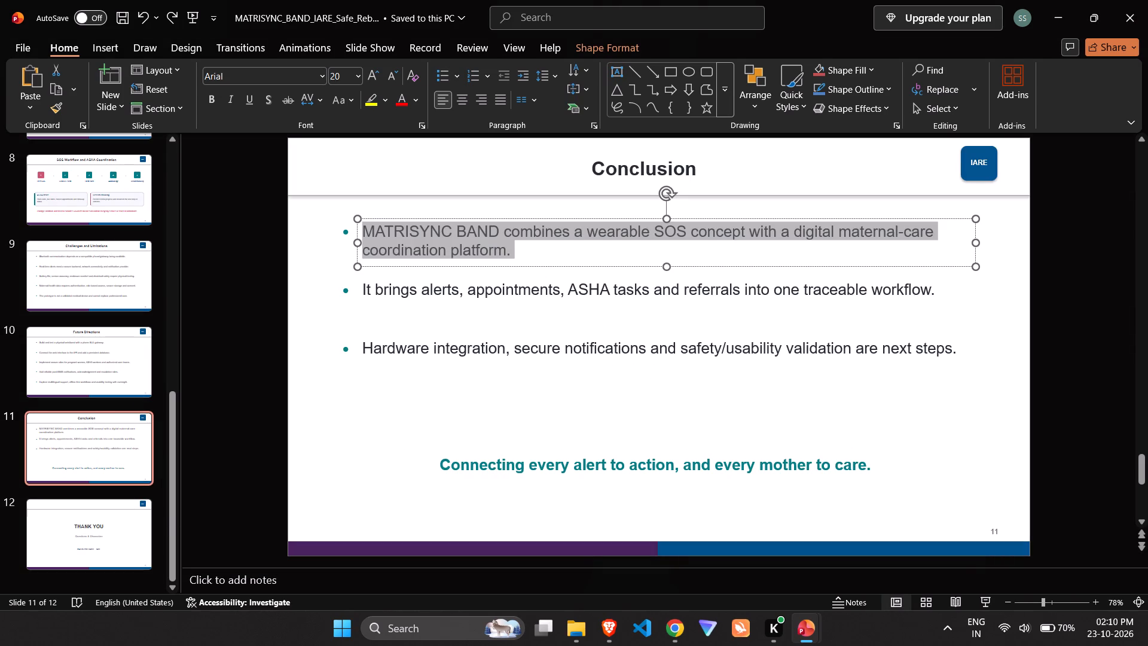
triple_click(457, 288)
key(ctrl+c)
key(alt+Tab)
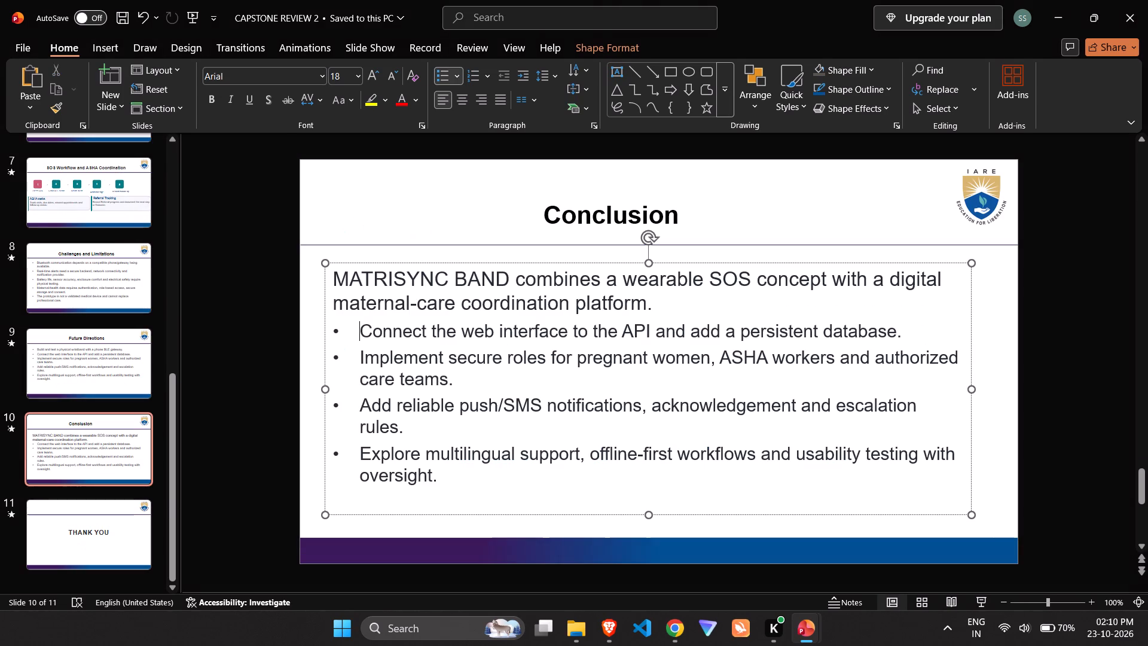
triple_click(452, 327)
key(ctrl+v)
Replace slide 10's third bullet with the copied point "Hardware integration, secure notifications and safety/usability validation are next steps.".
key(alt+Tab)
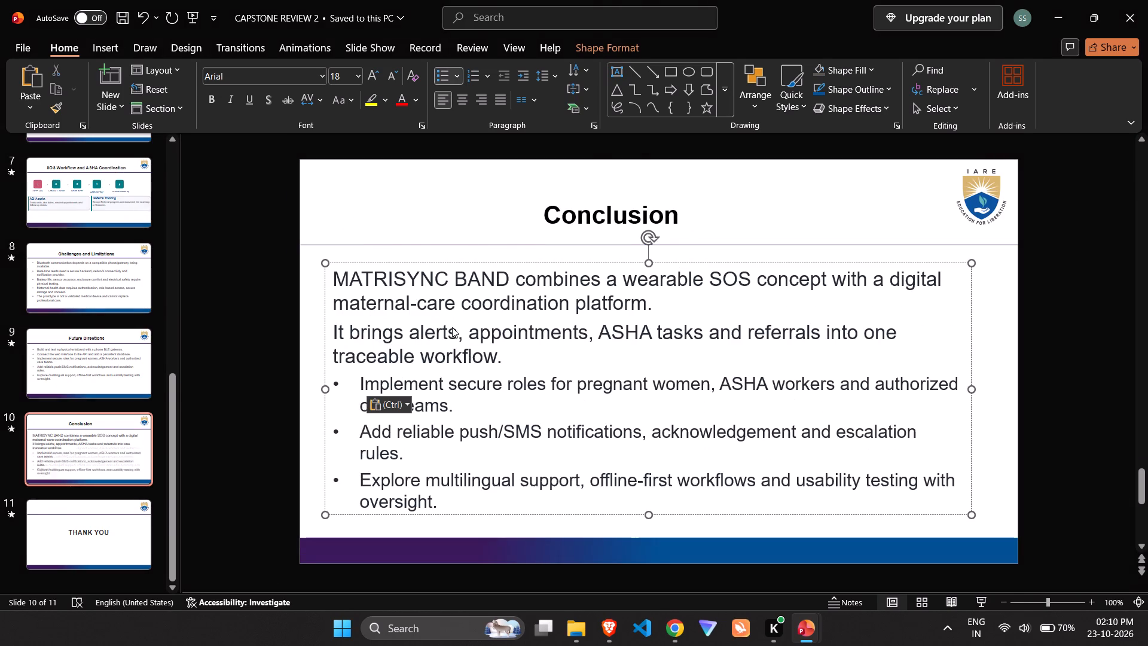
click(452, 358)
triple_click(450, 349)
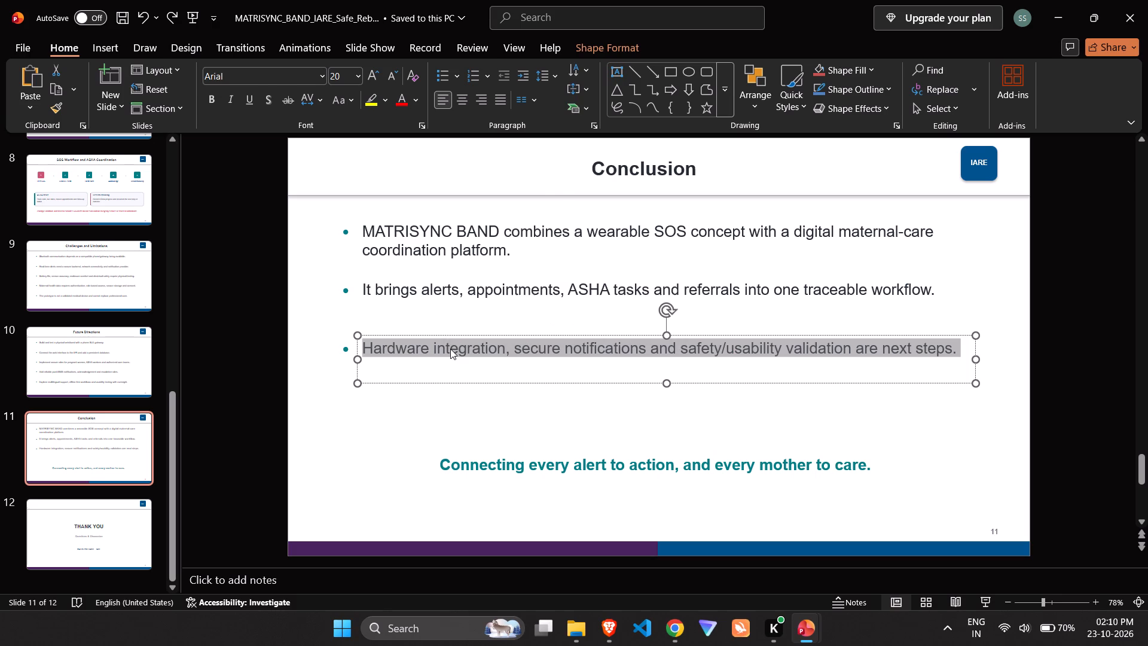
key(ctrl+c)
key(alt+Tab)
triple_click(423, 382)
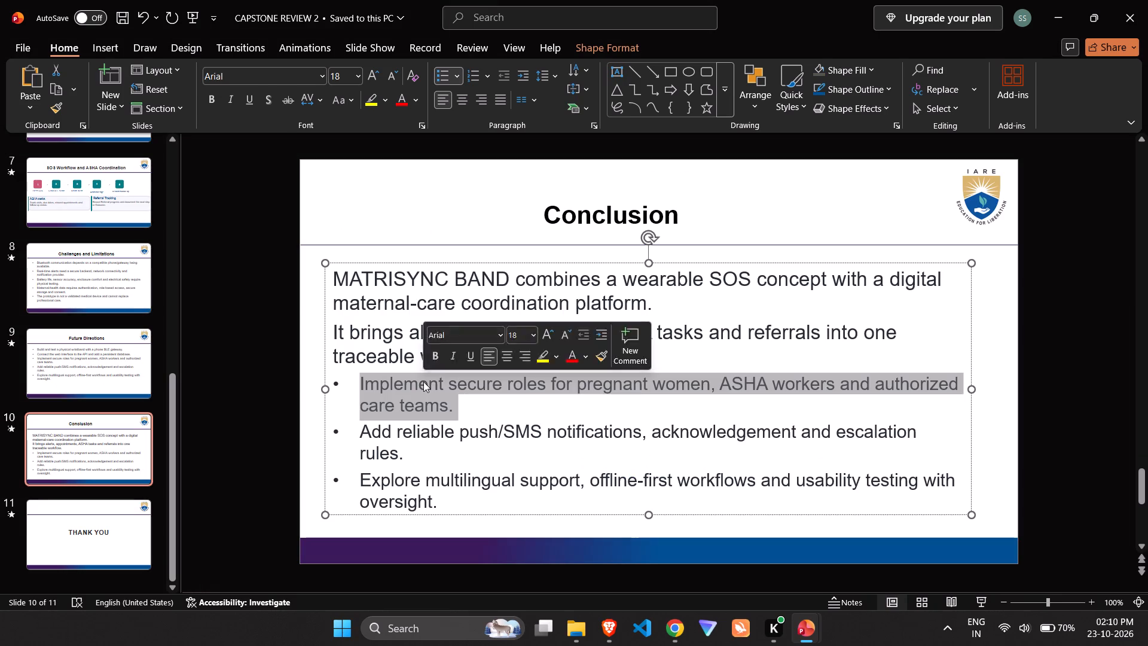
key(ctrl+v)
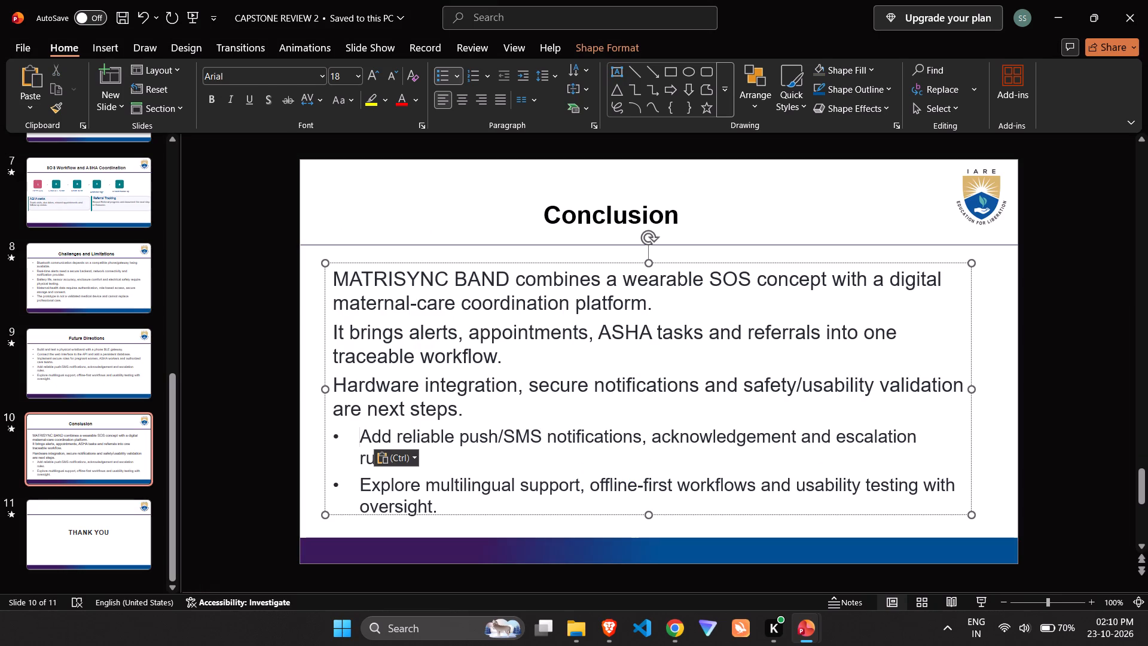
Apply bullets to the three pasted Conclusion paragraphs on slide 10.
click(364, 284)
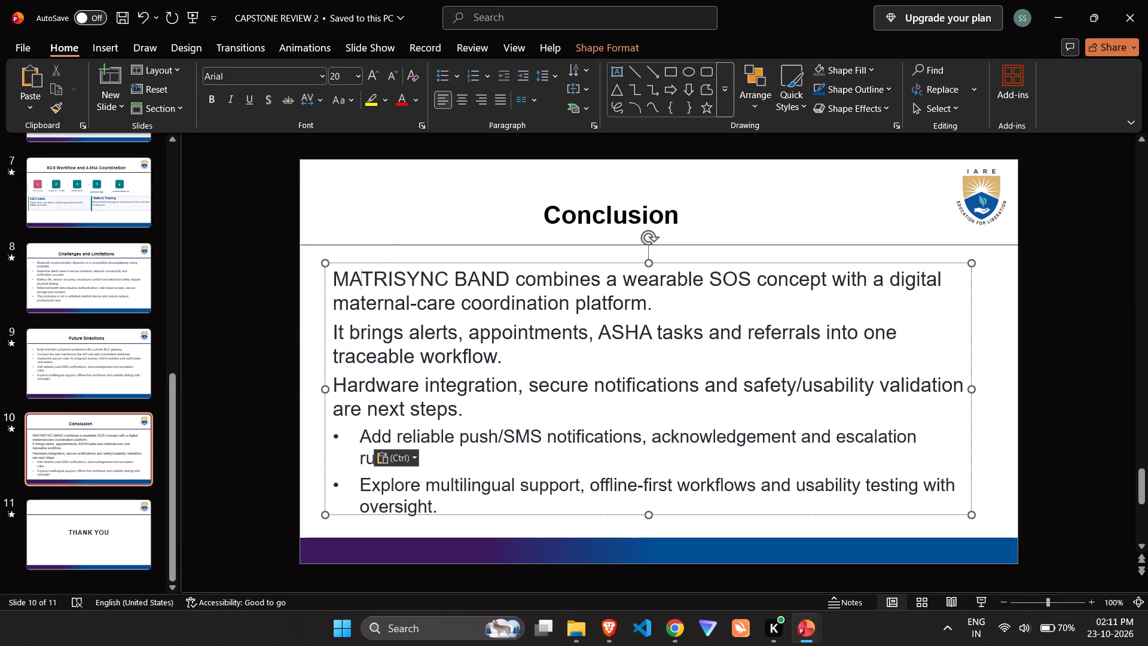
drag(468, 417, 355, 279)
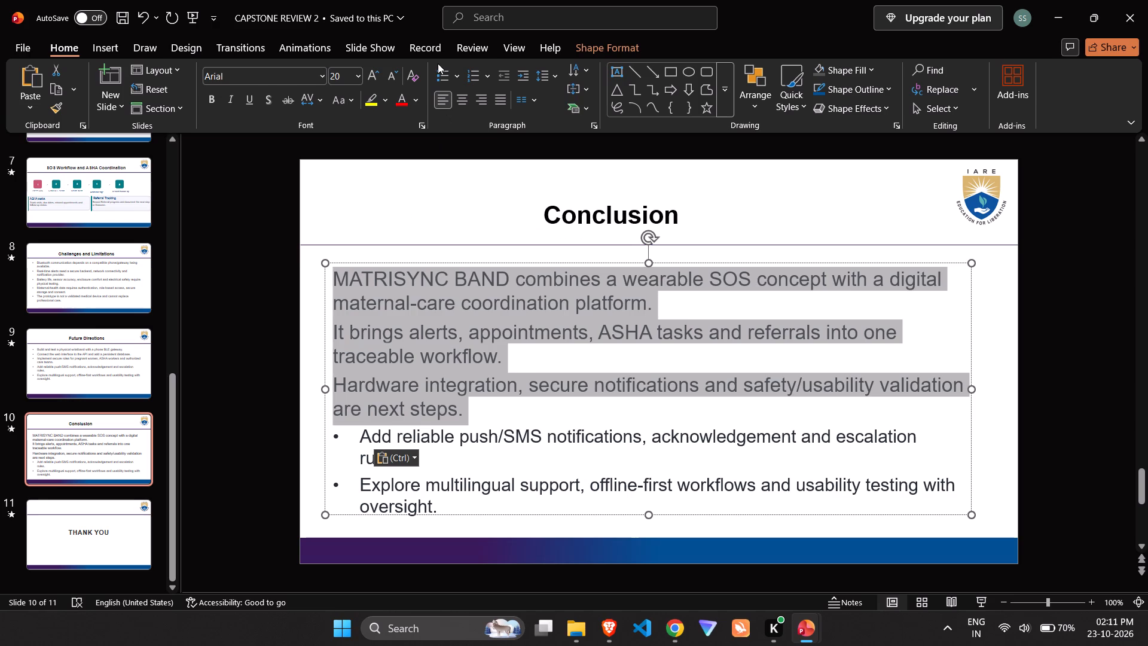
click(438, 71)
Delete the two leftover Future Directions bullets about push/SMS notifications and multilingual support from the Conclusion slide.
click(393, 462)
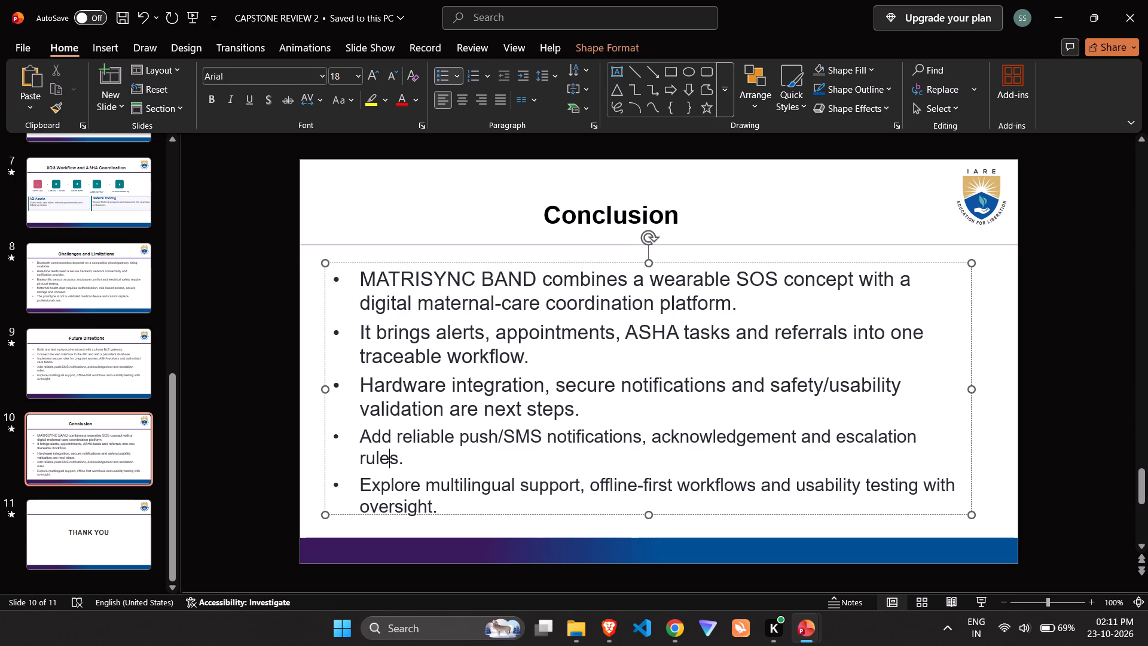
drag(442, 503, 376, 433)
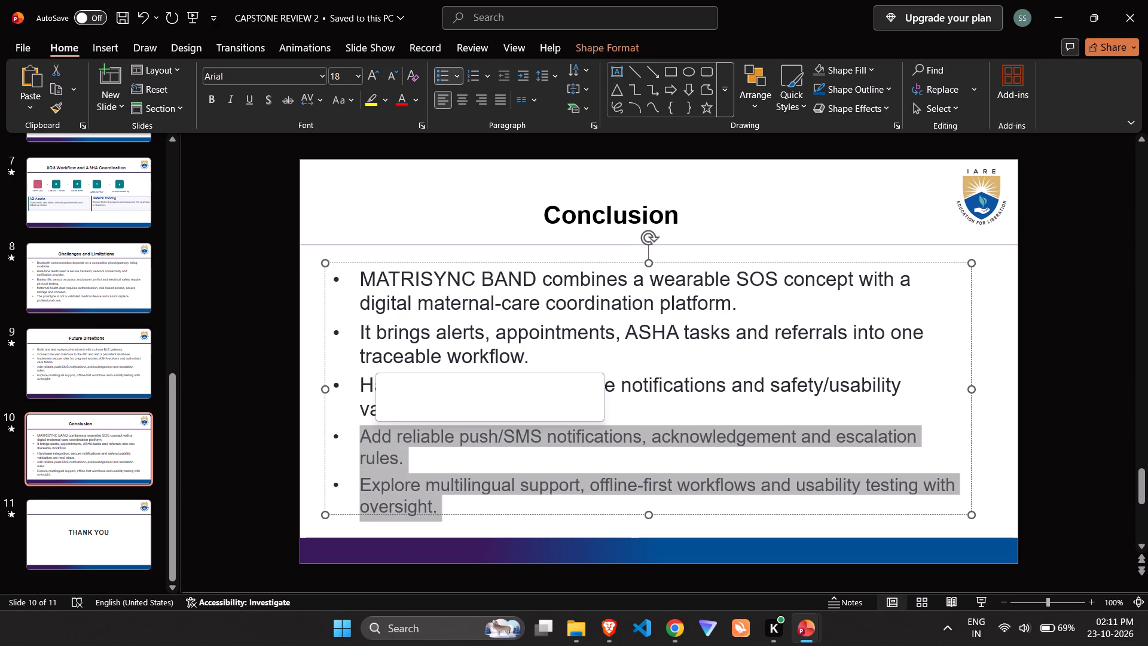
key(Delete)
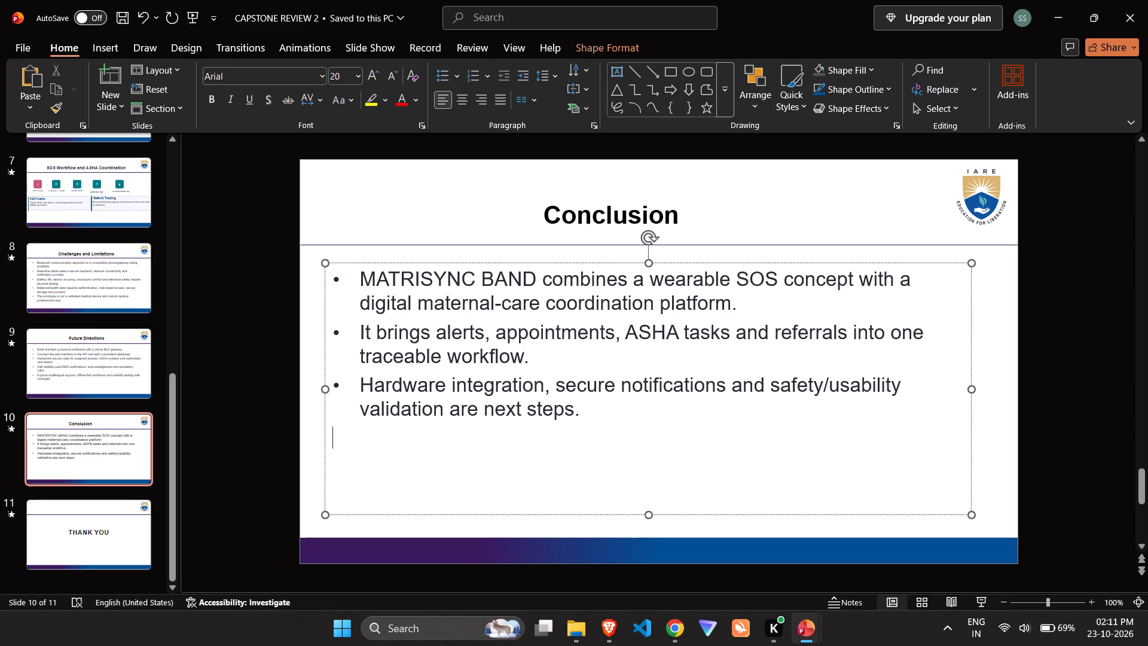
Make "MATRISYNC BAND" bold in the first Conclusion bullet on slide 10.
drag(536, 284, 354, 287)
key(ctrl+b)
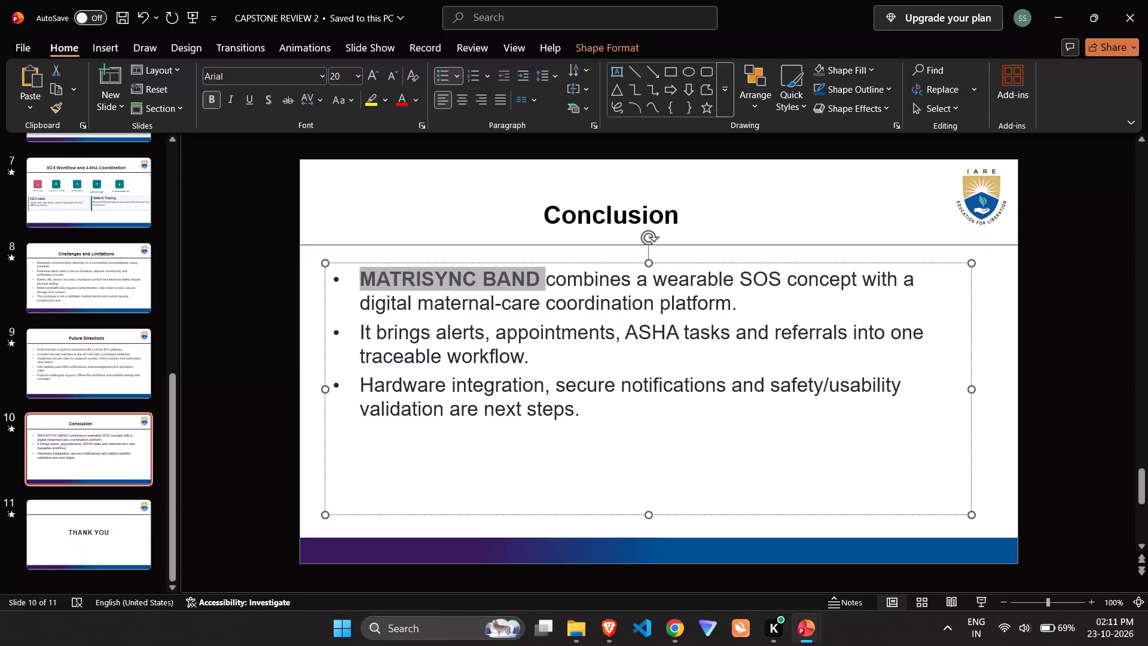
click(634, 435)
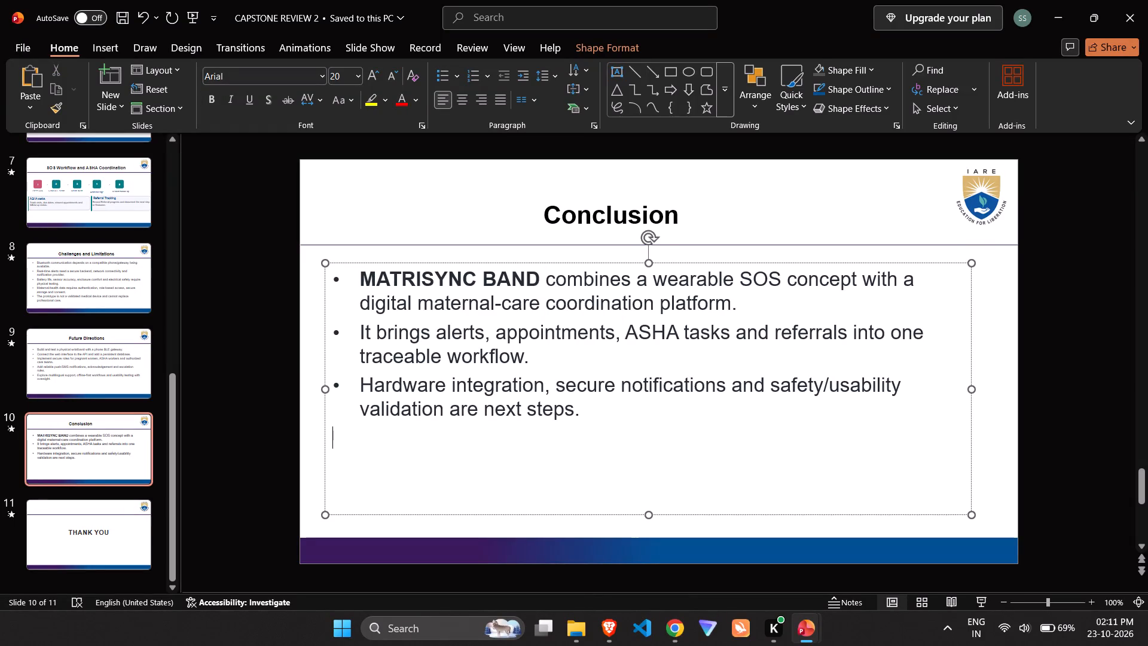
Make "MATRISYNC BAND" bold in the first bullet of the Introduction slide.
scroll(197, 314, up, 11)
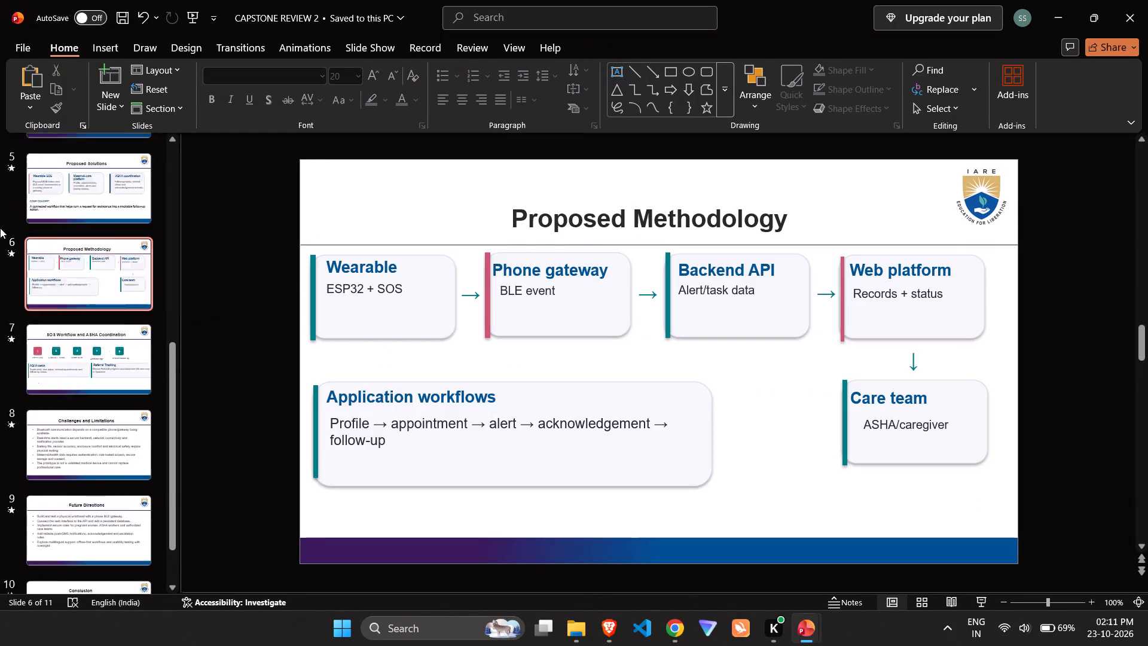
scroll(0, 228, up, 14)
click(74, 258)
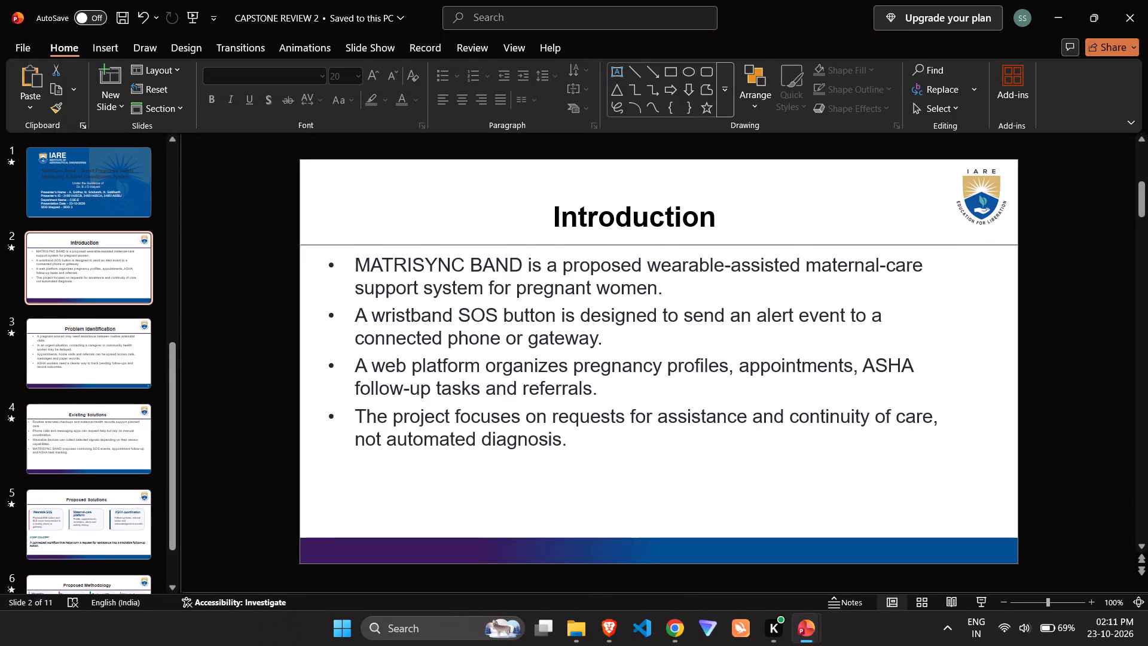
click(514, 268)
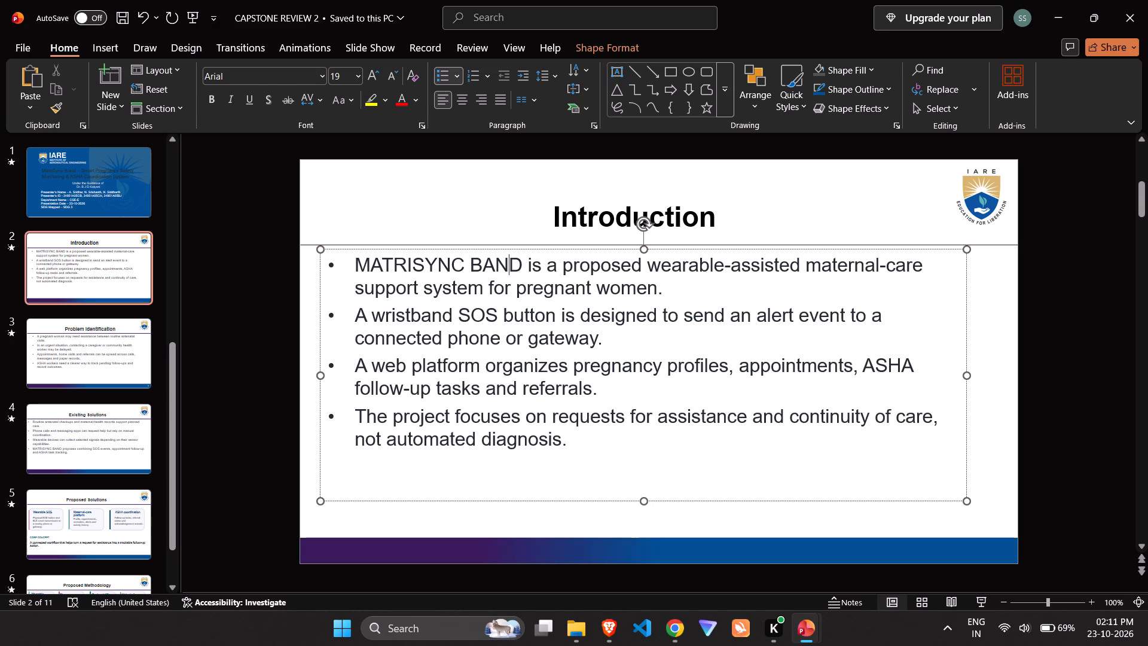
drag(520, 265, 373, 249)
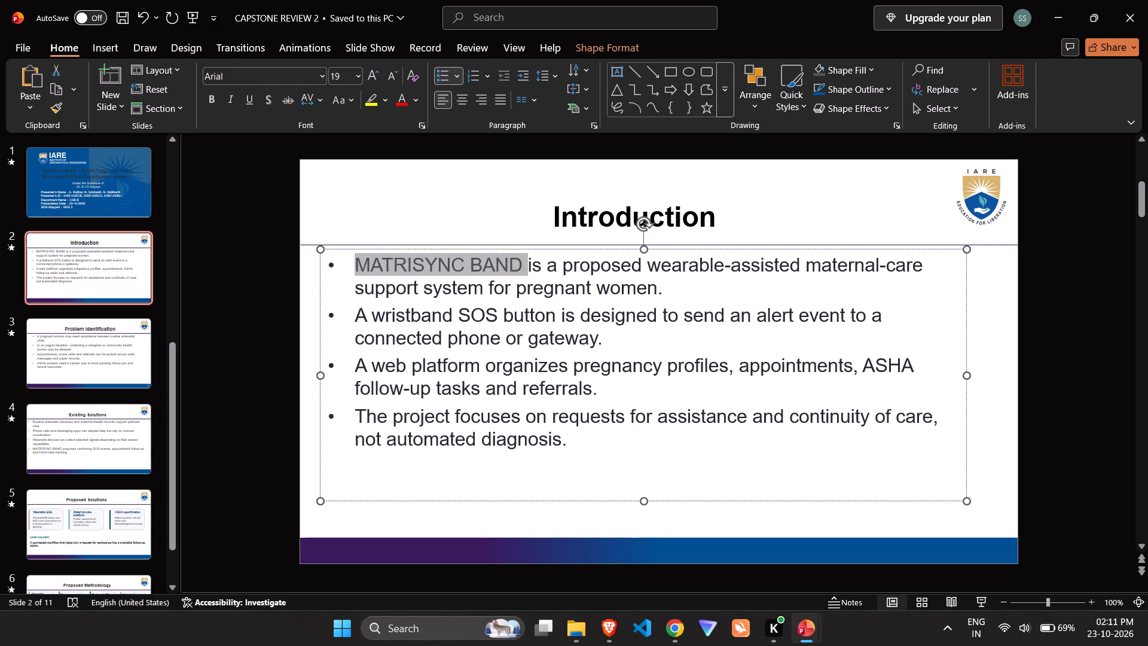
key(ctrl+b)
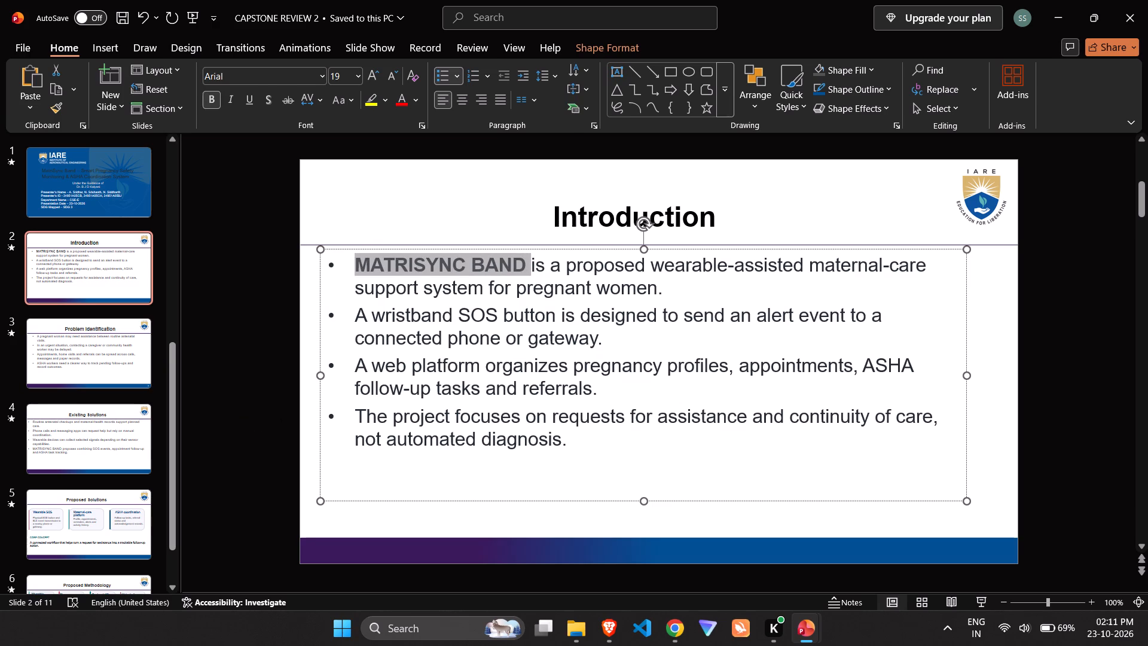
Make "MATRISYNC BAND" bold in the last bullet of the Existing Solutions slide.
click(78, 362)
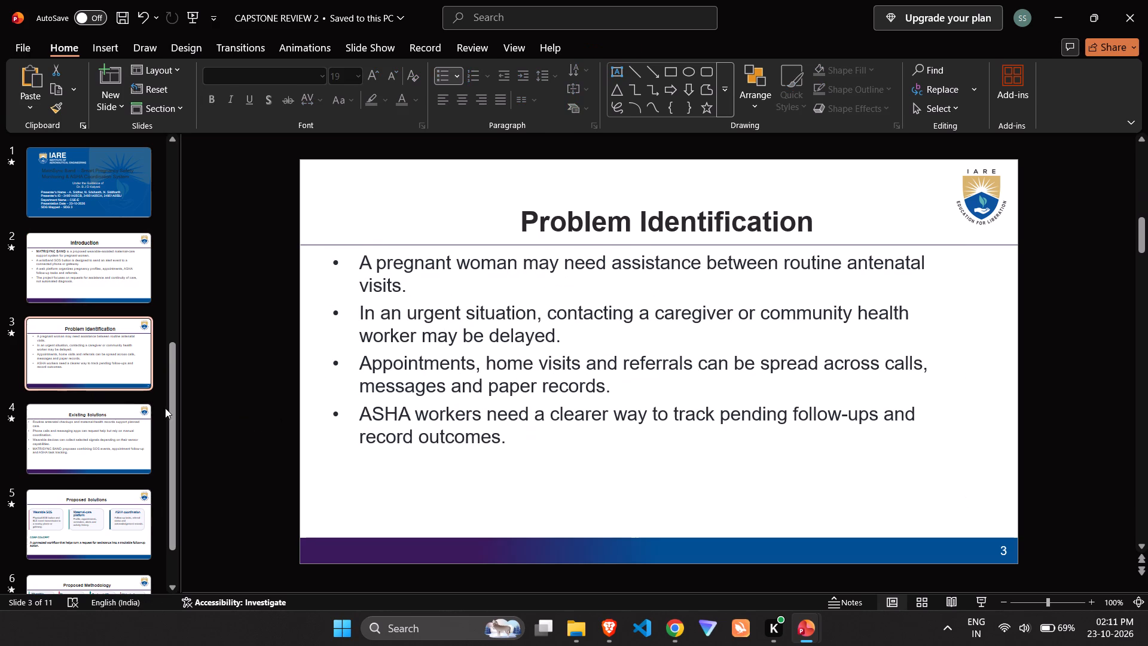
click(89, 439)
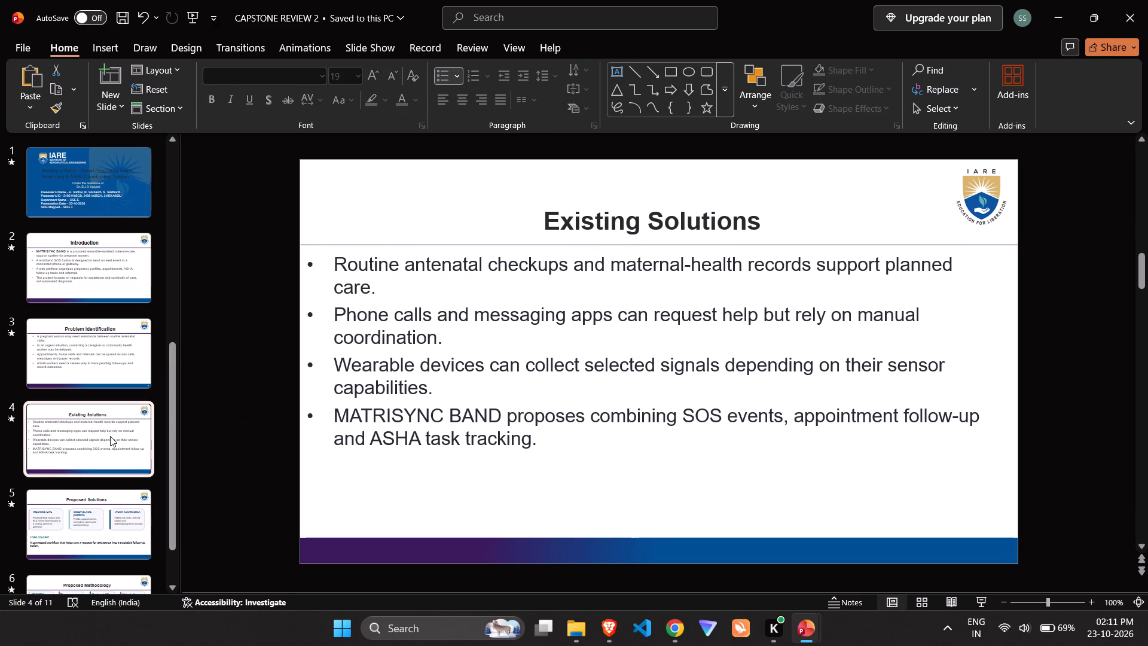
drag(499, 412, 363, 407)
key(ctrl+b)
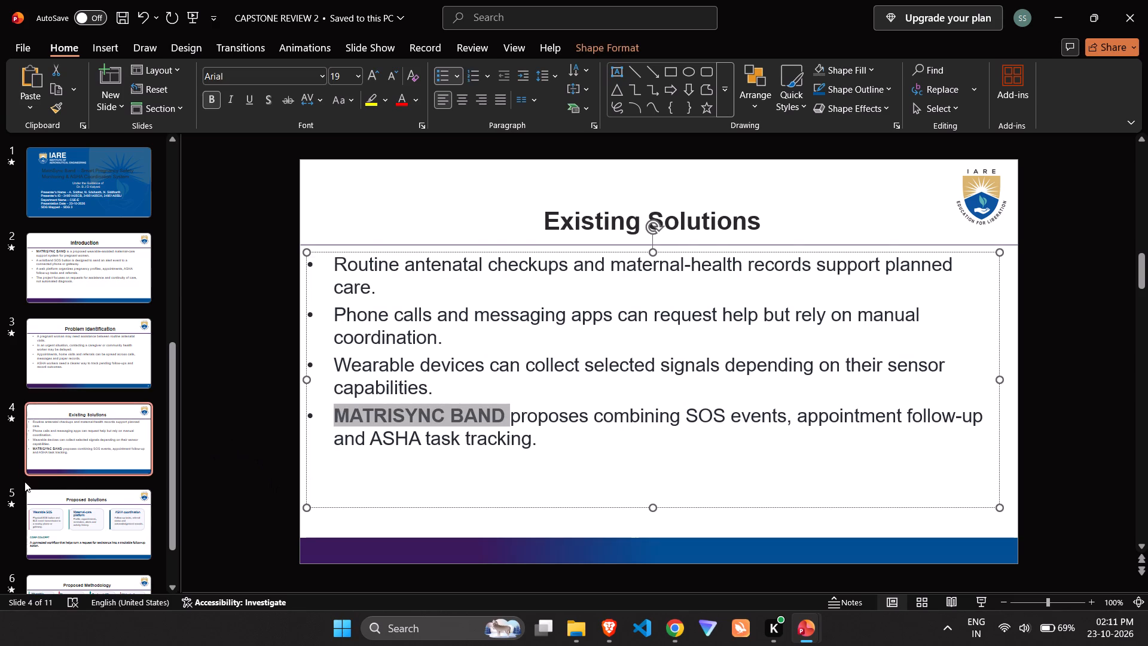
Go to the closing THANK YOU slide and save the presentation.
scroll(25, 482, down, 20)
scroll(25, 482, down, 7)
click(94, 526)
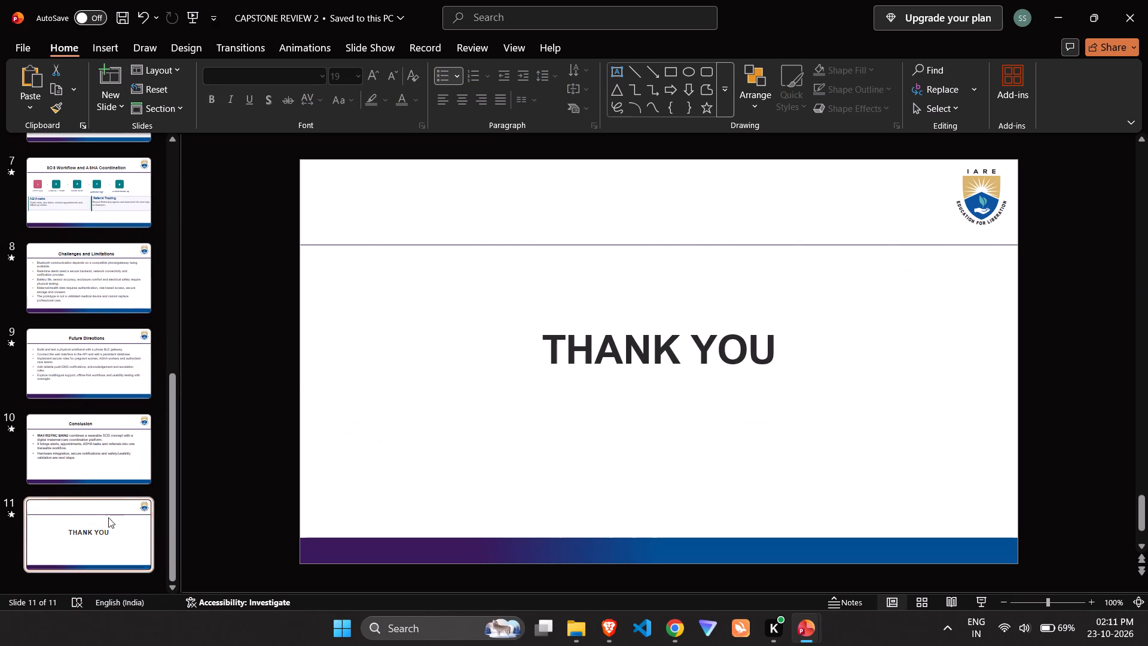
key(ctrl+s)
key(ctrl+s)
key(ctrl+s)
key(ctrl+s)
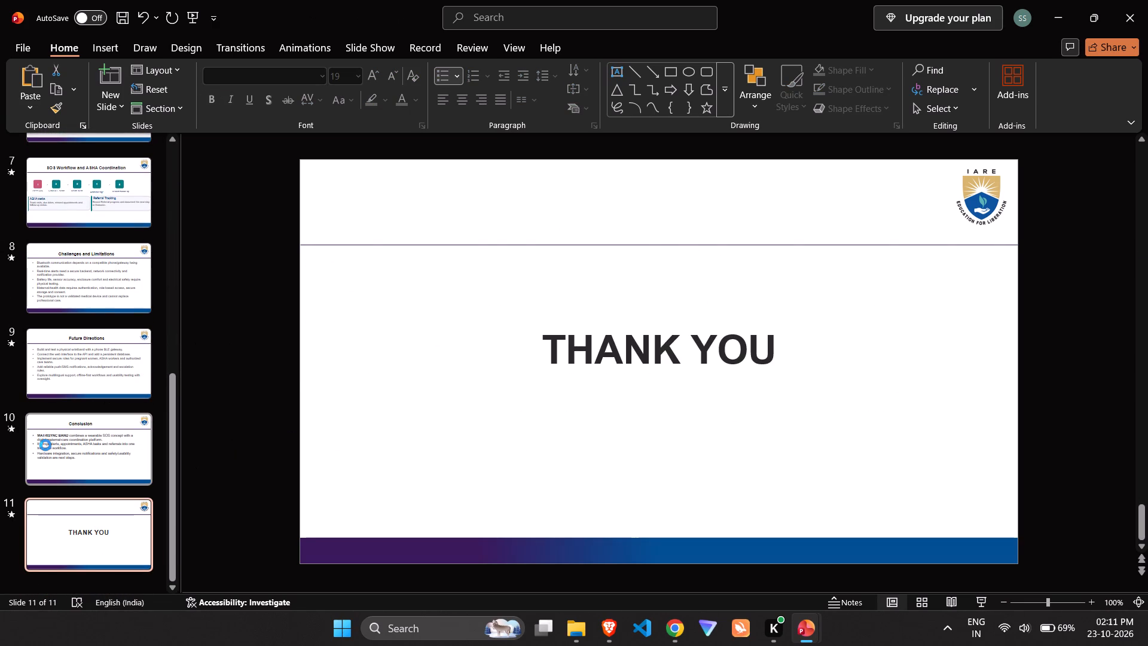
key(ctrl+s)
key(ctrl+s)
Review the finished deck from the Conclusion slide back to the title slide and through to the closing slide.
click(77, 439)
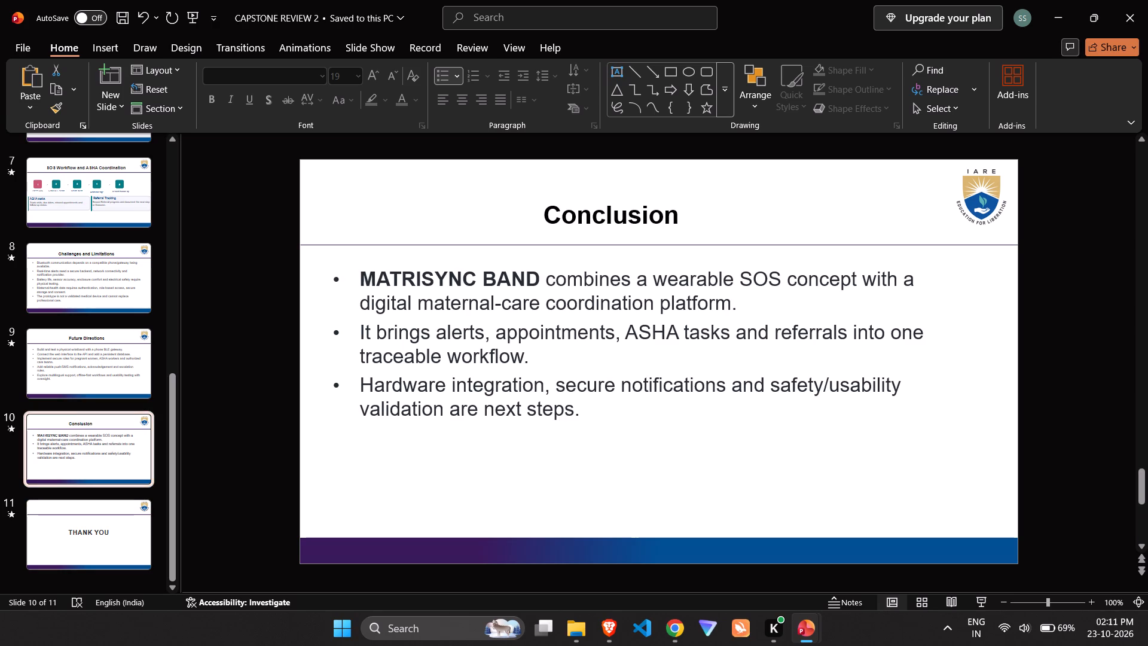
scroll(2, 355, up, 11)
scroll(798, 293, up, 9)
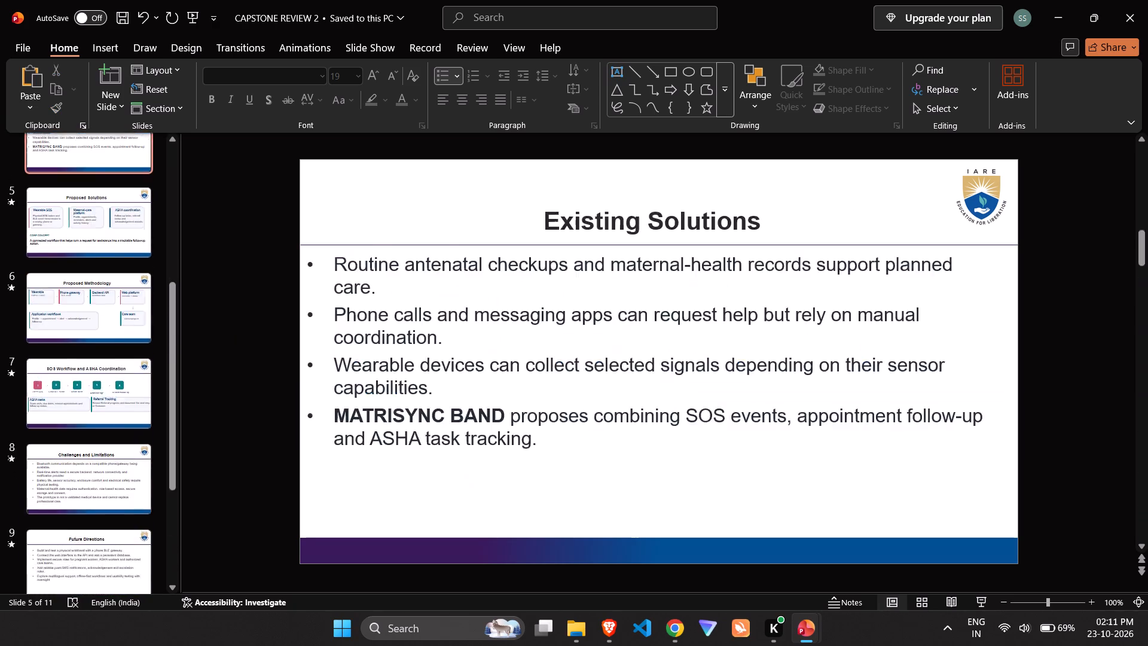
scroll(798, 293, up, 6)
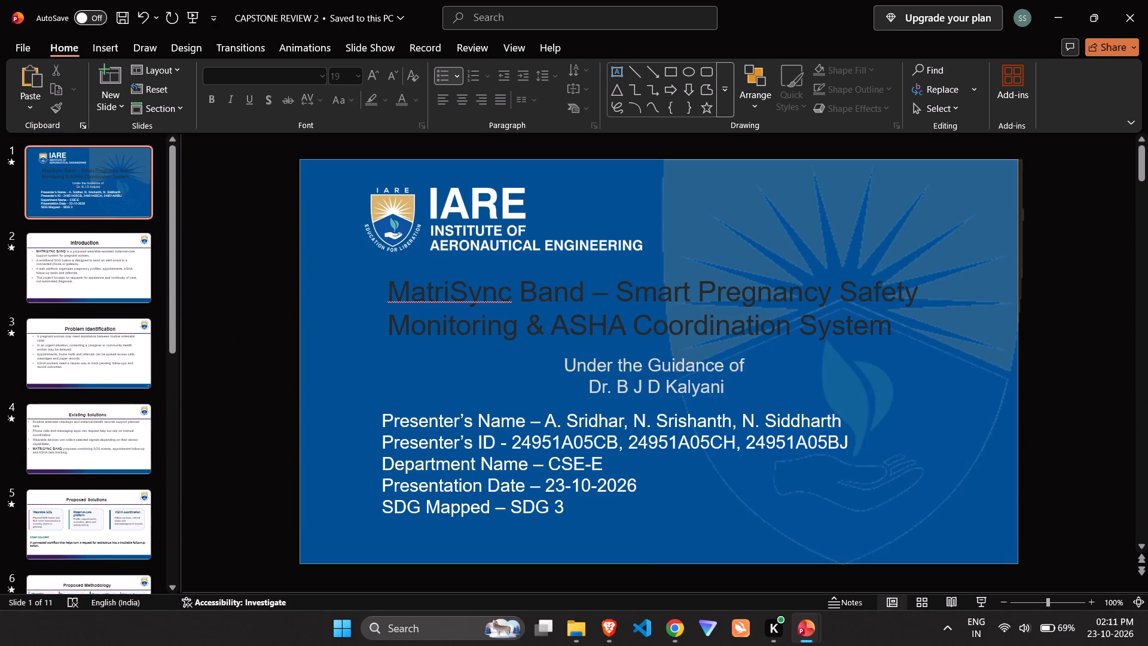
scroll(629, 383, down, 14)
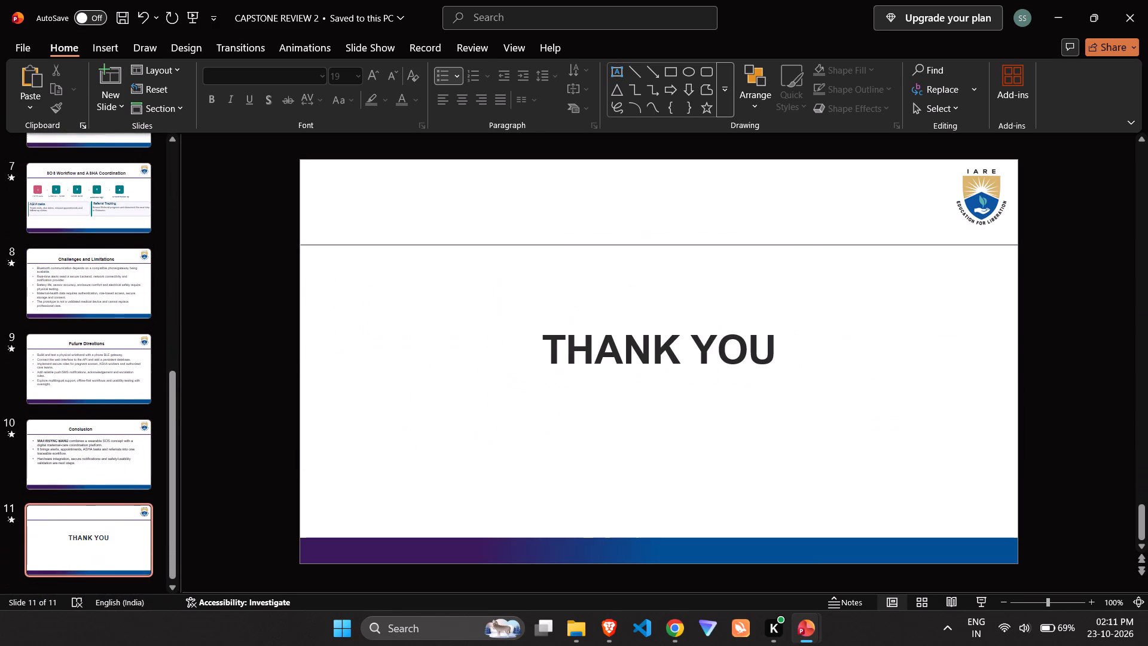
Close both open presentations, CAPSTONE REVIEW 2 and the MATRISYNC_BAND_IARE_Safe_Rebuild deck, to get back to the Downloads folder.
click(1144, 0)
click(1147, 0)
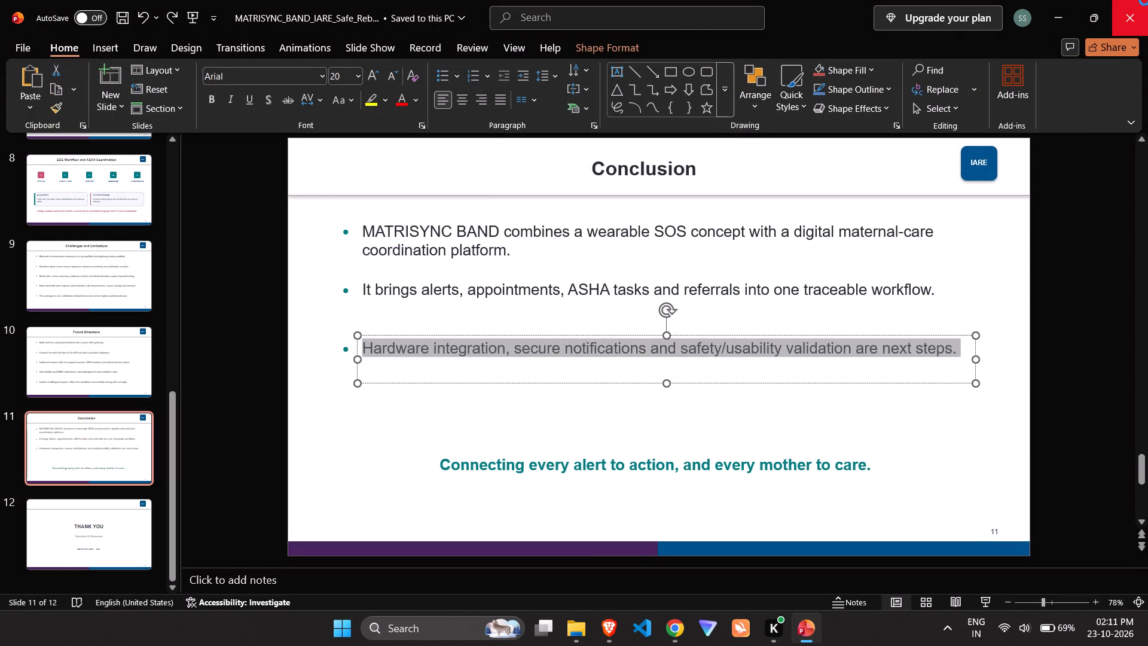
click(622, 418)
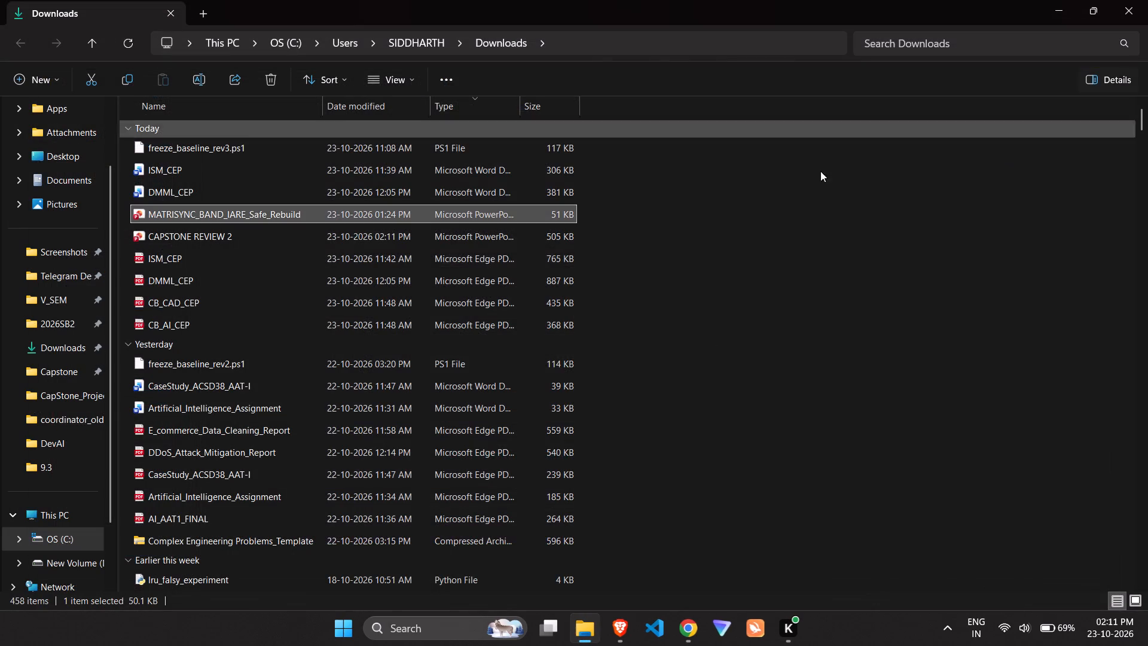
Delete the MATRISYNC_BAND_IARE_Safe_Rebuild presentation file from the Downloads folder.
click(415, 219)
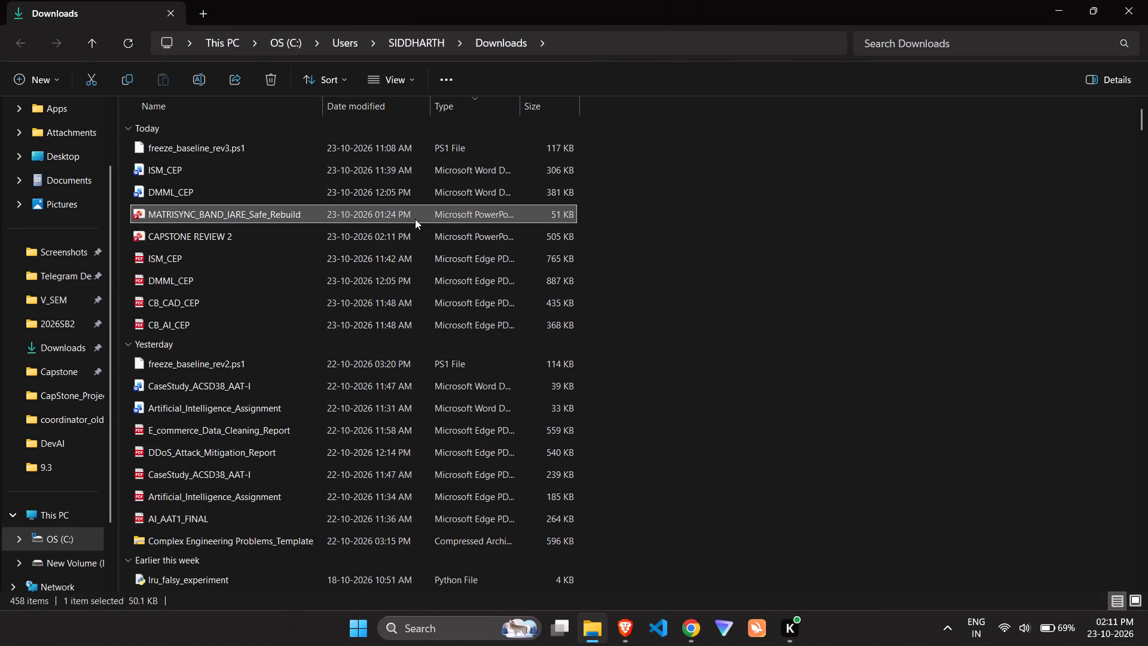
key(Delete)
click(415, 219)
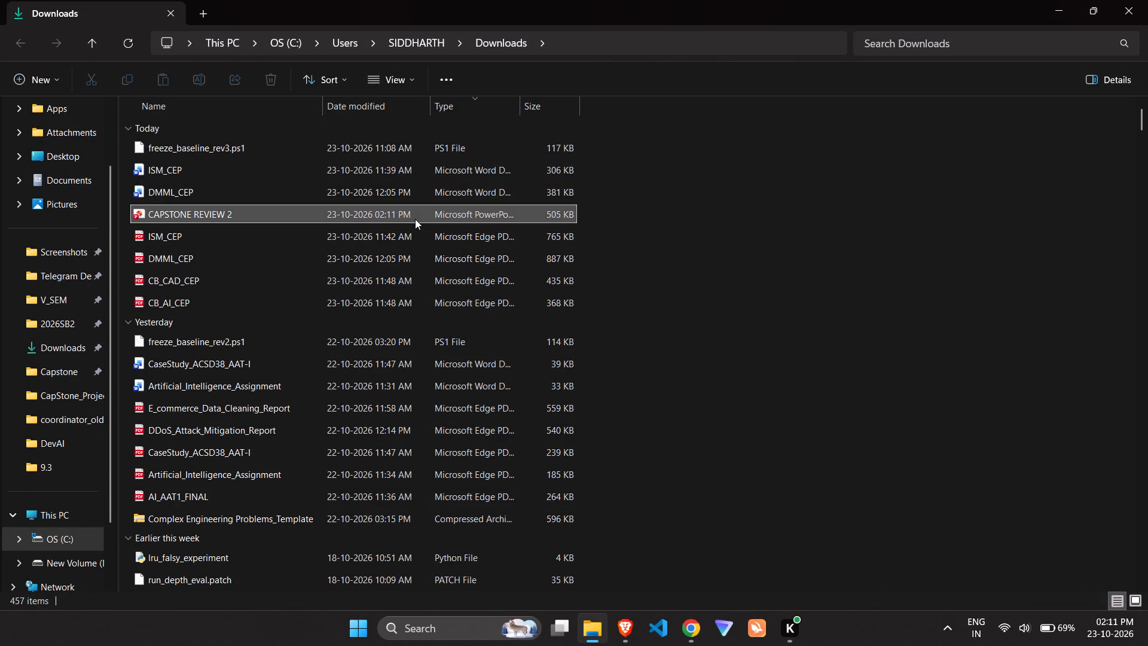